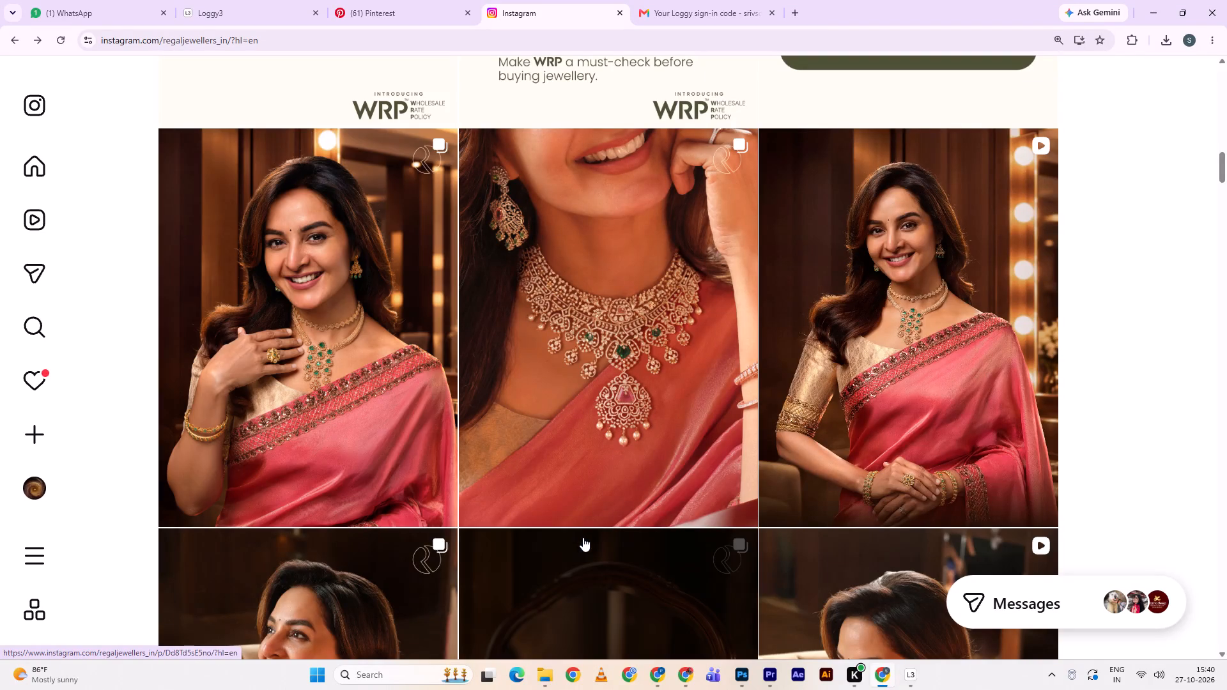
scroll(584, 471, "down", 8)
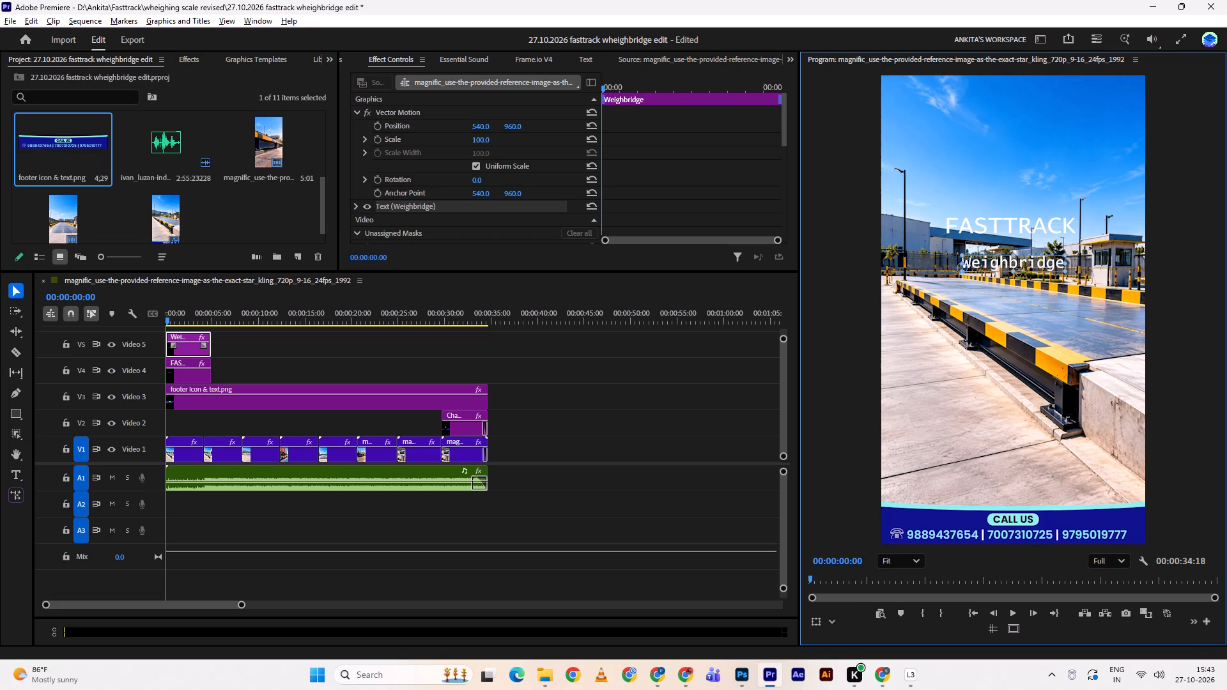
key("ctrl+z")
left_click_drag(1031, 266, 992, 273)
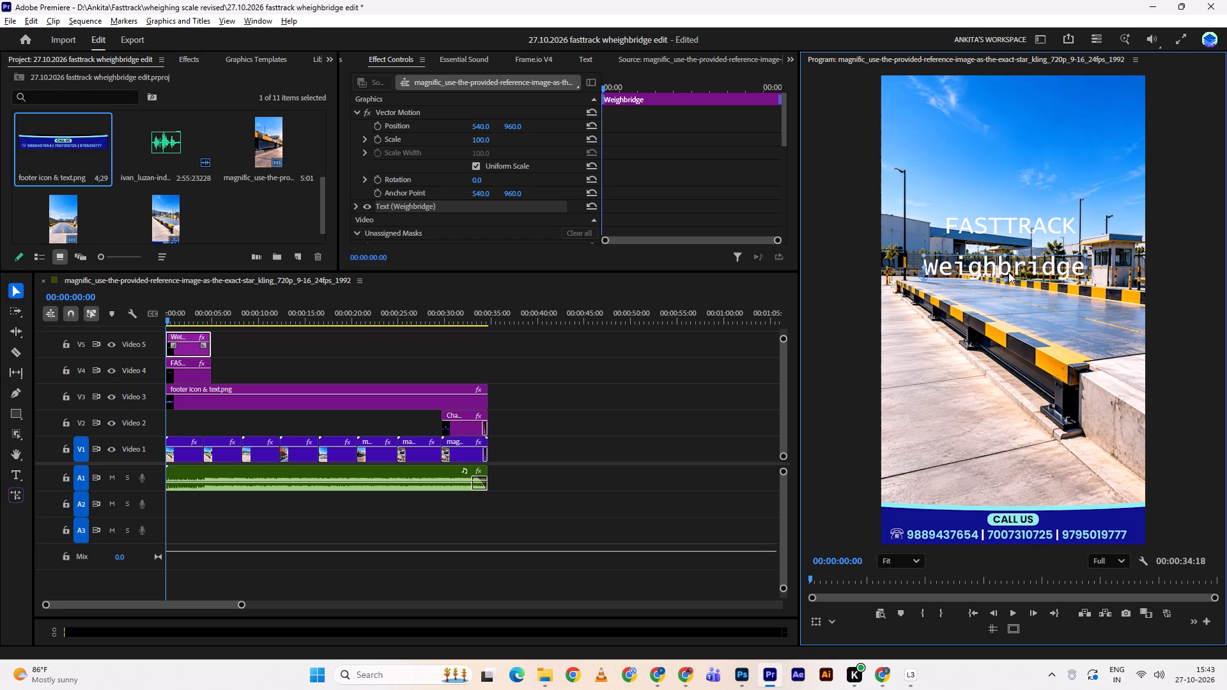
left_click_drag(1011, 272, 982, 277)
left_click_drag(1011, 270, 987, 277, "alt")
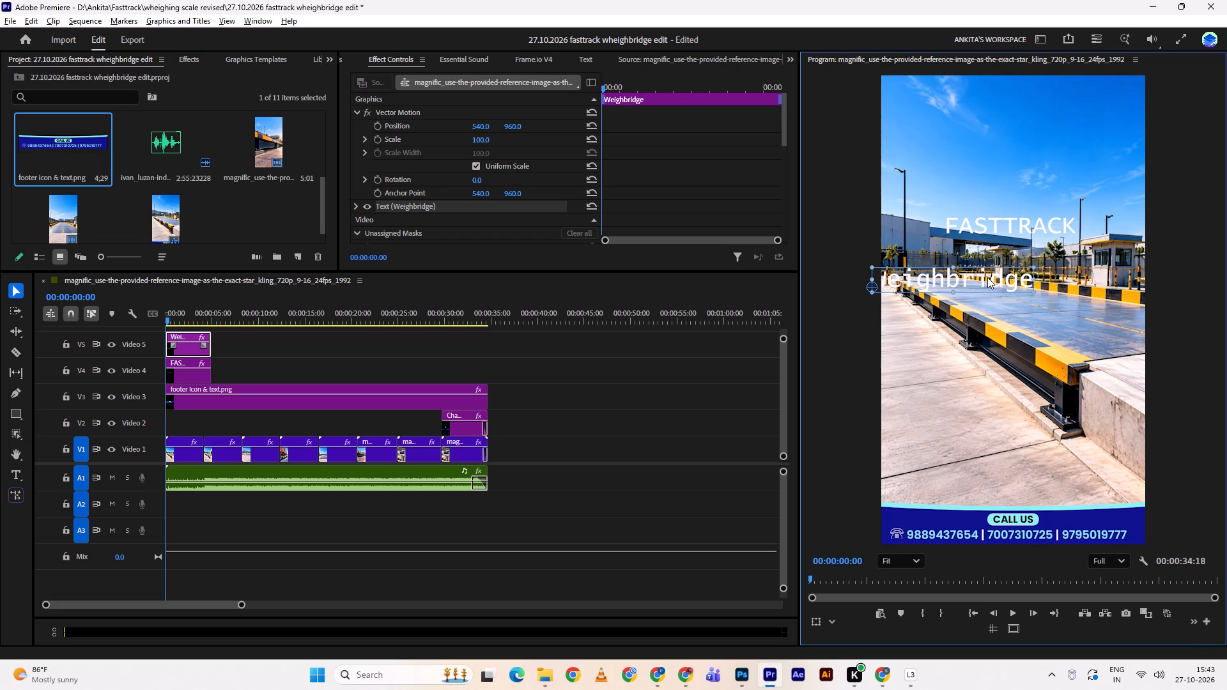
left_click_drag(987, 277, 991, 277, "alt")
left_click_drag(970, 276, 1017, 272)
left_click_drag(1020, 272, 997, 281, "alt")
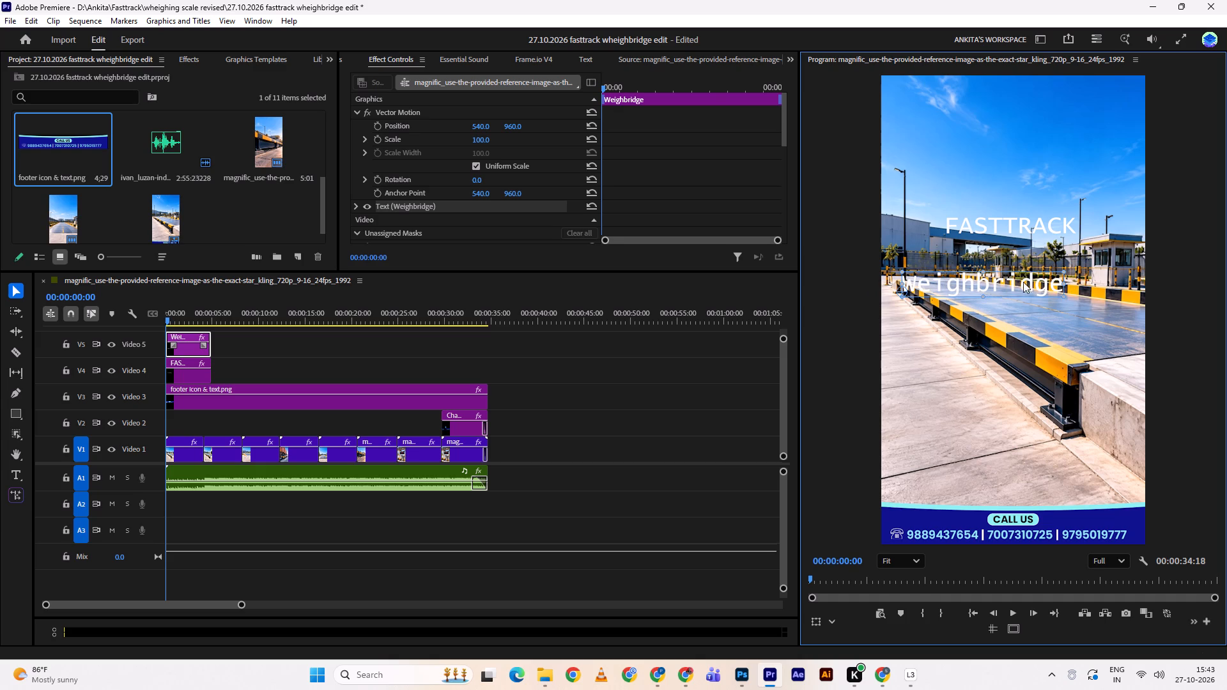
left_click_drag(1044, 285, 998, 286, "shift")
left_click_drag(964, 286, 996, 283)
left_click_drag(1017, 282, 994, 285, "shift")
left_click_drag(931, 289, 936, 290)
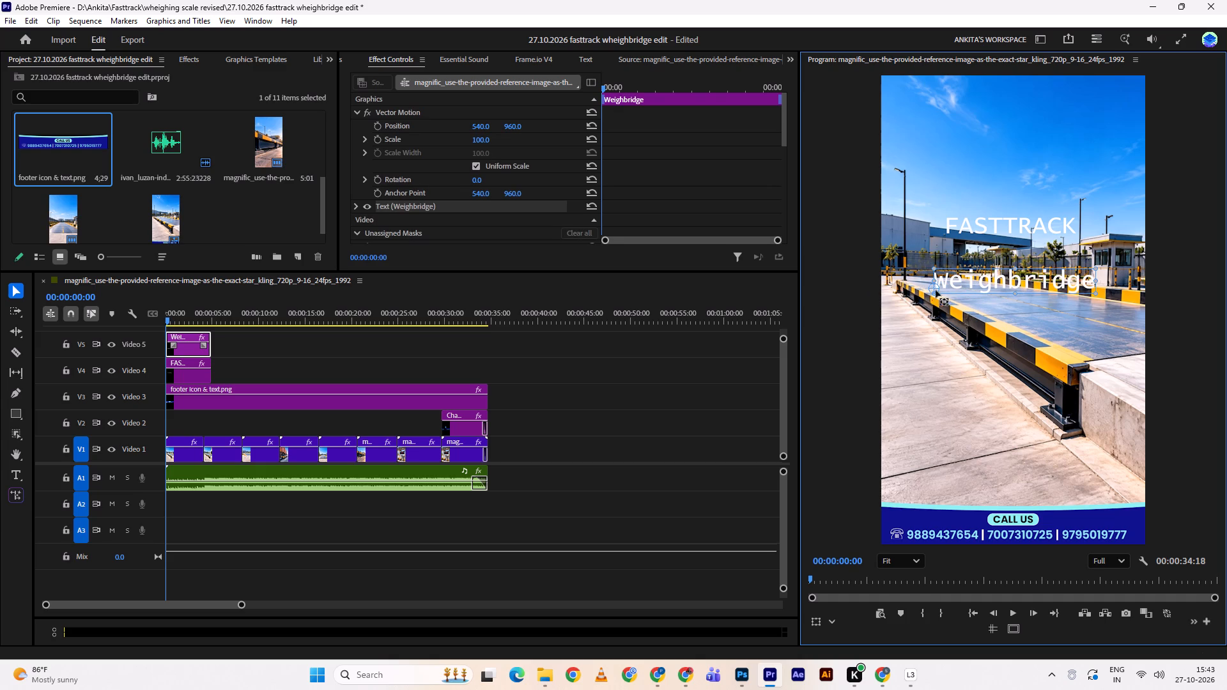
Move both title lines down to mid-frame over the weighbridge platform, placing Weighbridge close beneath FASTTRACK.
left_click_drag(936, 290, 1014, 280)
left_click_drag(1052, 282, 1053, 387)
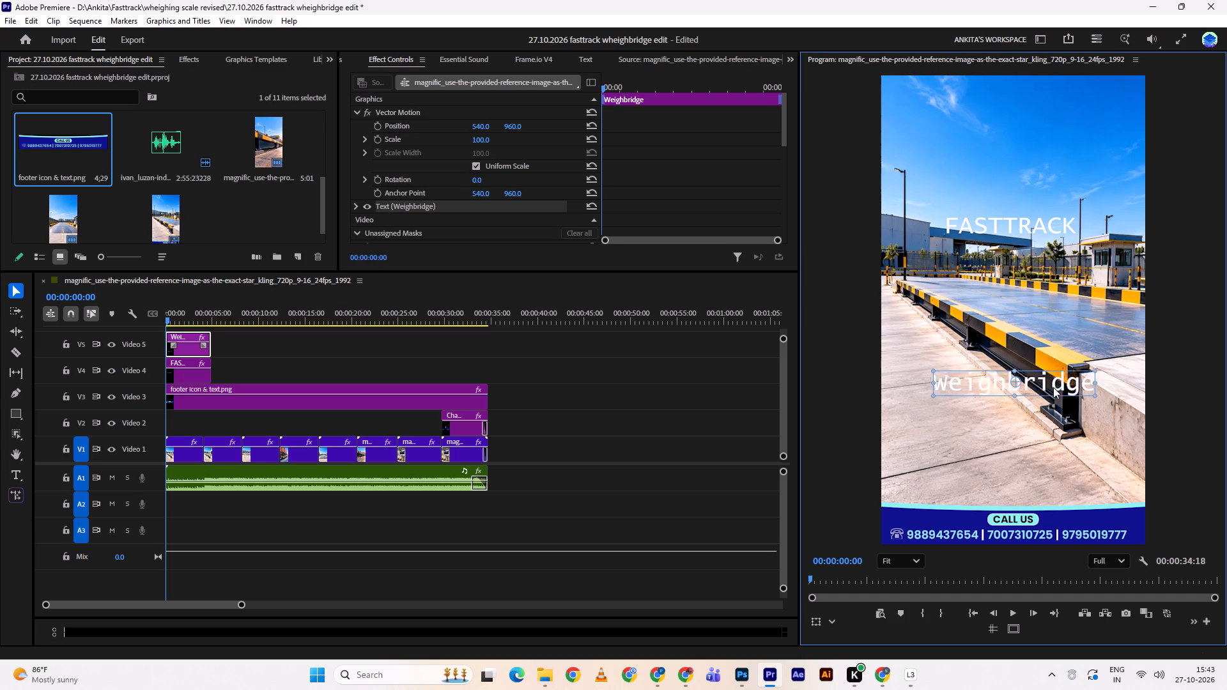
left_click_drag(1053, 387, 1053, 348)
left_click_drag(1024, 228, 1024, 256)
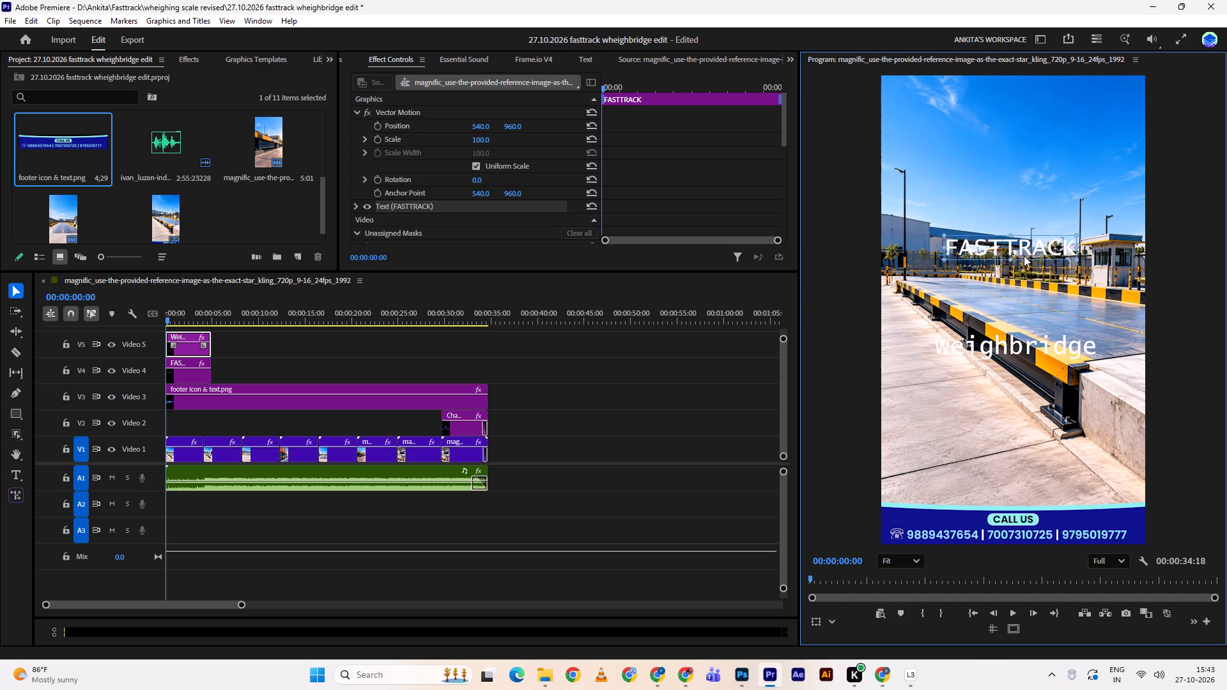
left_click_drag(1024, 256, 1028, 302)
left_click_drag(1038, 350, 1038, 341)
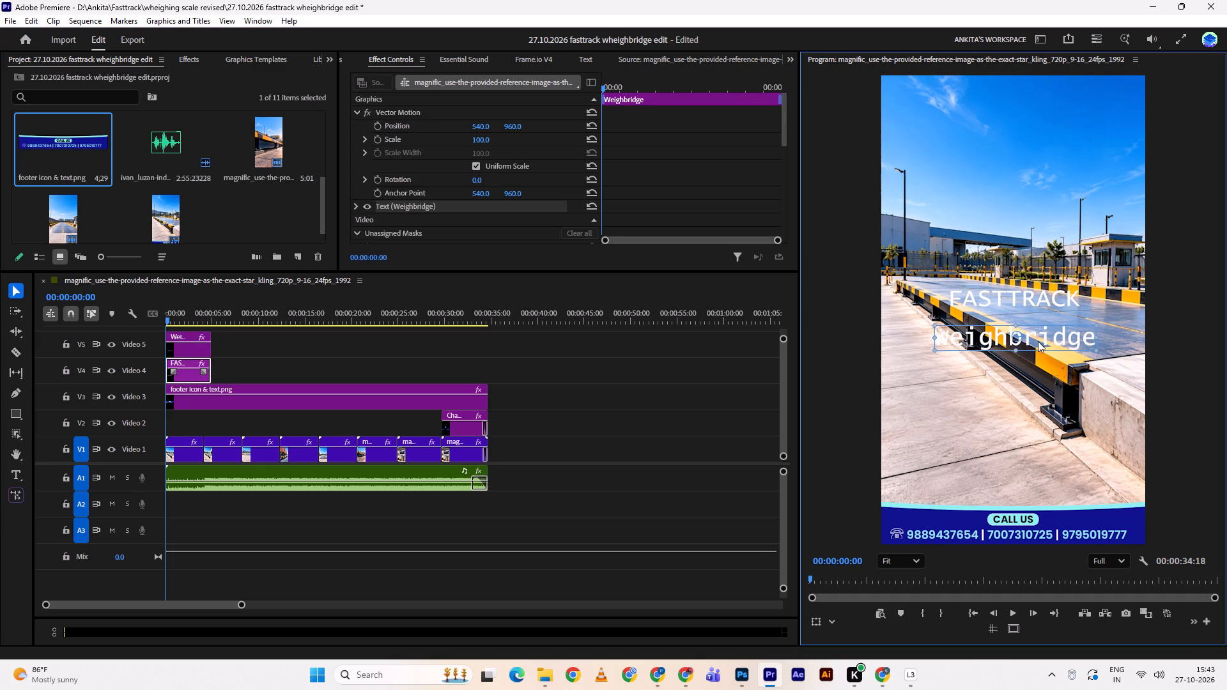
left_click_drag(1038, 341, 1040, 332)
Change the font of the FASTTRACK text to Impact.
left_click(1021, 297)
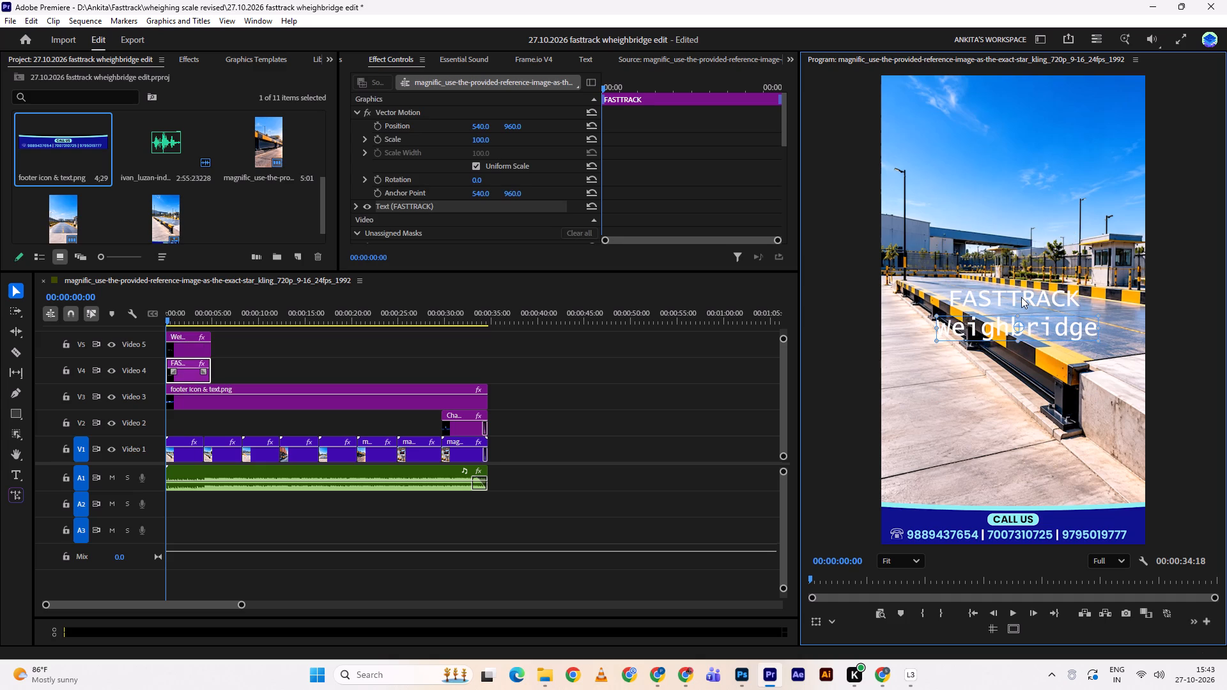
left_click(429, 53)
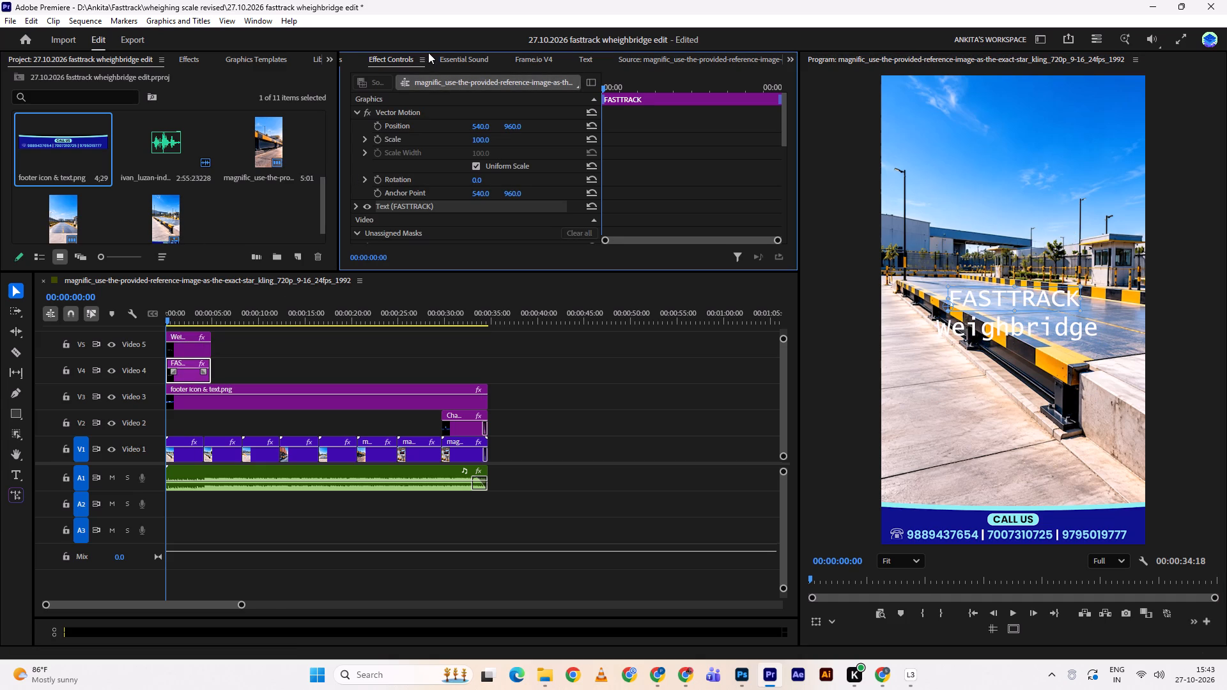
left_click(351, 55)
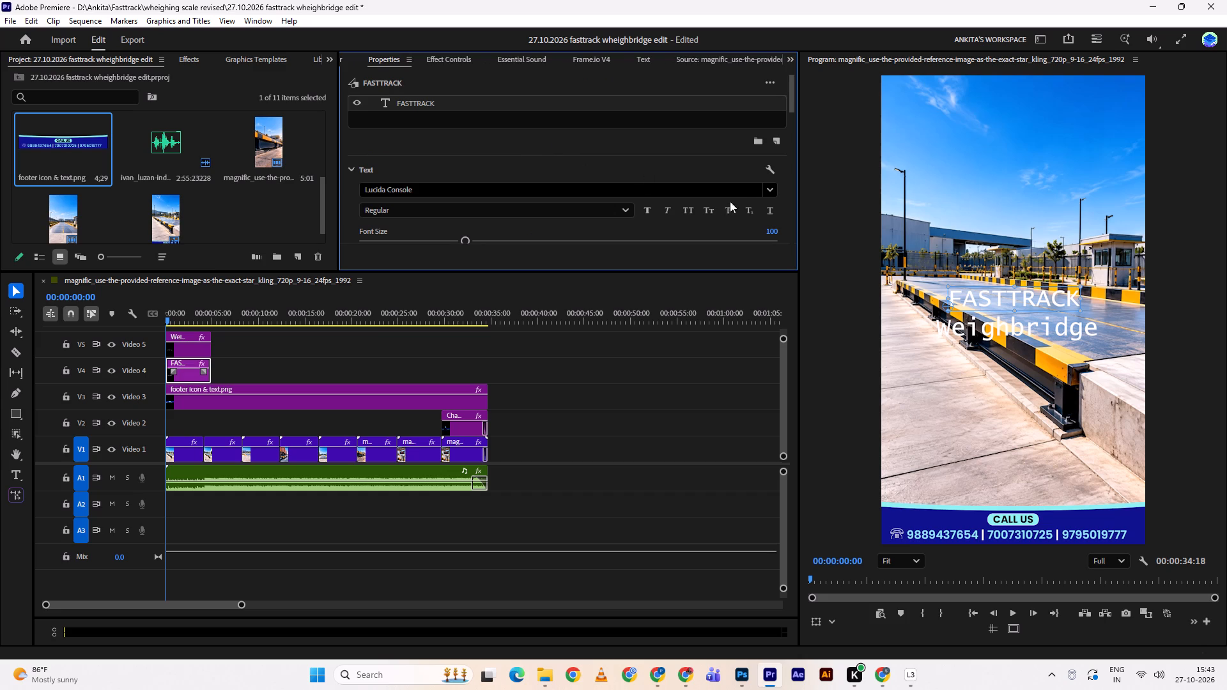
left_click(775, 189)
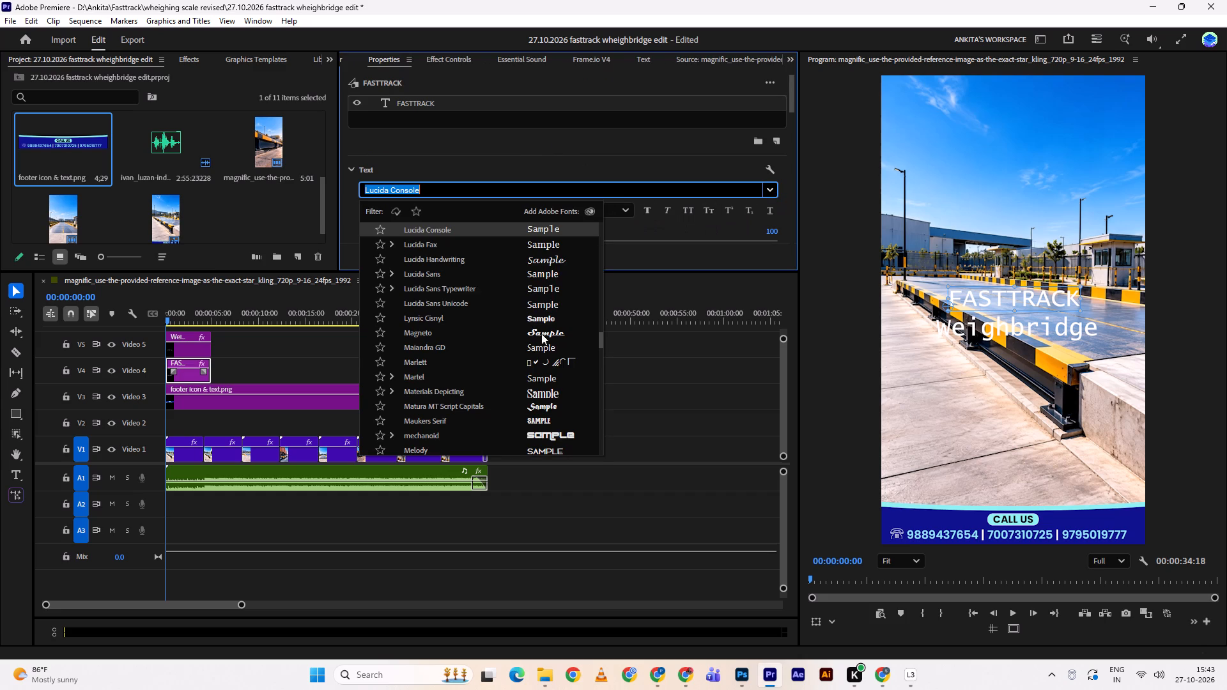
left_click(547, 319)
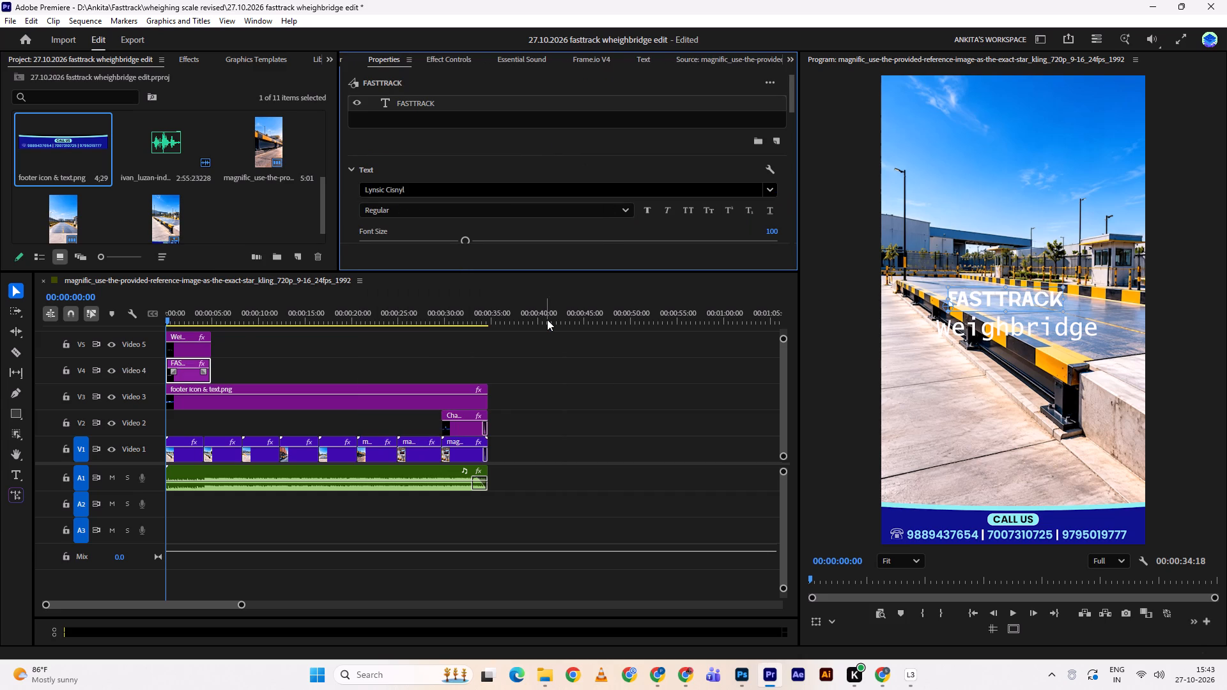
left_click(767, 187)
type("impa")
key("BackSpace")
key("a")
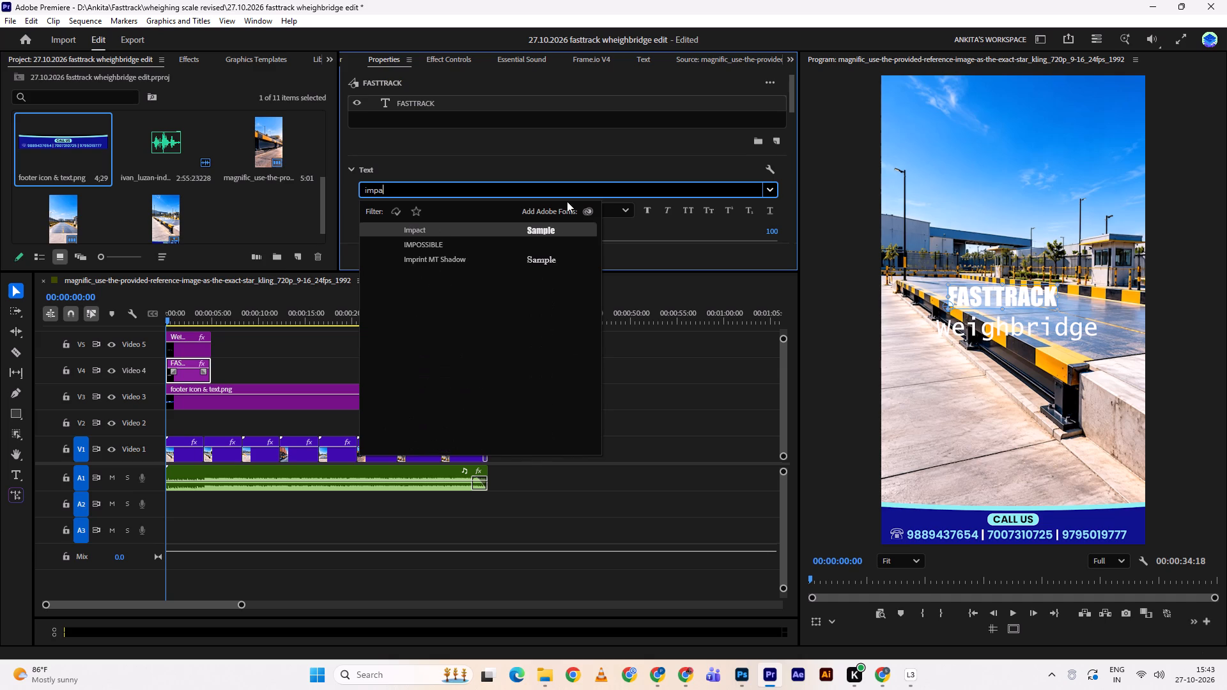
left_click(546, 228)
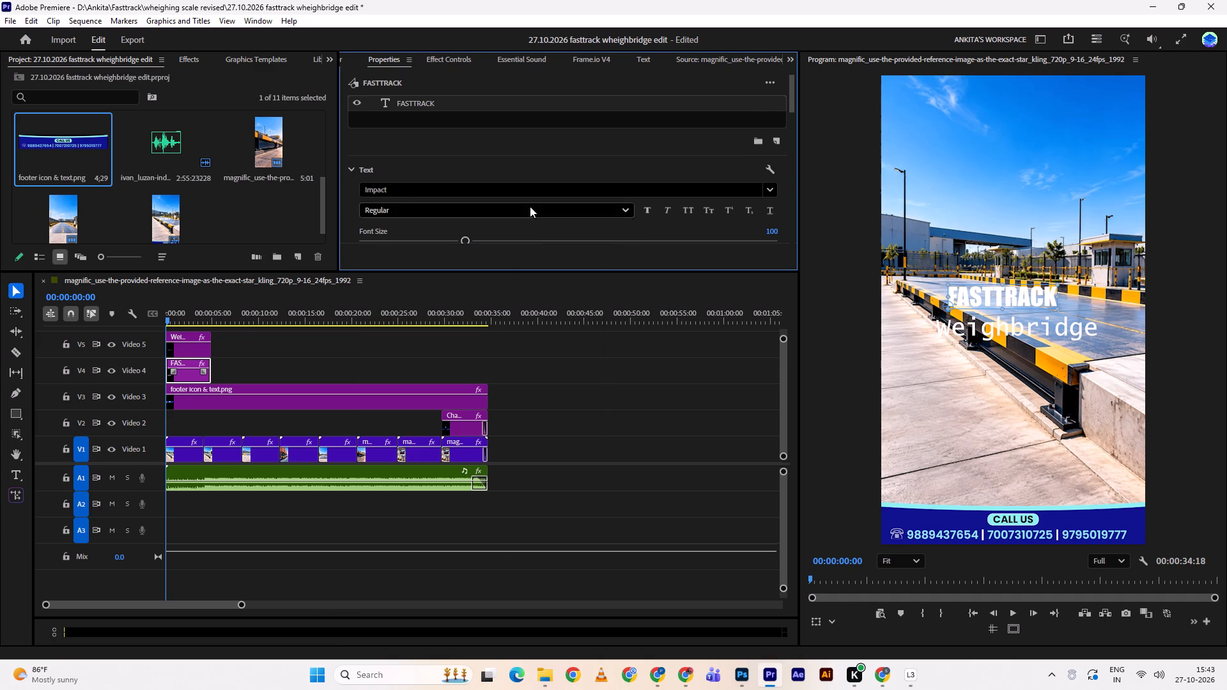
Shift the FASTTRACK text's anchor point to the middle of the word and enlarge the font size to 145.
scroll(512, 146, "down", 3)
left_click_drag(952, 306, 982, 303)
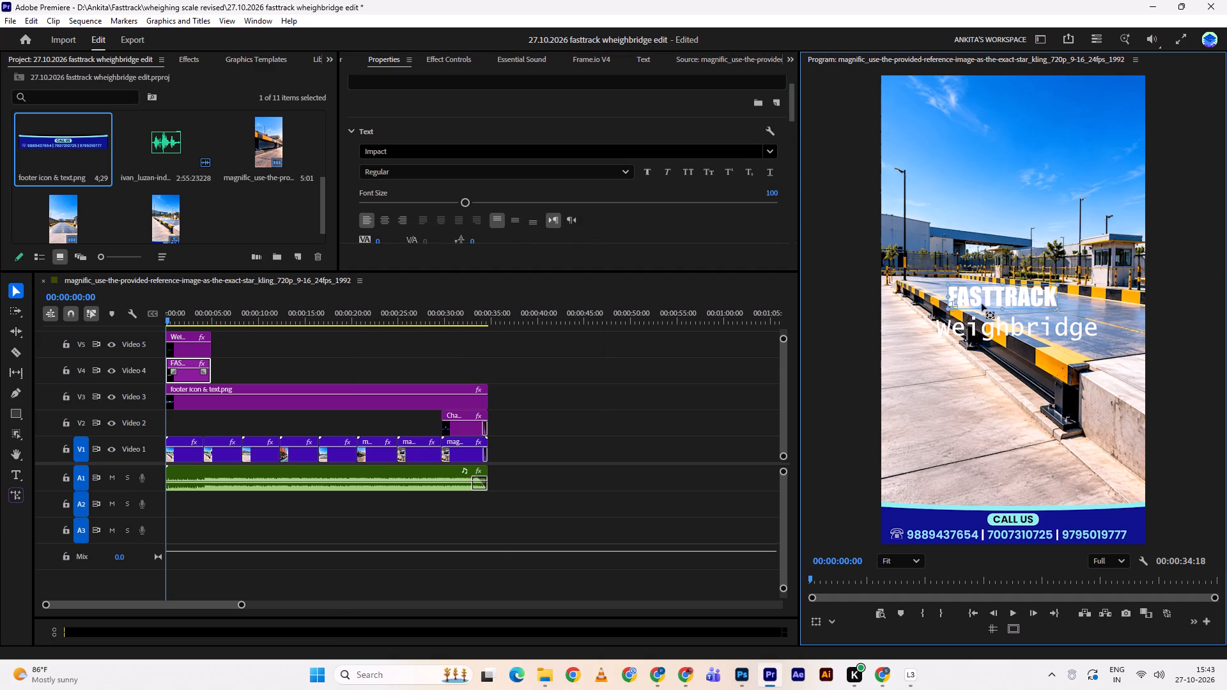
left_click_drag(982, 303, 1005, 296)
left_click_drag(463, 205, 510, 201)
Reselect the FASTTRACK text layer and move its anchor point to the centre of the enlarged word.
left_click(238, 340)
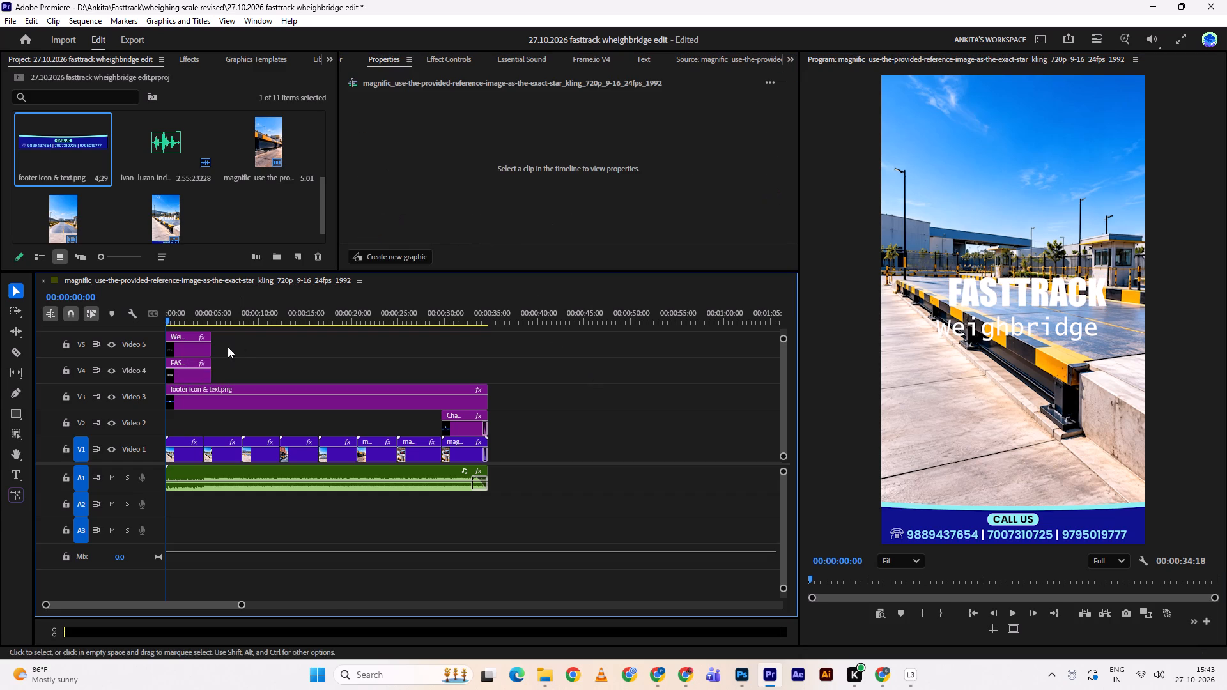
left_click(201, 381)
left_click(464, 100)
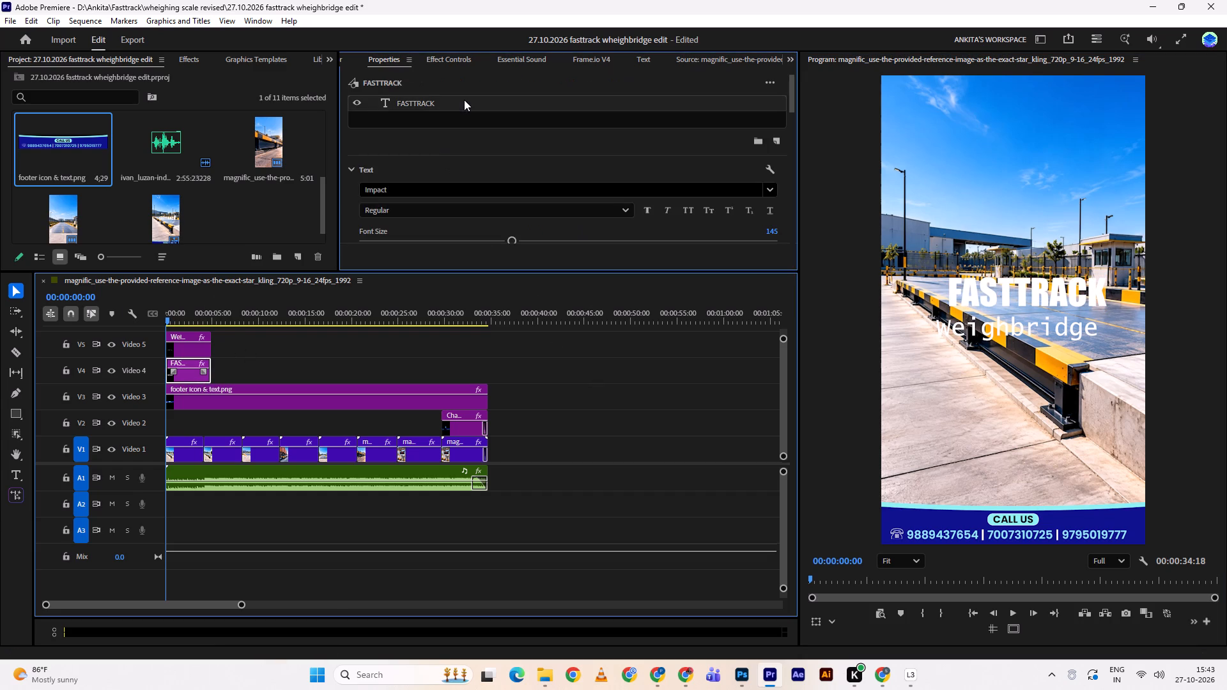
scroll(647, 153, "down", 4)
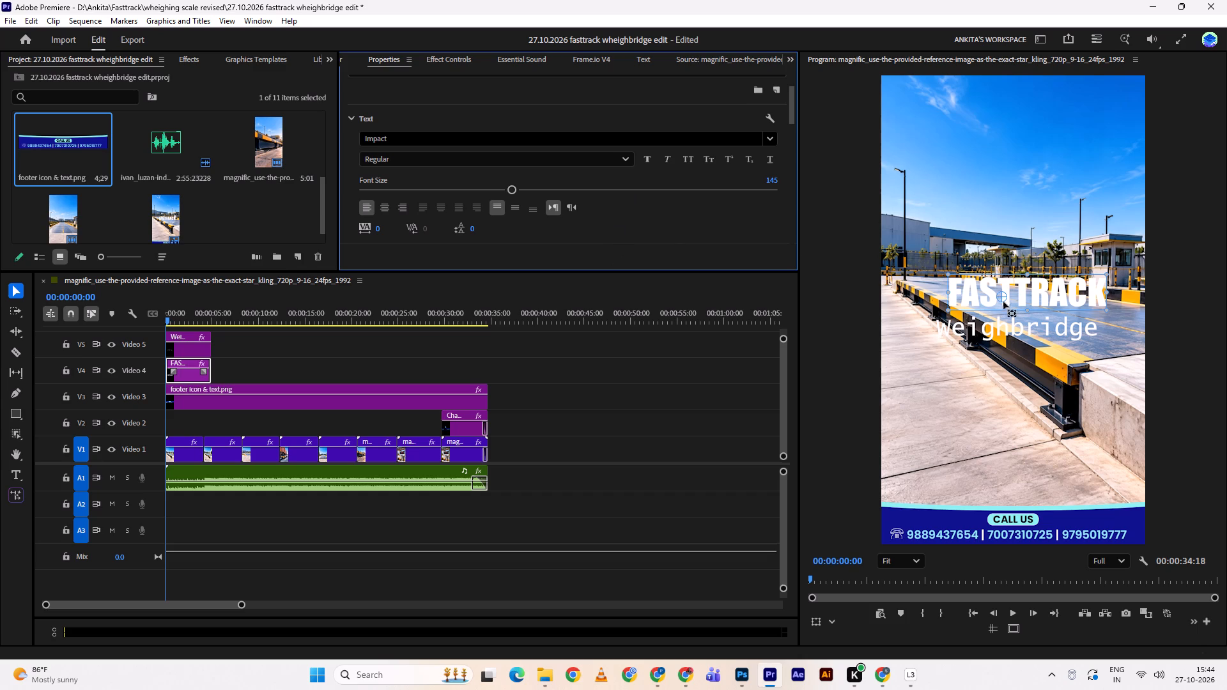
left_click_drag(1002, 297, 1027, 291)
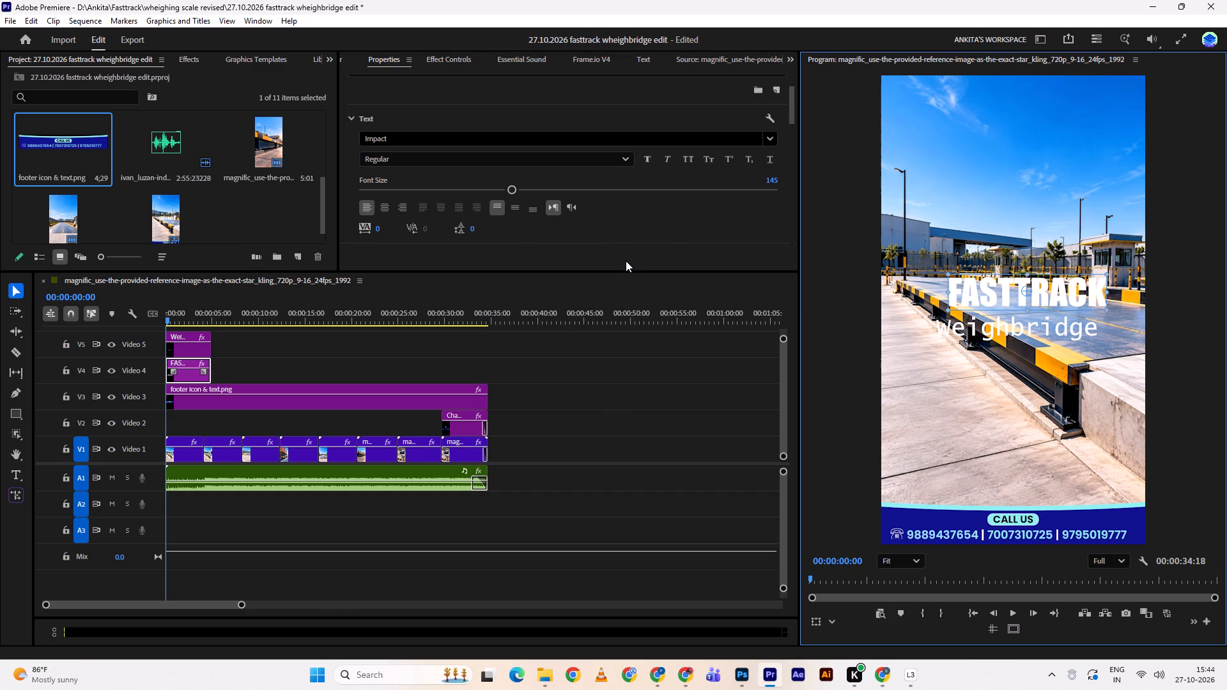
Align the FASTTRACK text to the centre of the frame both horizontally and vertically, and deselect it.
scroll(626, 261, "down", 1)
scroll(627, 258, "up", 2)
scroll(627, 258, "down", 2)
scroll(637, 226, "up", 3)
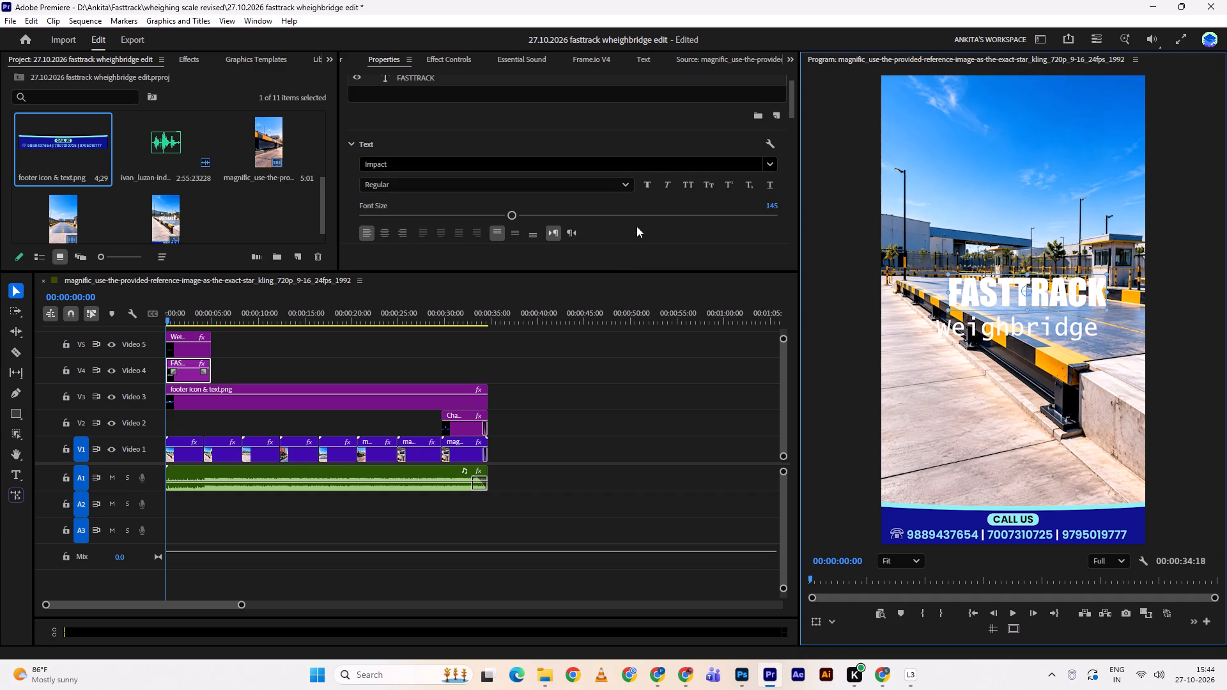
scroll(637, 226, "down", 2)
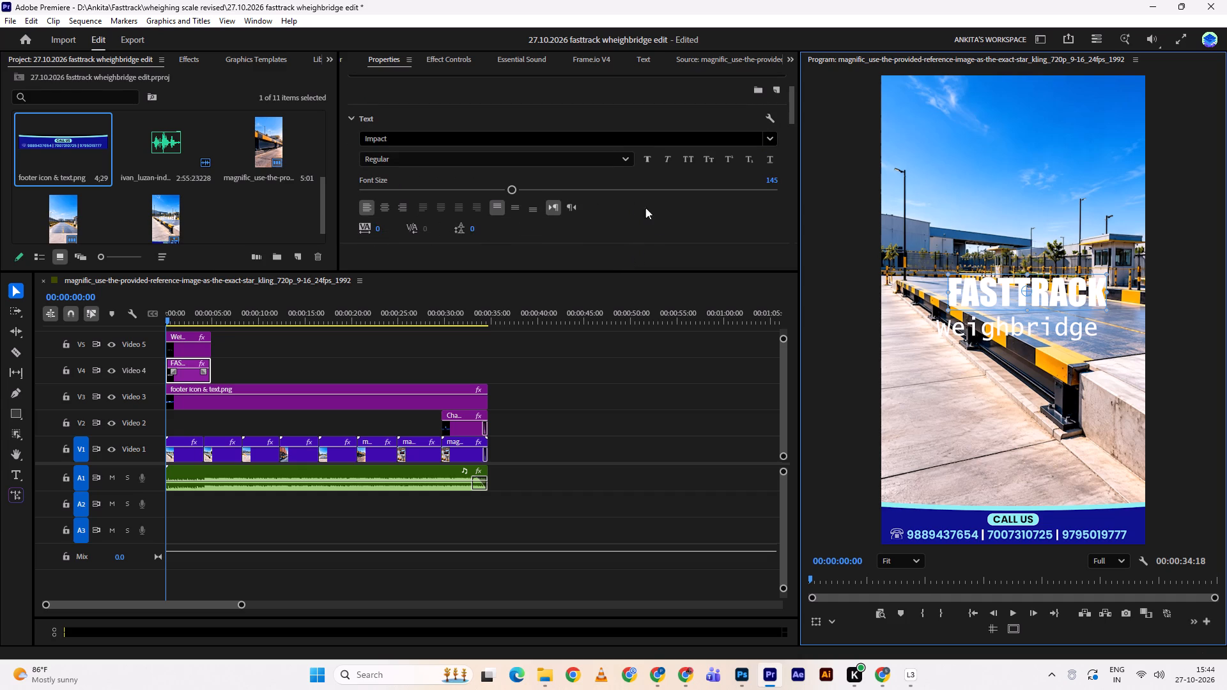
scroll(660, 218, "down", 17)
scroll(662, 215, "down", 10)
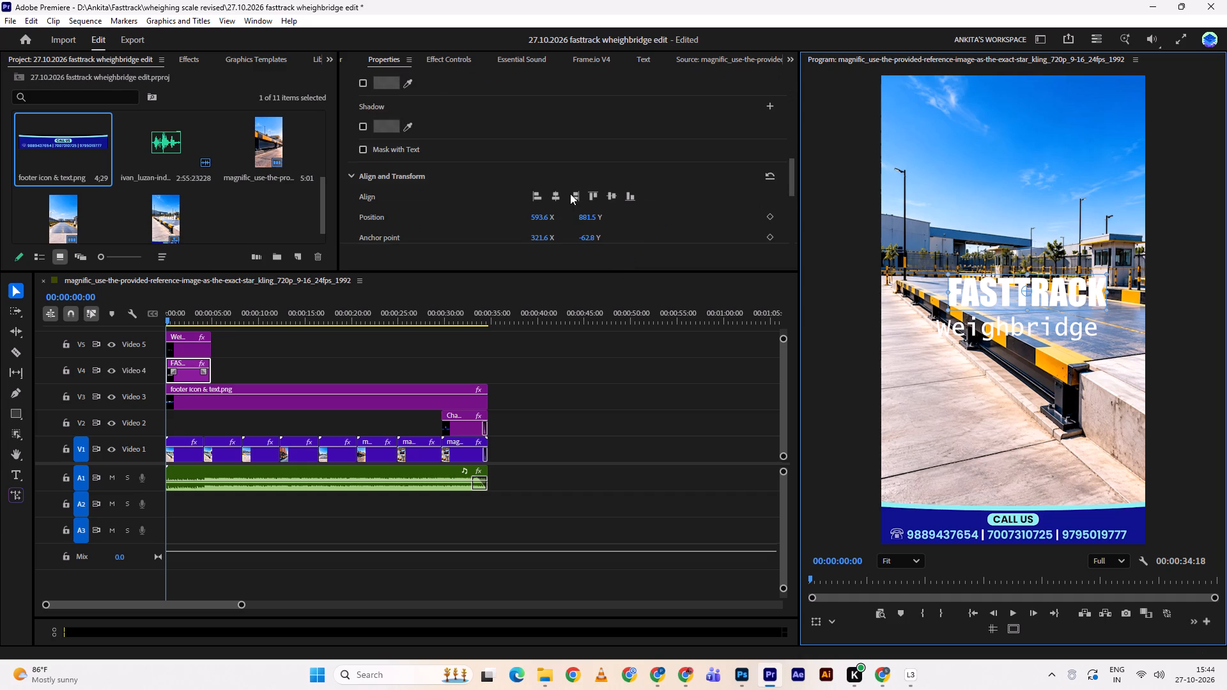
left_click(560, 172)
left_click(560, 172)
left_click(609, 169)
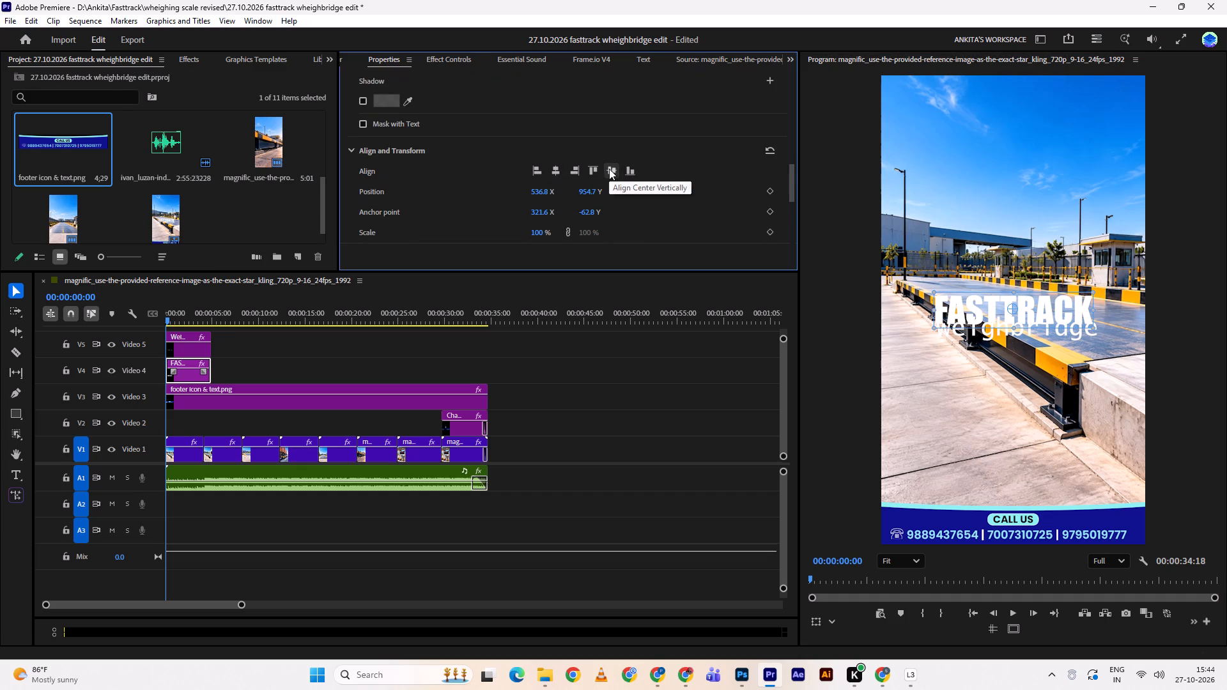
triple_click(609, 169)
left_click(562, 368)
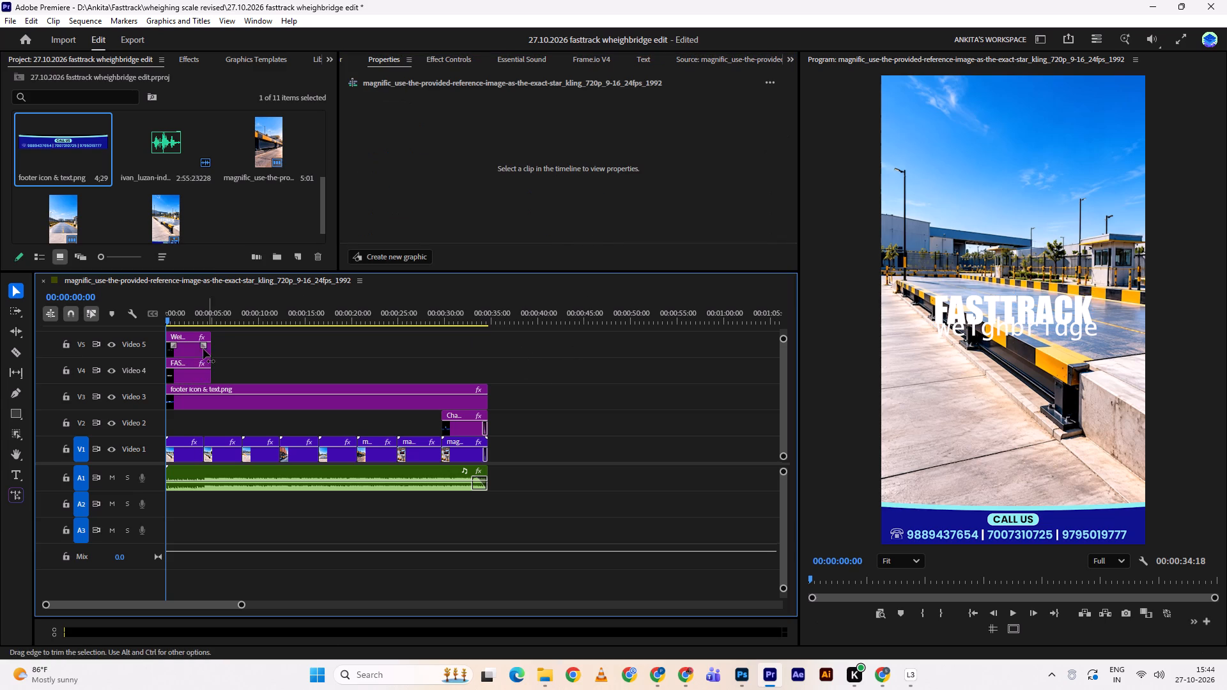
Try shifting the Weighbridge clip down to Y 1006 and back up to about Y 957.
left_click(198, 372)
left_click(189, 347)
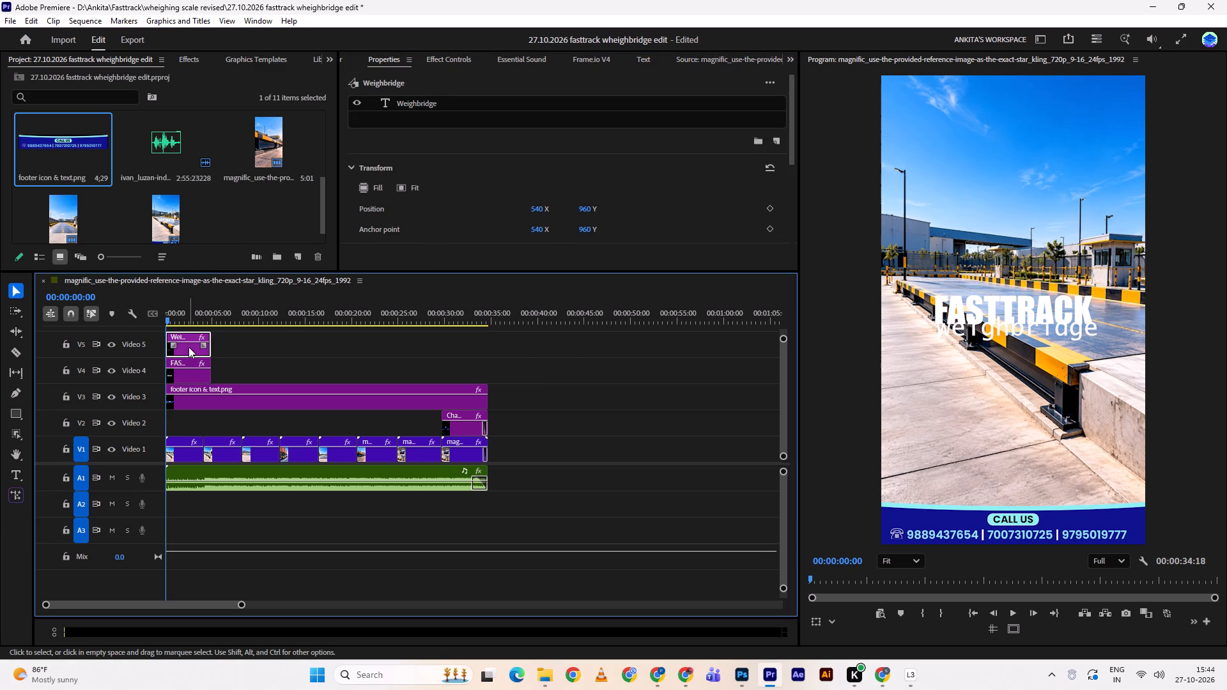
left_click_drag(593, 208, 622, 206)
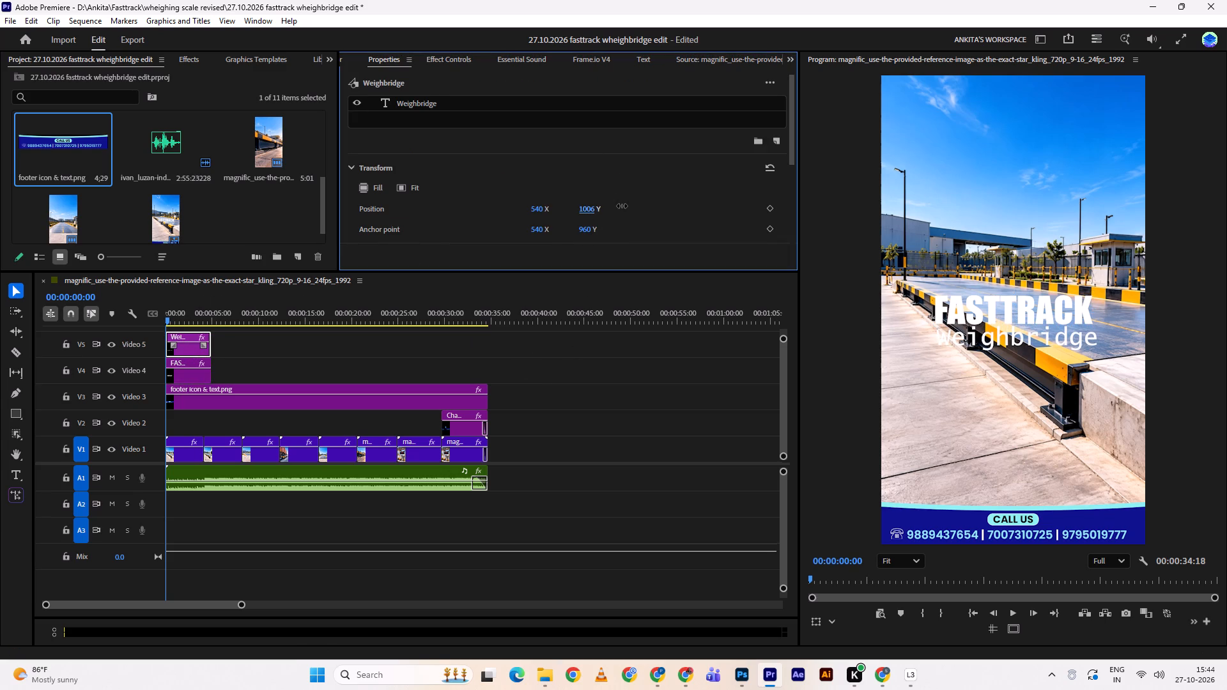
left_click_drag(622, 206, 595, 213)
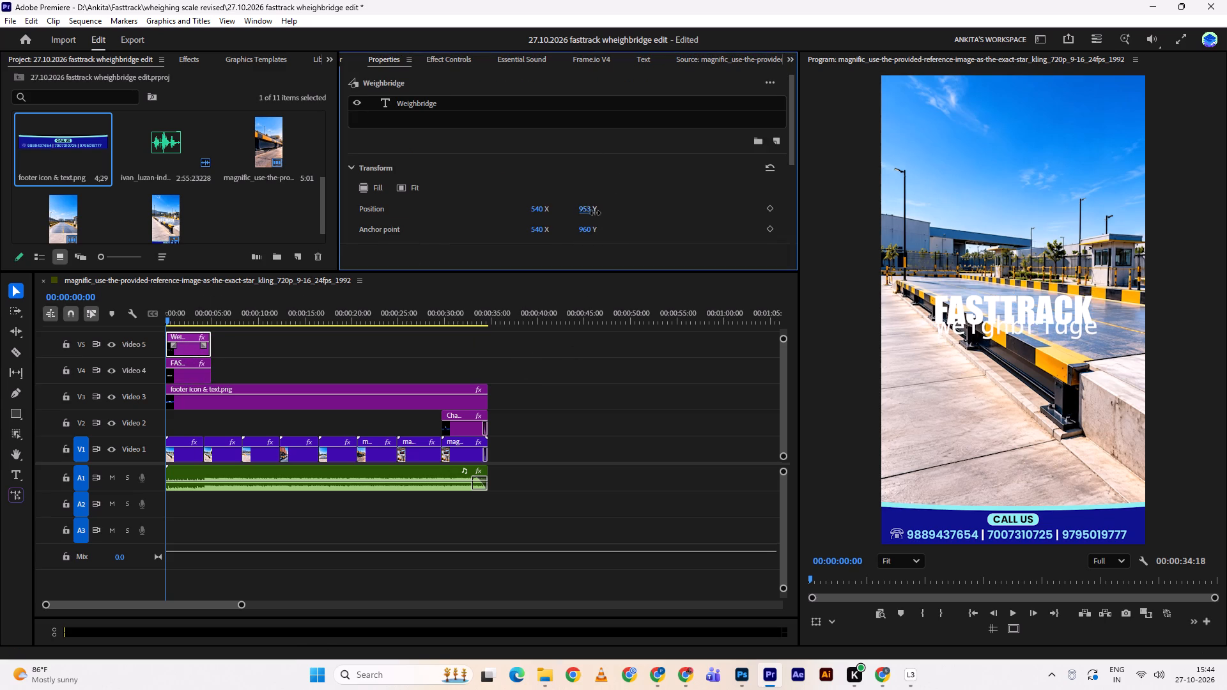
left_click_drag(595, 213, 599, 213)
Raise the FASTTRACK clip above Weighbridge by setting its vertical position to 918.
left_click(186, 381)
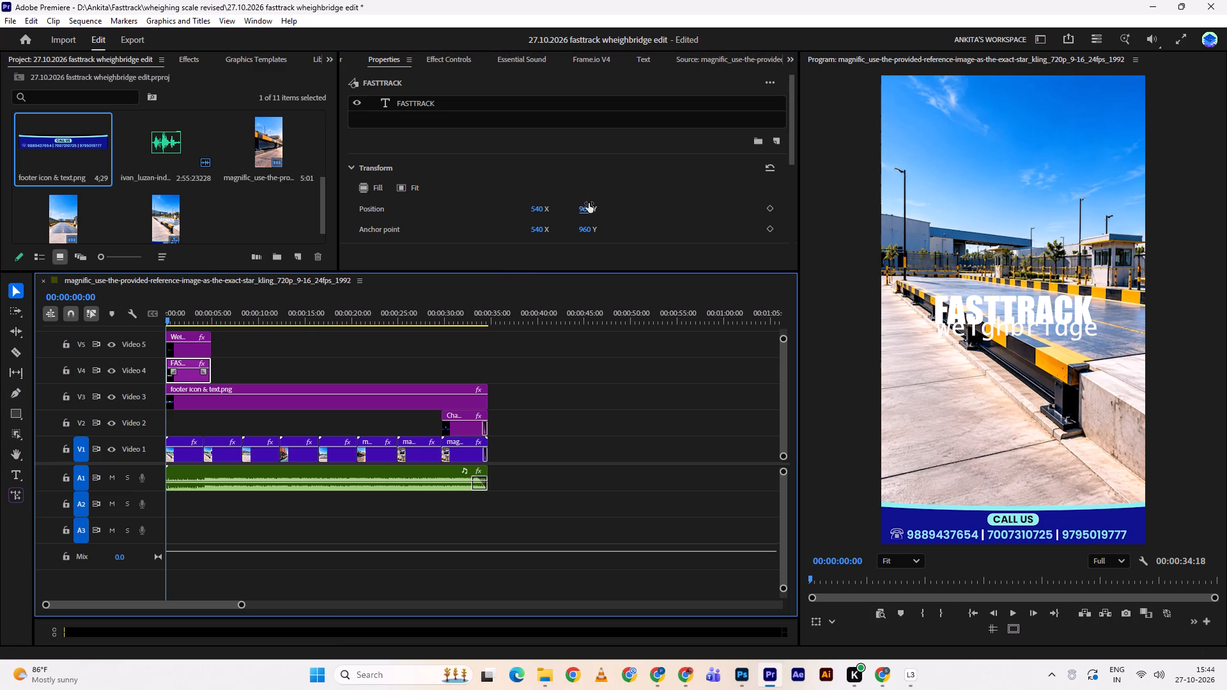
left_click_drag(591, 211, 548, 195)
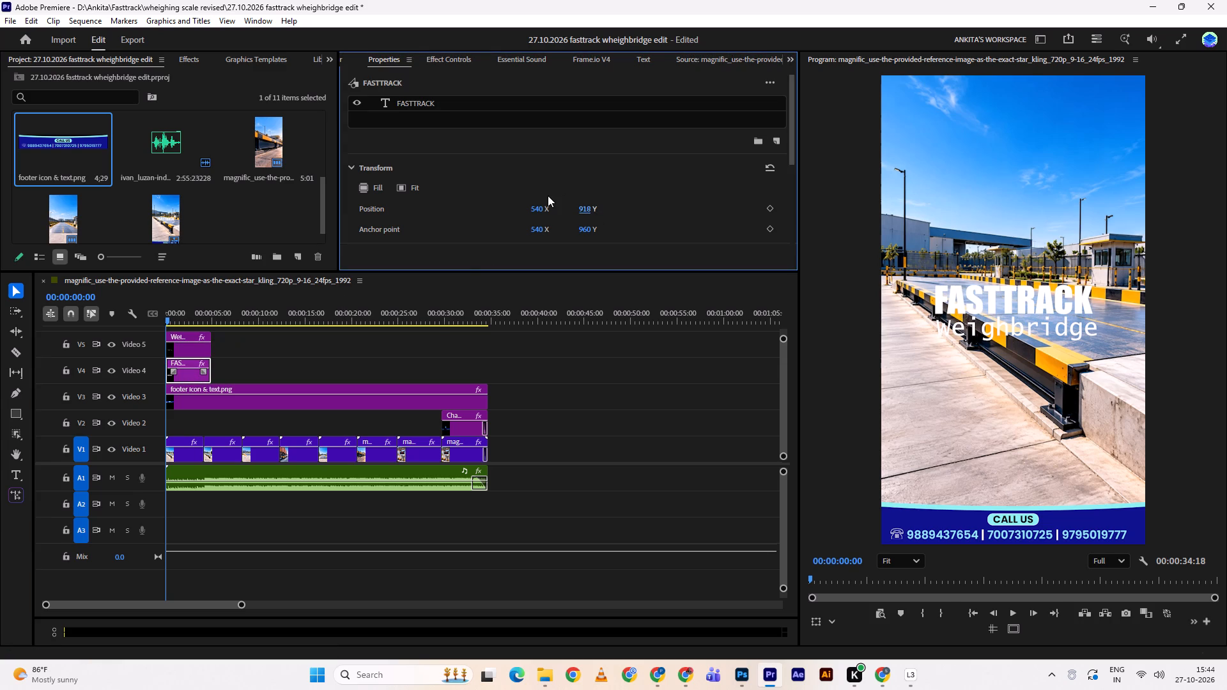
Scale the Weighbridge clip down to 83% and set its vertical position to 983, just under FASTTRACK.
left_click(192, 351)
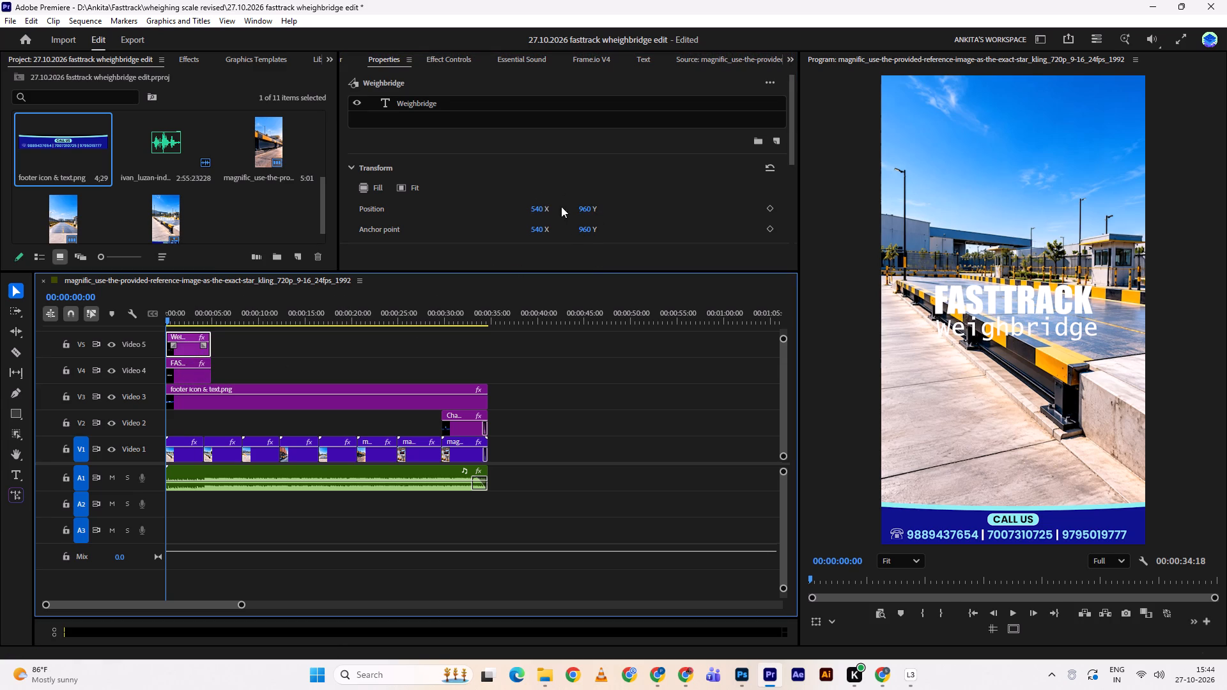
scroll(587, 203, "down", 7)
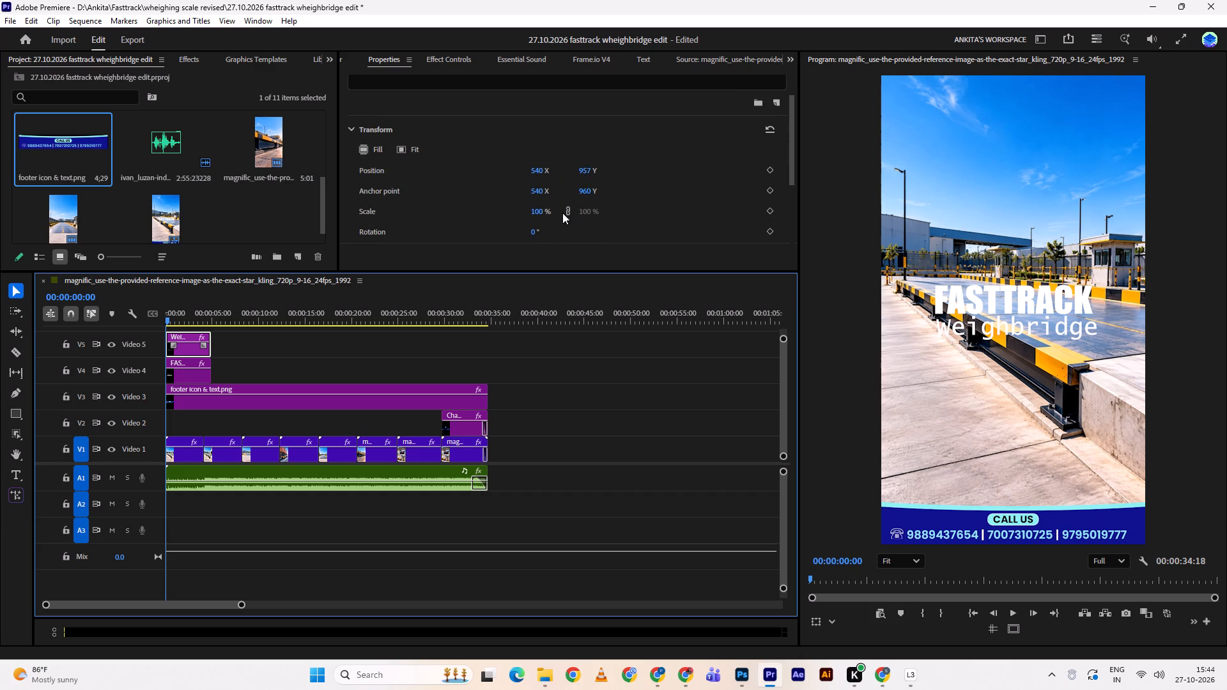
left_click_drag(538, 199, 523, 196)
left_click_drag(589, 158, 598, 157)
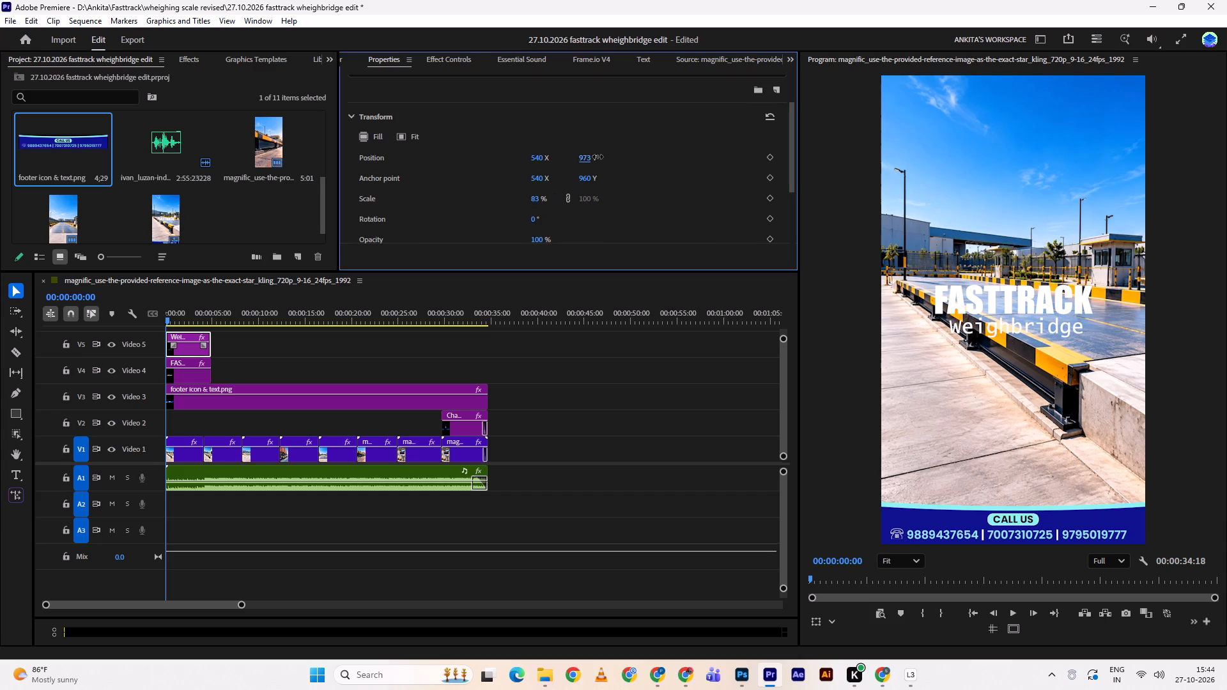
left_click_drag(598, 157, 601, 154)
left_click(201, 330)
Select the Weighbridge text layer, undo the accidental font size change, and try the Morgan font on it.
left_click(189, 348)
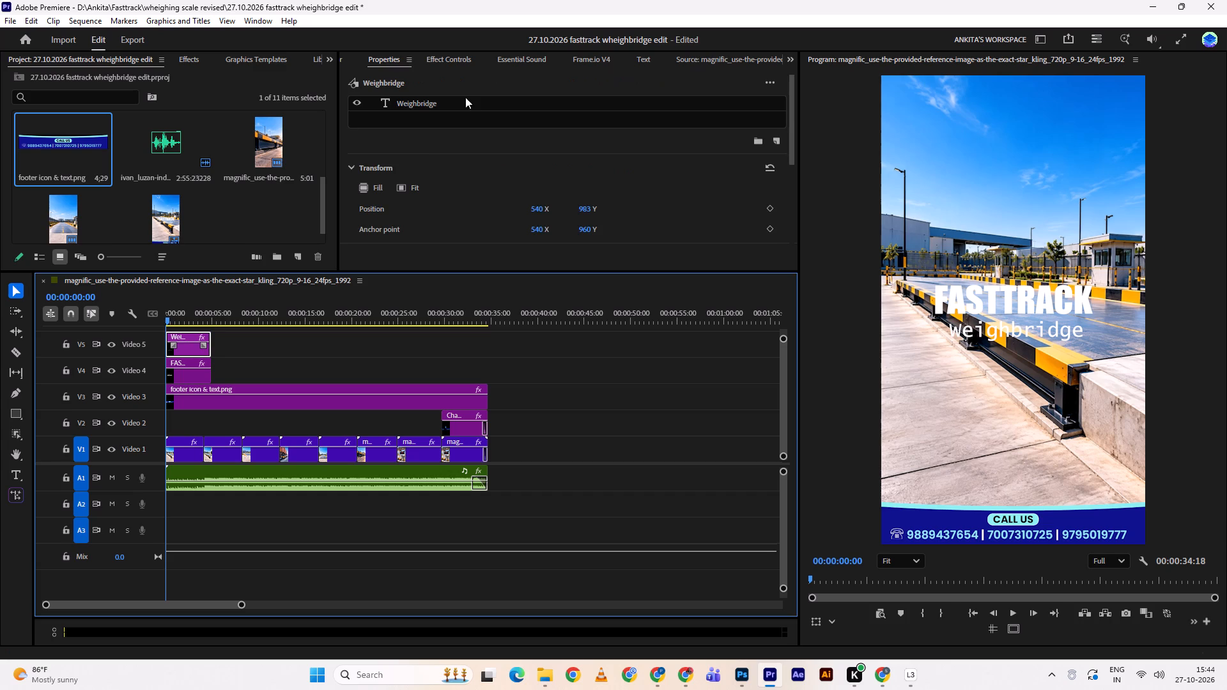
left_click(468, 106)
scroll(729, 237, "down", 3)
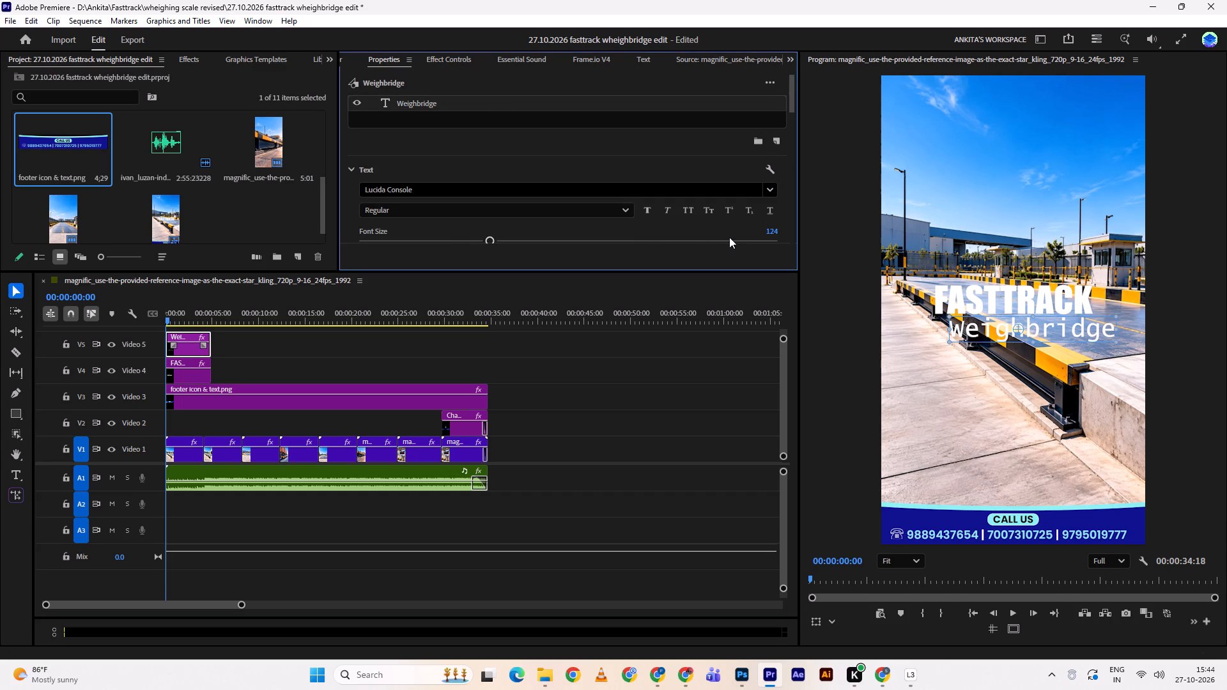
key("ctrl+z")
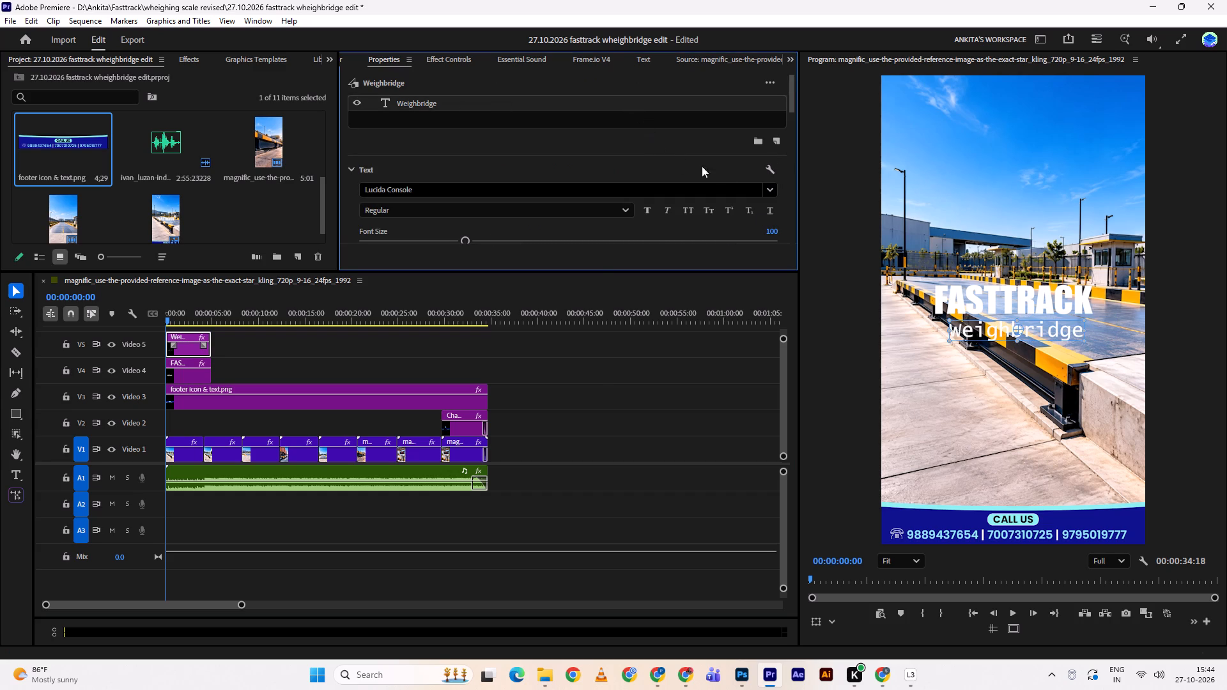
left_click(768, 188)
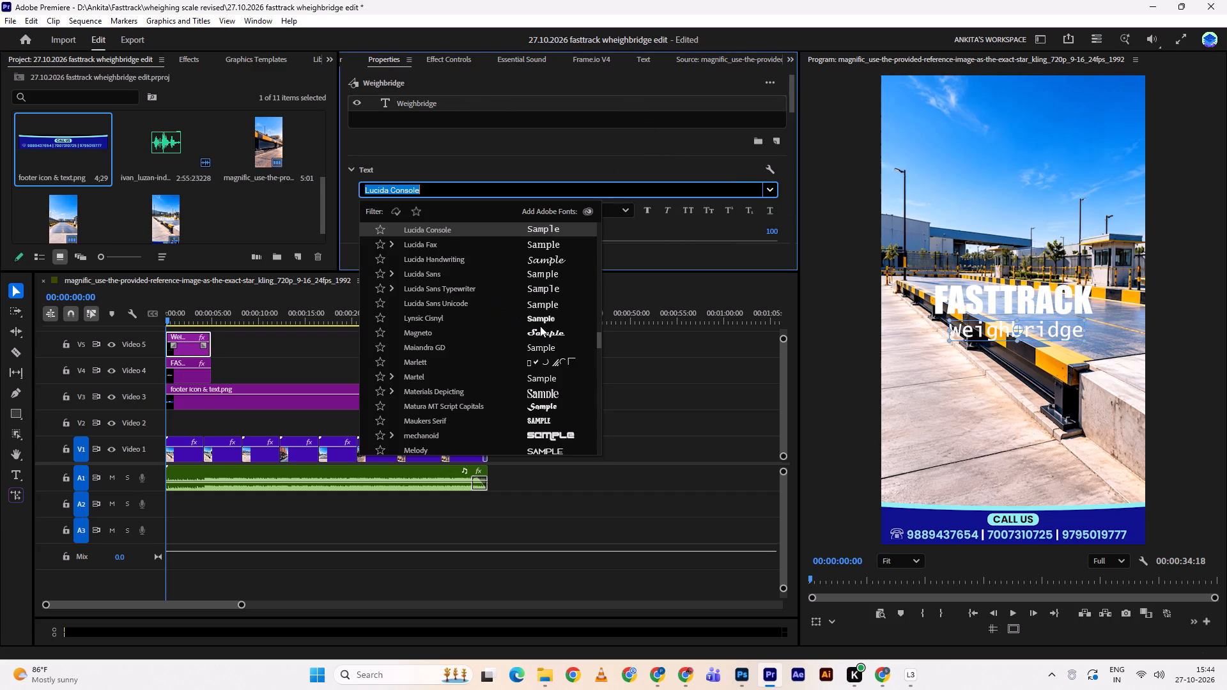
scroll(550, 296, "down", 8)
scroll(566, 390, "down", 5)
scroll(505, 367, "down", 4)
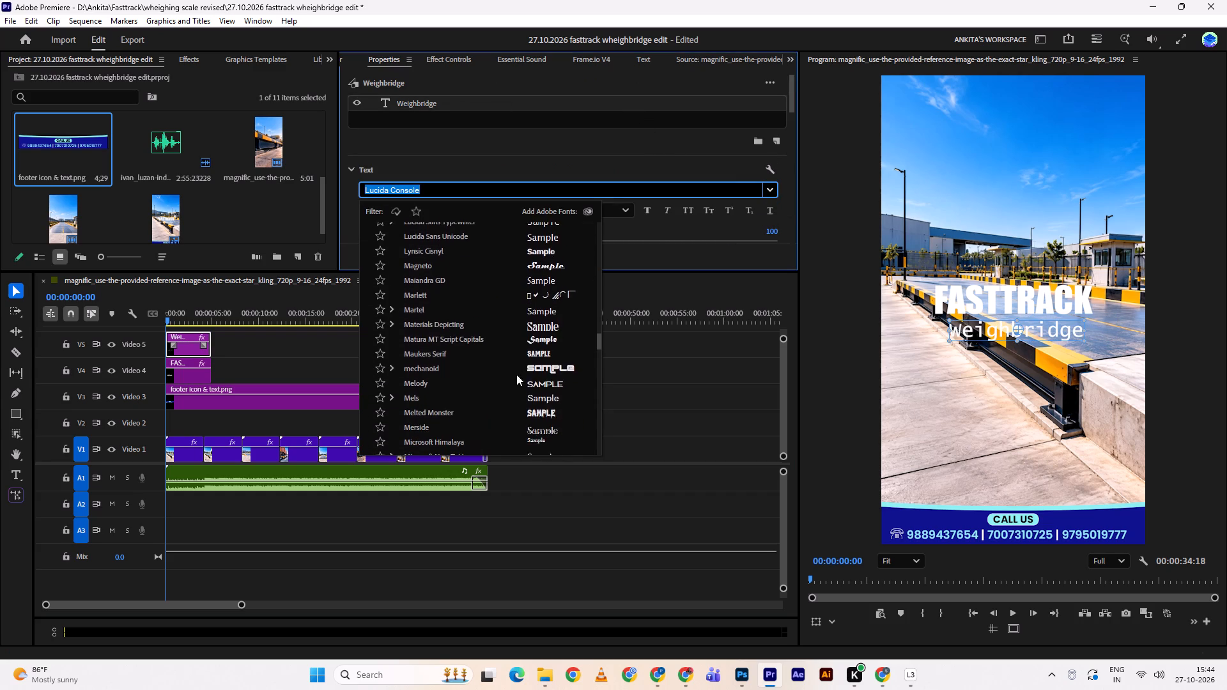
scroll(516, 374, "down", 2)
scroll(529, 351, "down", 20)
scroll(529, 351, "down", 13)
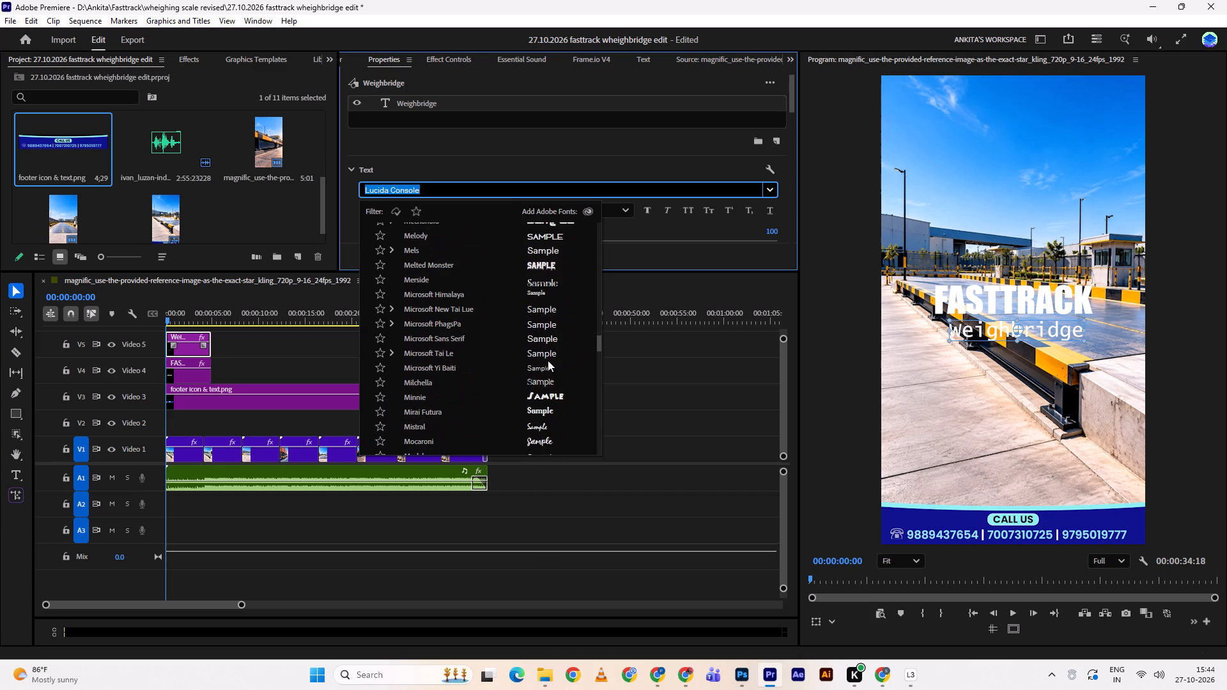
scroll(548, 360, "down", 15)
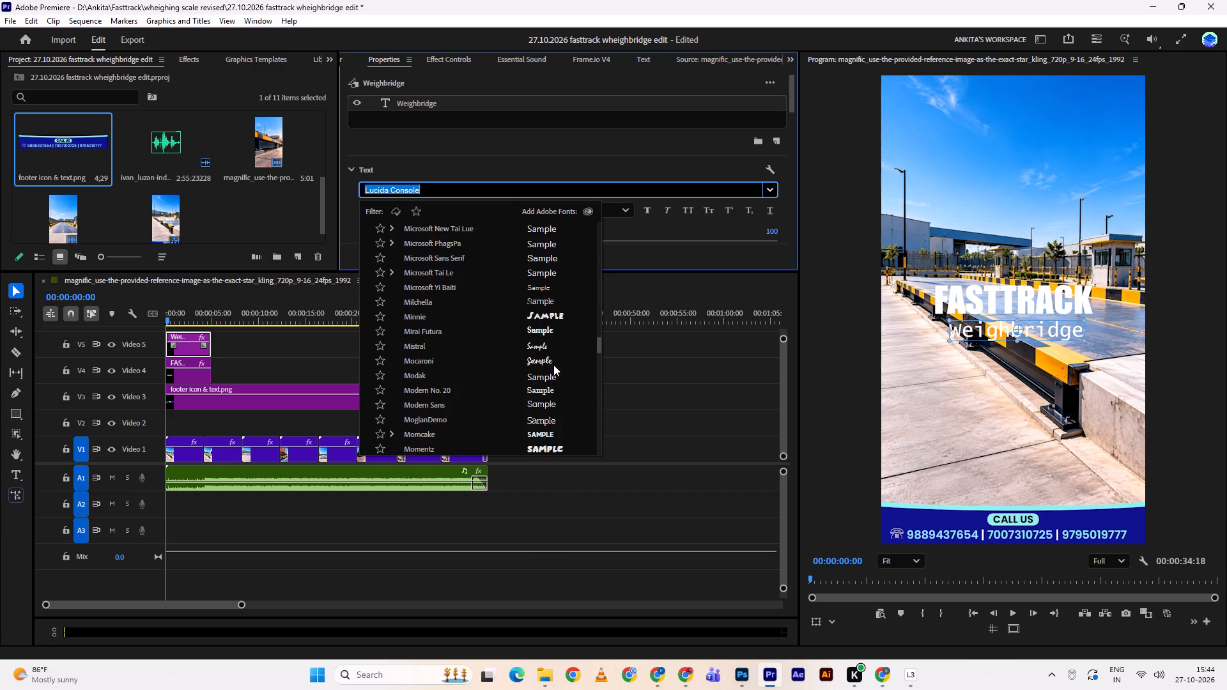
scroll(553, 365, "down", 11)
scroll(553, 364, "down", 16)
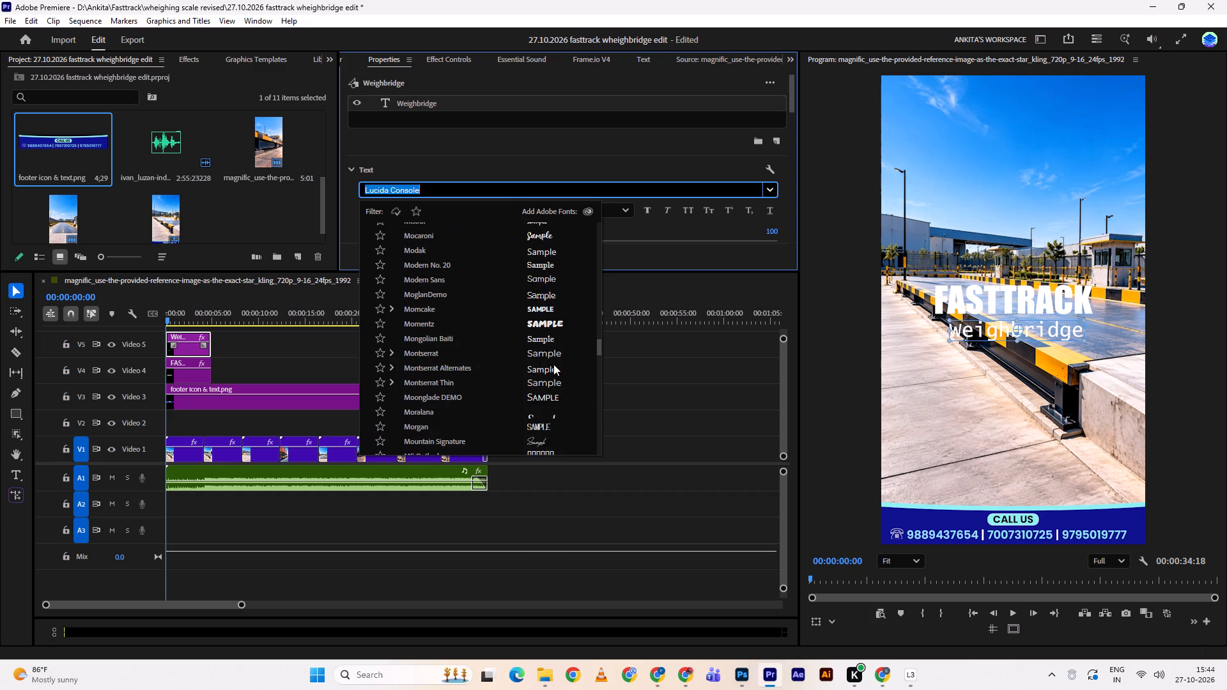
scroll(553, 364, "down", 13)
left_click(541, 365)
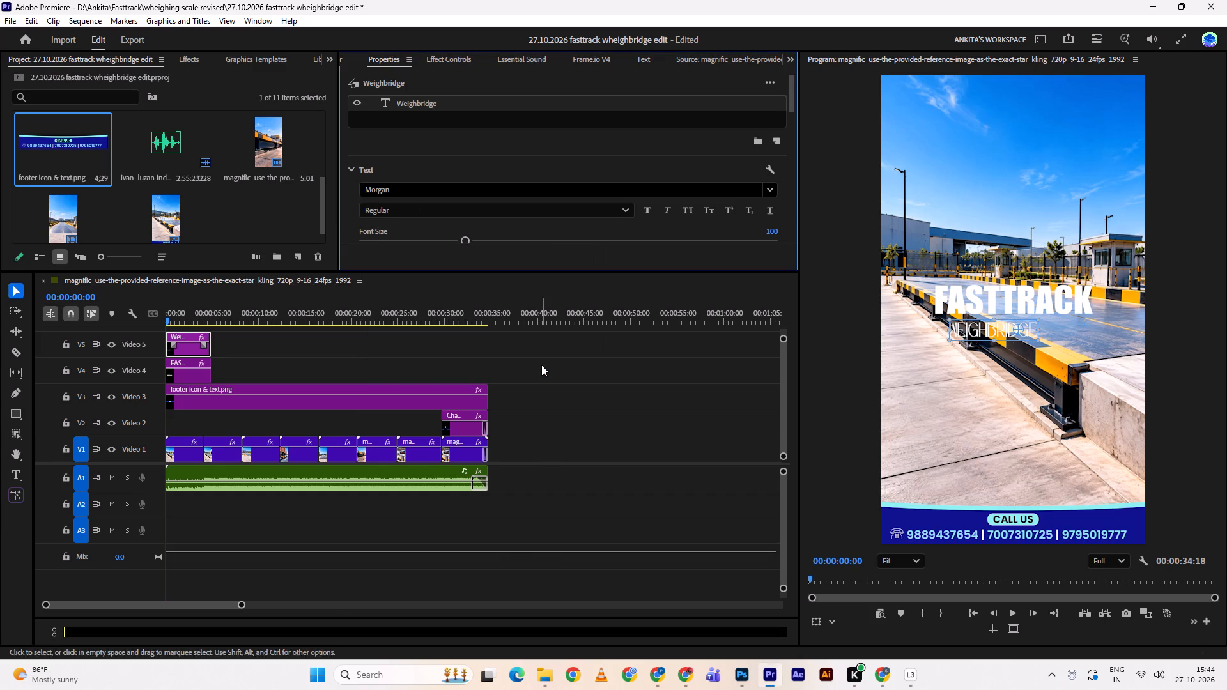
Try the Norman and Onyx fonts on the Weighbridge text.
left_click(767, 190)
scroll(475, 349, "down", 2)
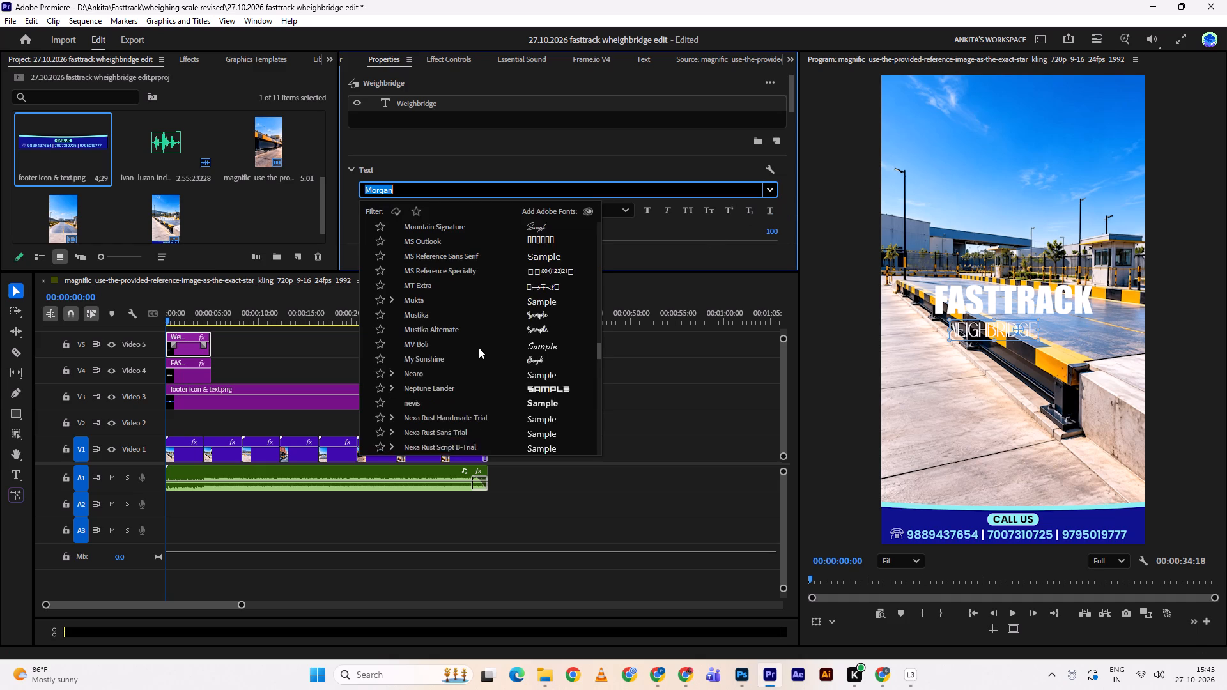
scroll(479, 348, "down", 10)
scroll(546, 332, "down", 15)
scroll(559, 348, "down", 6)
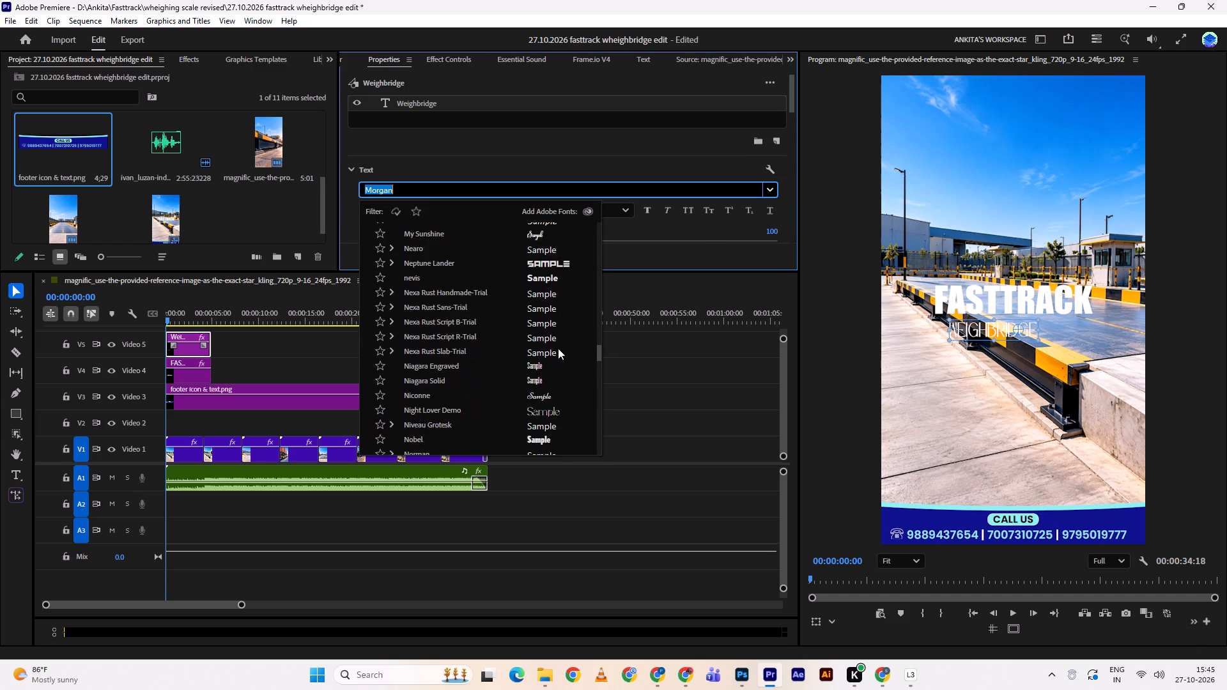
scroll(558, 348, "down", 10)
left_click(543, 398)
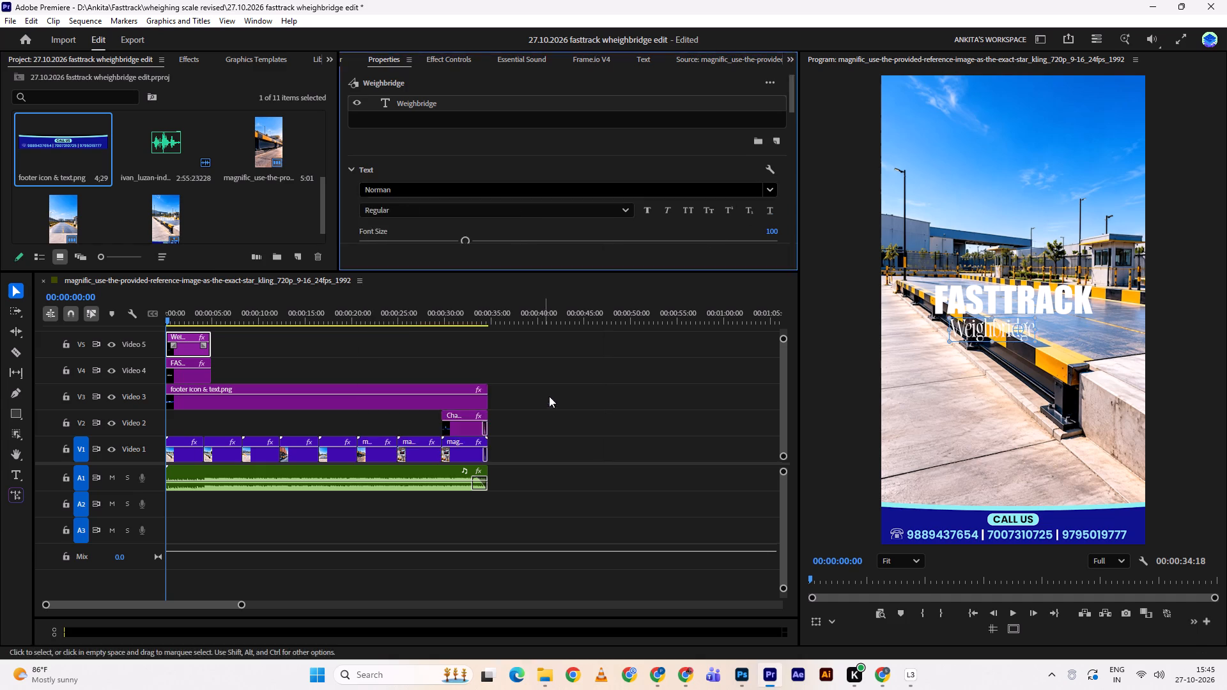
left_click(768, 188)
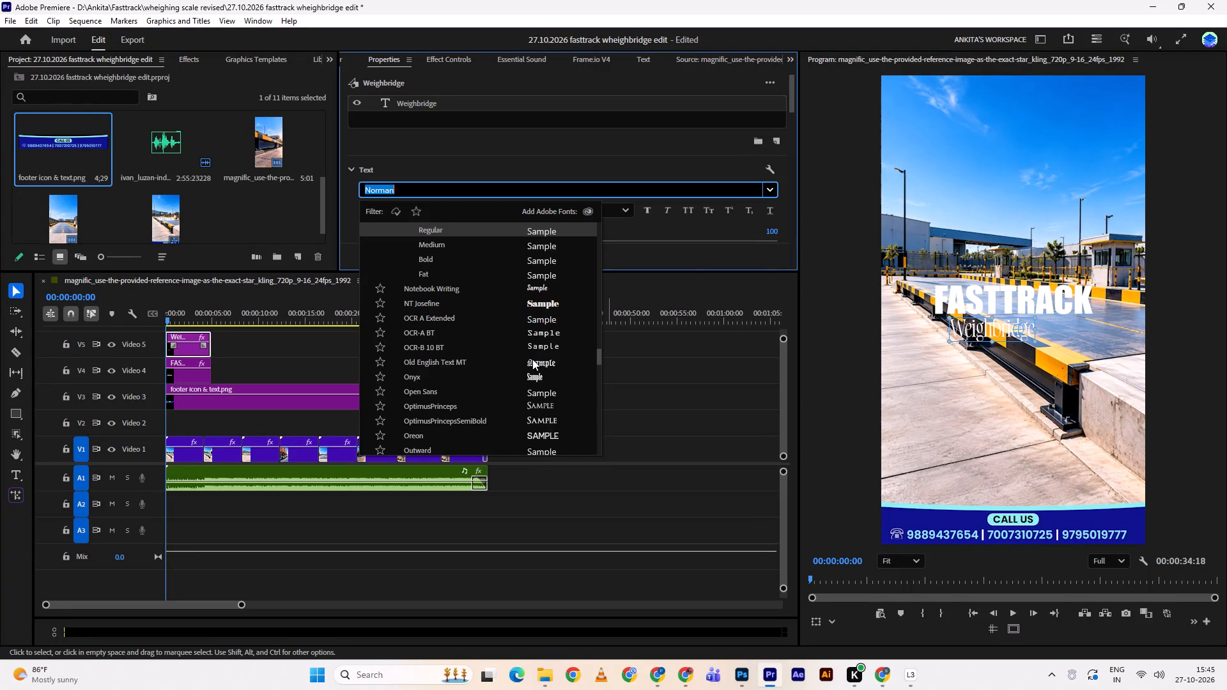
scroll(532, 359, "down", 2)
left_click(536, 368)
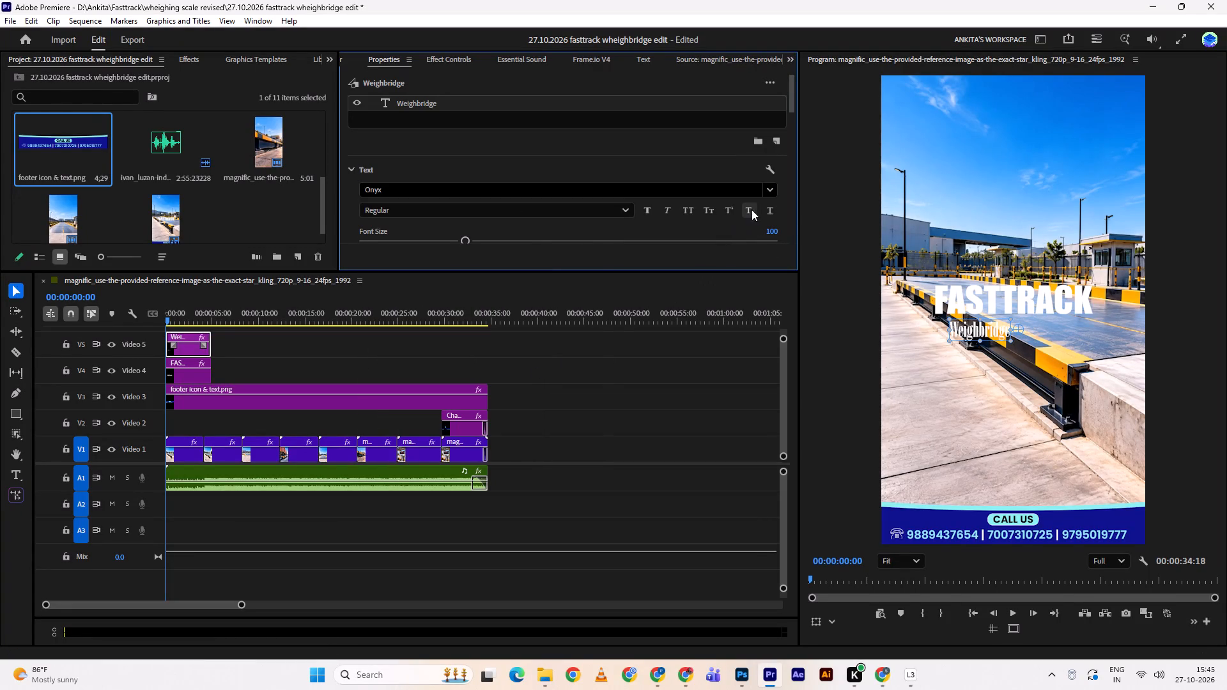
Change the Weighbridge text's font to Planets.
left_click(770, 191)
scroll(560, 378, "down", 19)
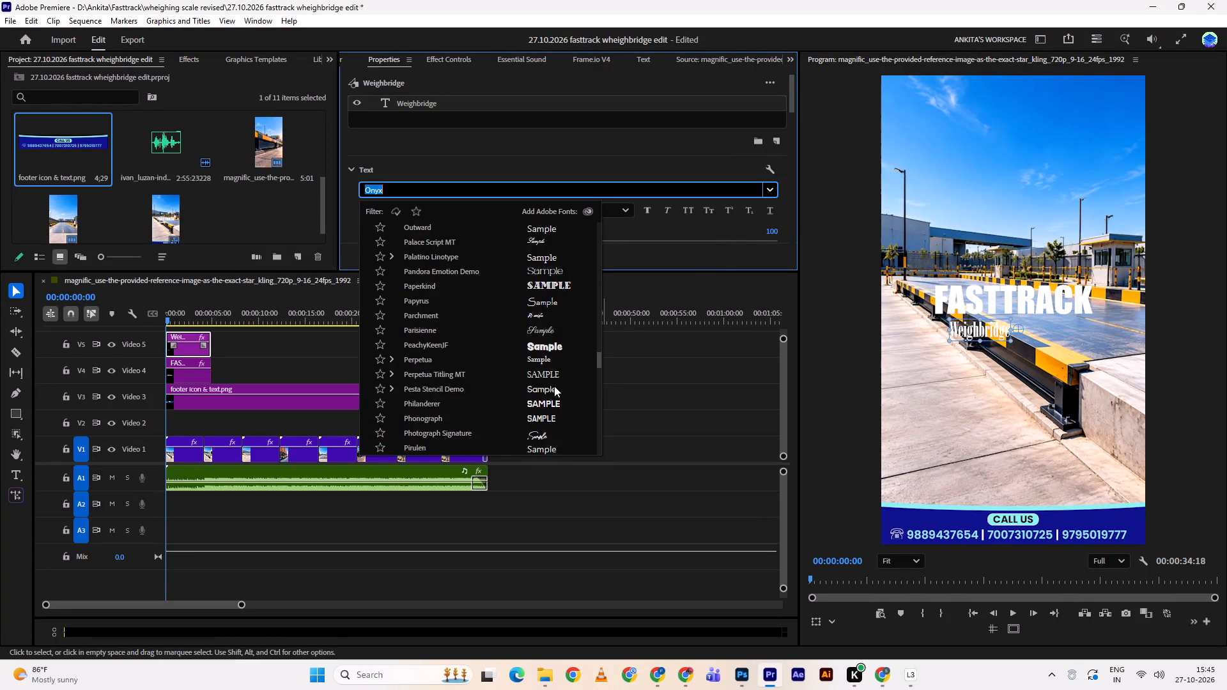
scroll(554, 386, "down", 19)
scroll(548, 392, "down", 5)
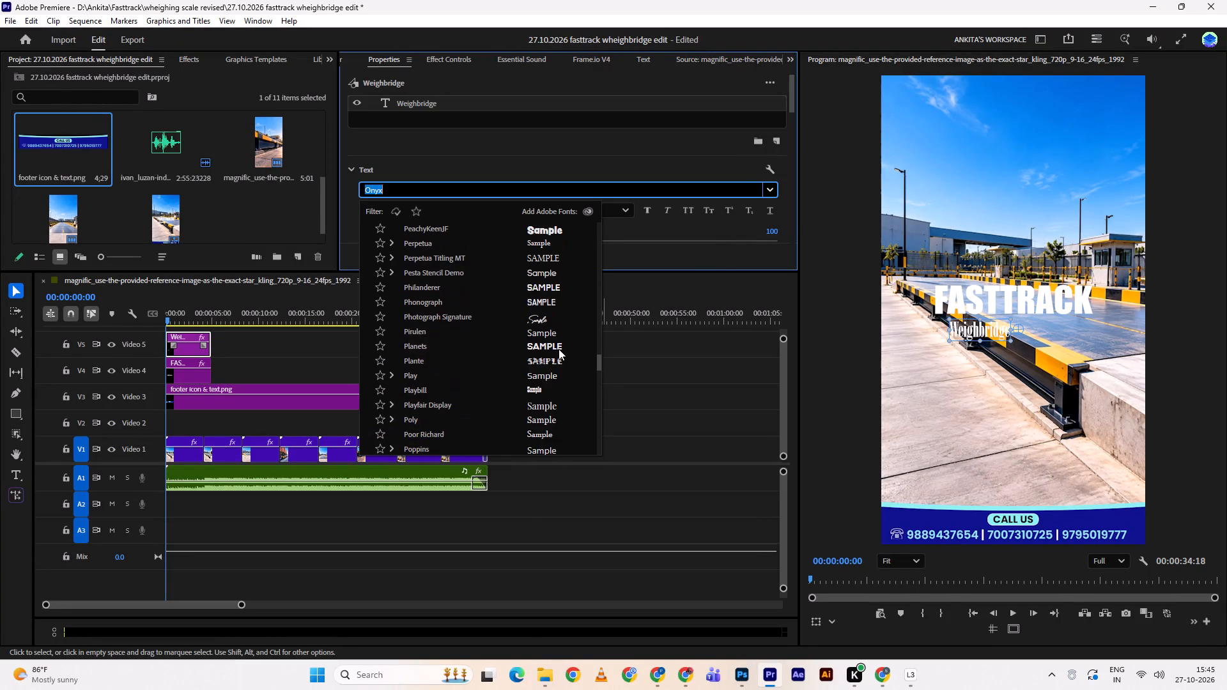
left_click(559, 349)
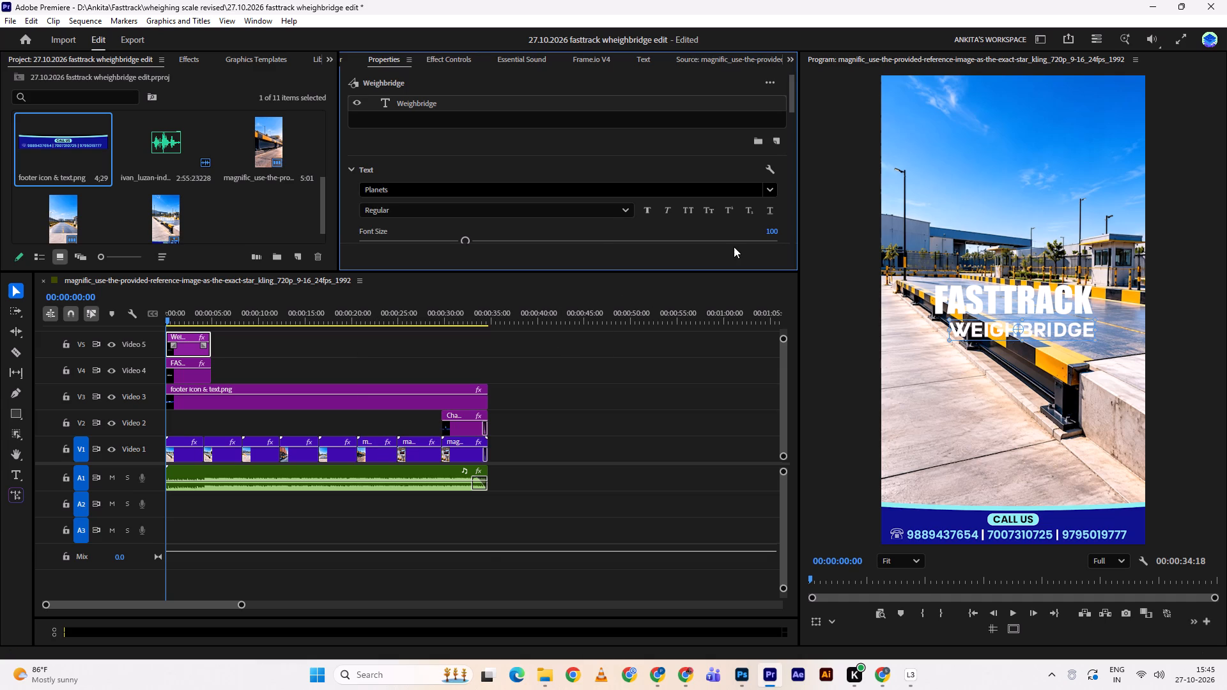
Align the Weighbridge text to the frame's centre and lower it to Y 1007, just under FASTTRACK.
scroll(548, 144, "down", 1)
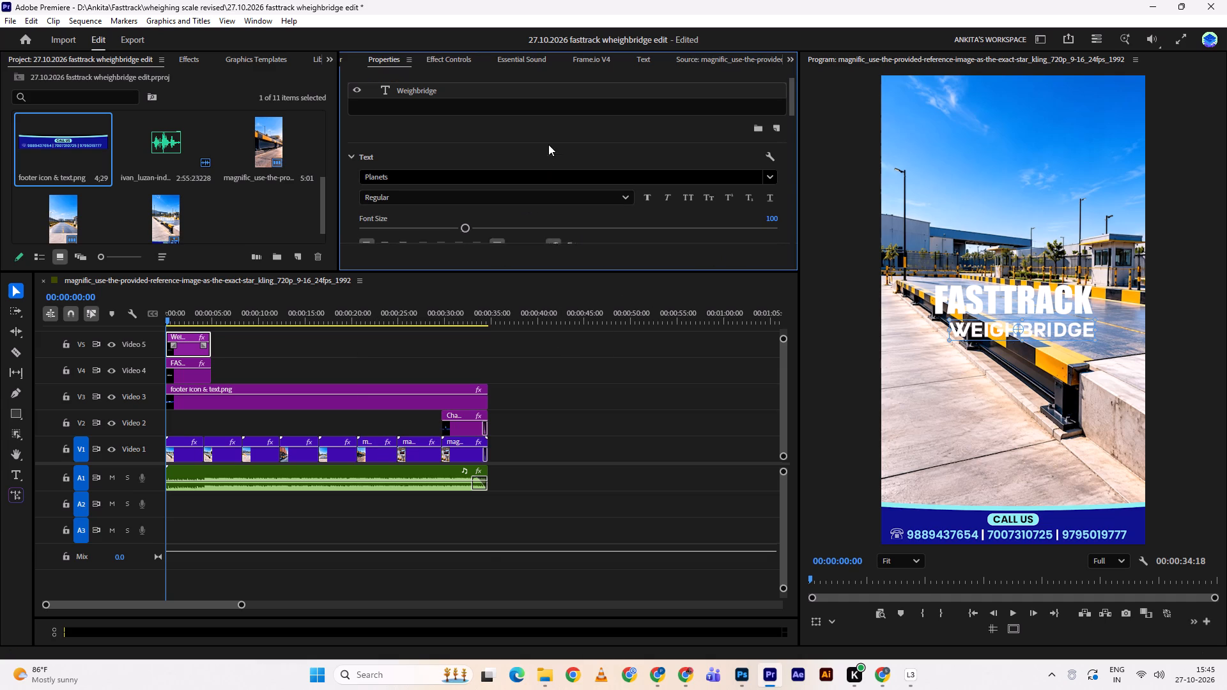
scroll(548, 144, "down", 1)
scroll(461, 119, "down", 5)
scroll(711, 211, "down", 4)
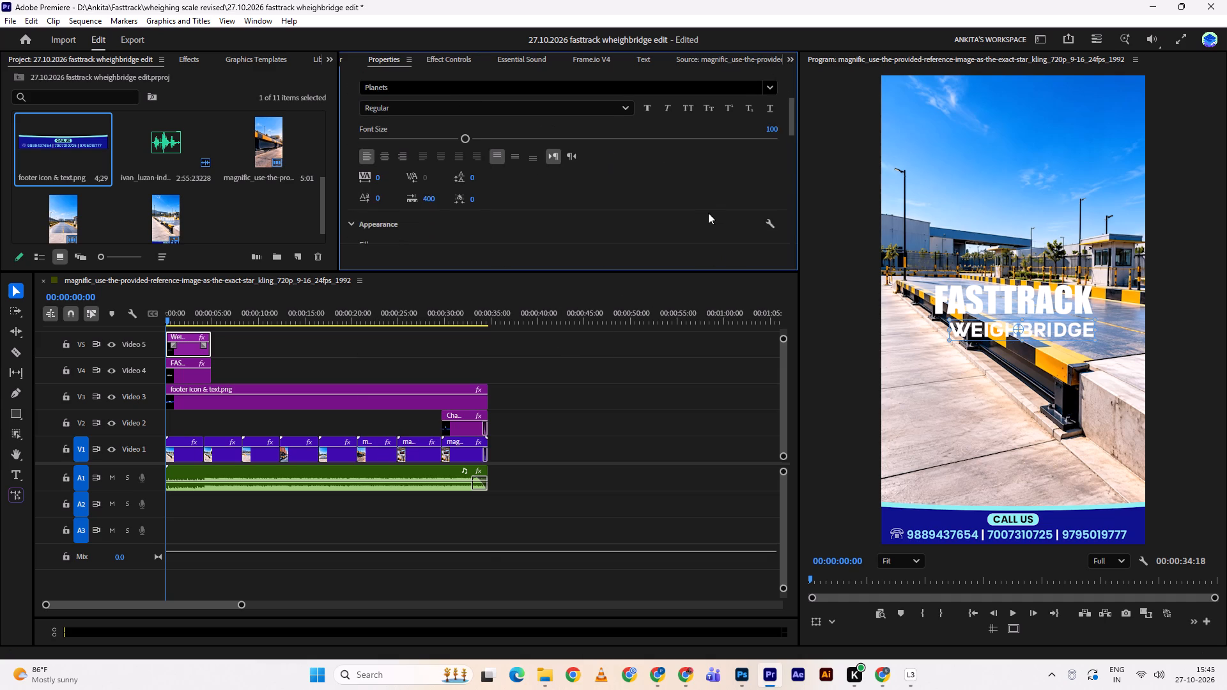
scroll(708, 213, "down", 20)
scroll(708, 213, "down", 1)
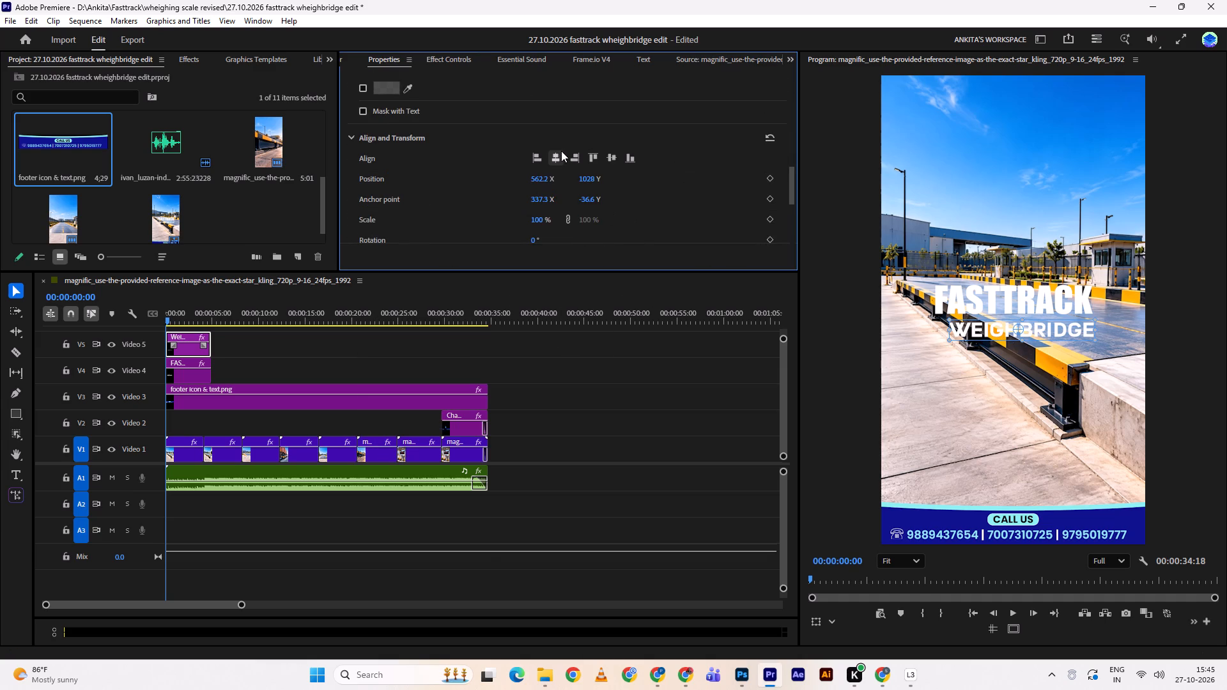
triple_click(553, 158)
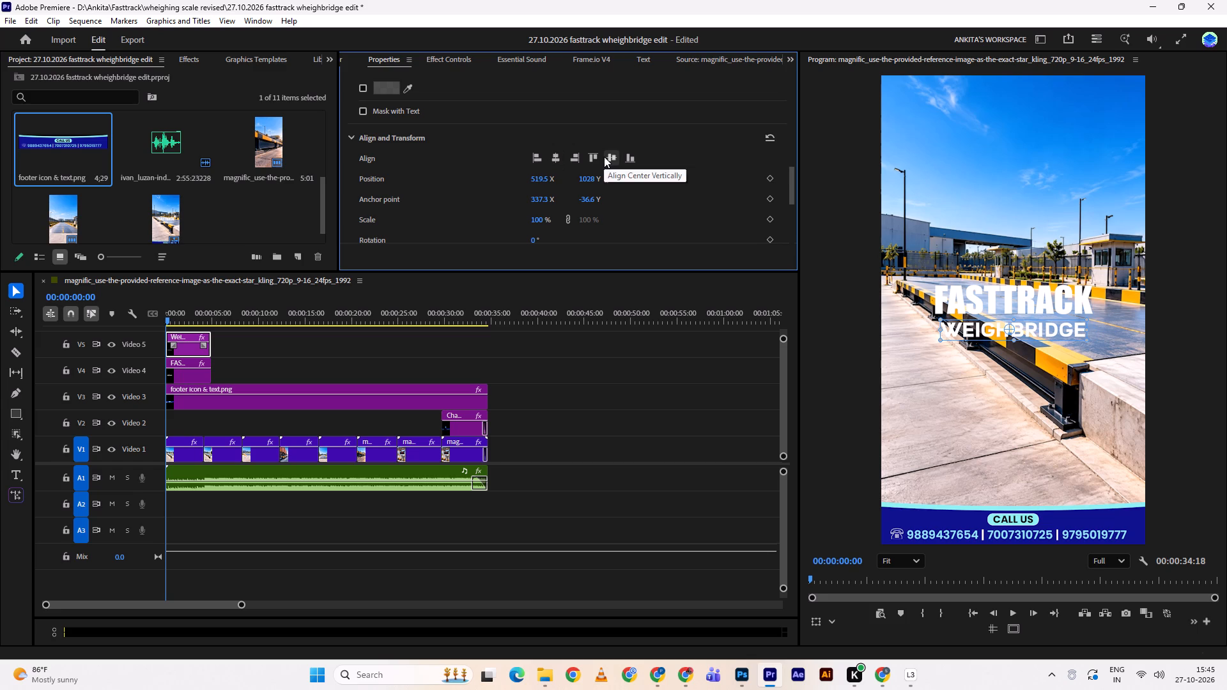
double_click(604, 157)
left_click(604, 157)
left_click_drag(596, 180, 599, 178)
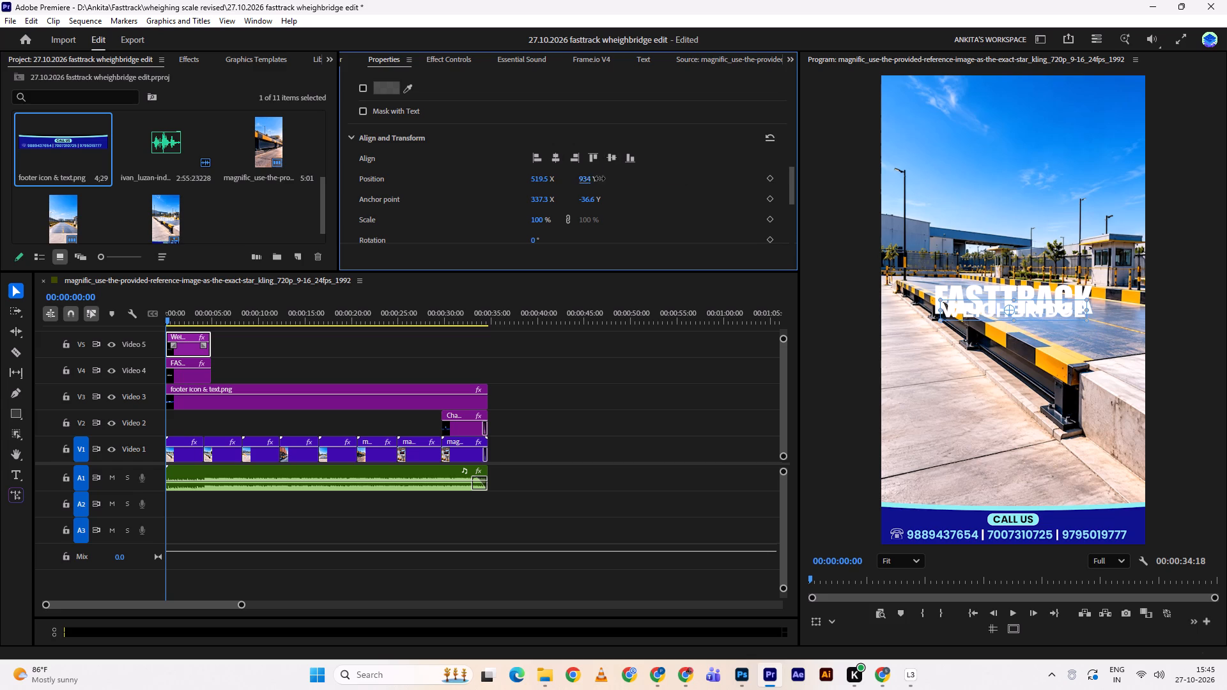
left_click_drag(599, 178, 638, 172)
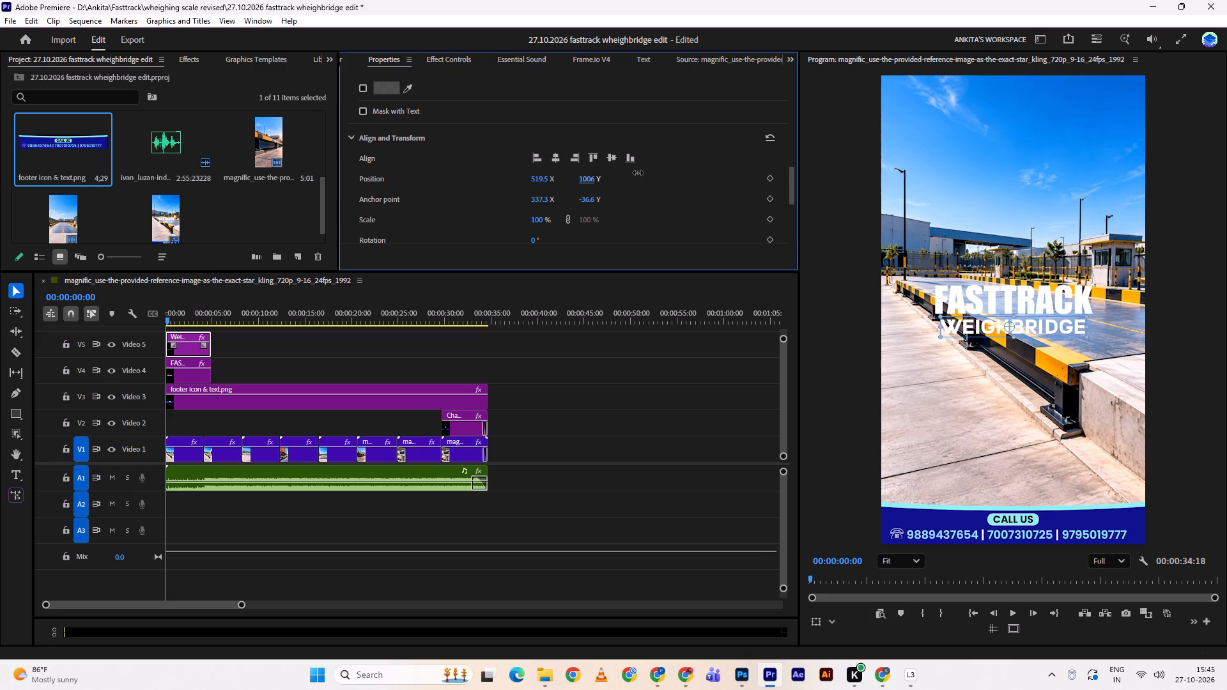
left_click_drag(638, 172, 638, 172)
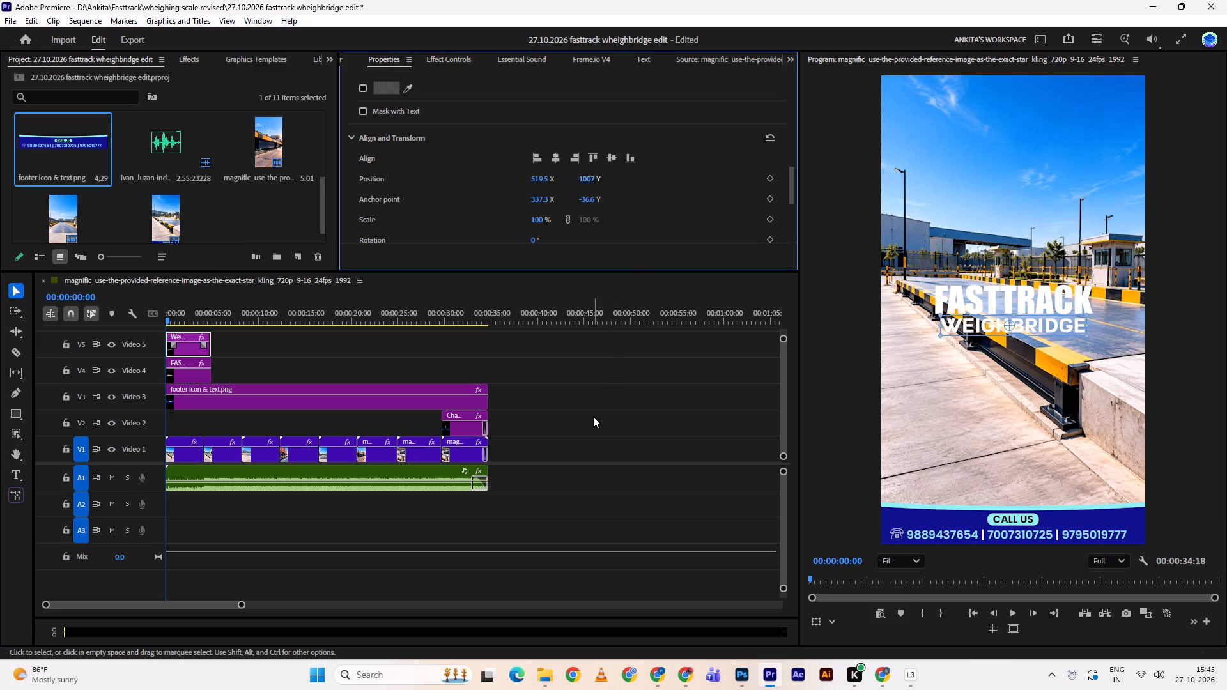
Move the Weighbridge text's anchor point to about X 365.7, re-centre the text in the frame, and lower it to about Y 1013.
left_click_drag(1014, 327, 1019, 327)
left_click(558, 150)
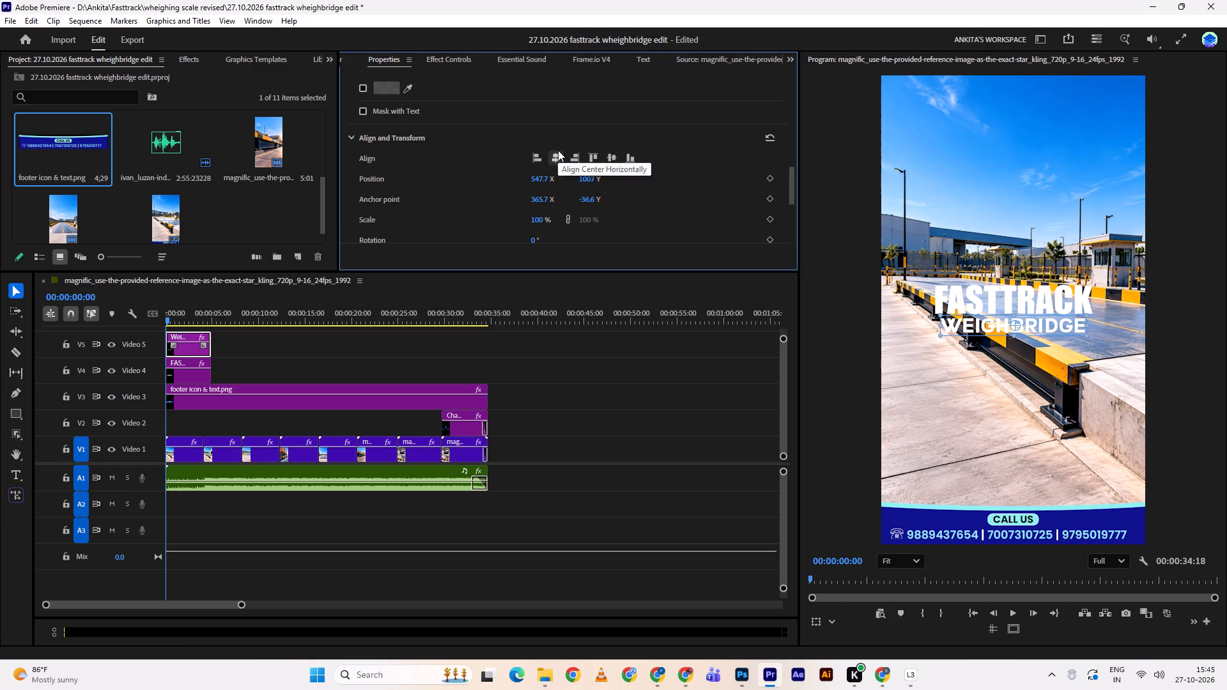
double_click(558, 150)
triple_click(605, 159)
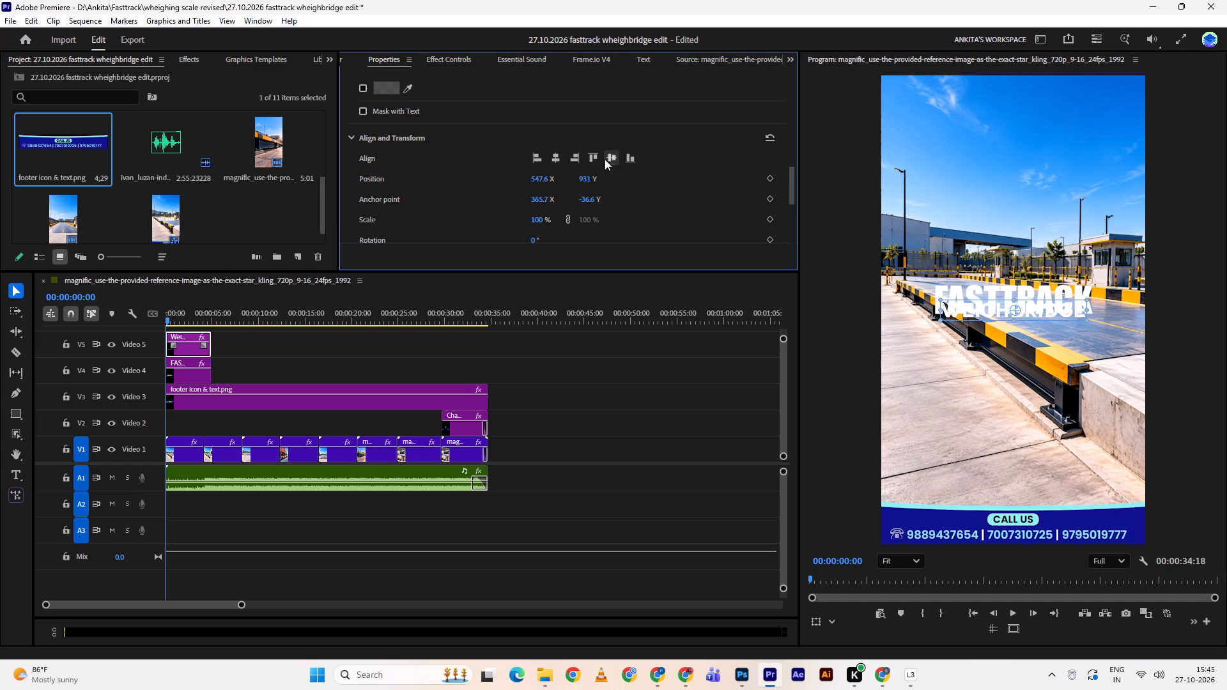
triple_click(605, 159)
left_click_drag(596, 176, 644, 169)
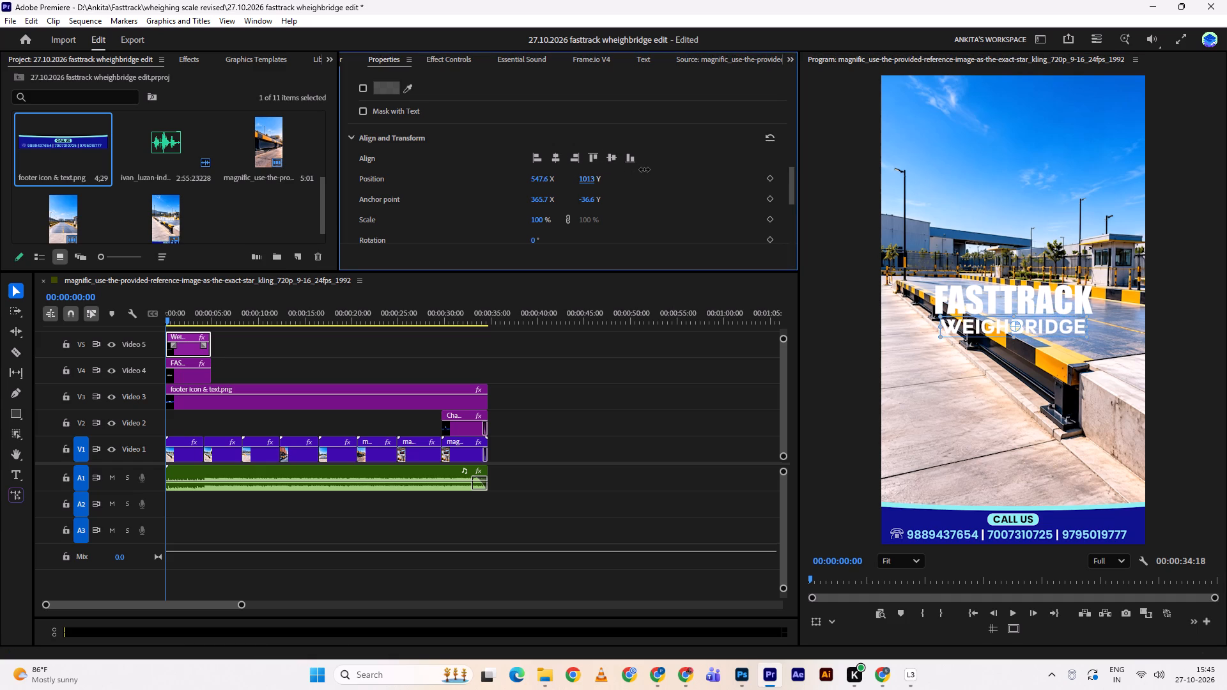
left_click_drag(644, 169, 647, 169)
left_click(564, 399)
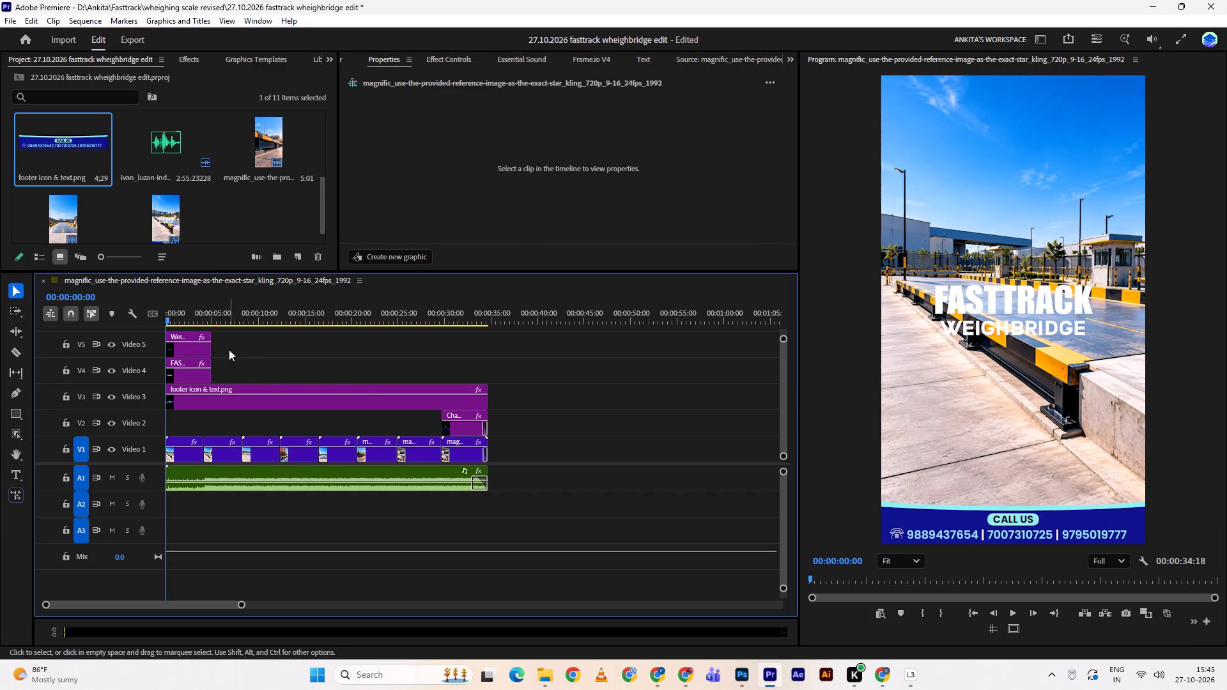
Preview the opening and trim the ends of both title clips to 00:00:04:04, where the first video clip ends.
key("space")
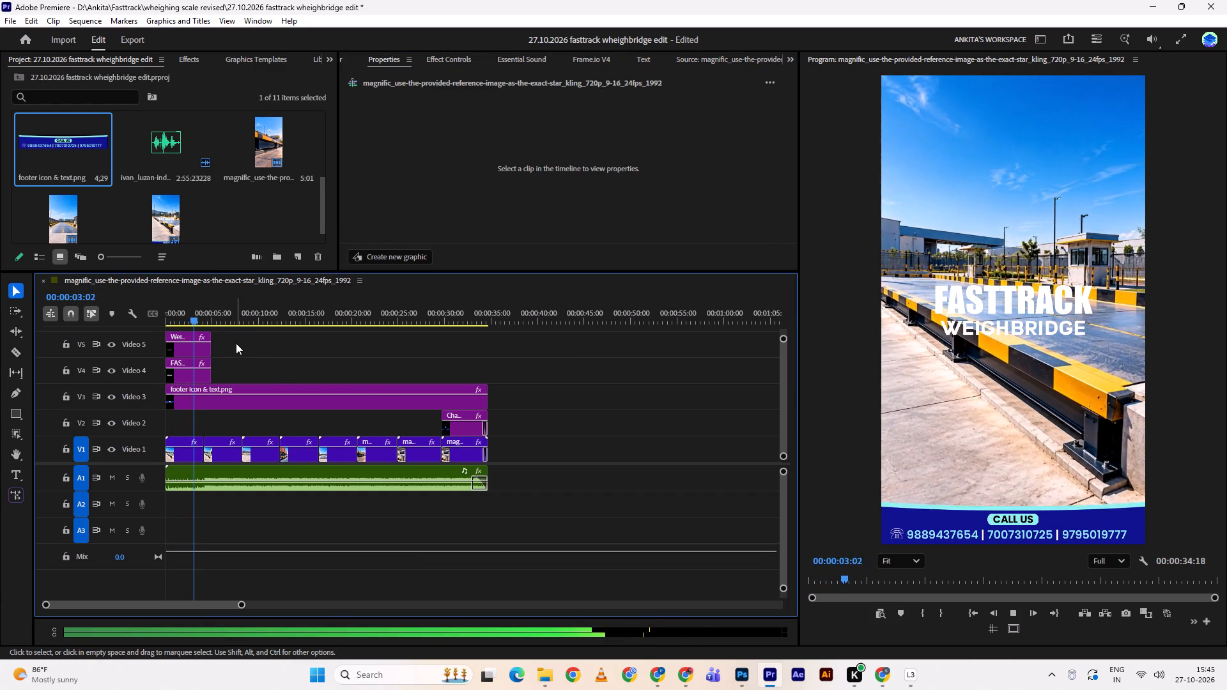
left_click(210, 322)
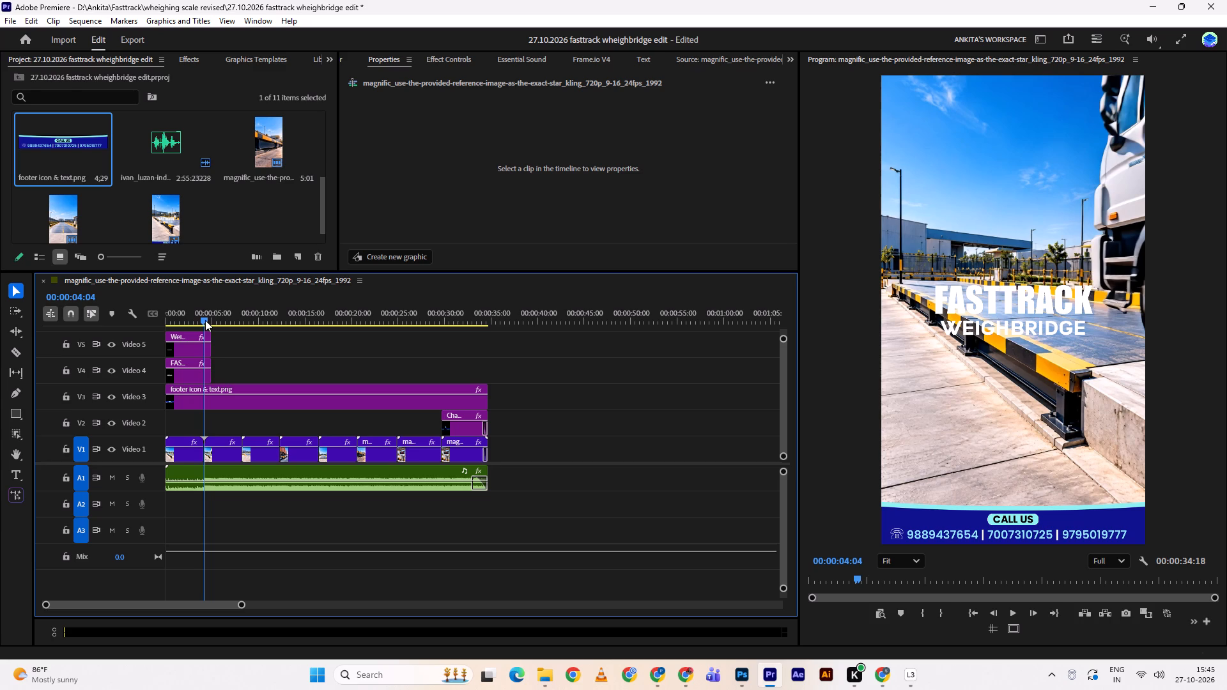
left_click_drag(223, 344, 205, 366)
left_click(212, 362)
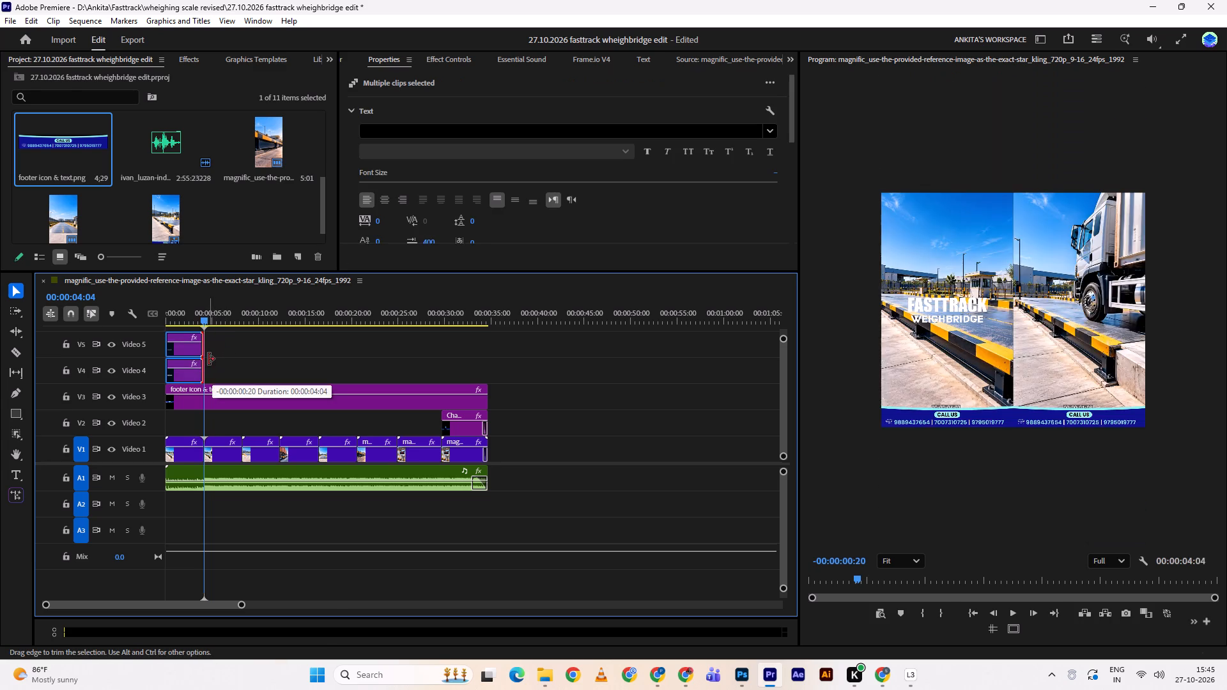
left_click_drag(204, 322, 163, 307)
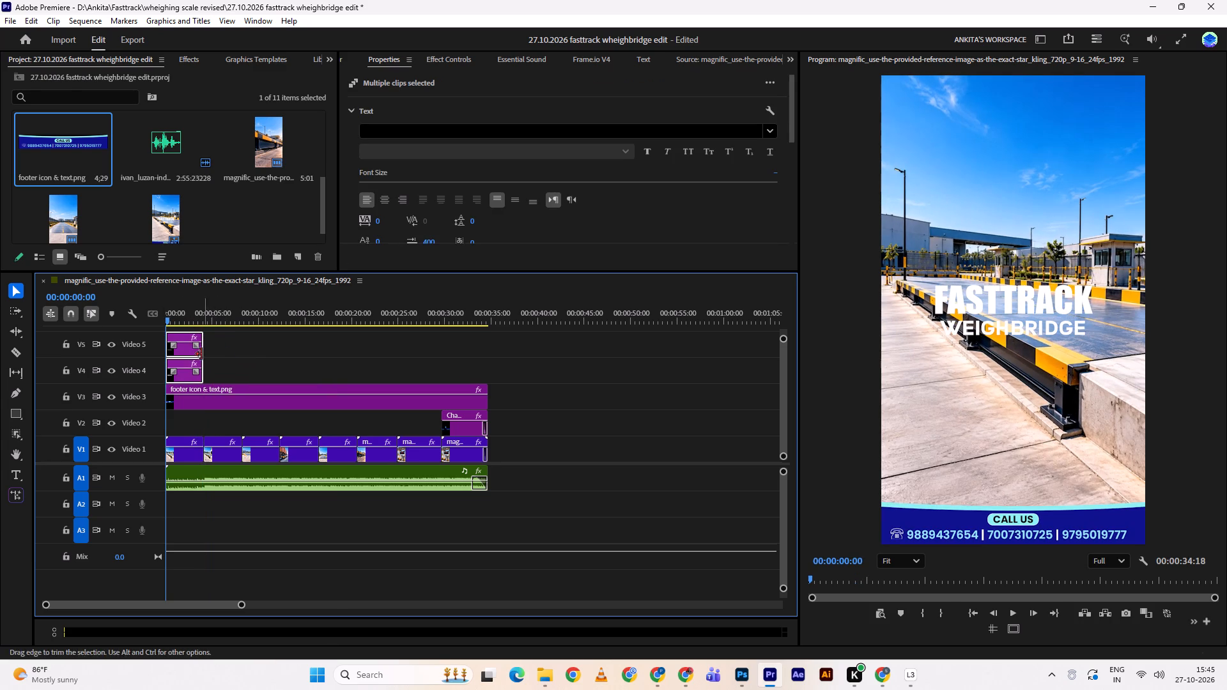
left_click(229, 354)
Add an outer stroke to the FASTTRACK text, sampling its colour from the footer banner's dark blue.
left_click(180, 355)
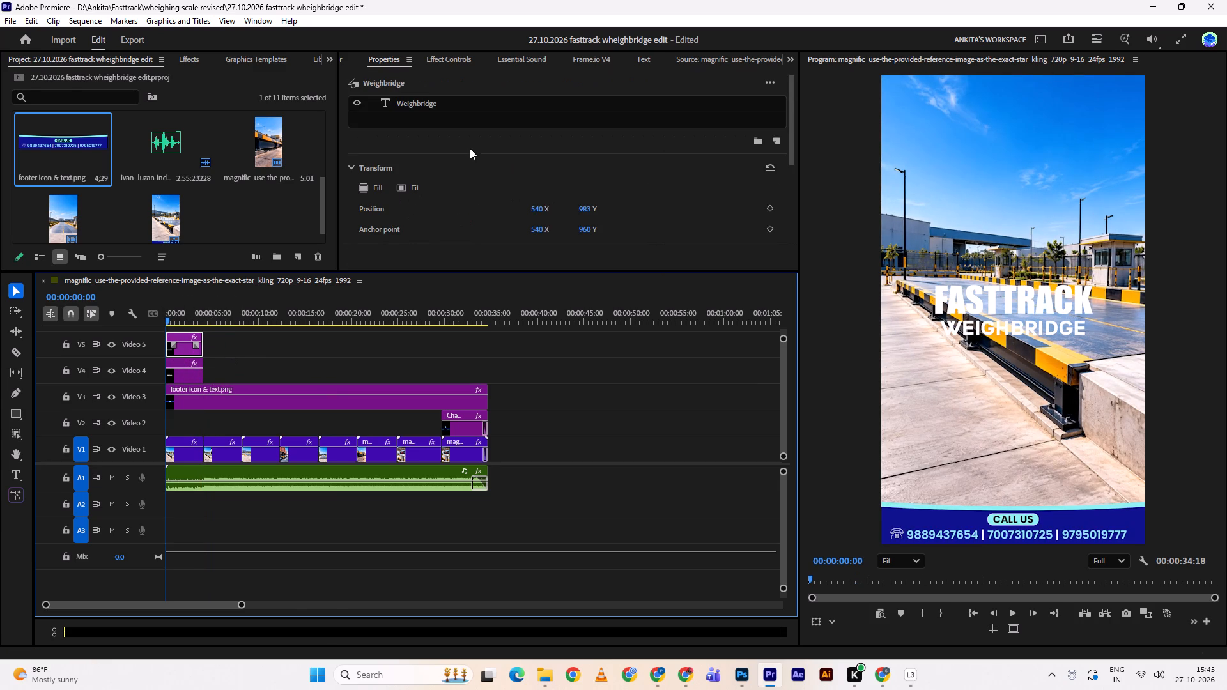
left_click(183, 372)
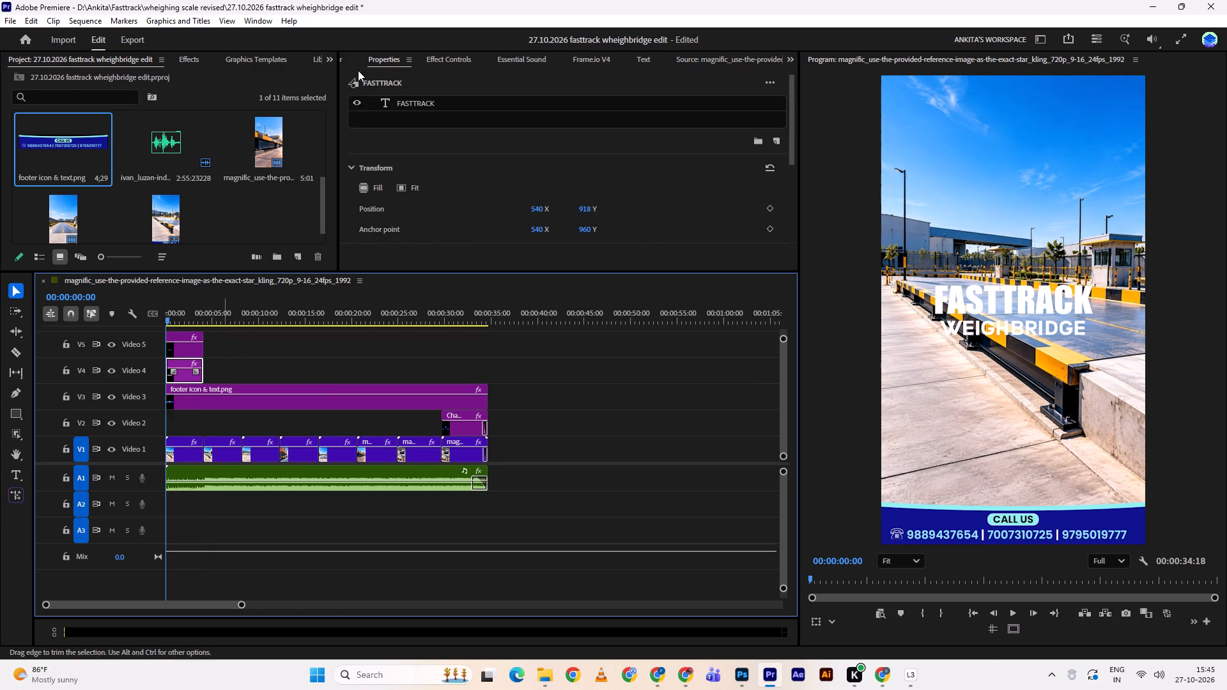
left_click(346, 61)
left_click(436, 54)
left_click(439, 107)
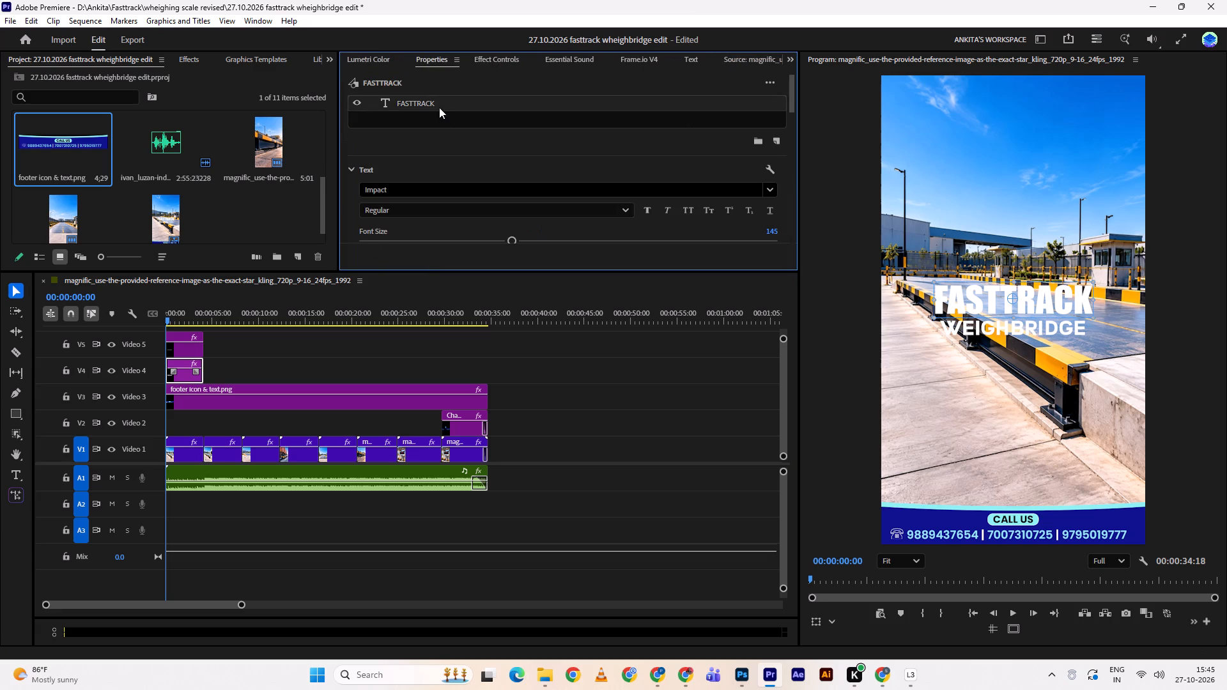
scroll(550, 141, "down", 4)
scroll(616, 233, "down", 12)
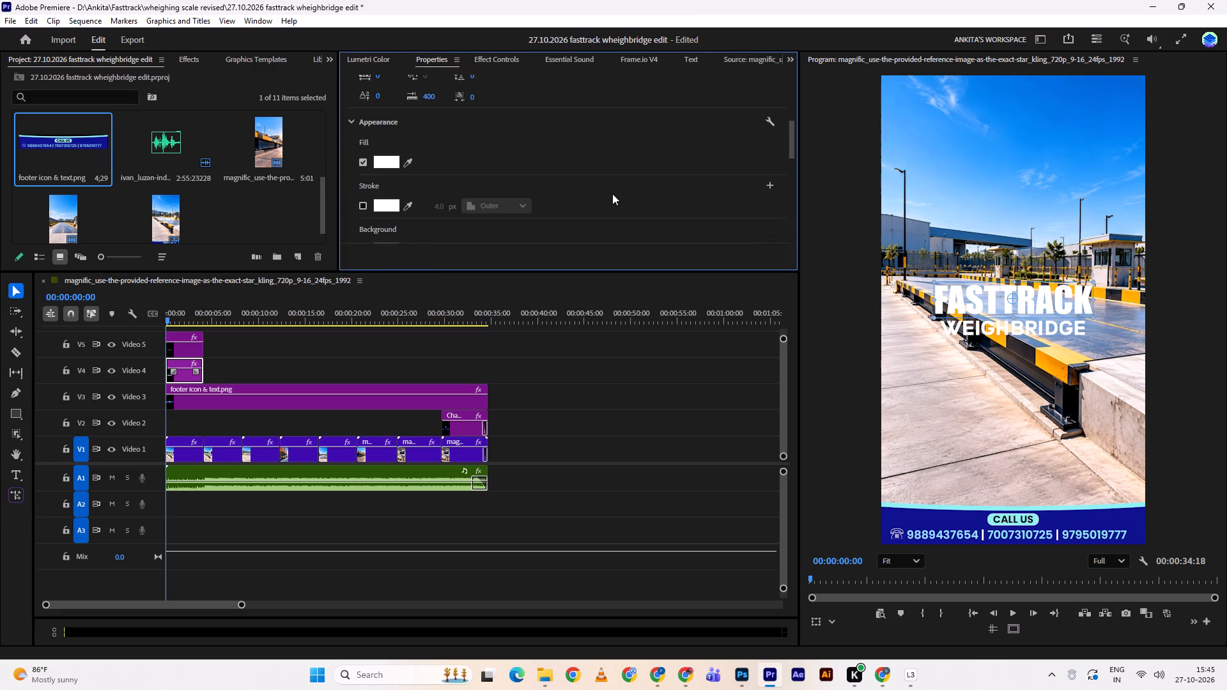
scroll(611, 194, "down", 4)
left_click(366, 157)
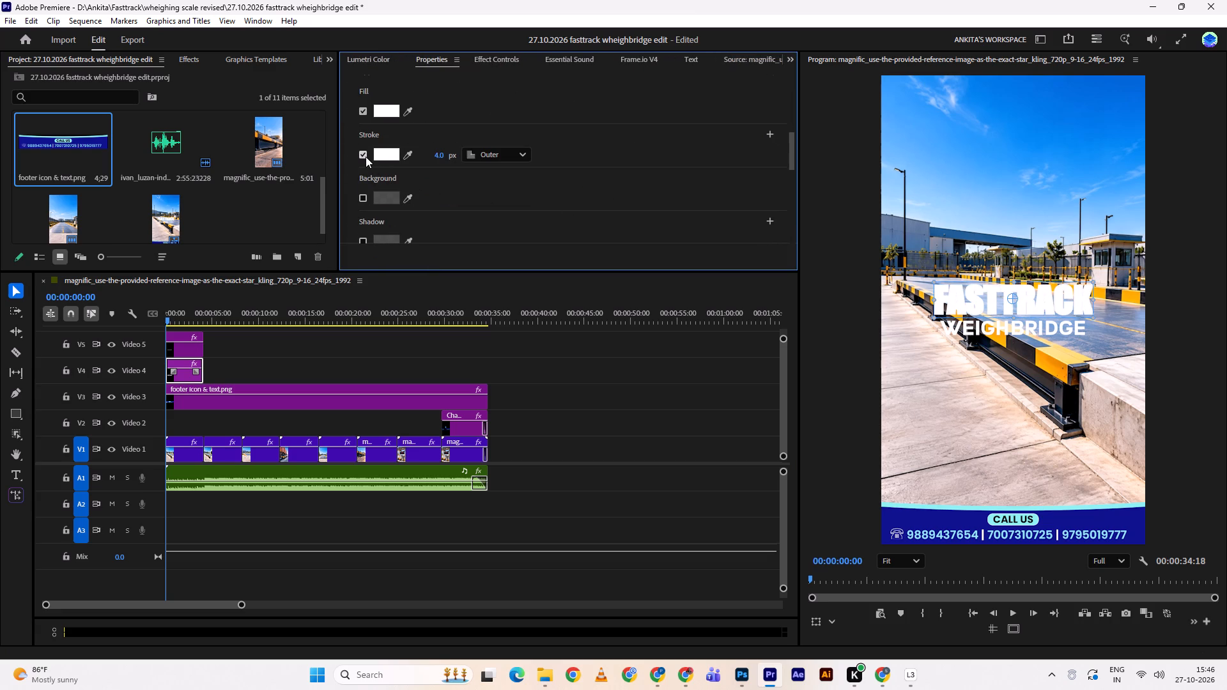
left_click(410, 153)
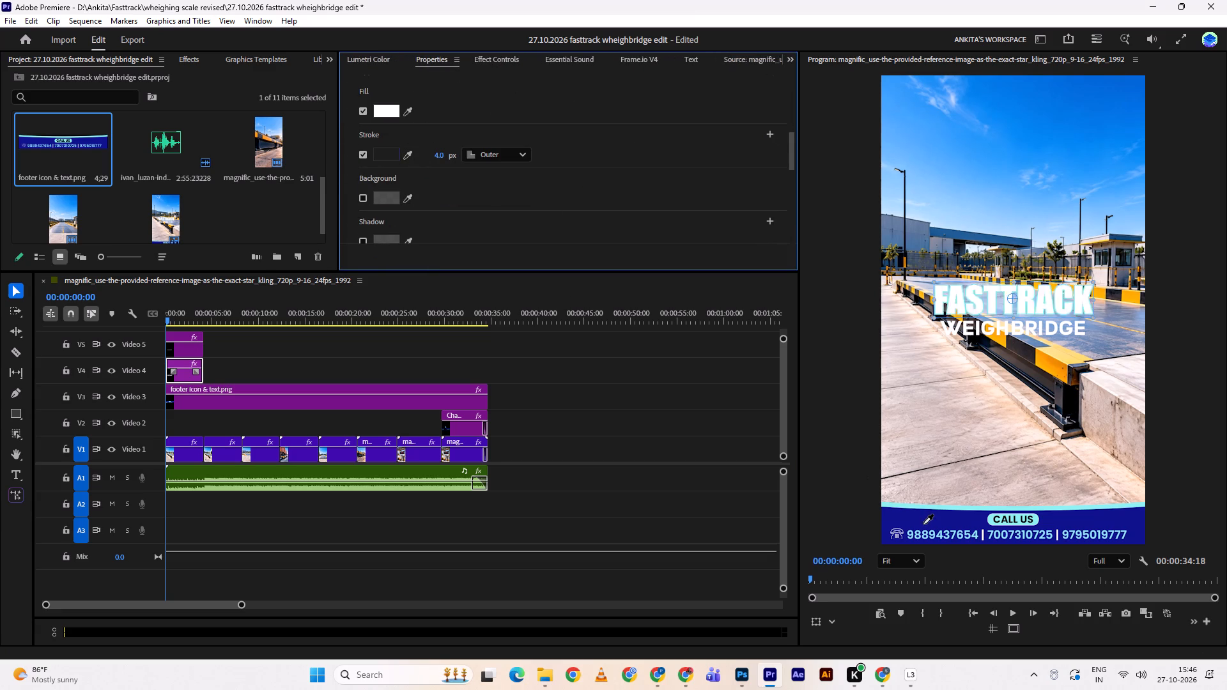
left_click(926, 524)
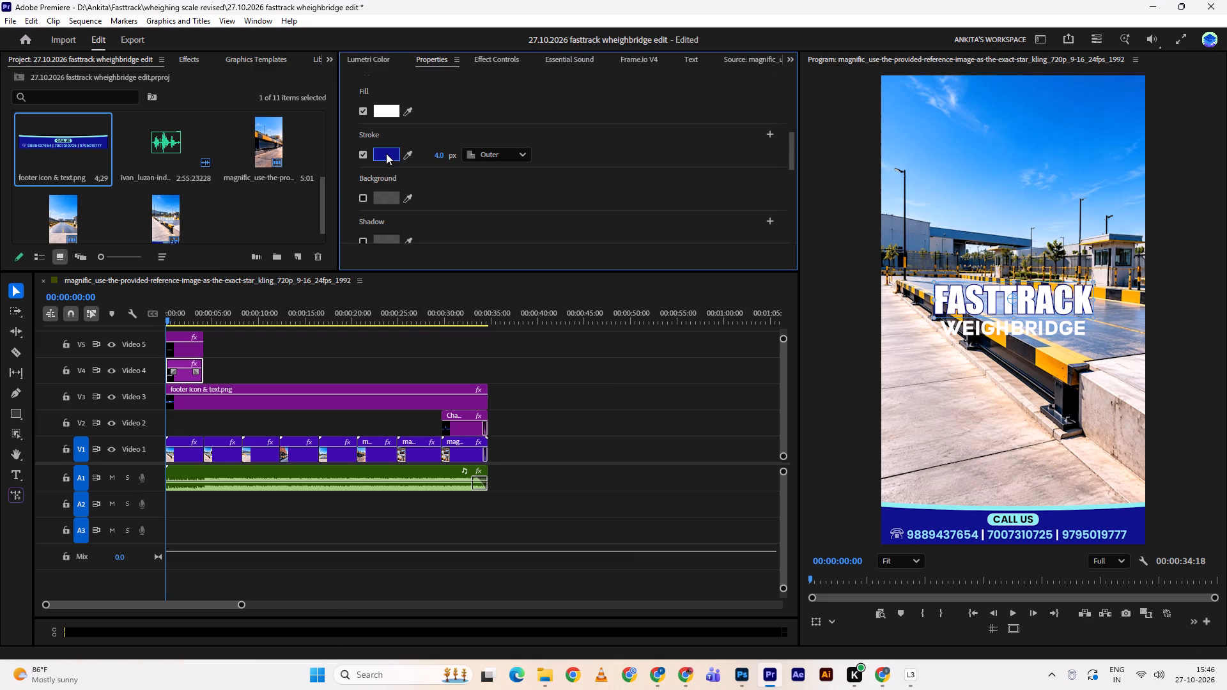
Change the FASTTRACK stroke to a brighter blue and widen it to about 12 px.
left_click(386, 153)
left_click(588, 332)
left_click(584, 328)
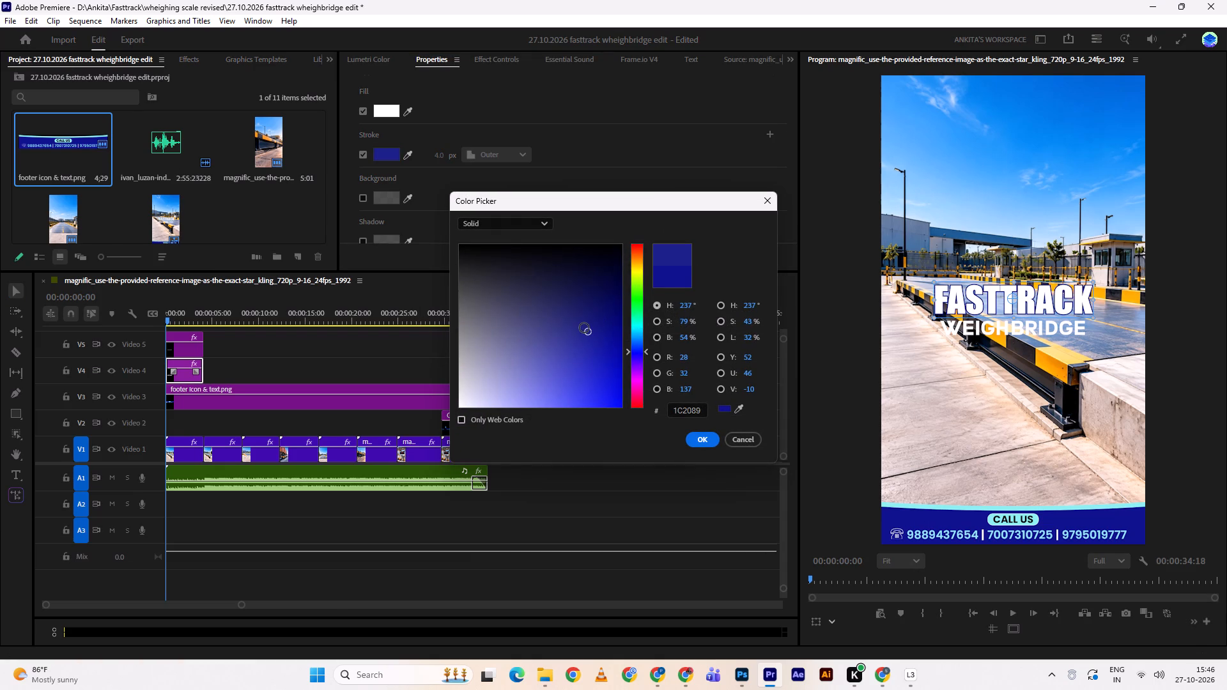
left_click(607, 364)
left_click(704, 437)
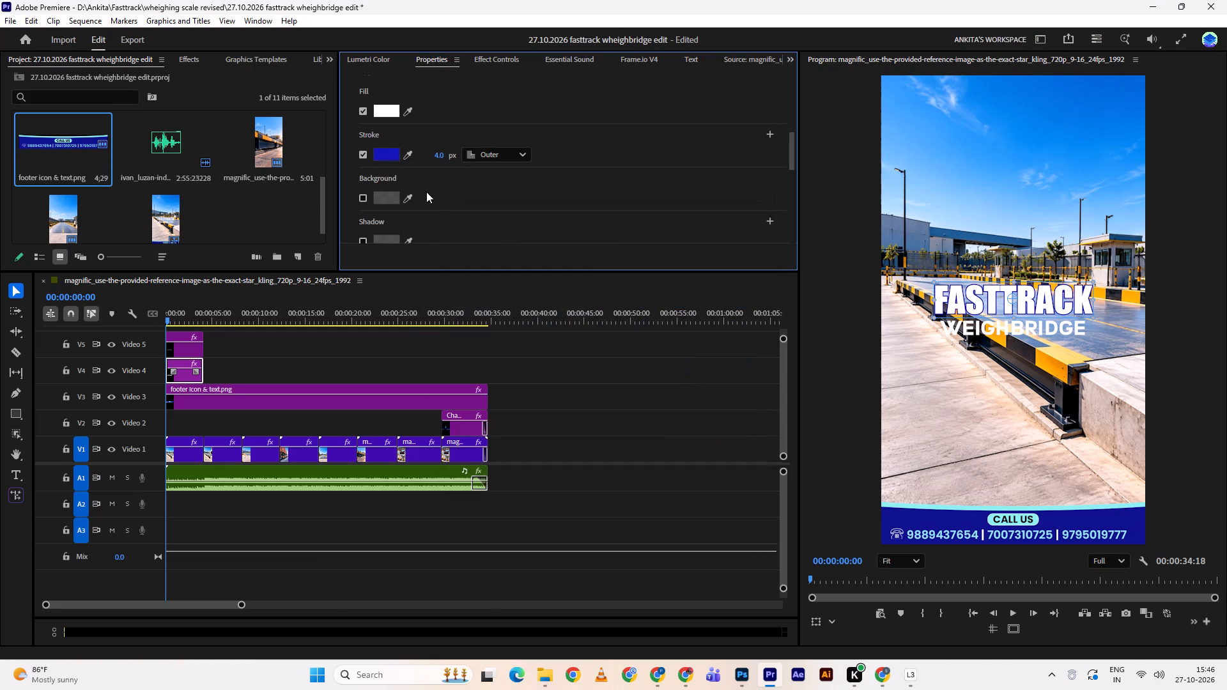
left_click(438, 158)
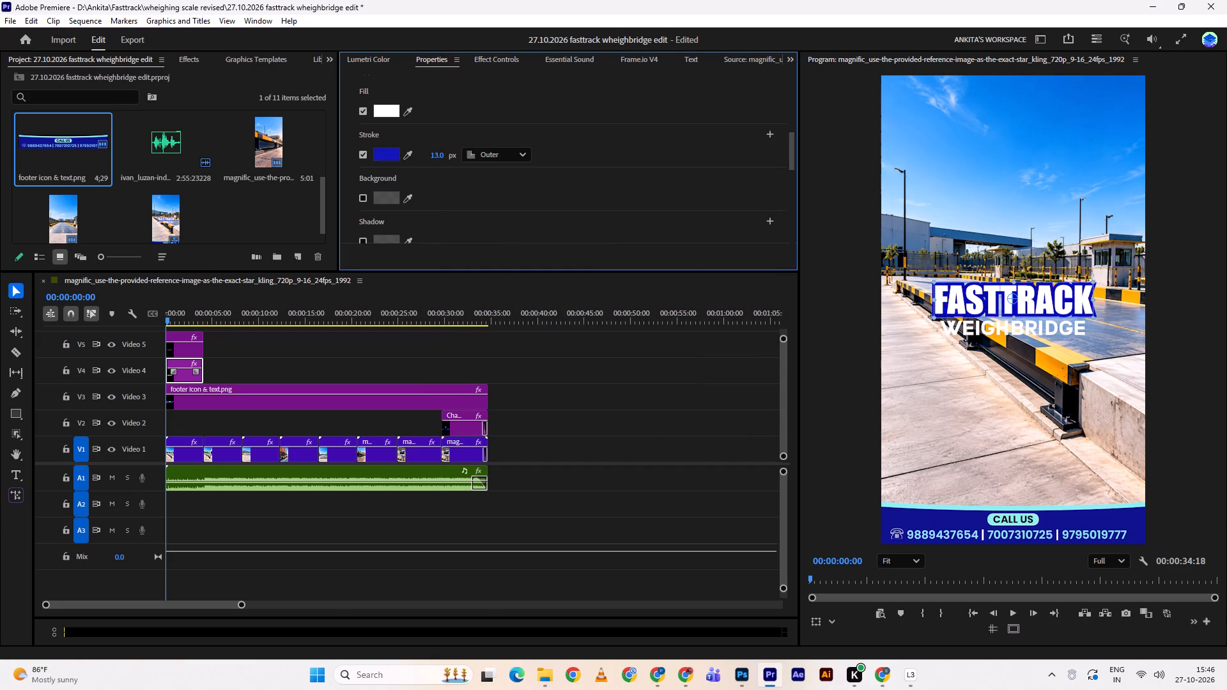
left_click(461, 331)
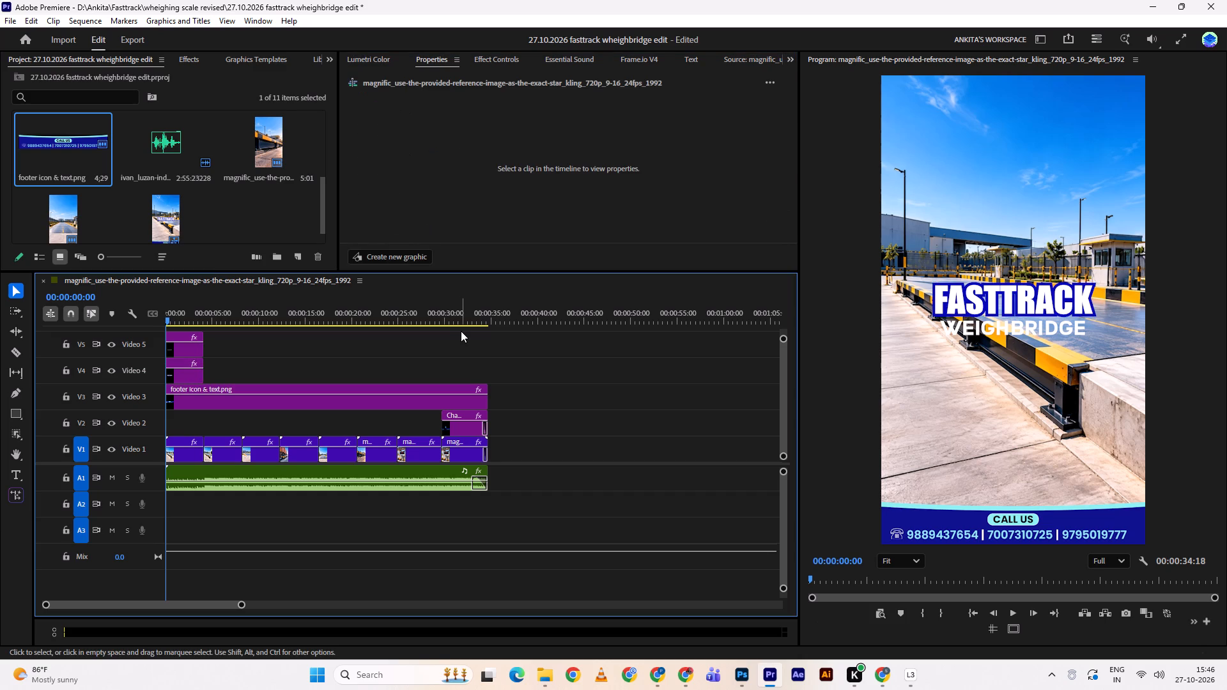
Enable a background behind the FASTTRACK text with 100 opacity and a size of 14.4.
left_click(184, 357)
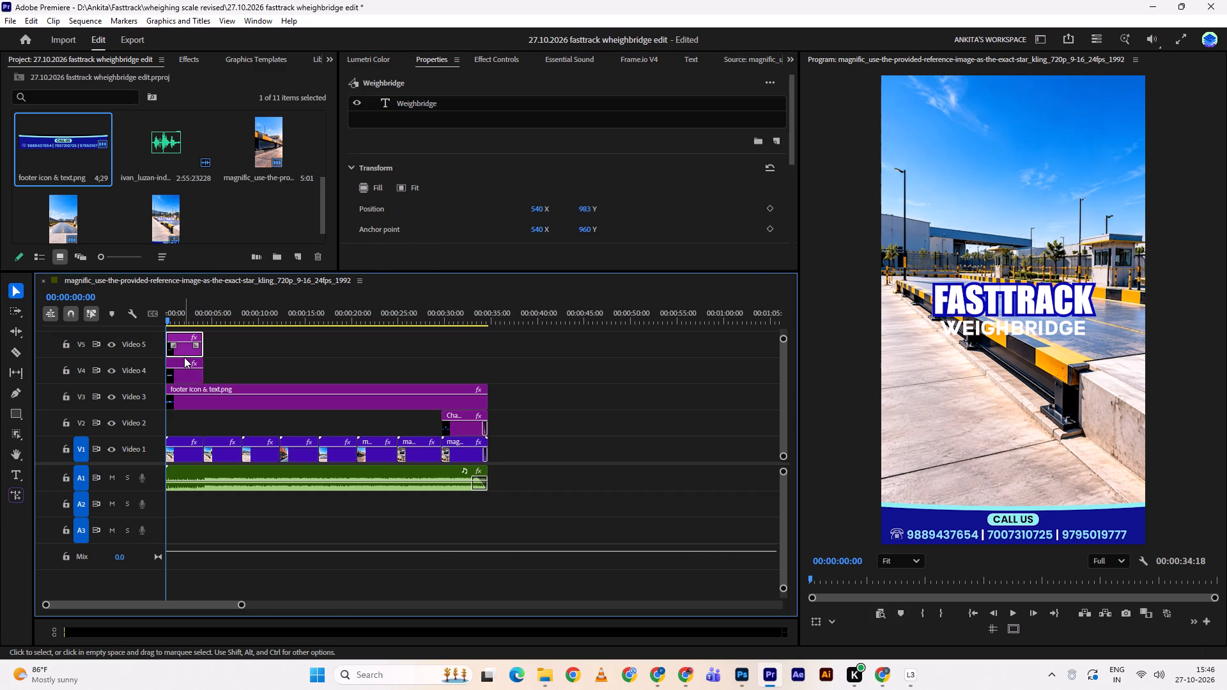
left_click(186, 379)
scroll(708, 146, "down", 6)
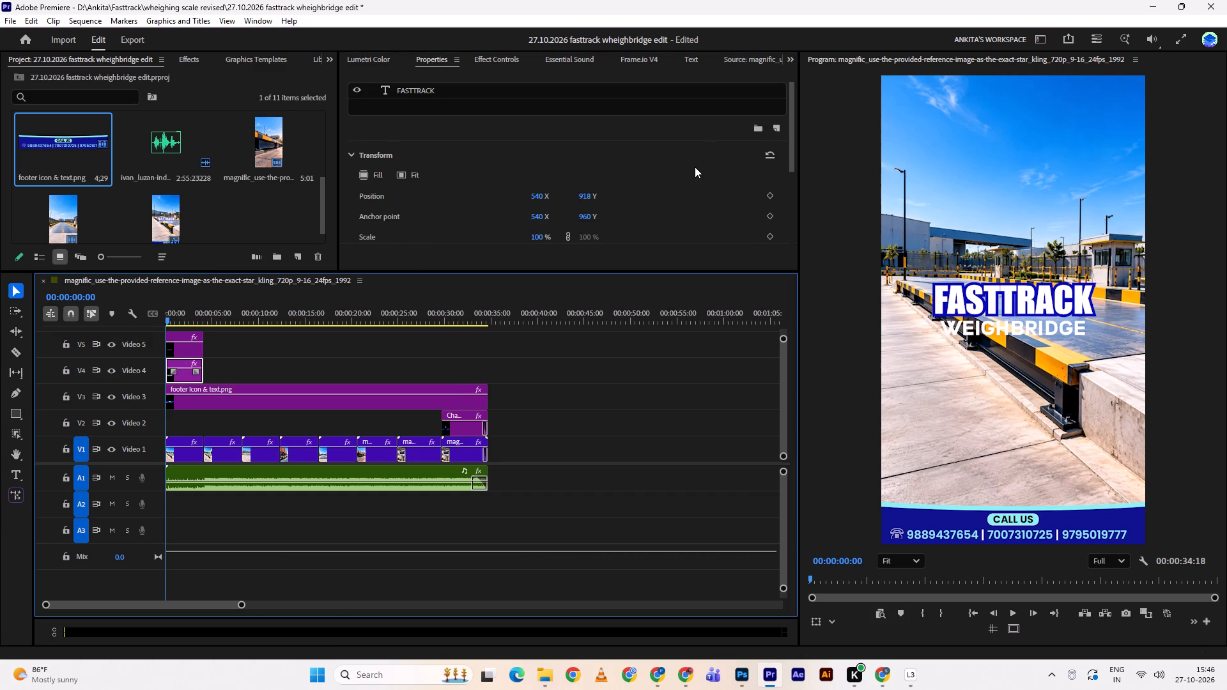
scroll(695, 167, "down", 3)
scroll(695, 167, "up", 9)
left_click(640, 106)
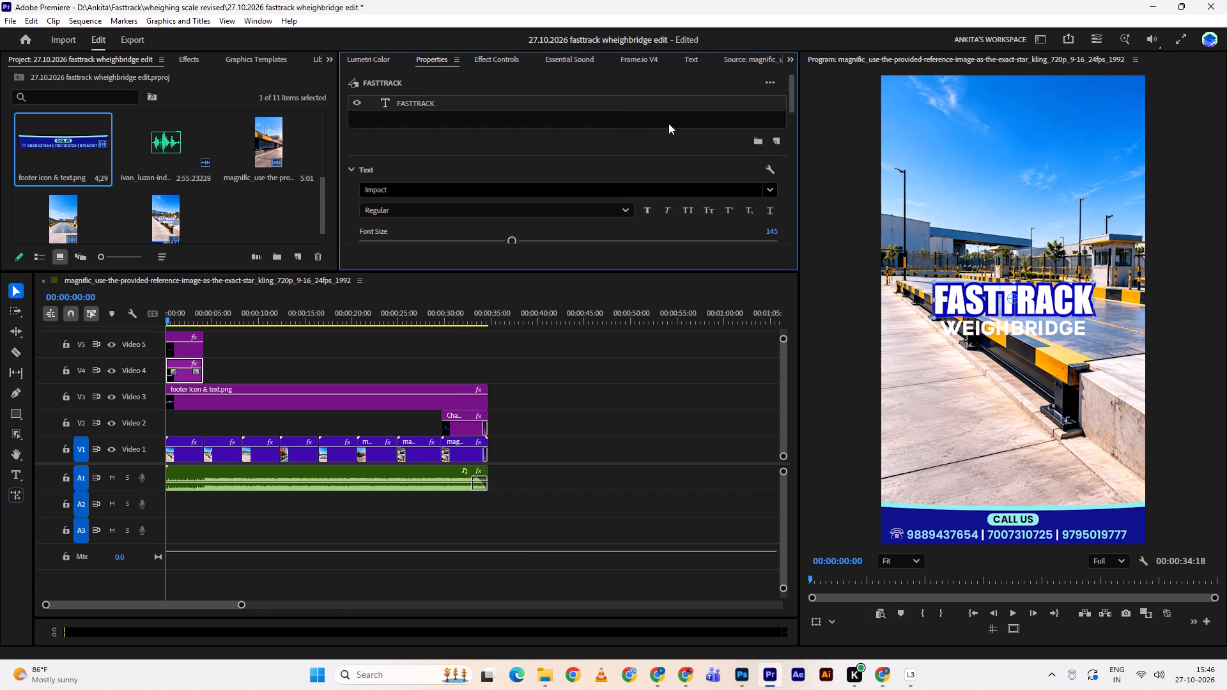
scroll(785, 186, "down", 20)
scroll(785, 186, "down", 2)
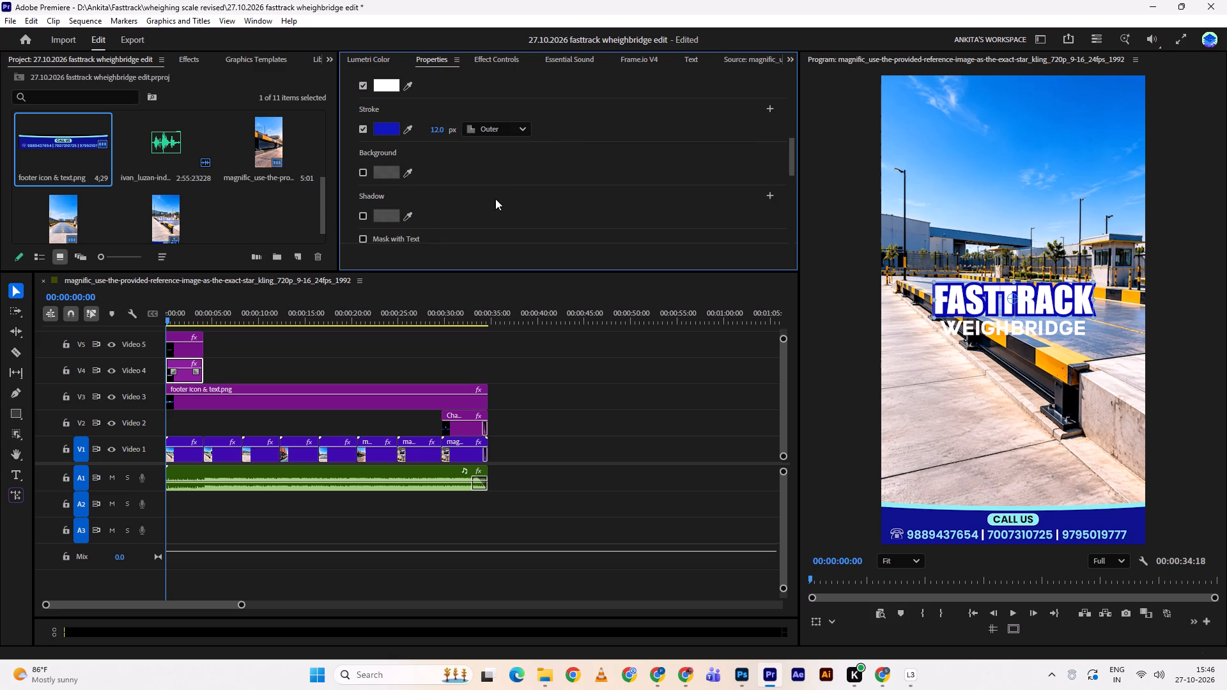
scroll(454, 195, "down", 1)
left_click(360, 159)
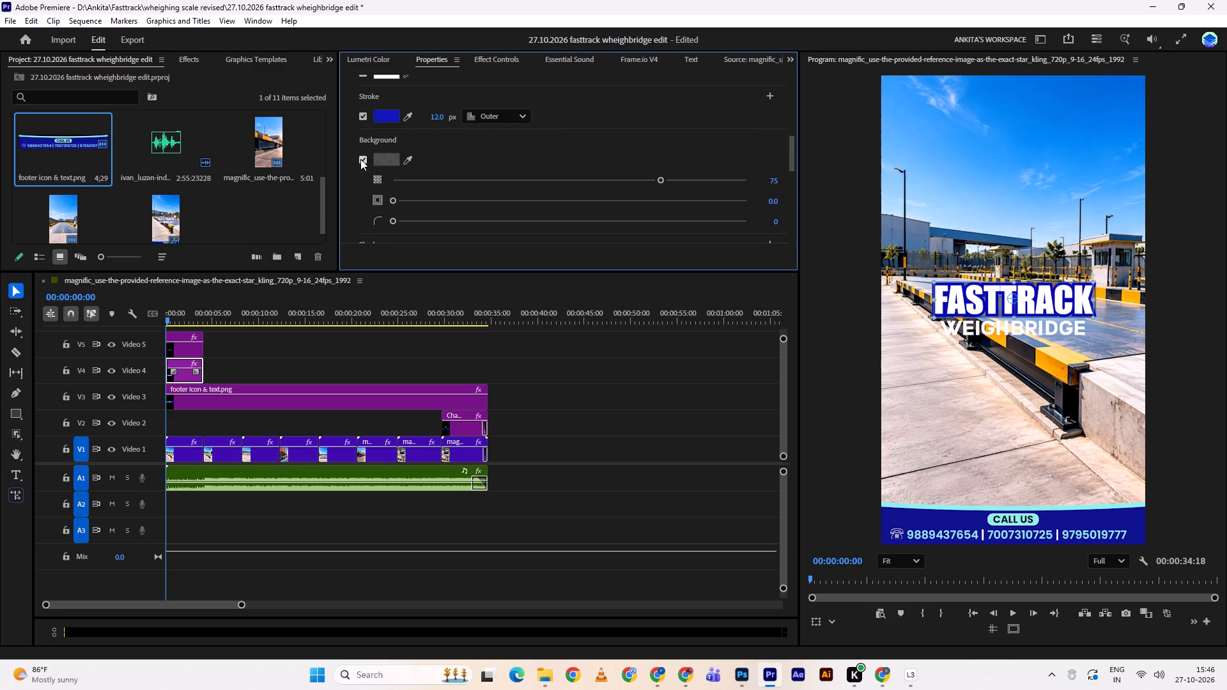
left_click_drag(664, 181, 712, 174)
left_click_drag(712, 174, 759, 167)
left_click_drag(390, 200, 417, 197)
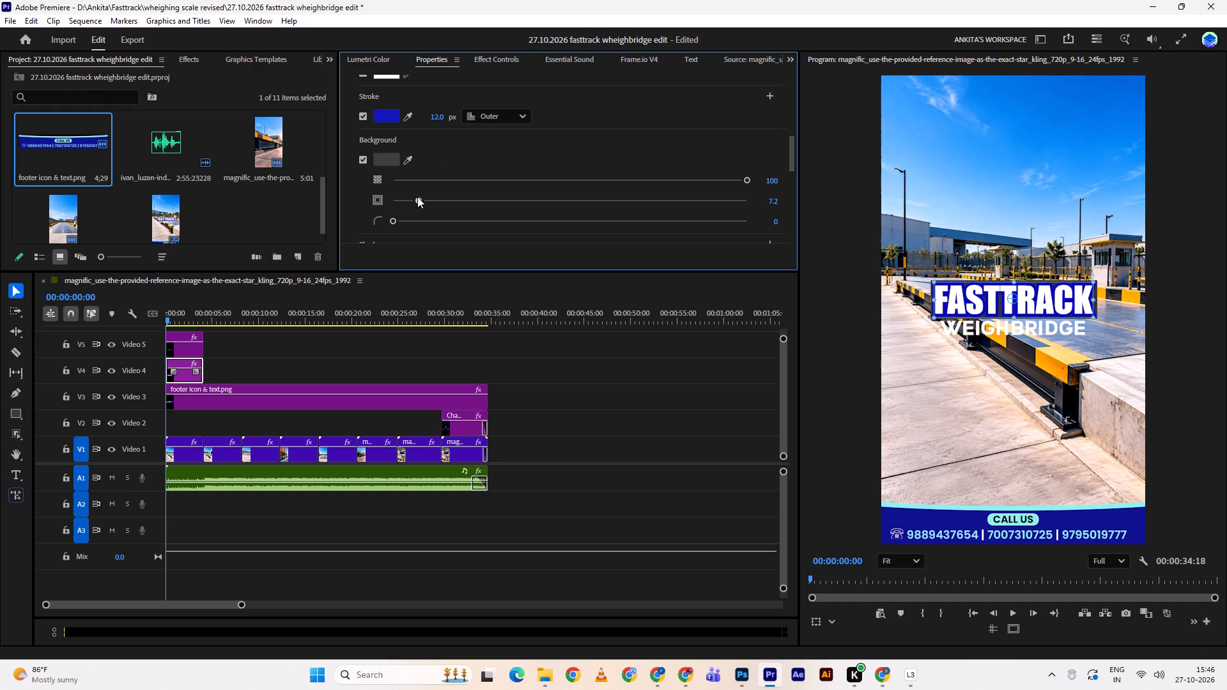
left_click_drag(417, 197, 443, 196)
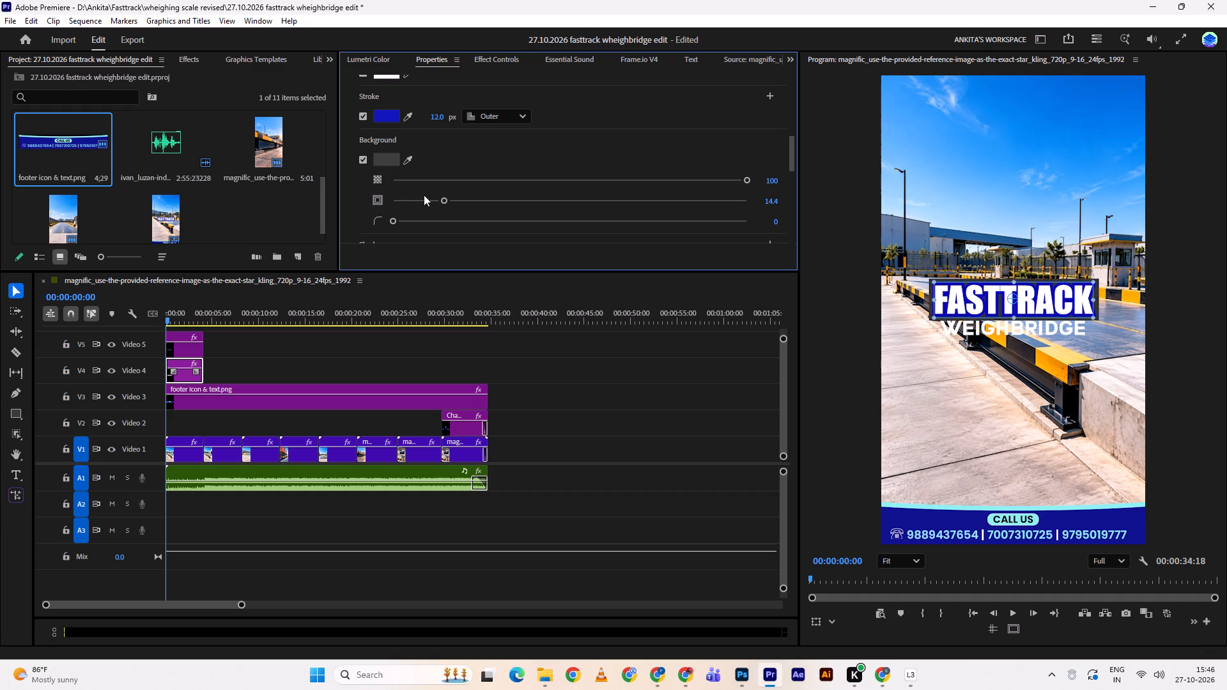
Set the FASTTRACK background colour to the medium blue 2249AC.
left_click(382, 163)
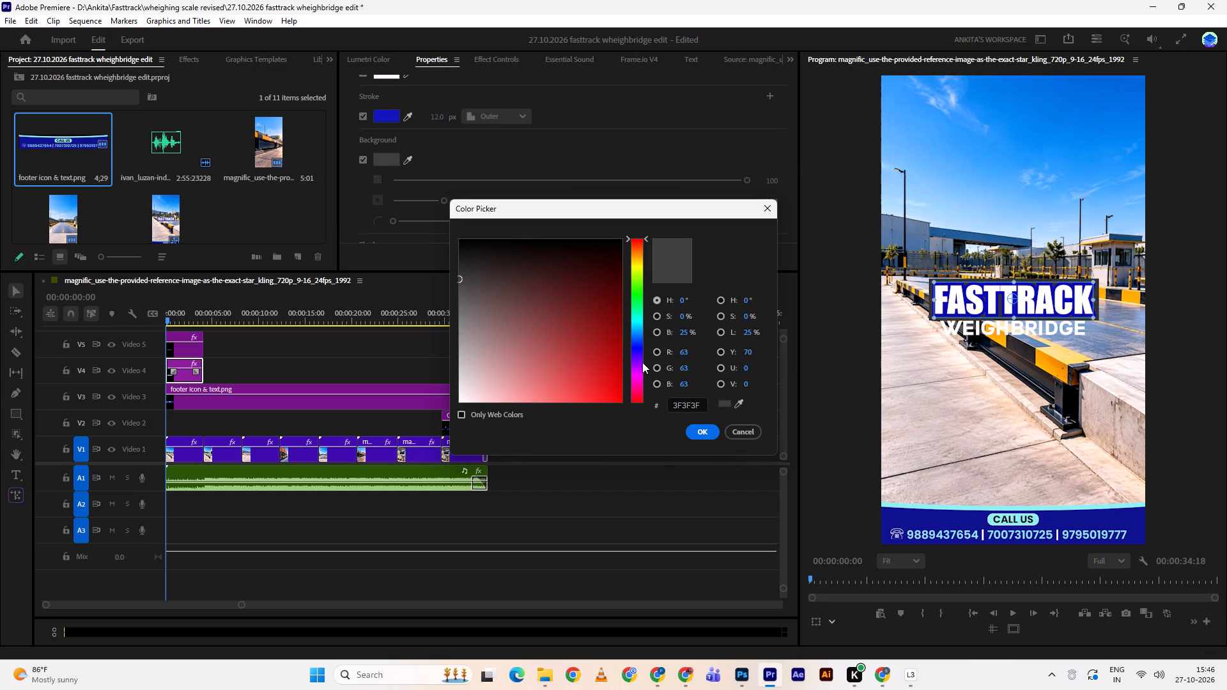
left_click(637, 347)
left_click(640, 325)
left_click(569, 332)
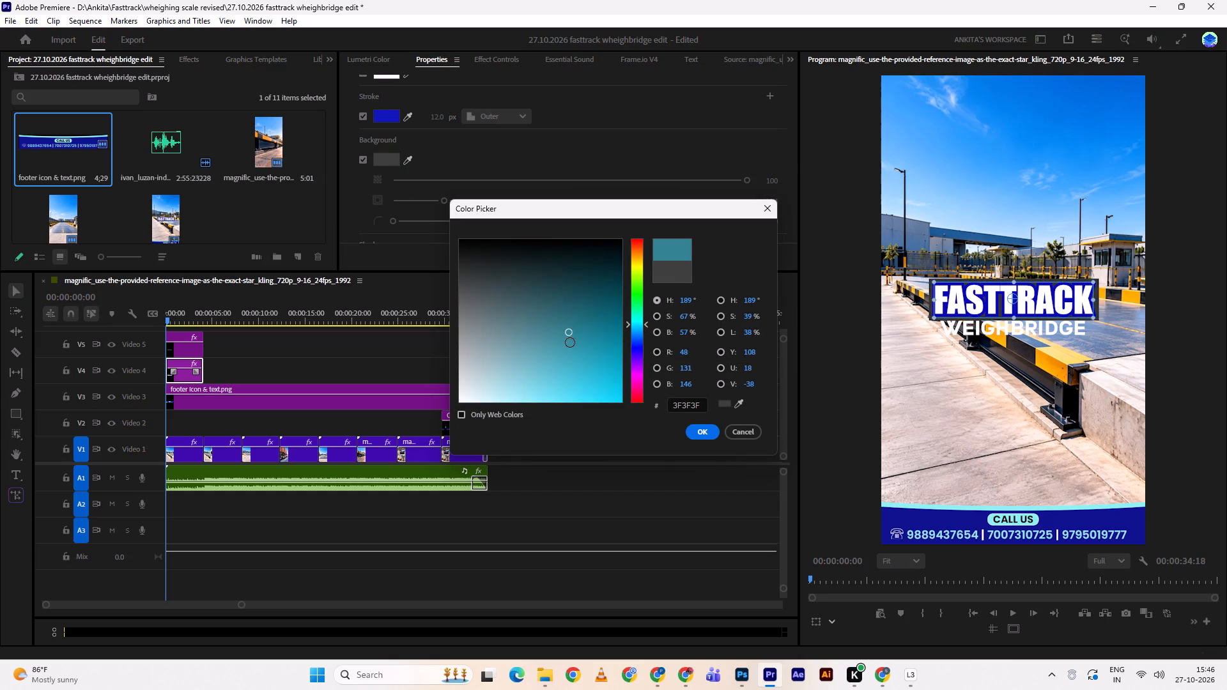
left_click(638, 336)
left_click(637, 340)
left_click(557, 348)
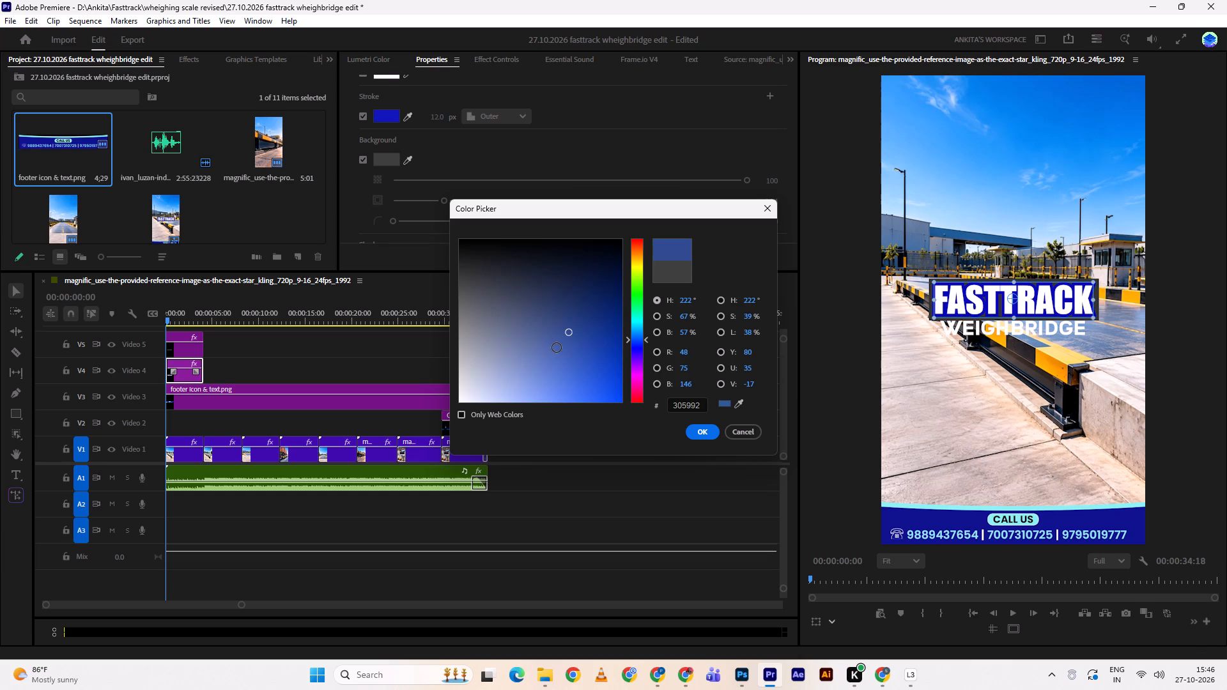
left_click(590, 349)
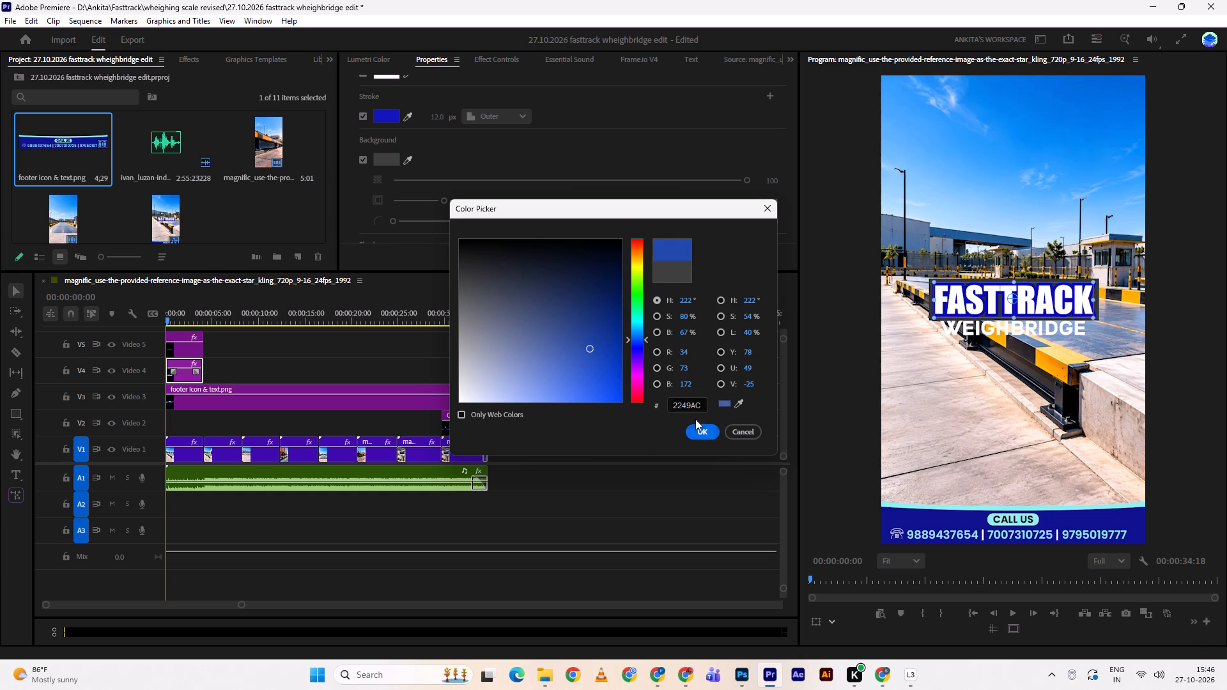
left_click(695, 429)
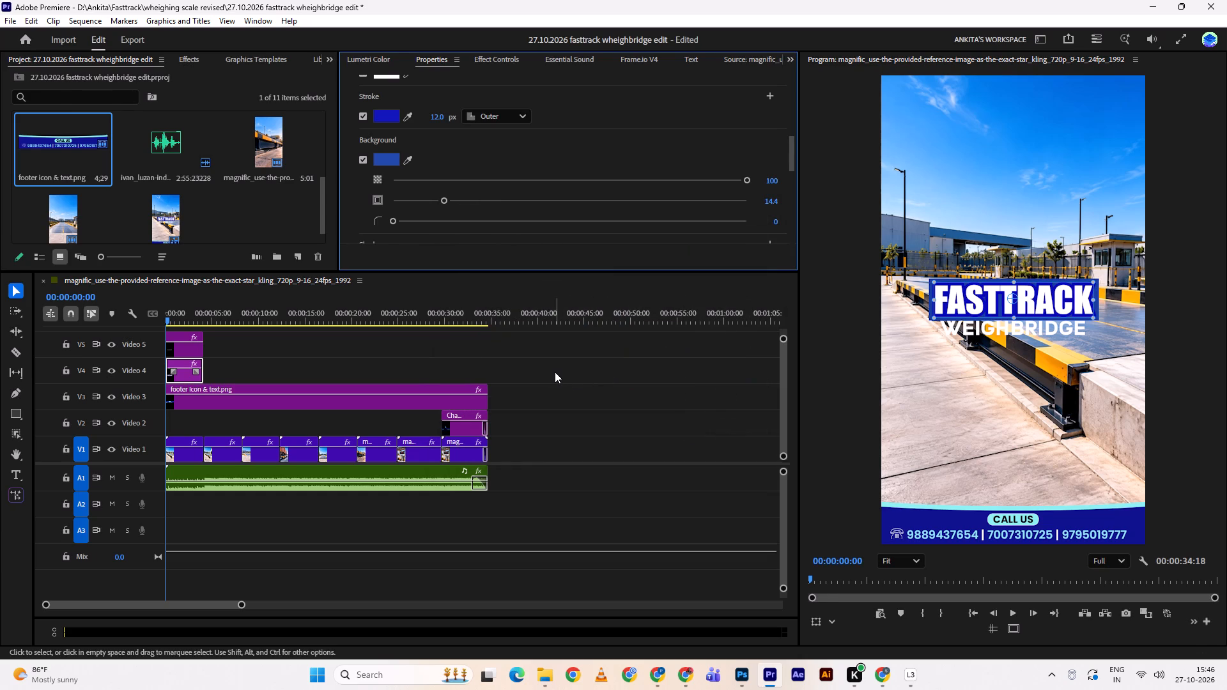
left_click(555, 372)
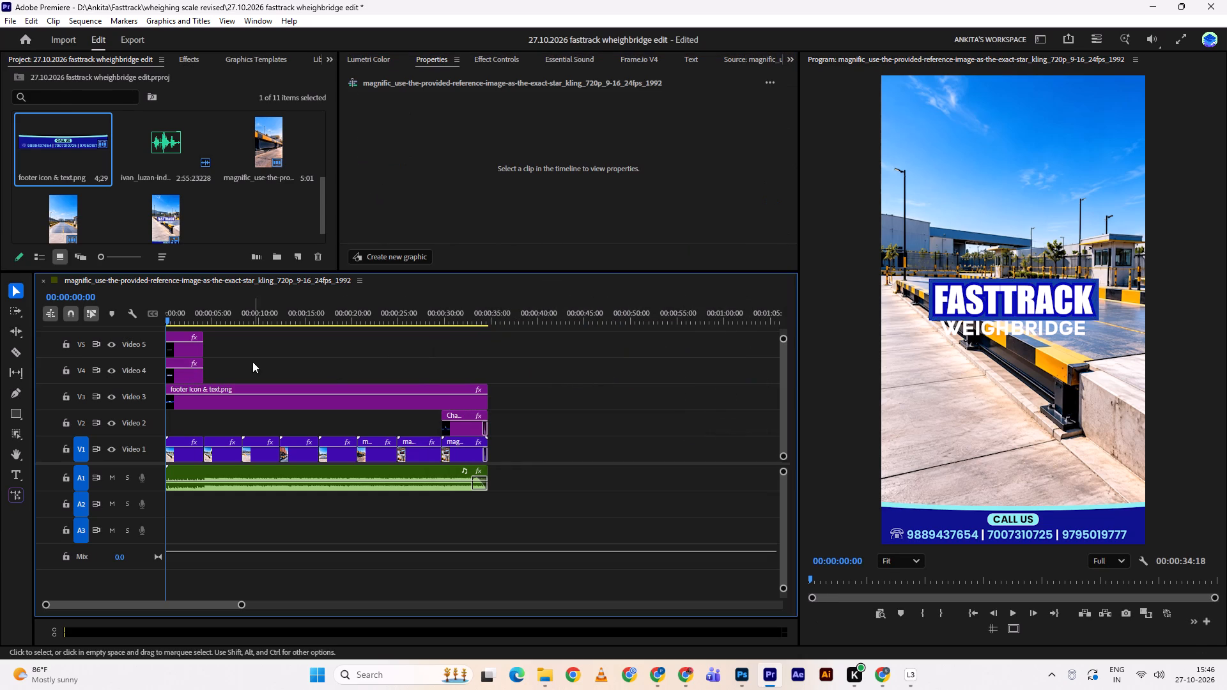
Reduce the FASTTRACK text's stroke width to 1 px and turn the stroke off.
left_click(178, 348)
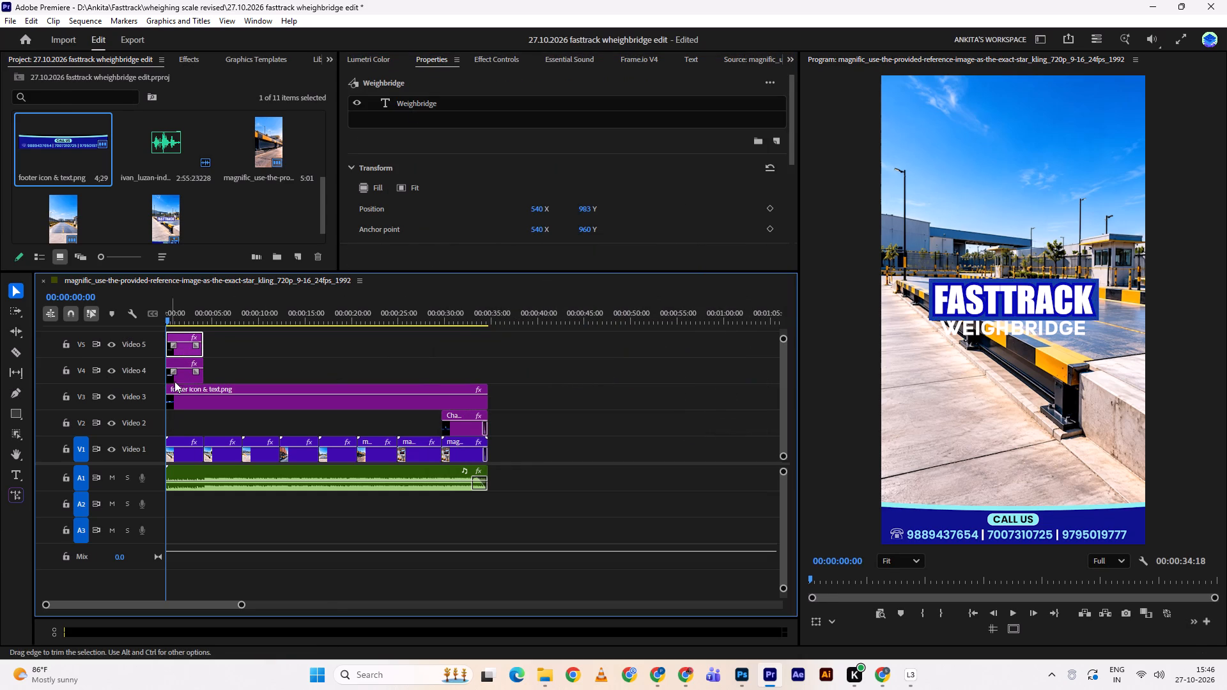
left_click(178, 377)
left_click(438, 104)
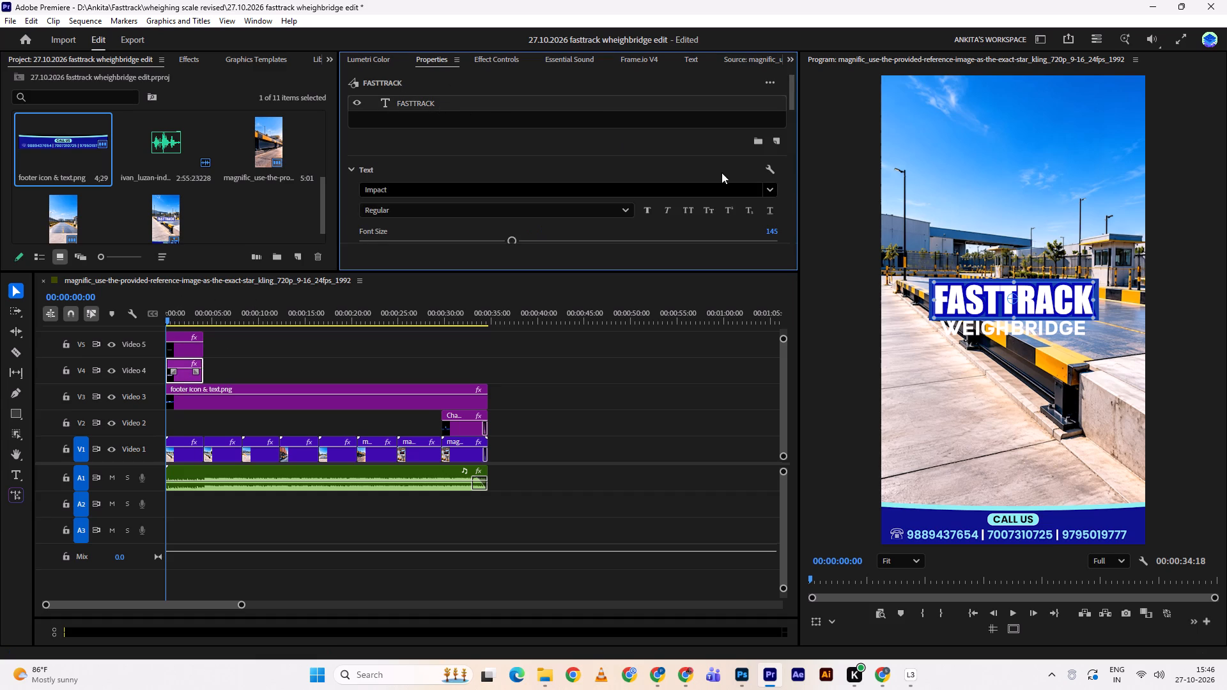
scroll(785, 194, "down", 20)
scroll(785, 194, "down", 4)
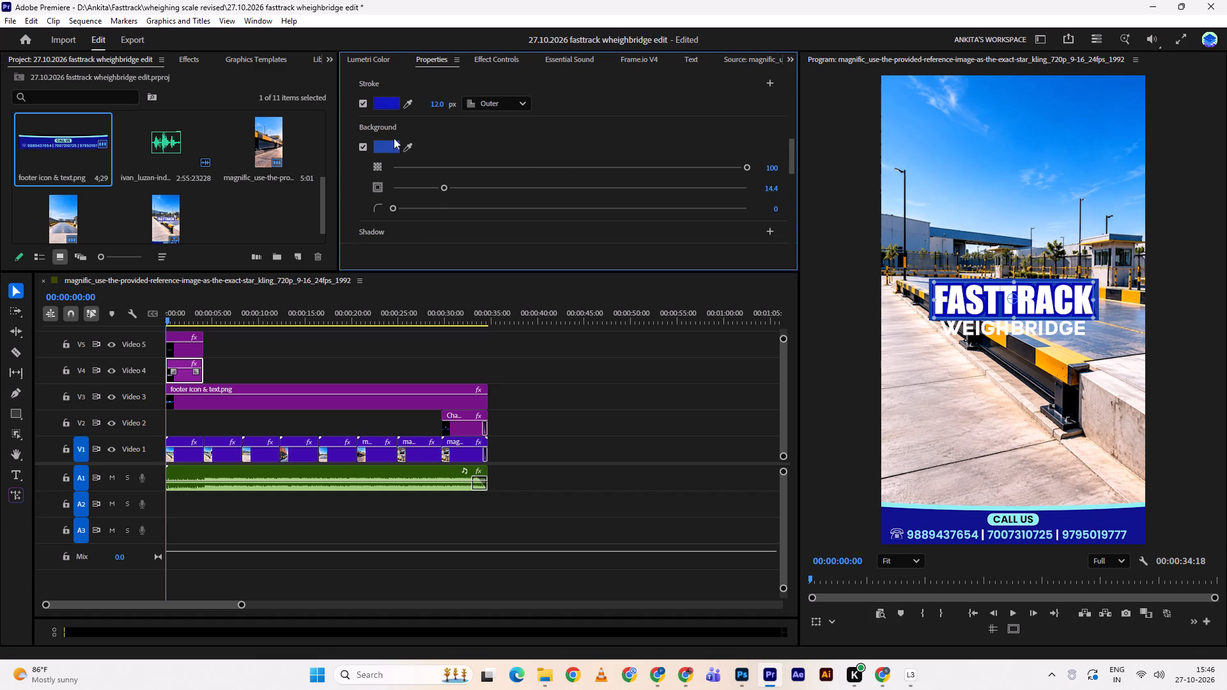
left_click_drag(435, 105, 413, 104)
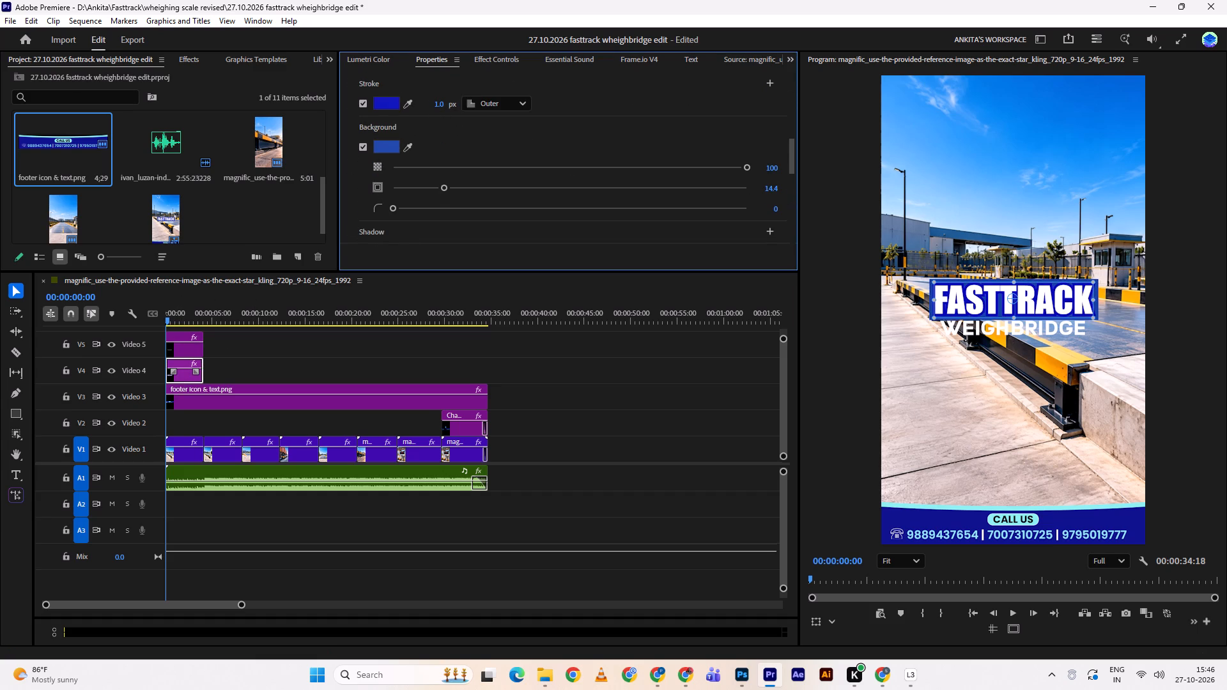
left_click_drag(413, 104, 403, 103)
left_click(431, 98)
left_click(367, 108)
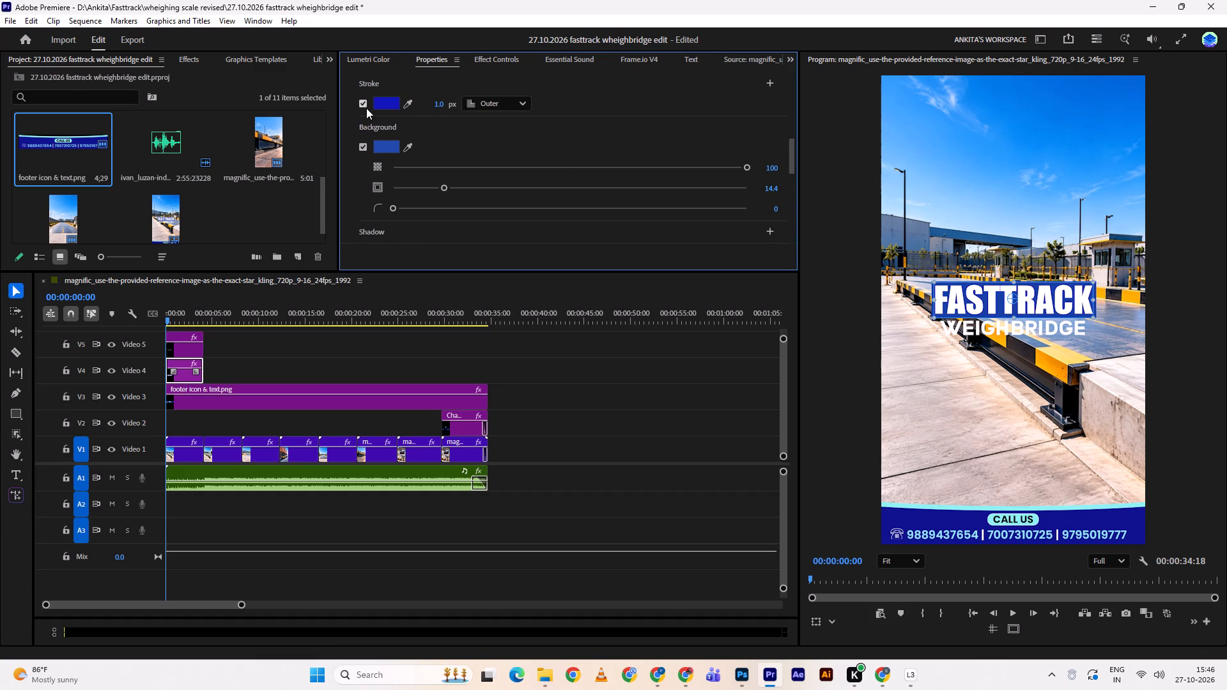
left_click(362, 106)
Change the FASTTRACK background colour to the footer banner's dark blue, 0E128C, sampled from the video frame.
scroll(453, 134, "up", 1)
left_click(552, 141)
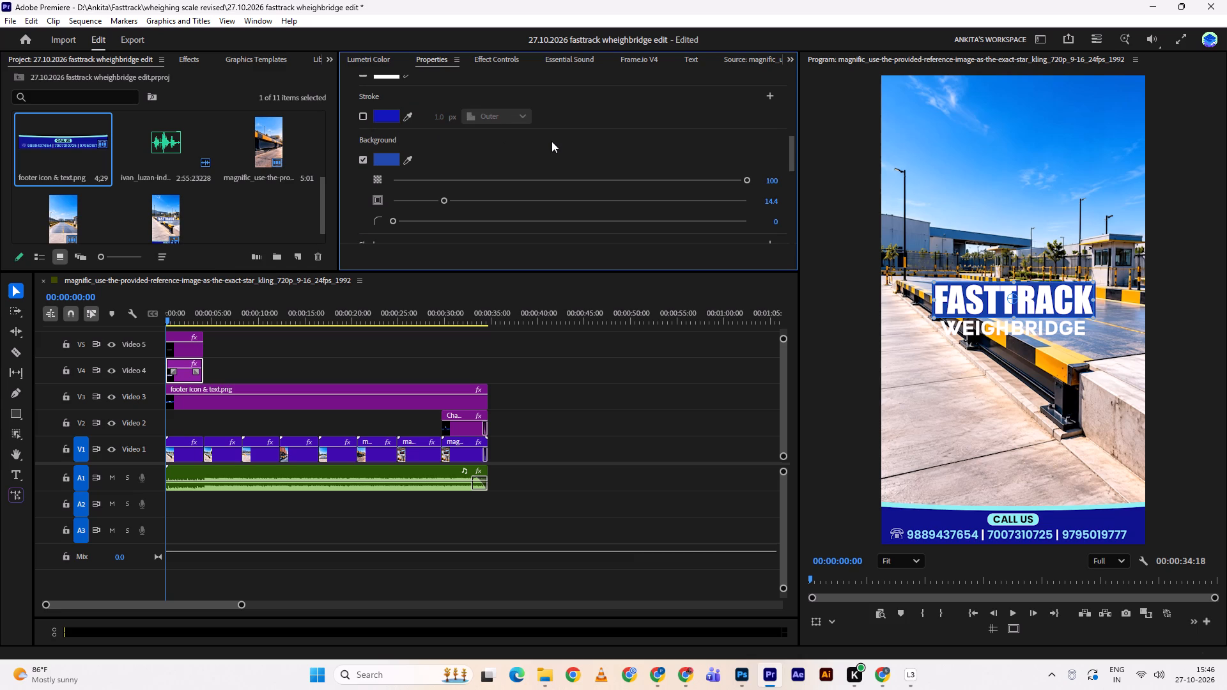
left_click(387, 159)
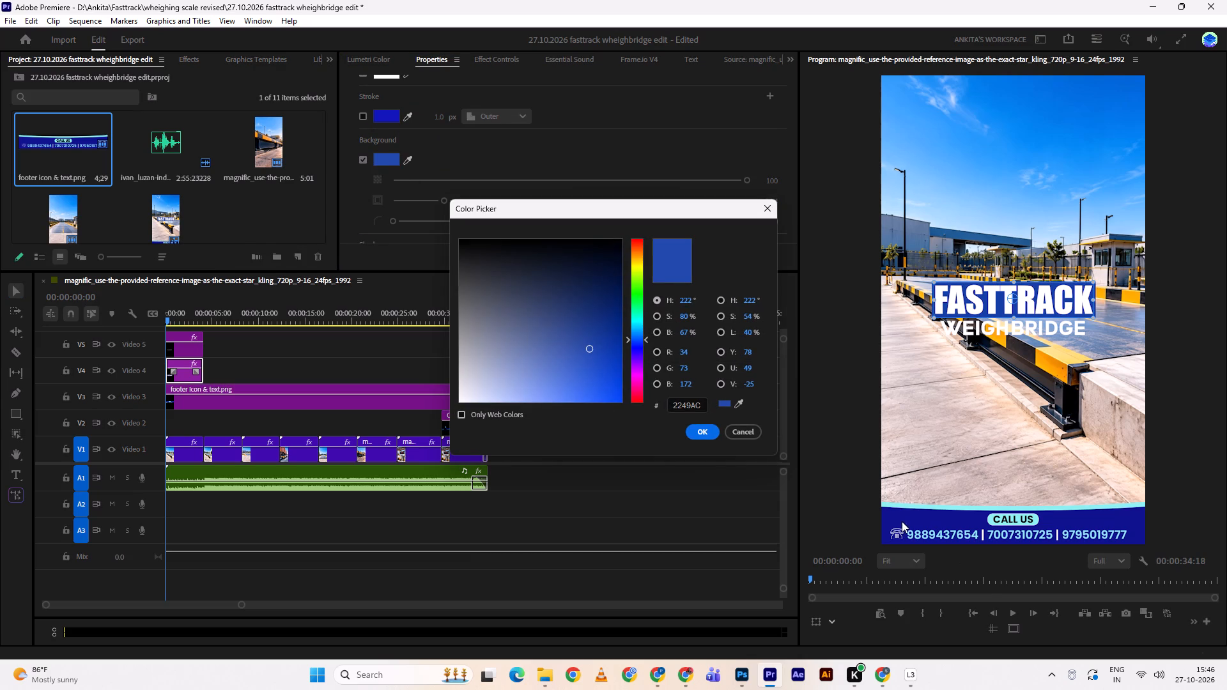
double_click(737, 408)
left_click(916, 515)
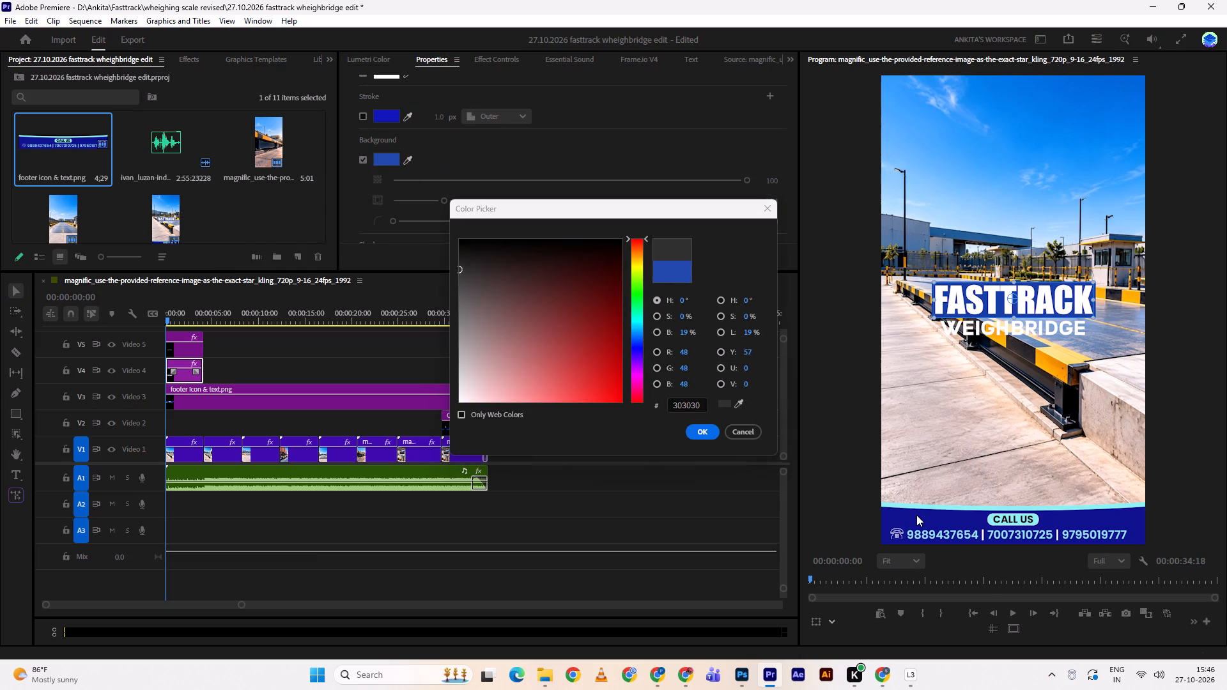
left_click(741, 401)
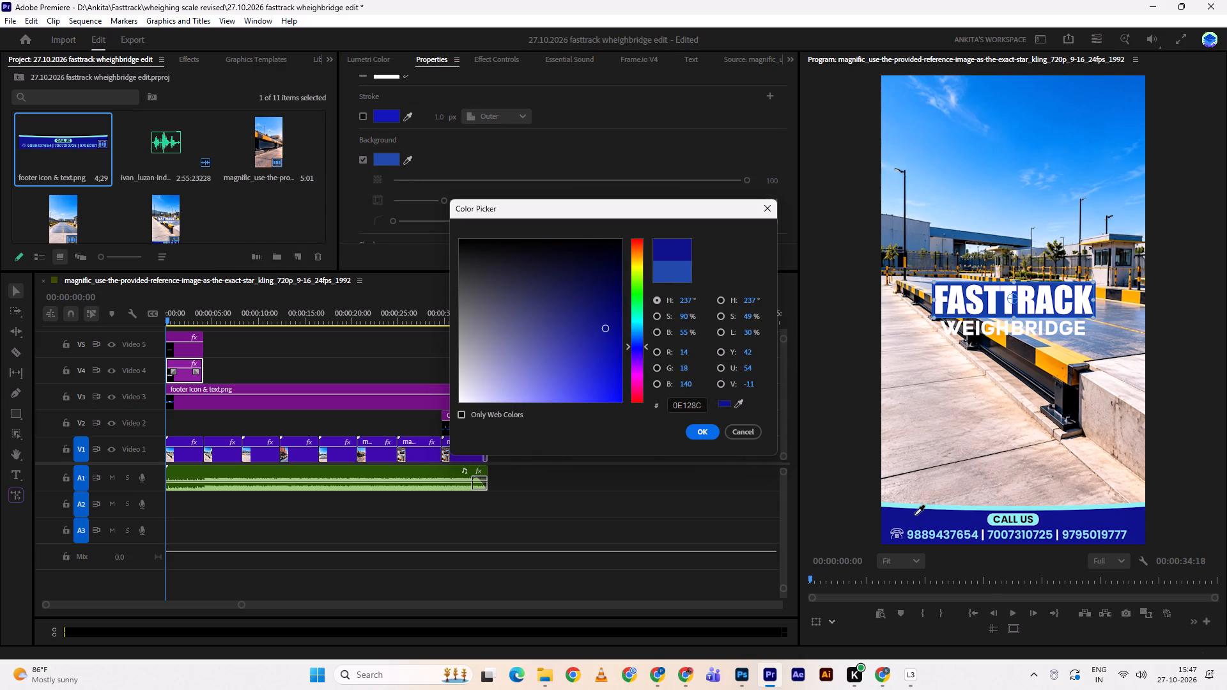
left_click(913, 516)
left_click(700, 430)
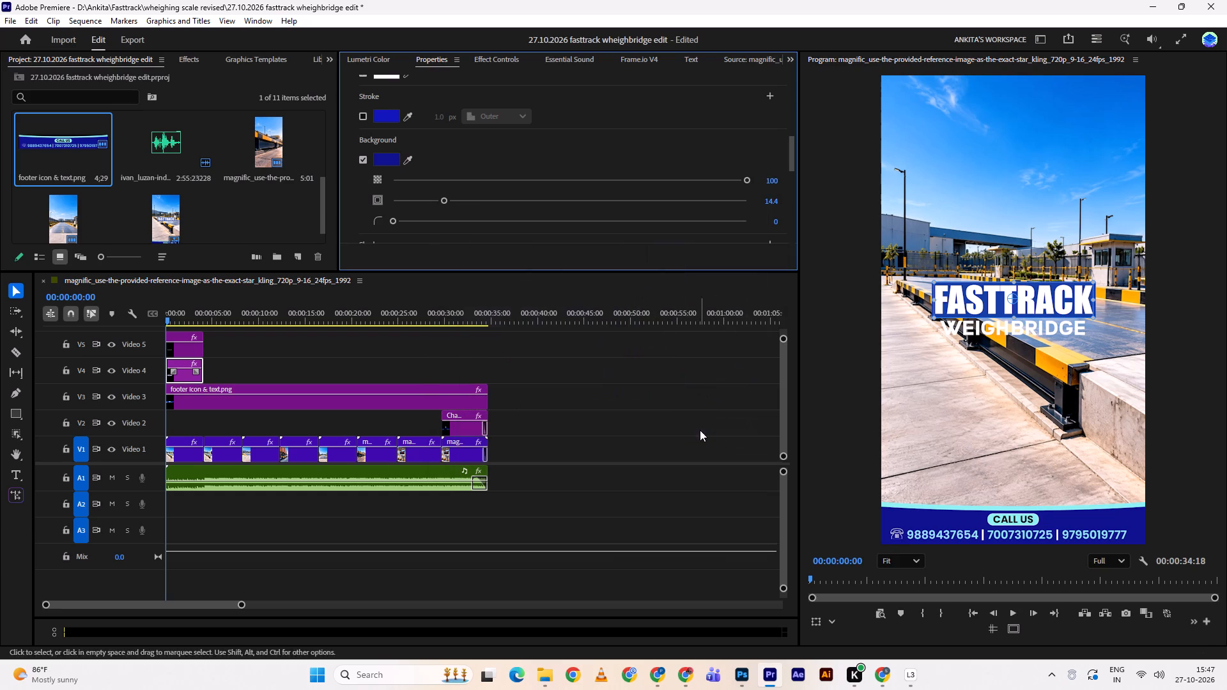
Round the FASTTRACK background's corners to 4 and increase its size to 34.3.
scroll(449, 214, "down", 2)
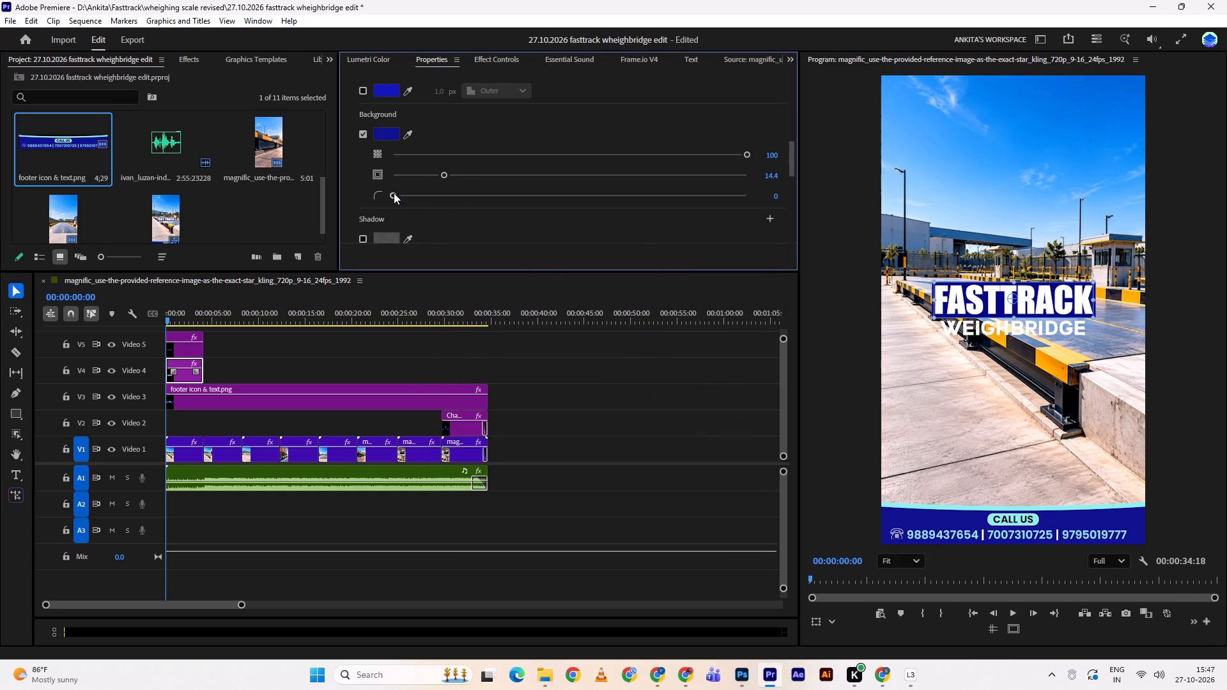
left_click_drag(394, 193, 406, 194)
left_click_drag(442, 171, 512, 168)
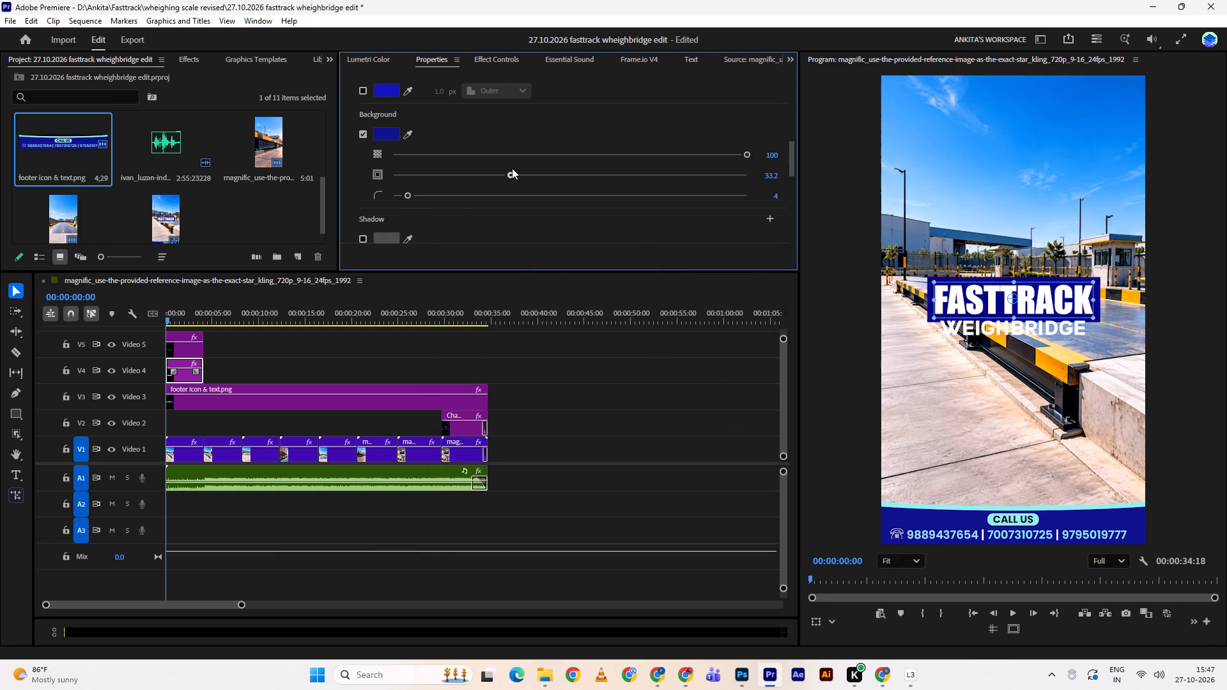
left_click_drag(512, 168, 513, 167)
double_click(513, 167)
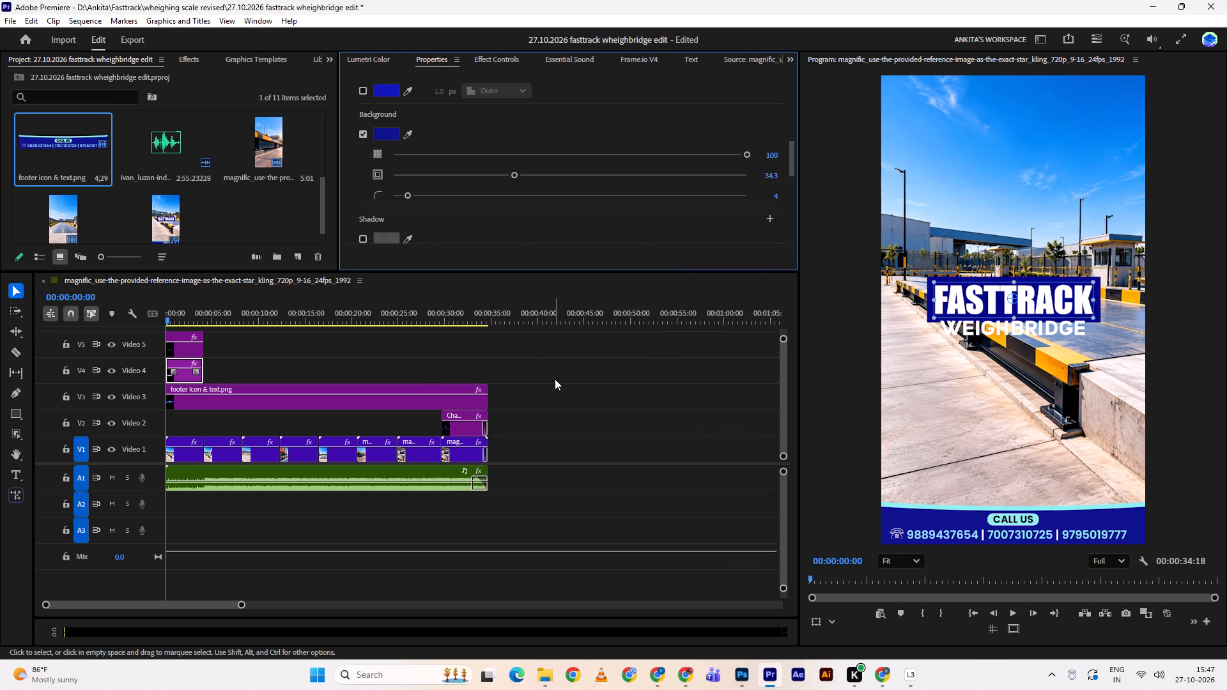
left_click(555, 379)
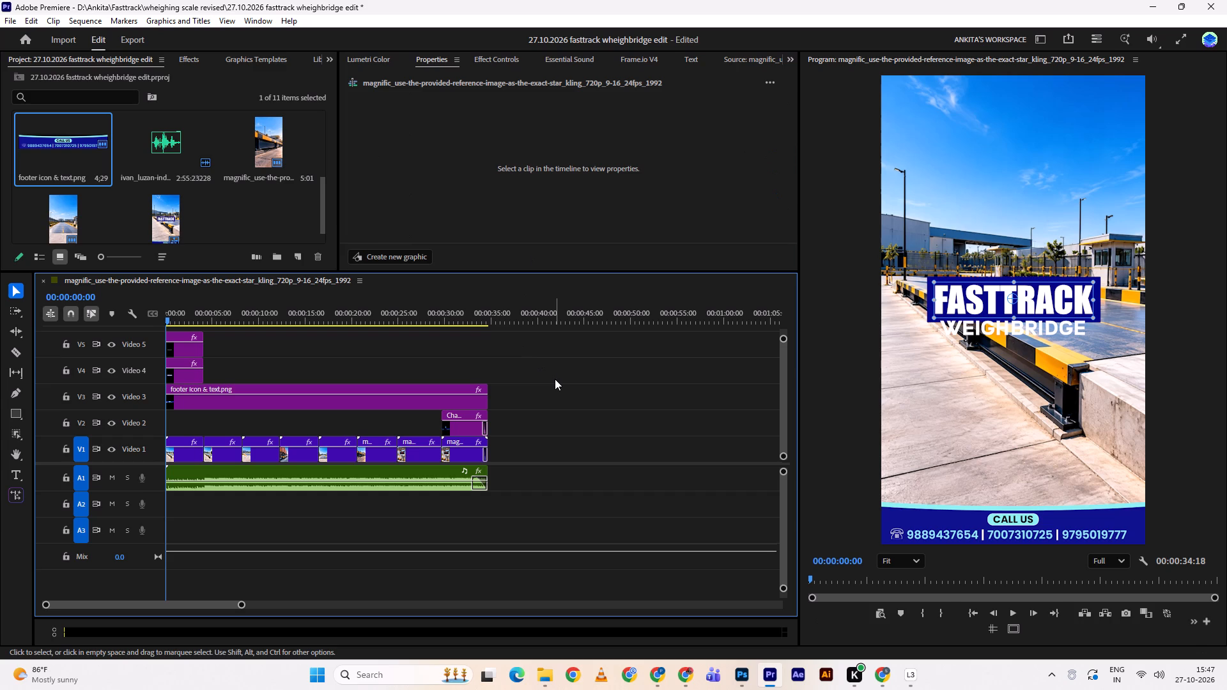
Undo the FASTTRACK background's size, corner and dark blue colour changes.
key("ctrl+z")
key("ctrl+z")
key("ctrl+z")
Turn off the background behind the FASTTRACK text in the Video 4 title clip.
left_click(193, 350)
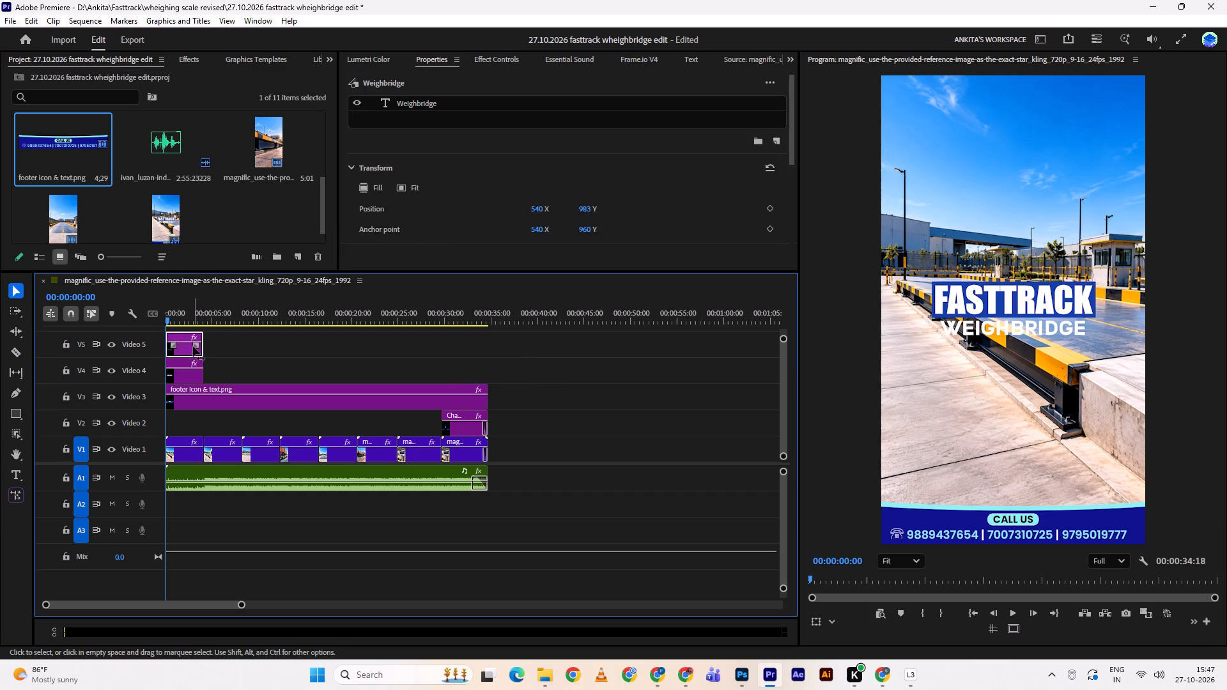
left_click(193, 377)
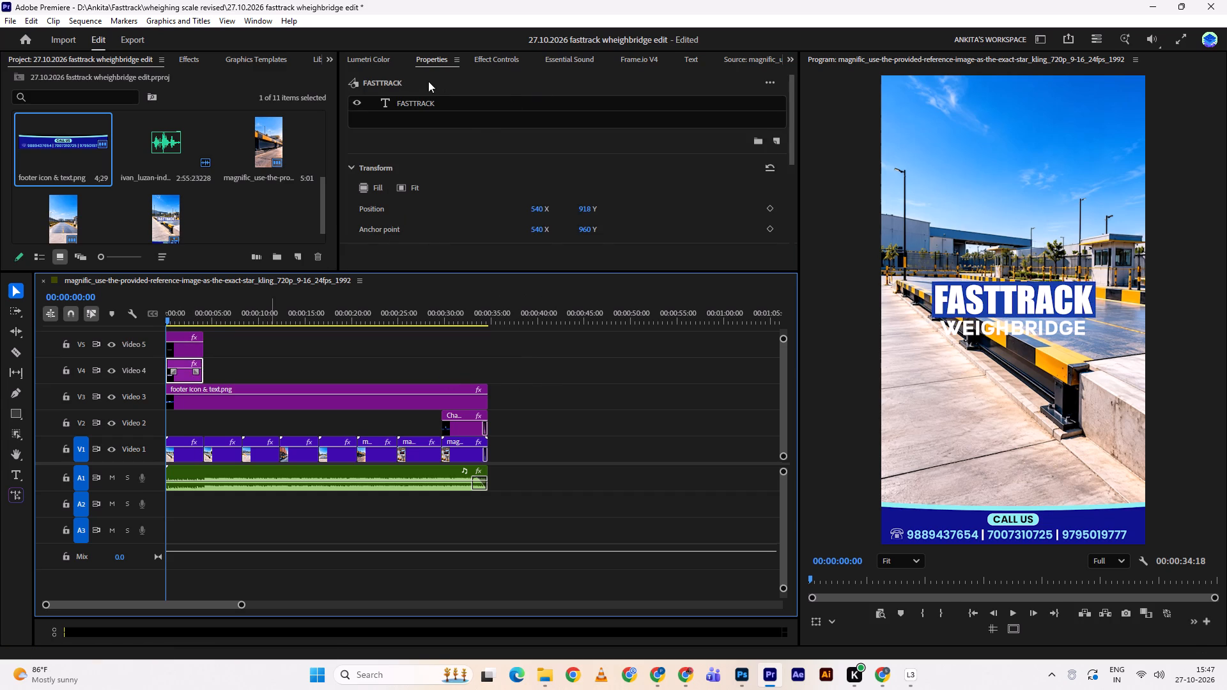
scroll(516, 134, "down", 4)
scroll(516, 134, "up", 5)
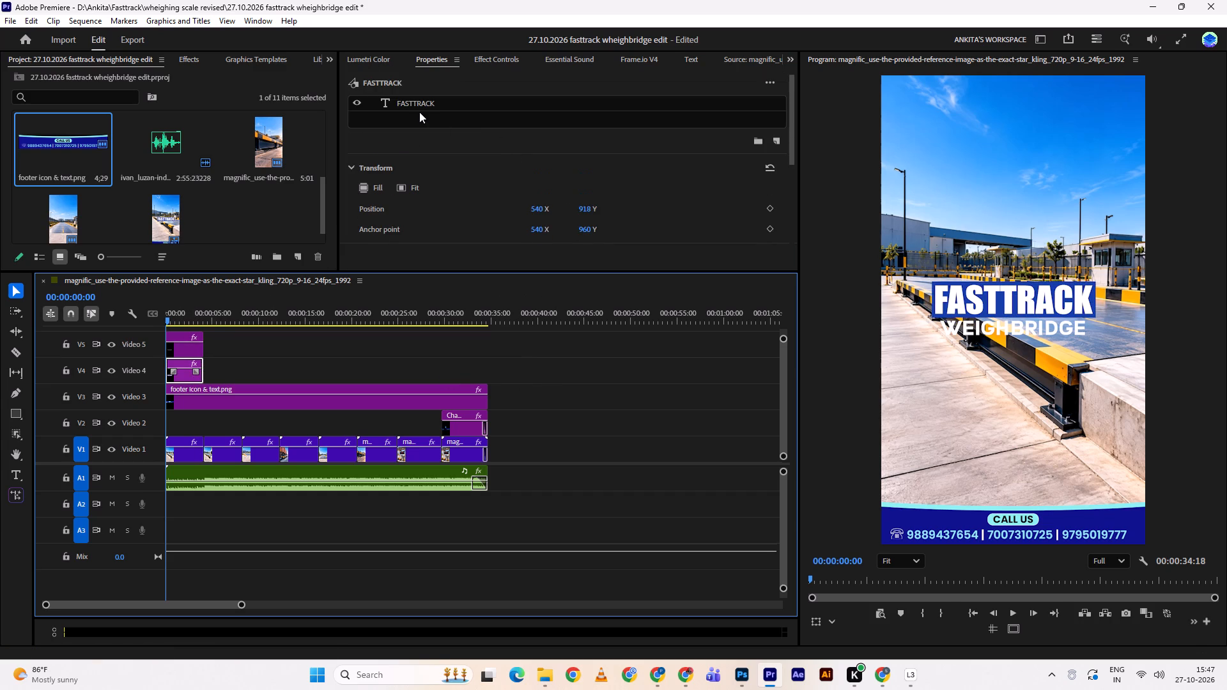
left_click(418, 107)
scroll(783, 134, "down", 19)
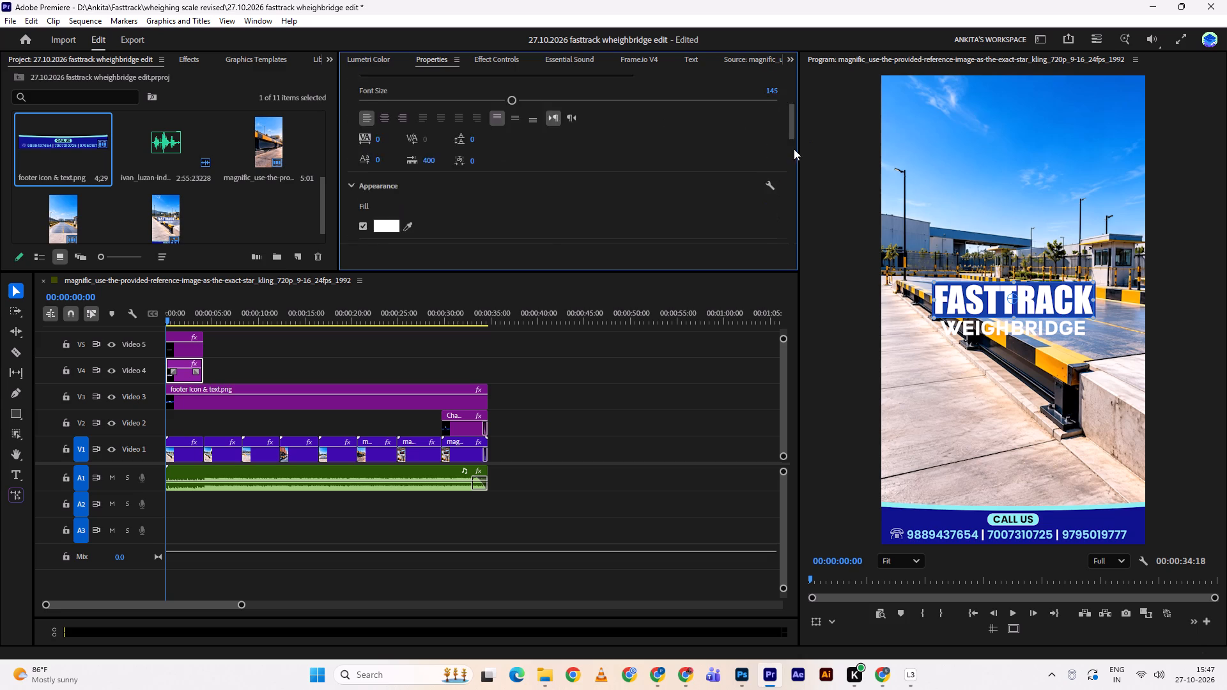
scroll(794, 149, "down", 9)
left_click(361, 161)
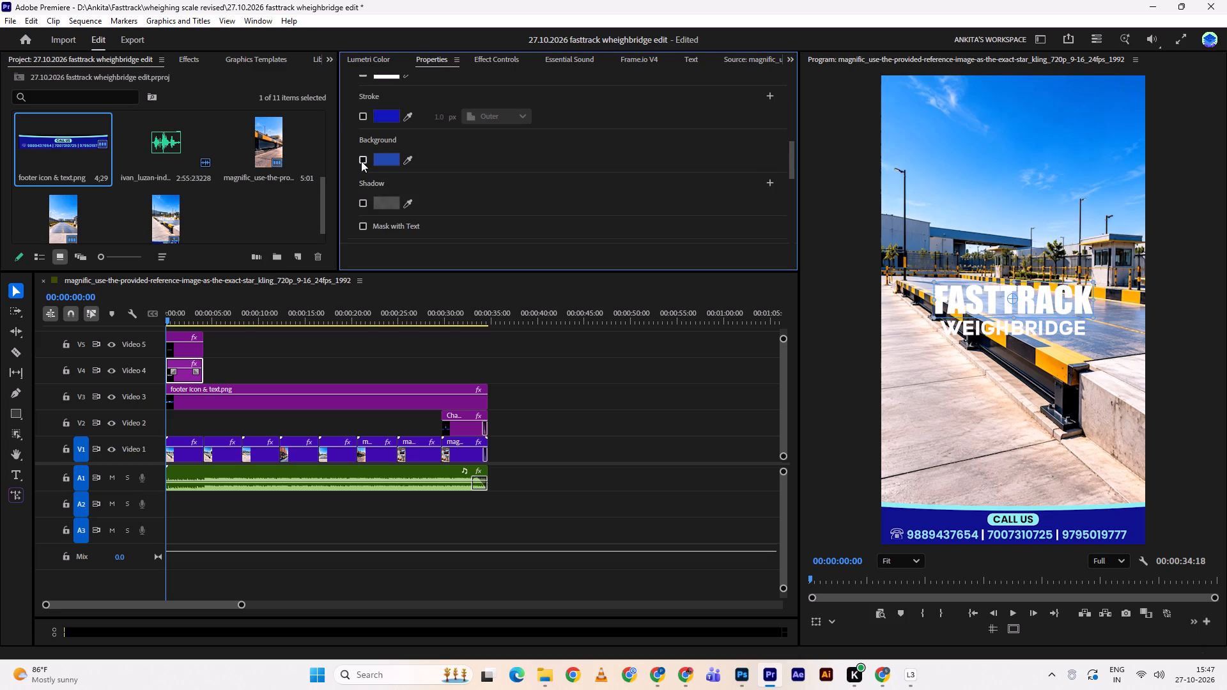
Enable a shadow on the FASTTRACK text with 100 opacity and black as its colour.
scroll(423, 146, "down", 5)
left_click(363, 144)
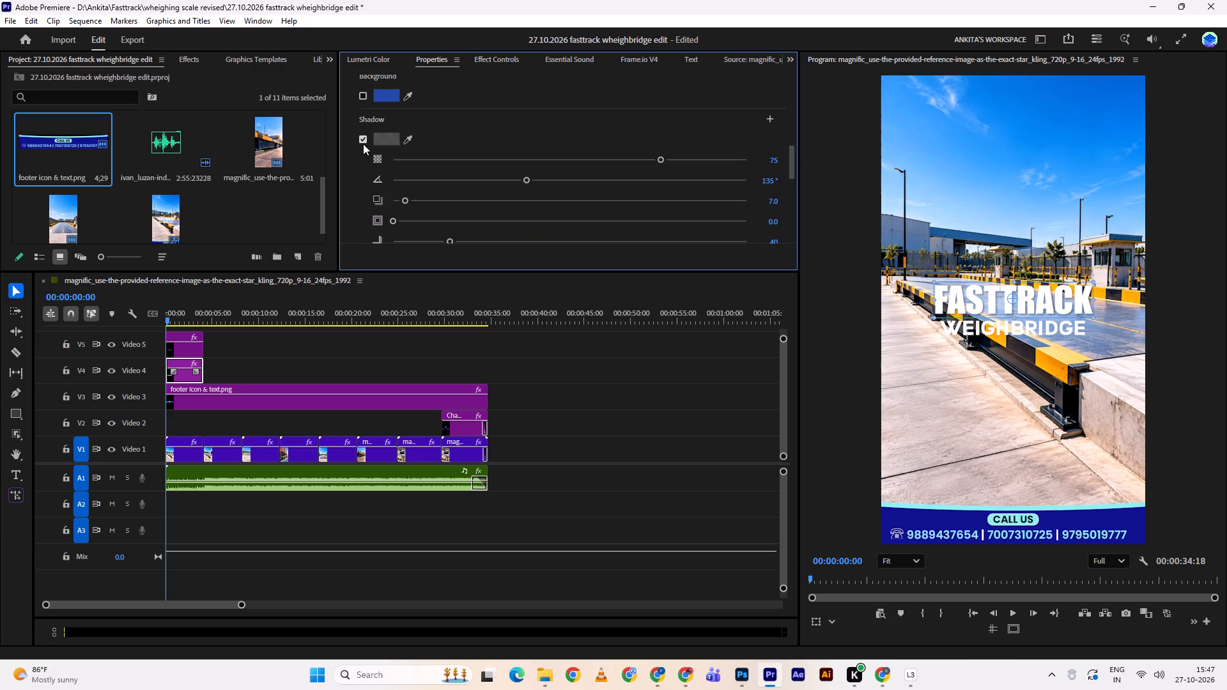
left_click_drag(658, 159, 753, 146)
left_click(374, 139)
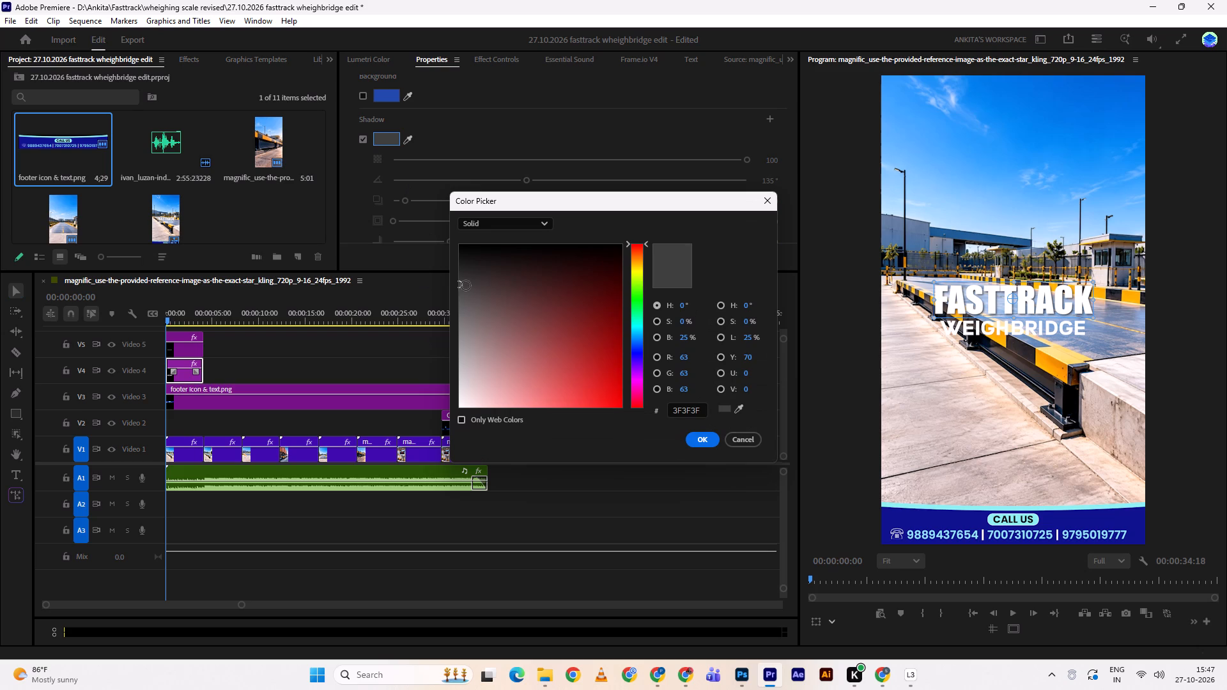
left_click_drag(464, 261, 457, 243)
left_click(707, 439)
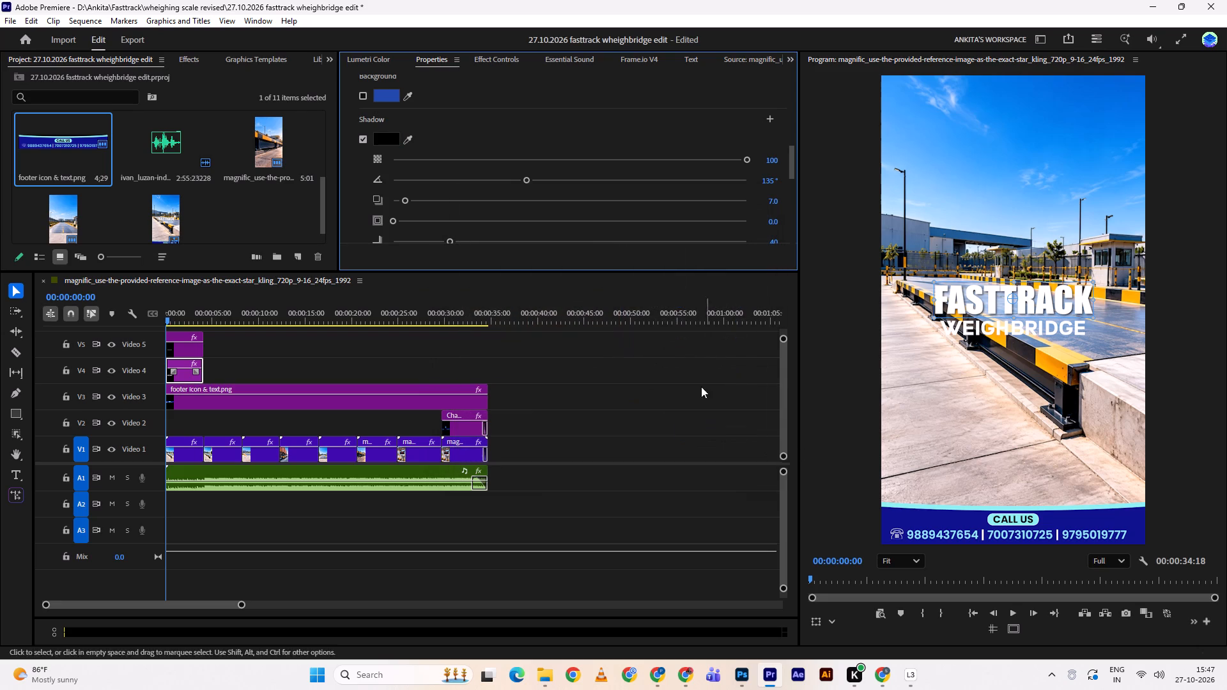
Adjust the FASTTRACK shadow to a 130° angle, 15.5 distance and 35 blur, and preview the opening of the sequence.
left_click_drag(527, 179, 543, 179)
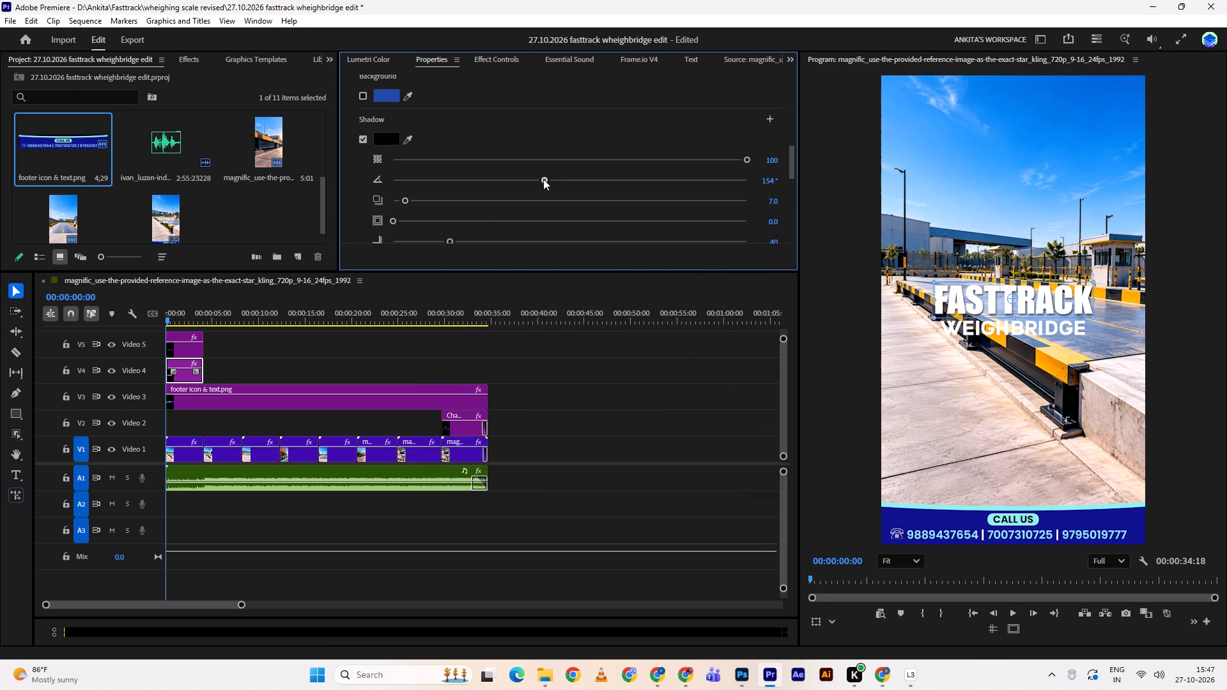
left_click_drag(543, 179, 570, 175)
left_click_drag(571, 179, 535, 178)
left_click_drag(408, 199, 419, 194)
scroll(410, 234, "down", 2)
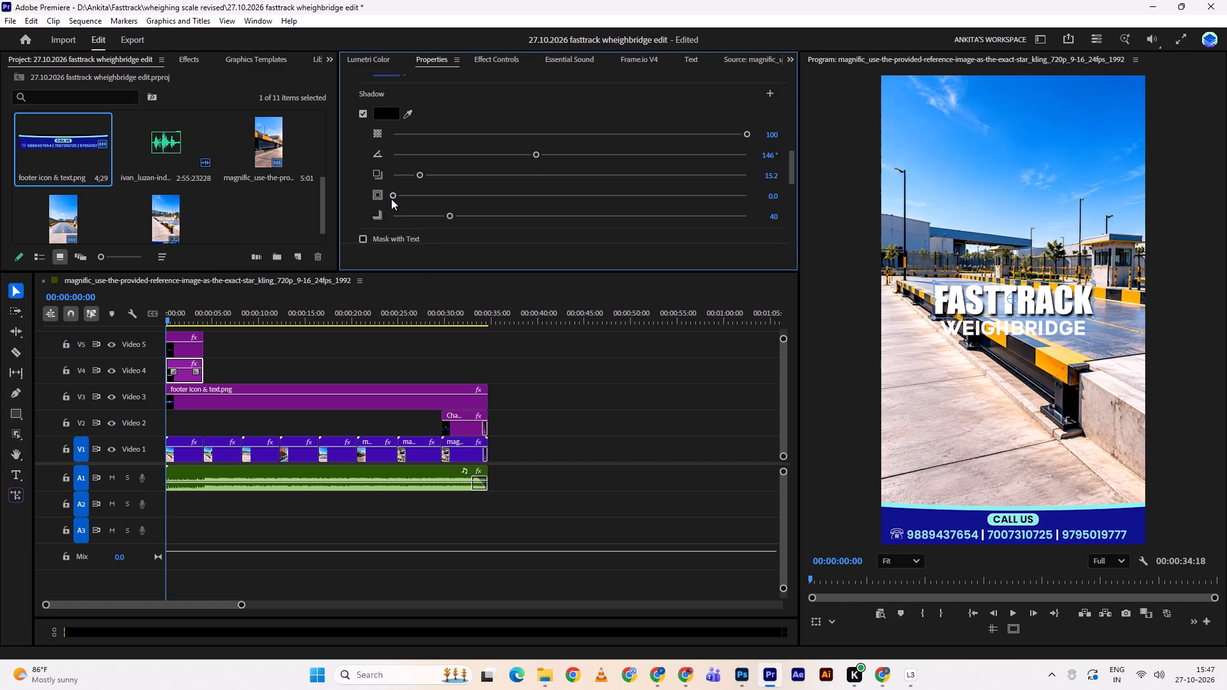
left_click_drag(391, 194, 383, 186)
left_click(383, 186)
left_click_drag(450, 215, 486, 210)
left_click_drag(486, 210, 435, 197)
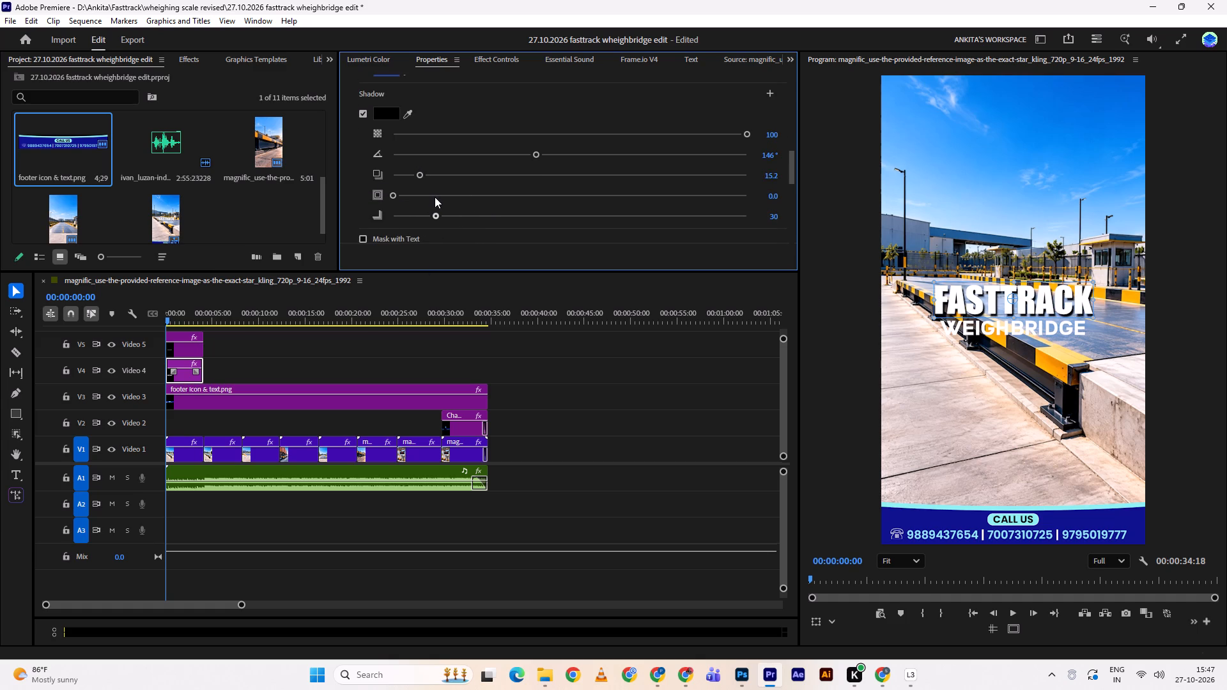
left_click_drag(435, 197, 442, 197)
left_click_drag(538, 151, 520, 141)
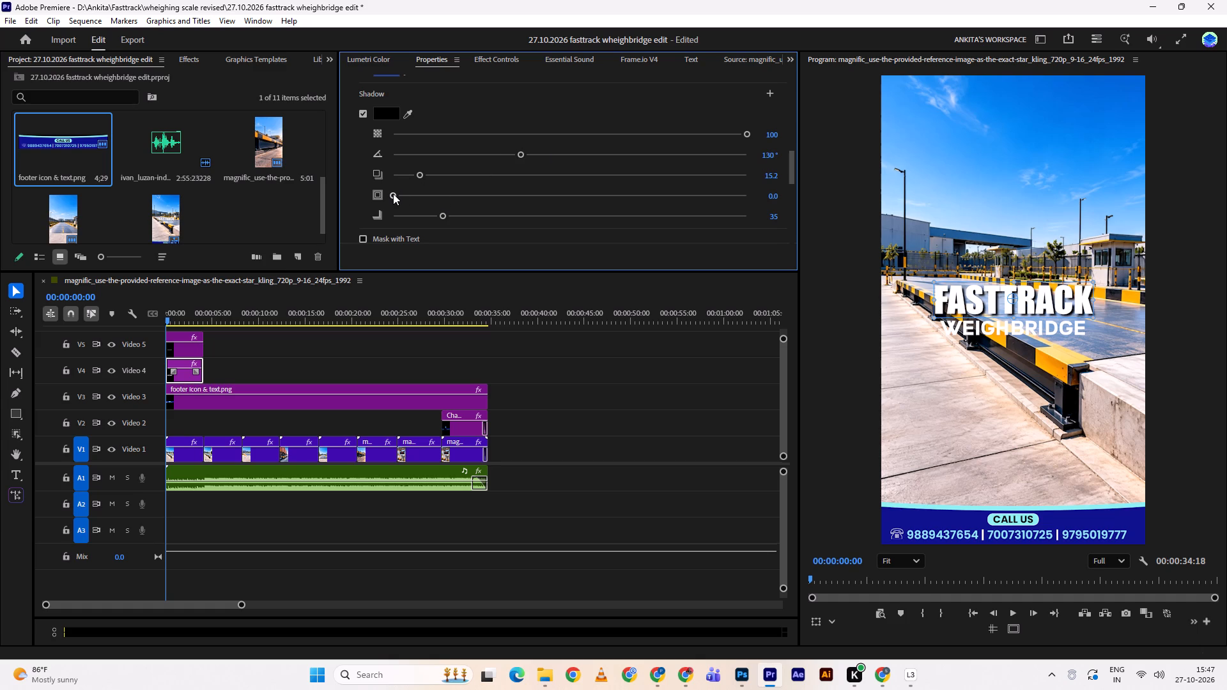
left_click(422, 176)
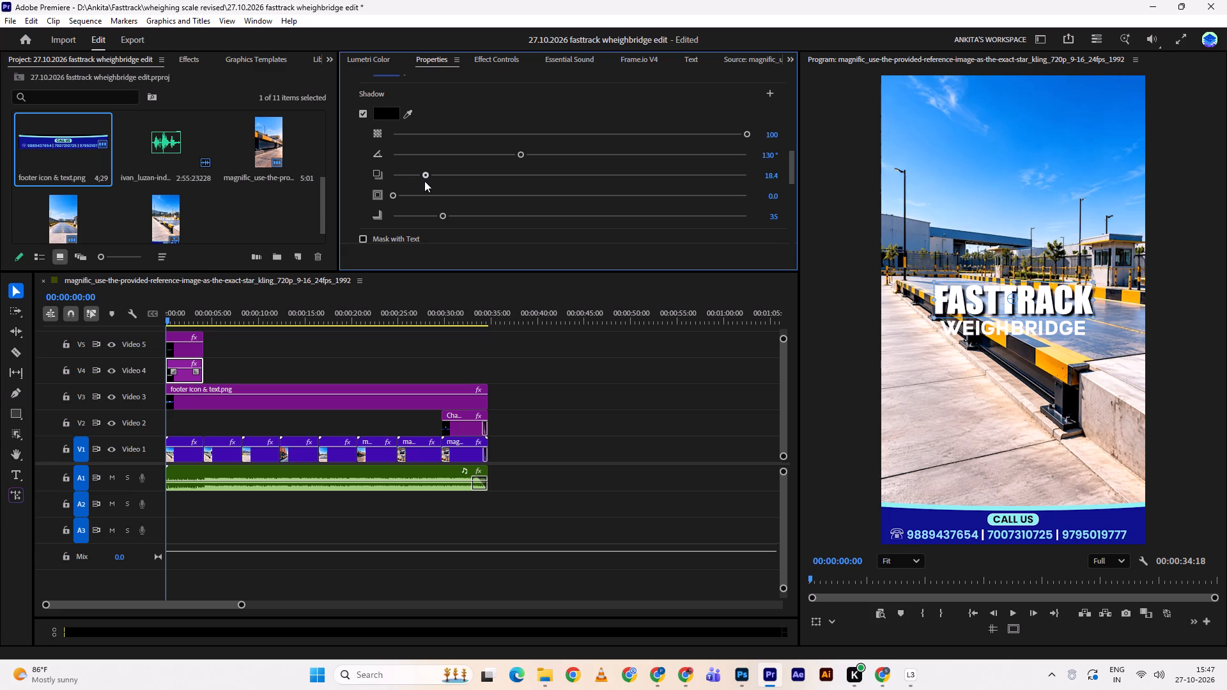
double_click(520, 391)
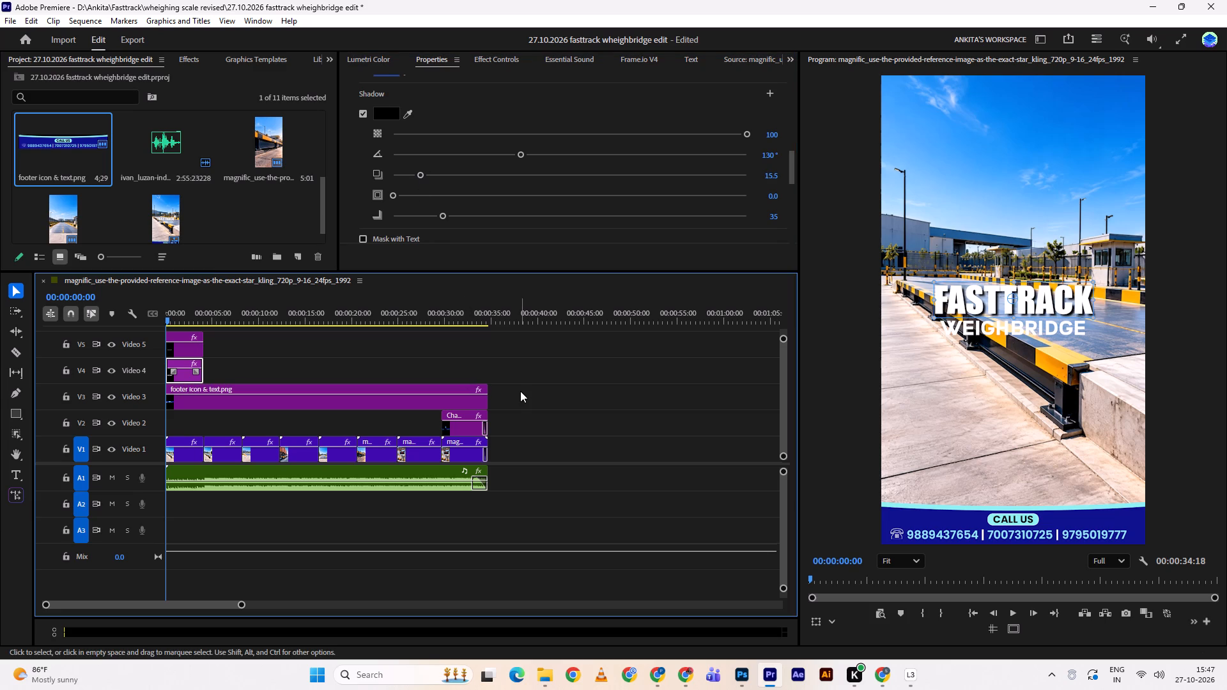
key("space")
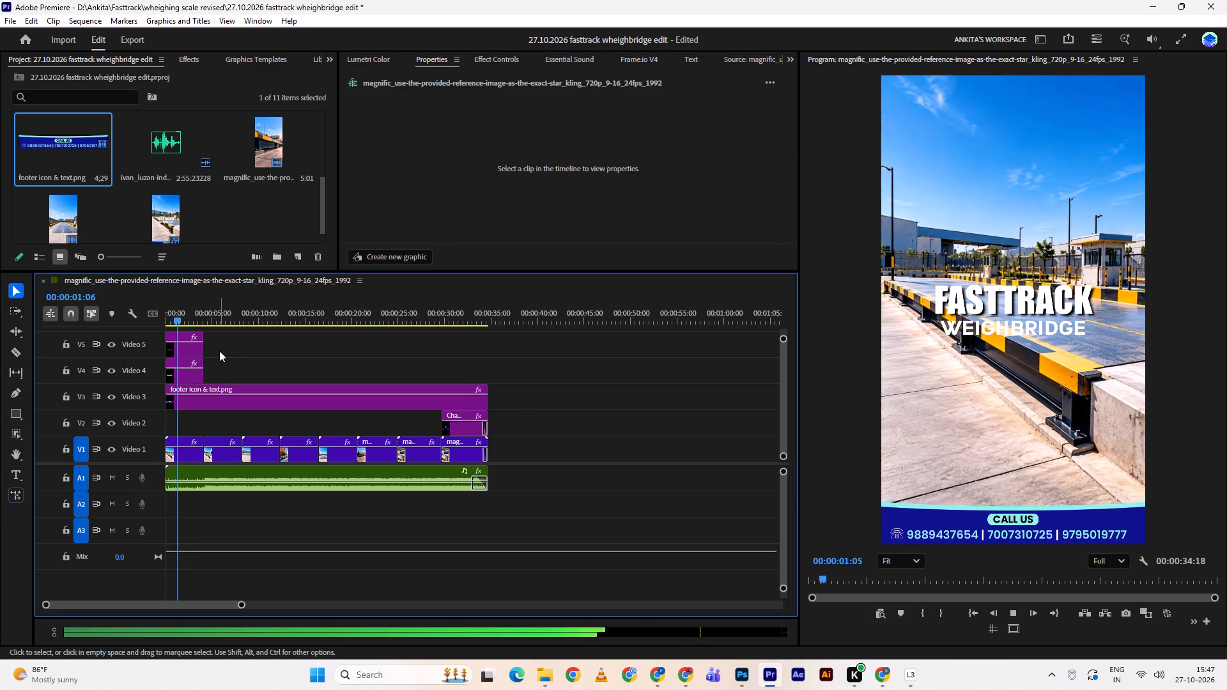
left_click_drag(185, 318, 151, 308)
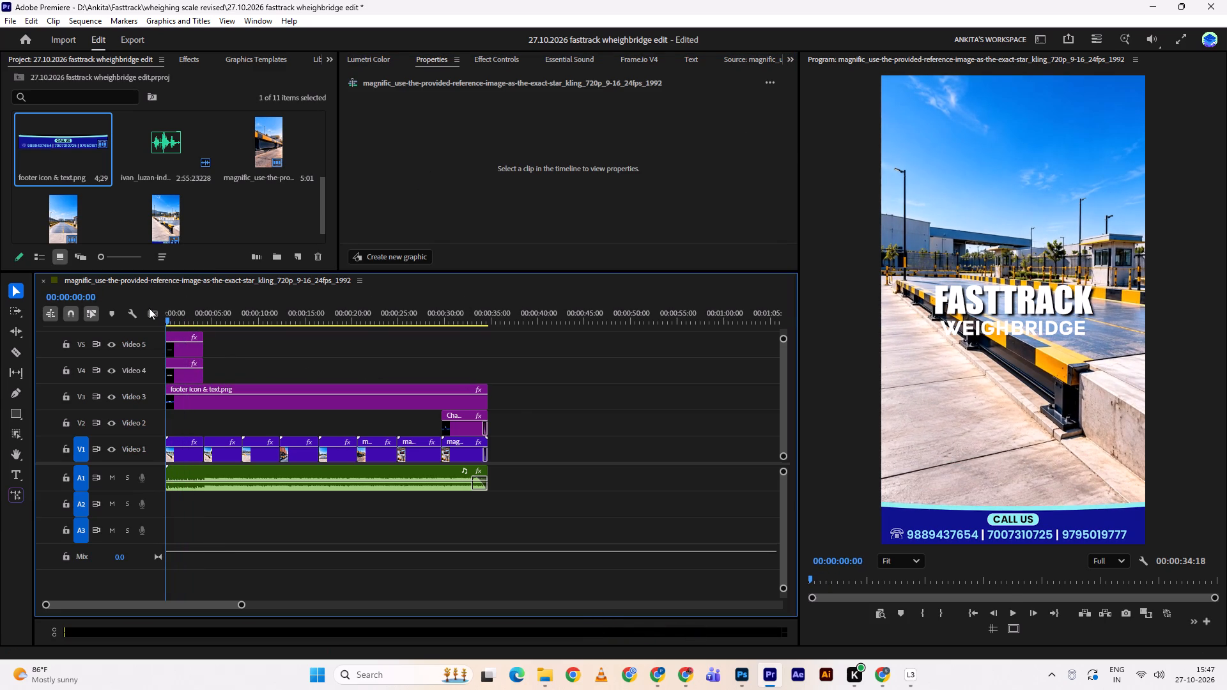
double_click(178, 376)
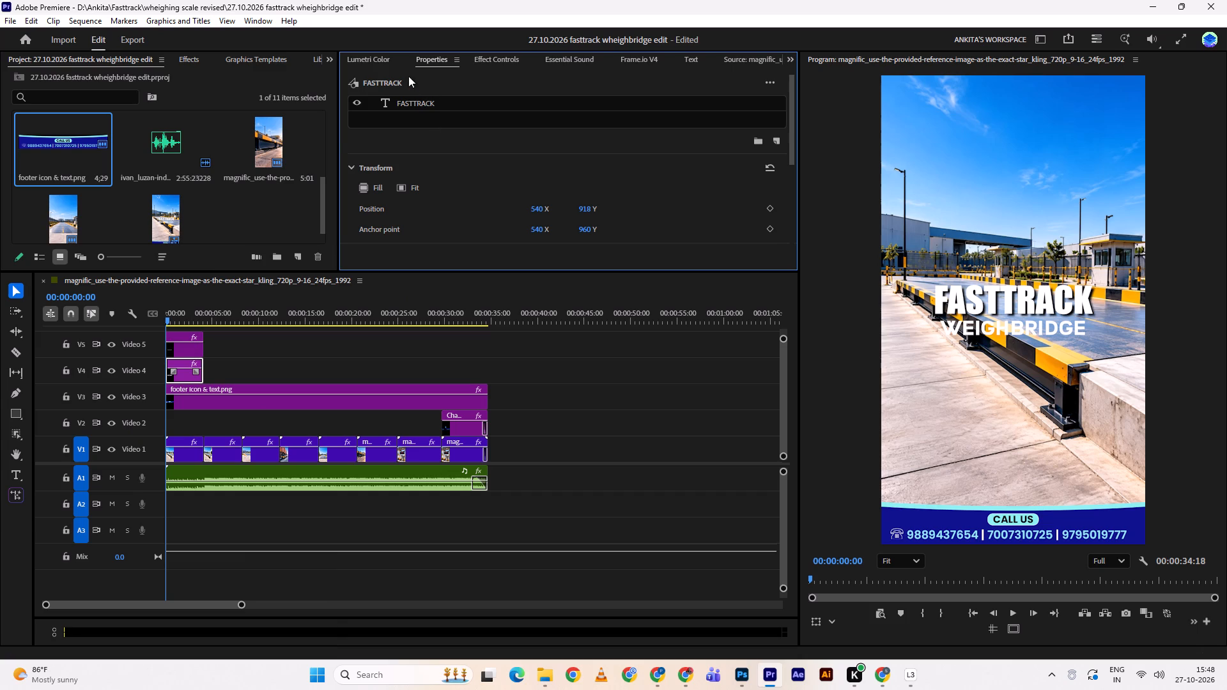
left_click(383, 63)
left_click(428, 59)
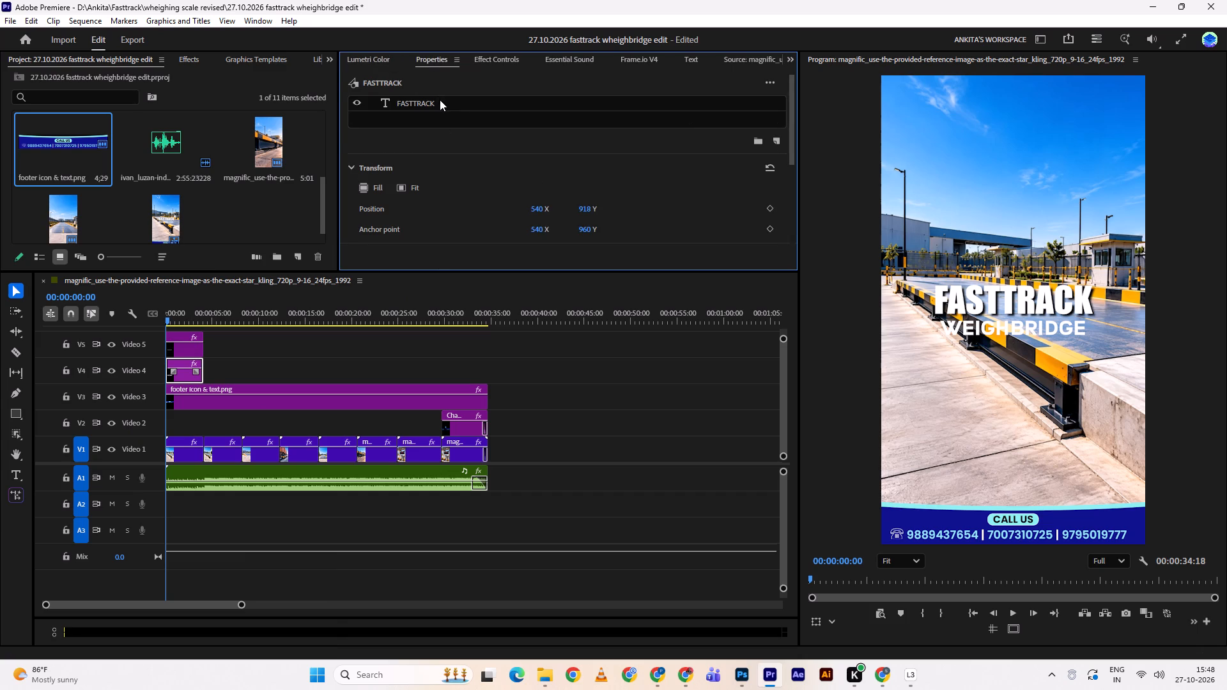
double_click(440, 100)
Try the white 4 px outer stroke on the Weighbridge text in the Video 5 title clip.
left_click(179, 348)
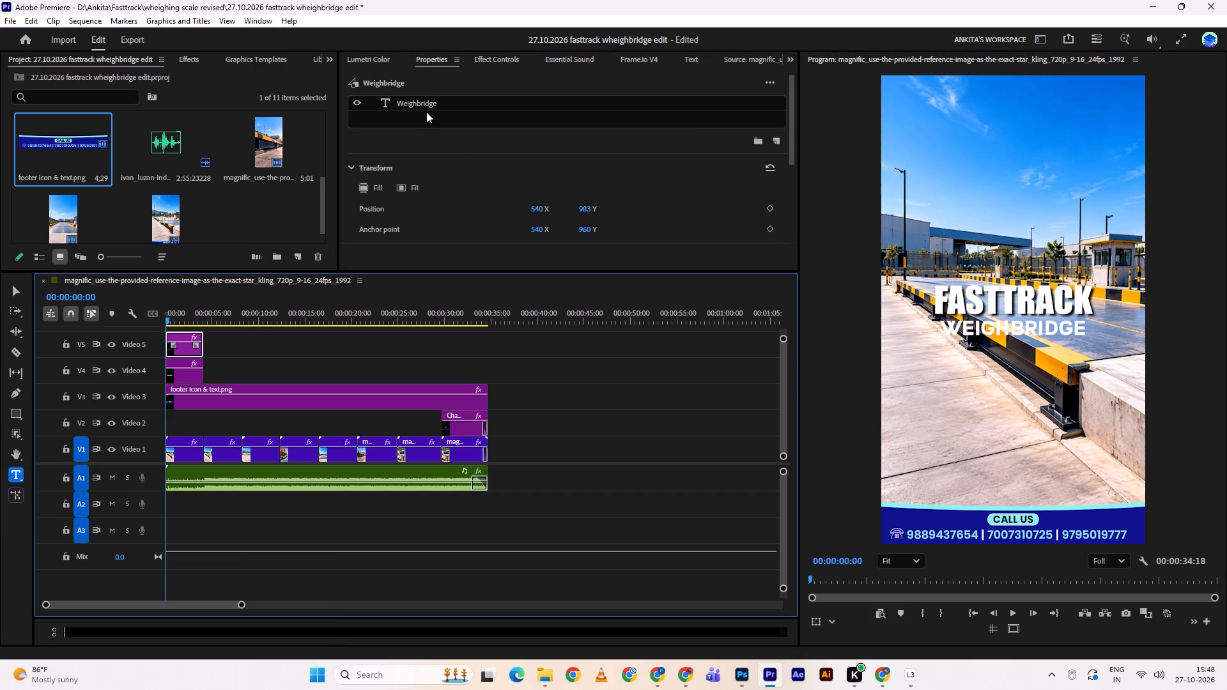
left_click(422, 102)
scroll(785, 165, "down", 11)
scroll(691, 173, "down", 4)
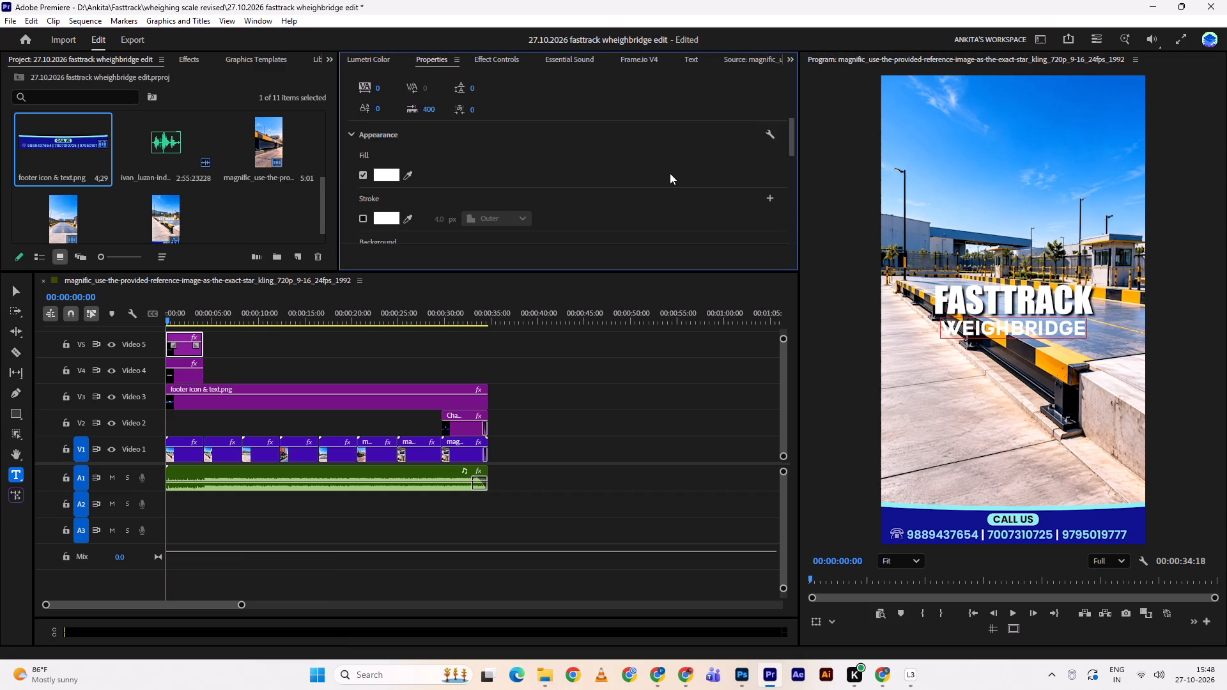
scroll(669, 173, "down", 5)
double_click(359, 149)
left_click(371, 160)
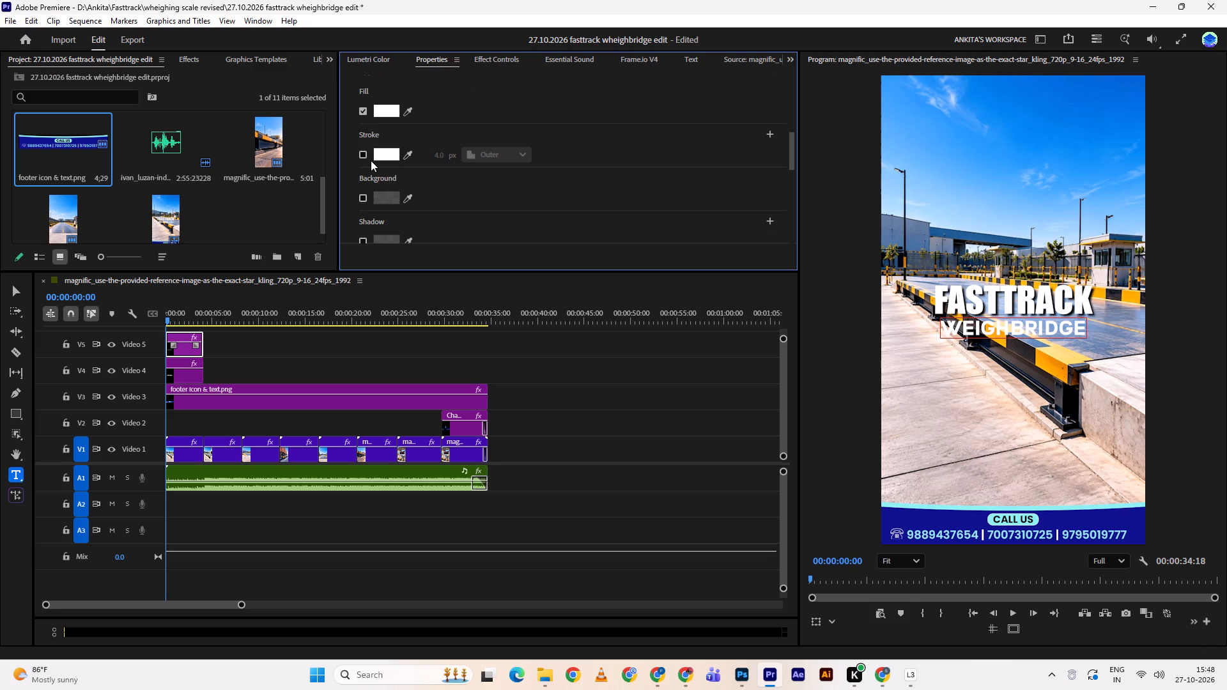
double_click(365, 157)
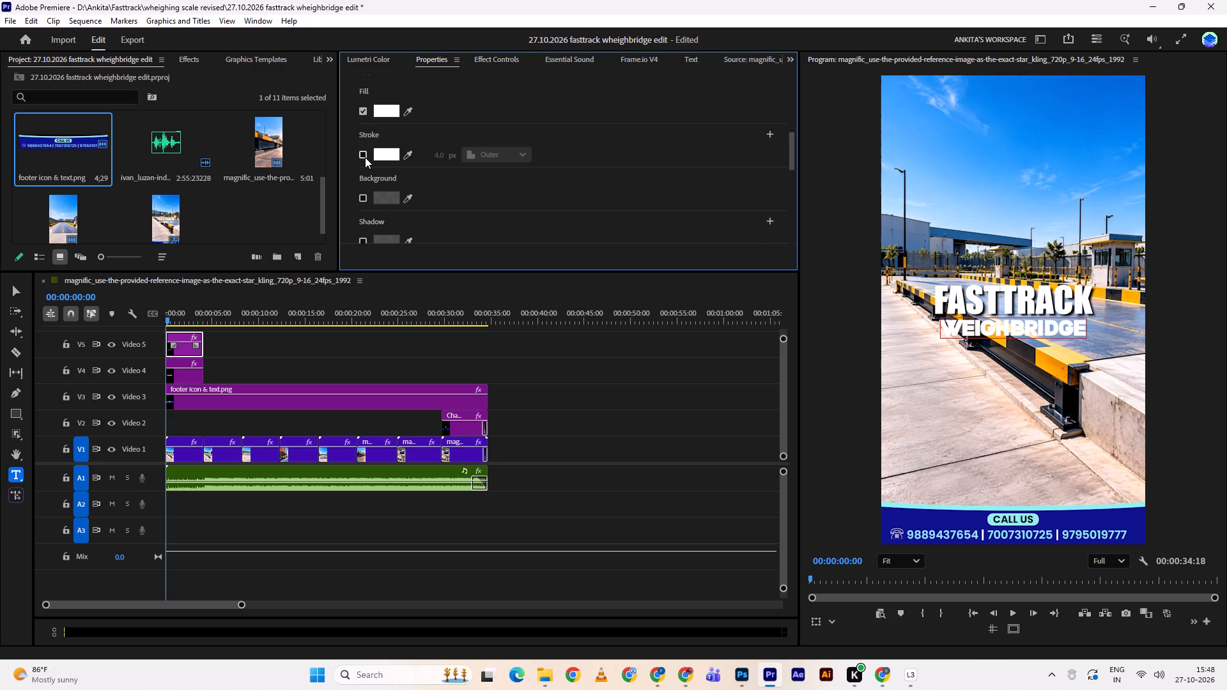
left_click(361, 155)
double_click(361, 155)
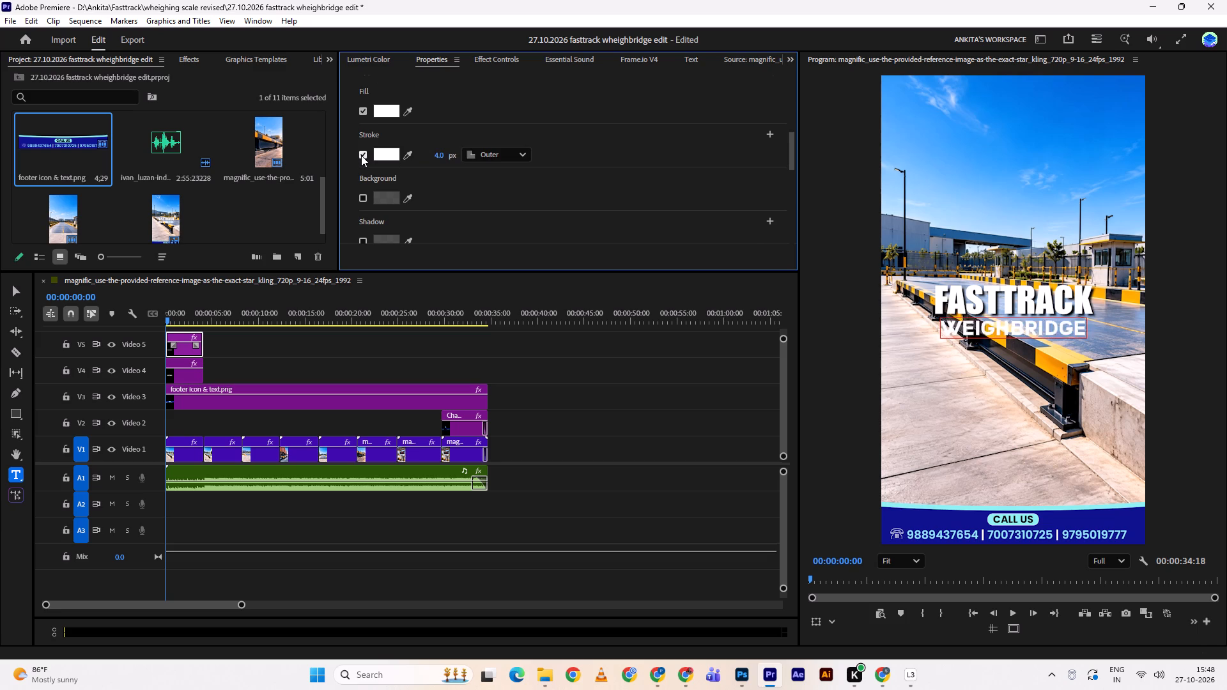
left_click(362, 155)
Enable a background behind the Weighbridge text at 100 opacity, coloured light cyan 8BF0F0 sampled from the footer's curved edge.
left_click(362, 194)
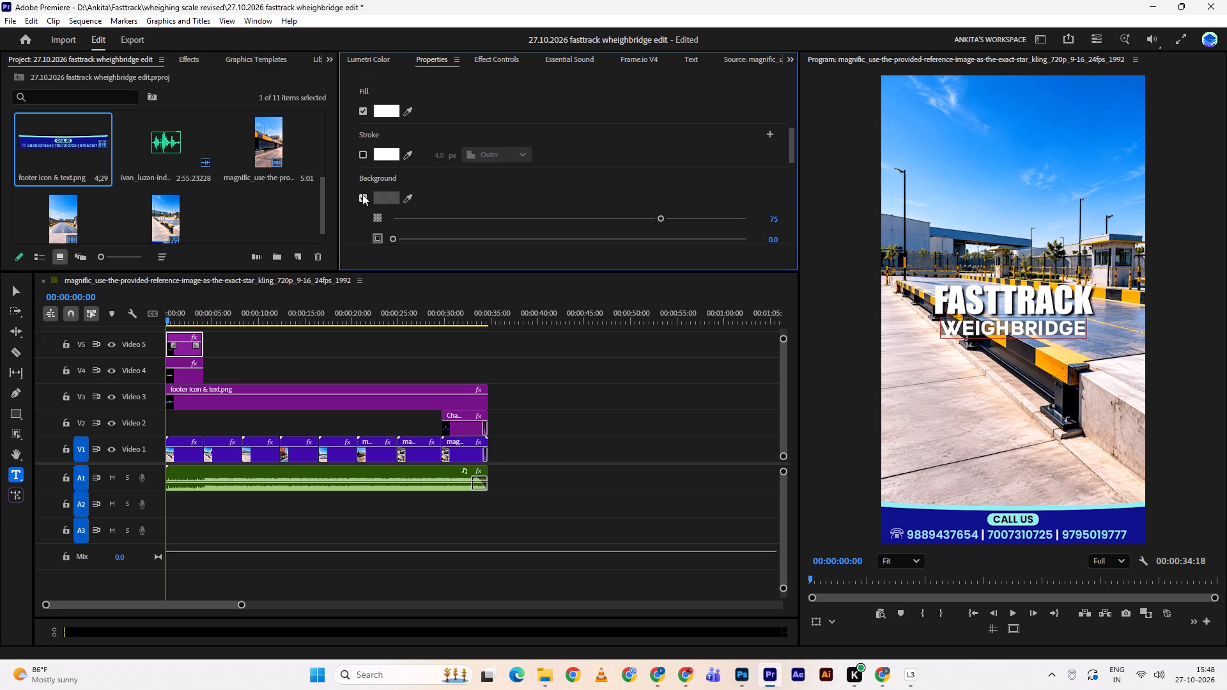
scroll(460, 174, "down", 5)
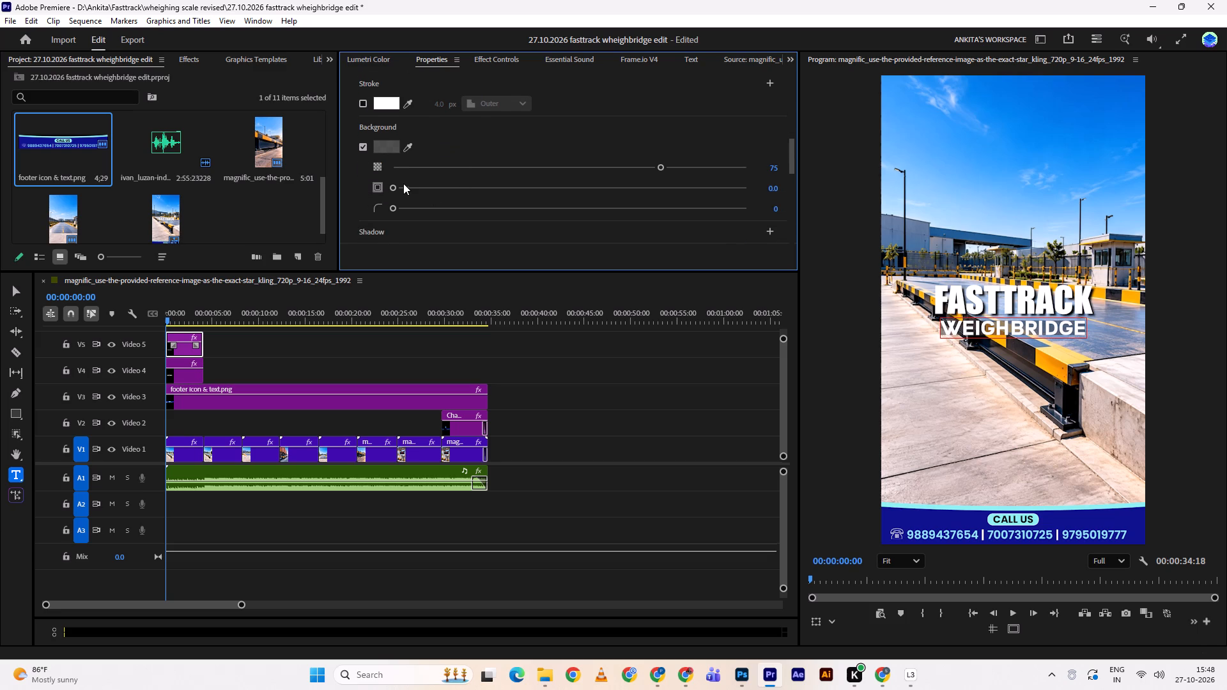
left_click_drag(663, 151, 783, 142)
left_click(388, 137)
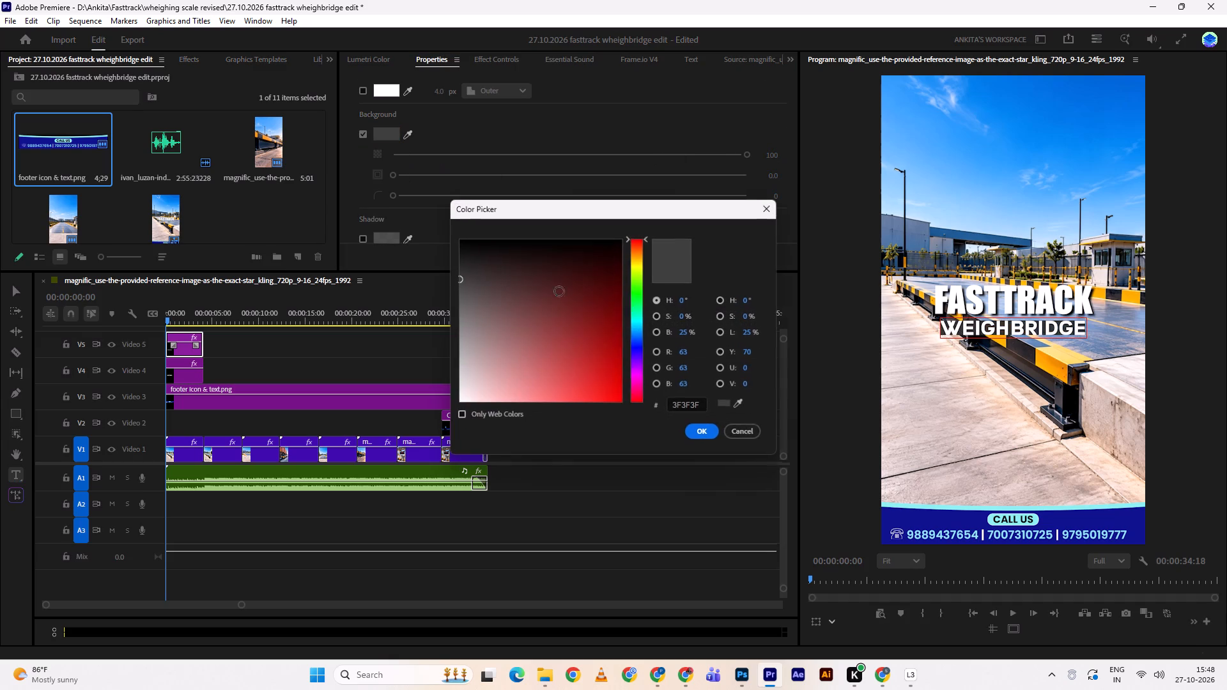
left_click(741, 403)
left_click(893, 505)
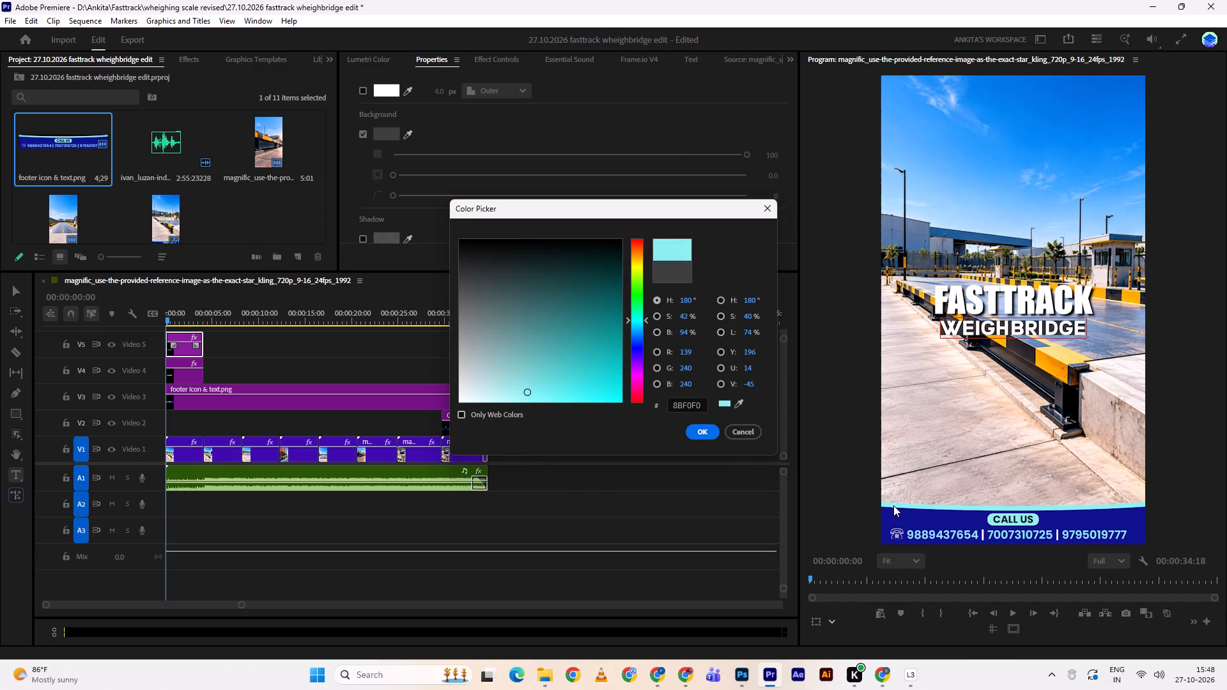
left_click(709, 434)
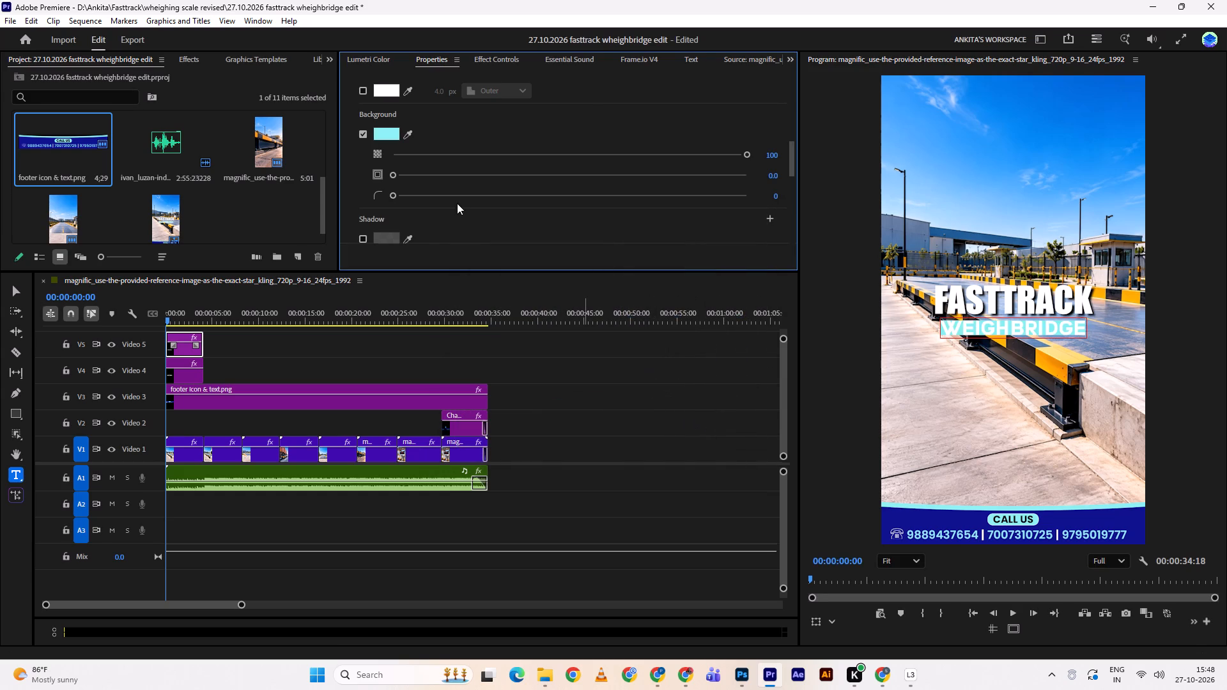
Recolour the Weighbridge text background to dark blue 0E128D sampled from the footer, and enlarge the background to size 20.6.
left_click(401, 130)
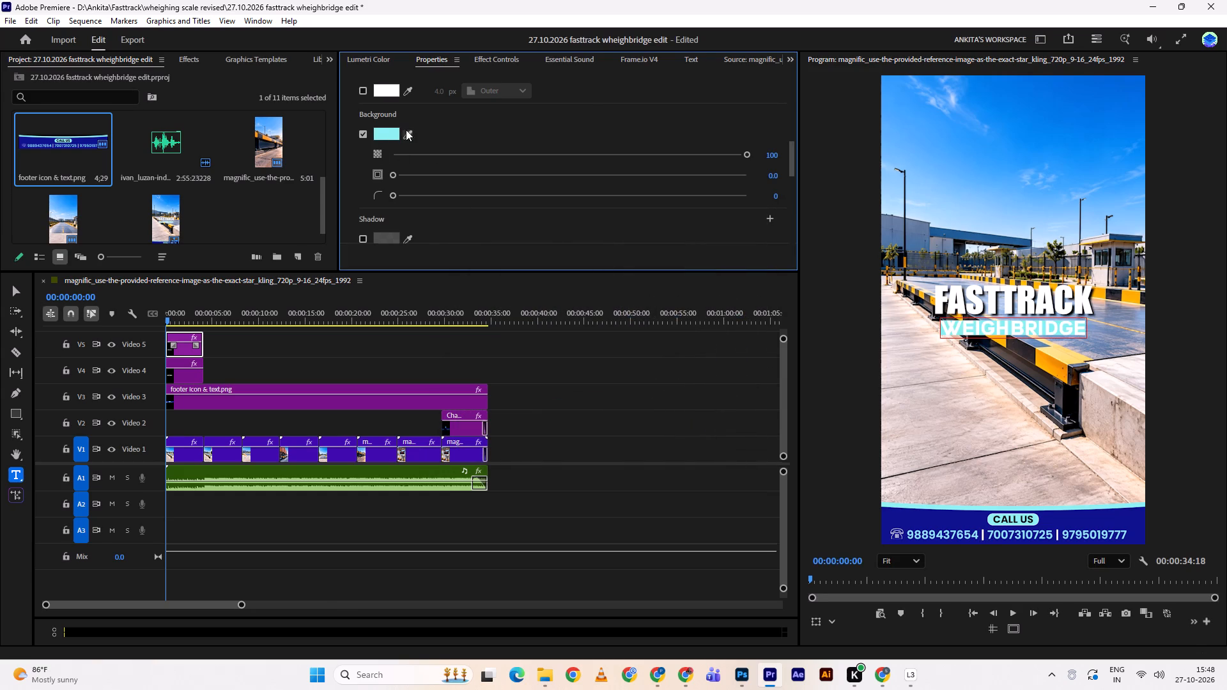
left_click(406, 139)
left_click(946, 519)
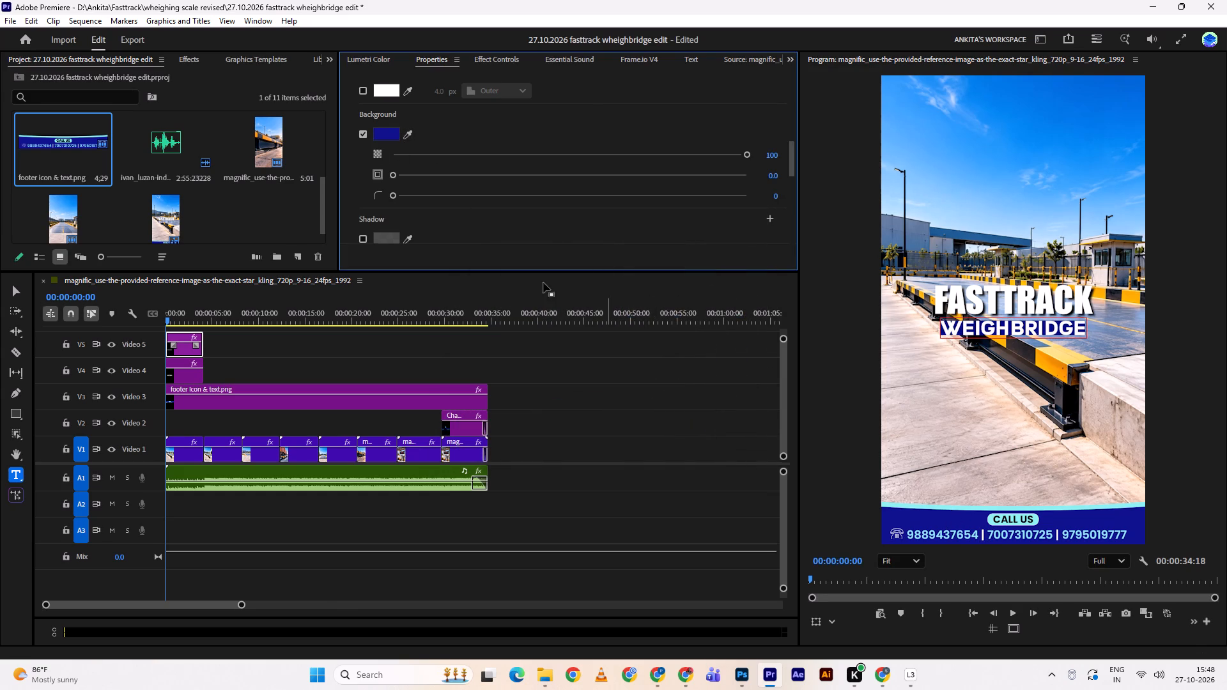
left_click_drag(396, 173, 429, 162)
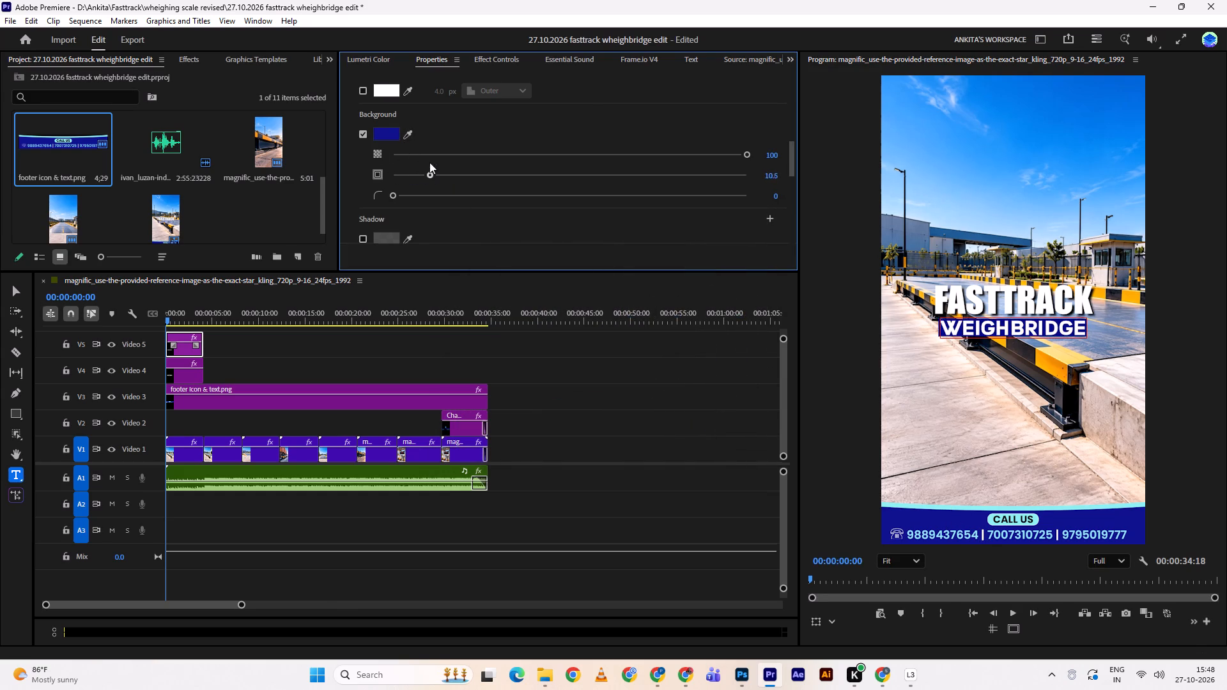
left_click_drag(429, 162, 465, 153)
Try muted blue 2E306D for the Weighbridge background, and settle on a brighter, lighter blue of the same 237° hue.
left_click(387, 130)
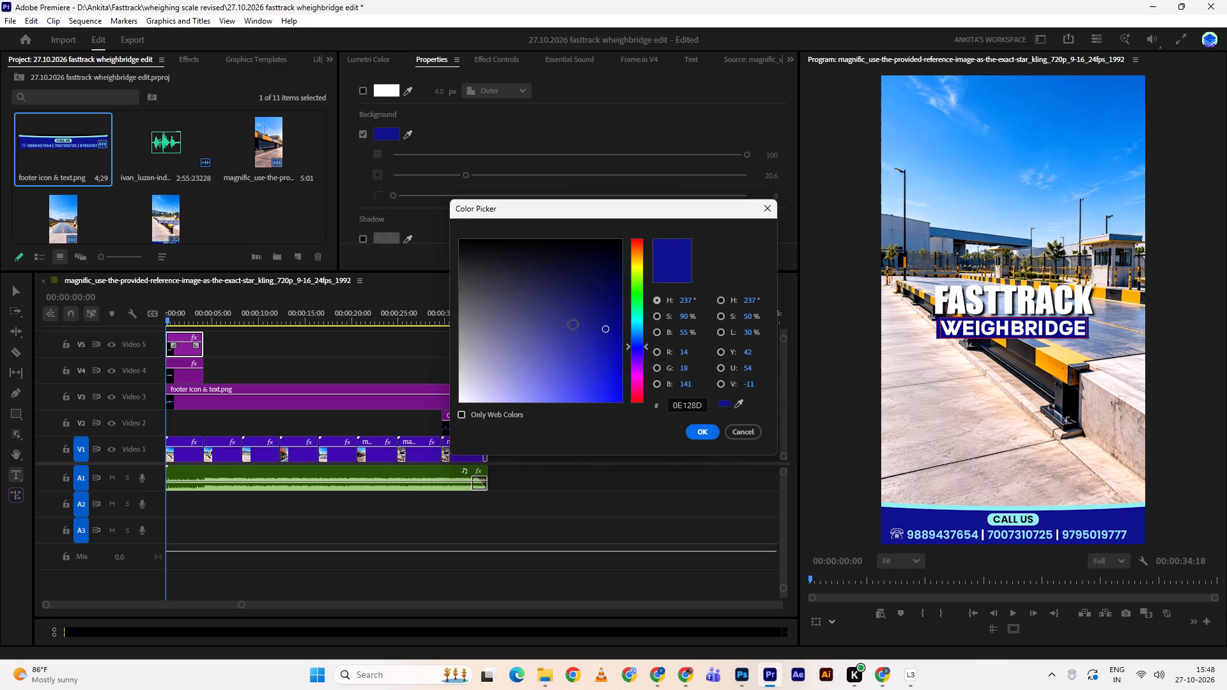
left_click(559, 319)
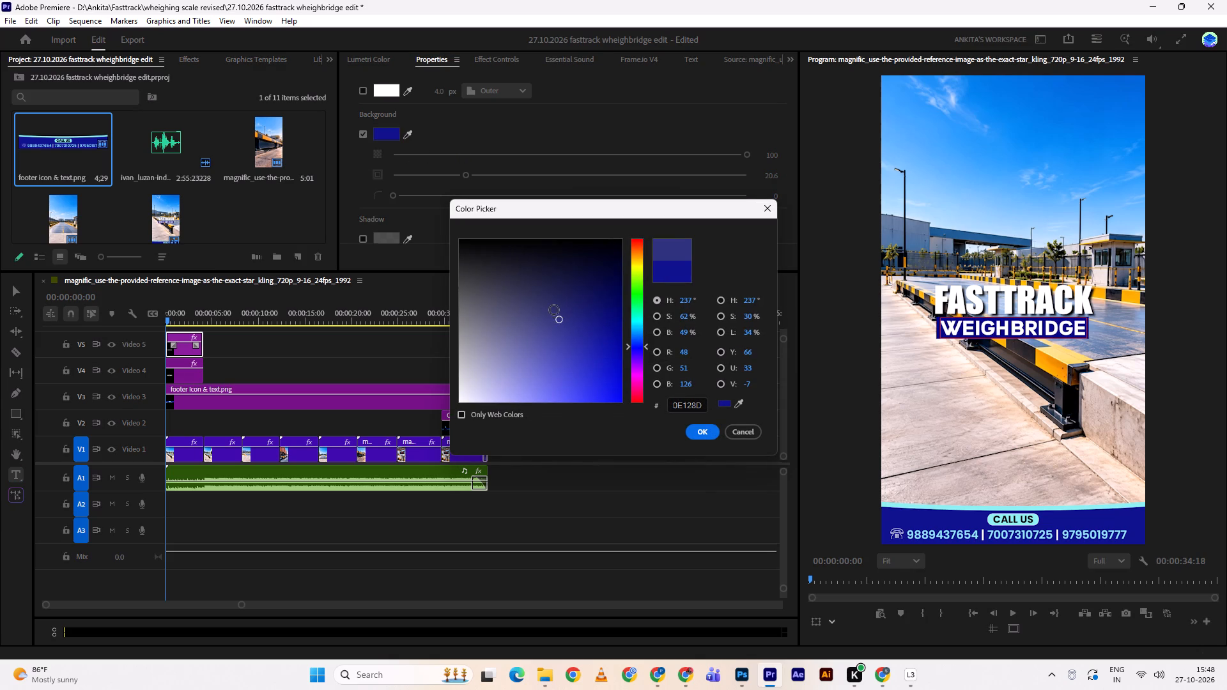
left_click(553, 309)
left_click(700, 431)
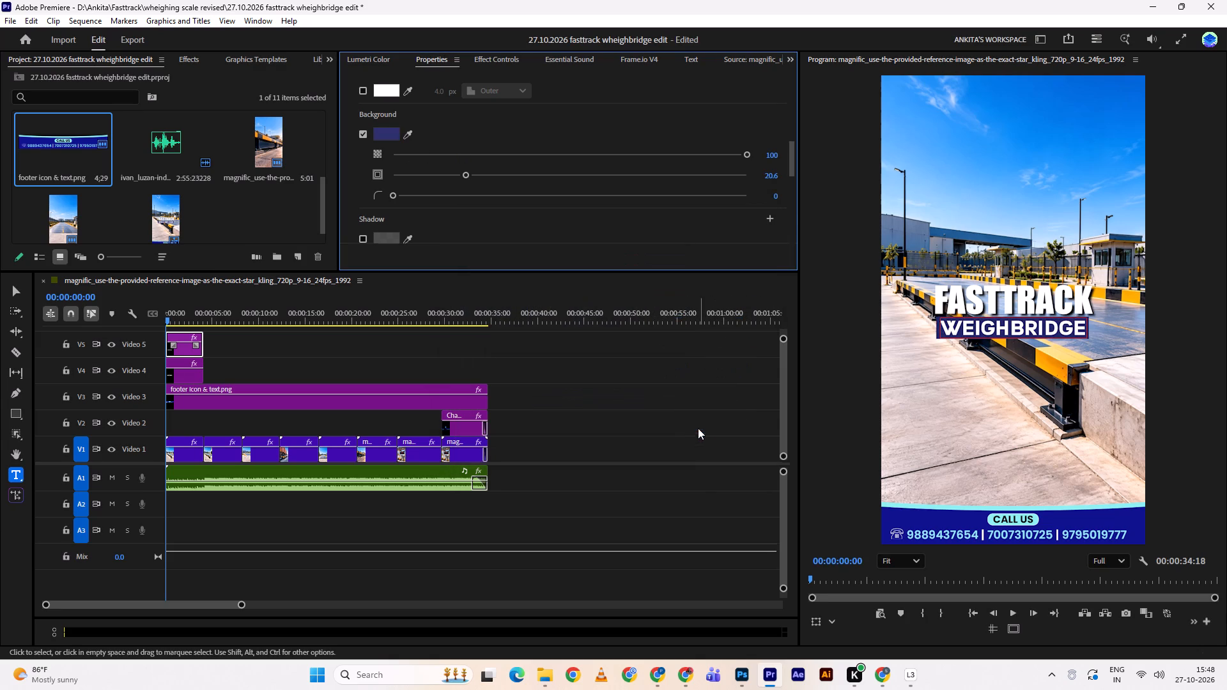
left_click(387, 134)
left_click(580, 388)
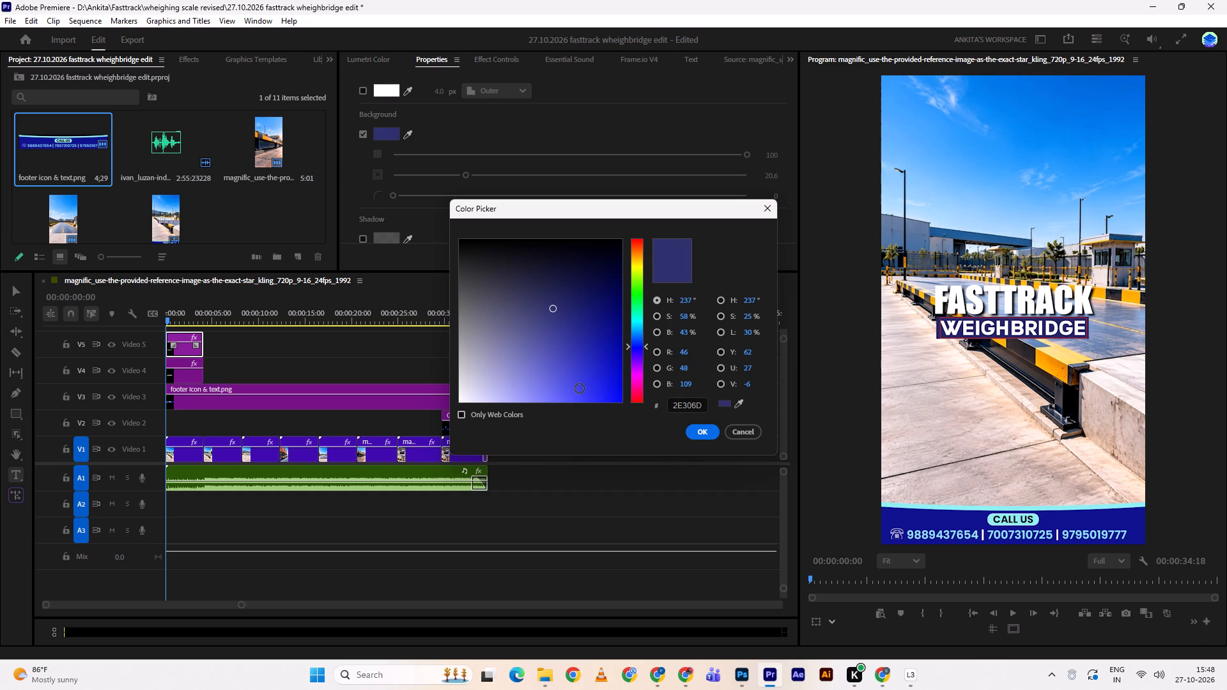
left_click(690, 430)
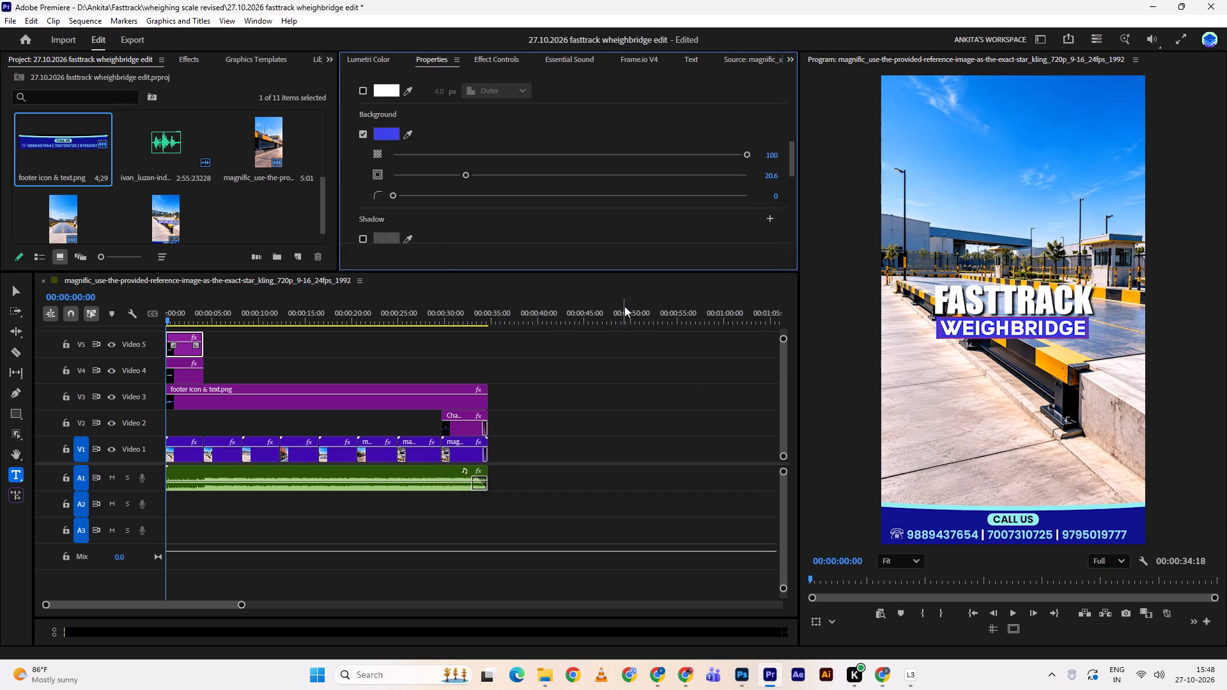
Set the Weighbridge background to 80 opacity and size 18.6 with square corners, and preview the opening of the sequence.
left_click_drag(744, 155, 676, 152)
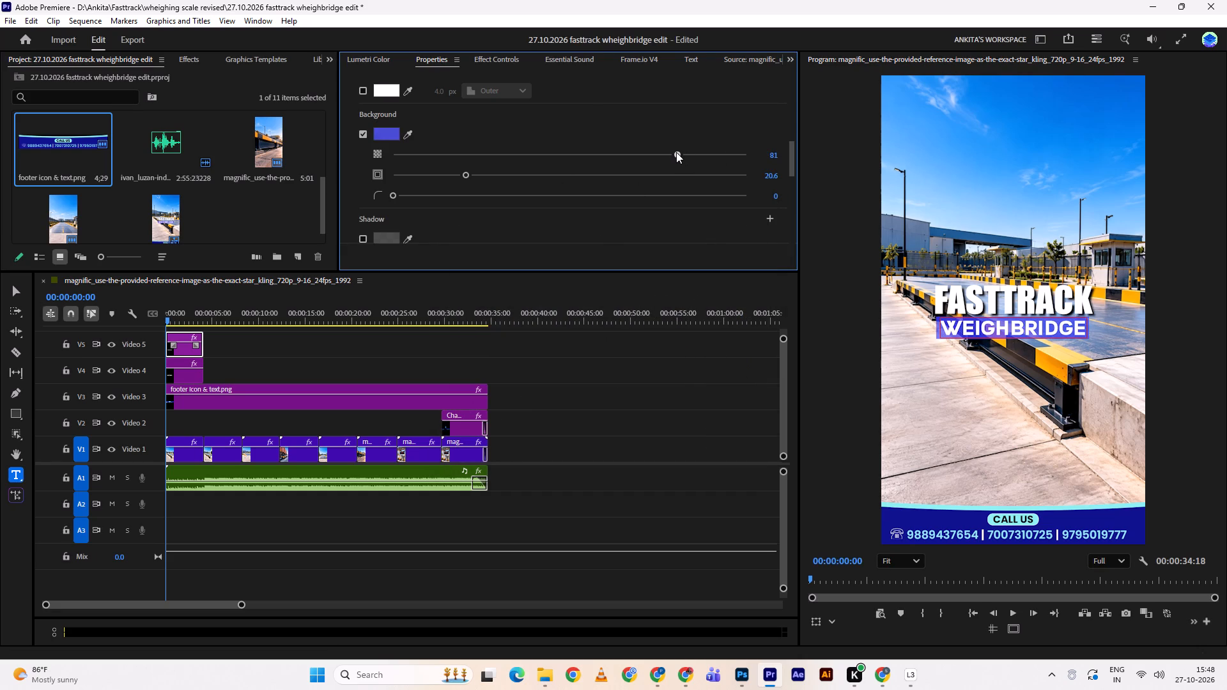
left_click_drag(676, 152, 600, 134)
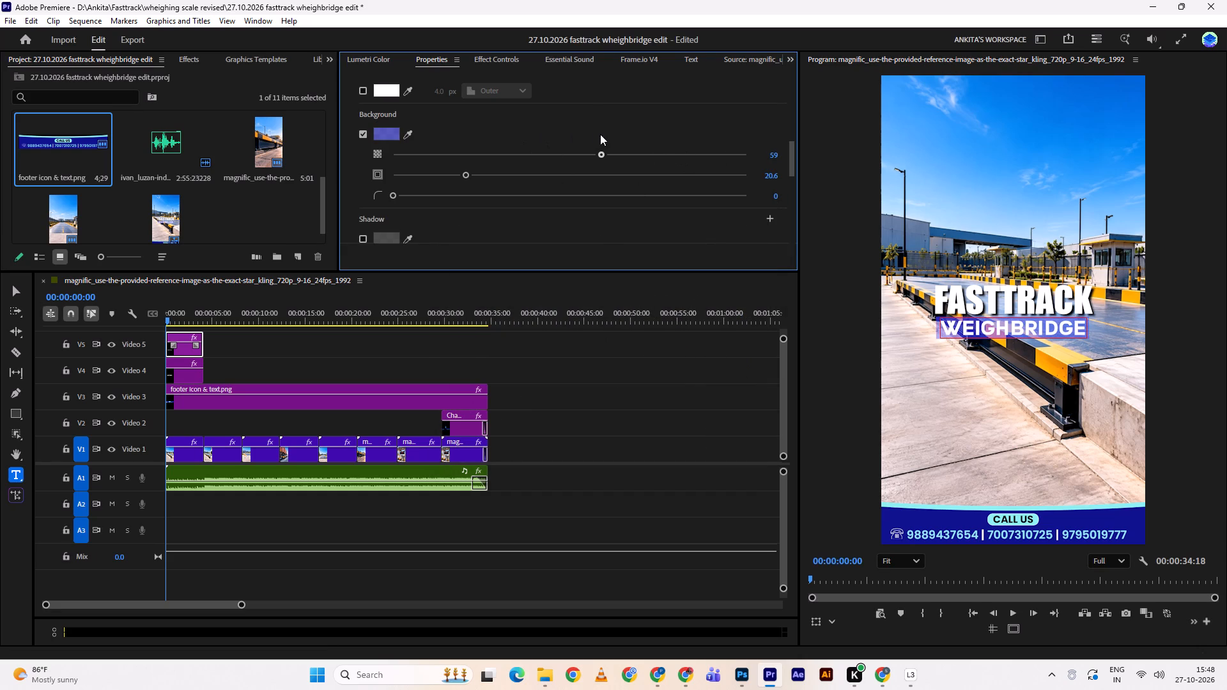
left_click_drag(600, 134, 675, 140)
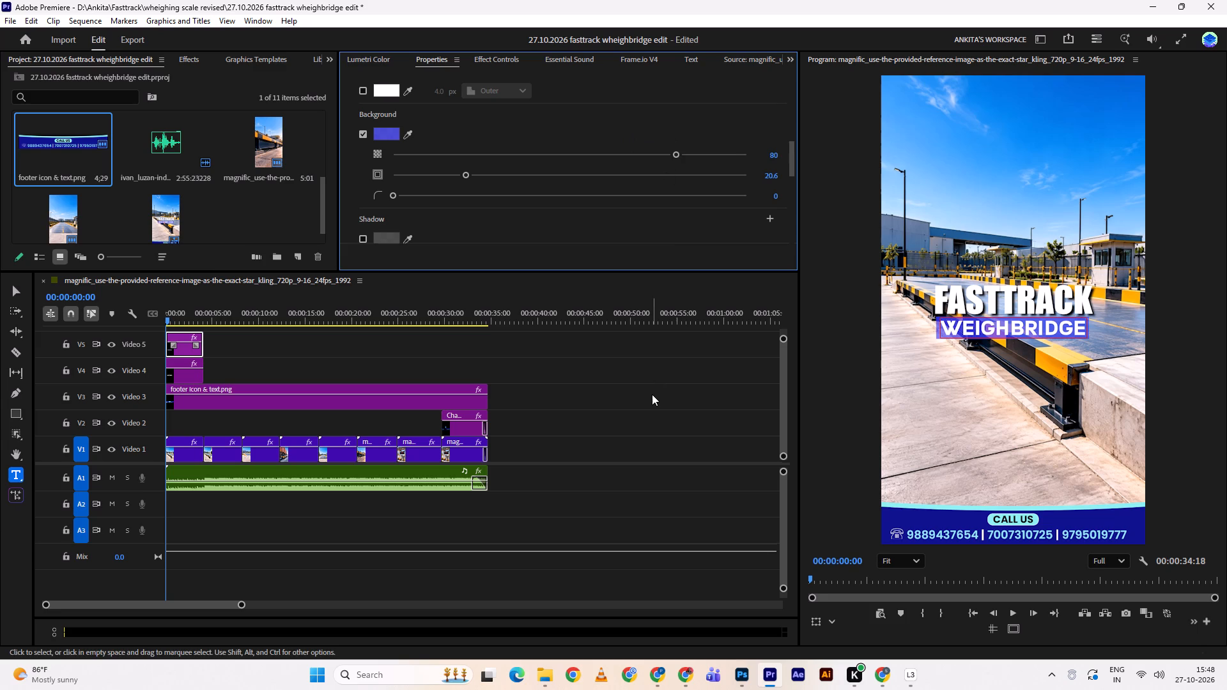
left_click_drag(465, 171, 488, 173)
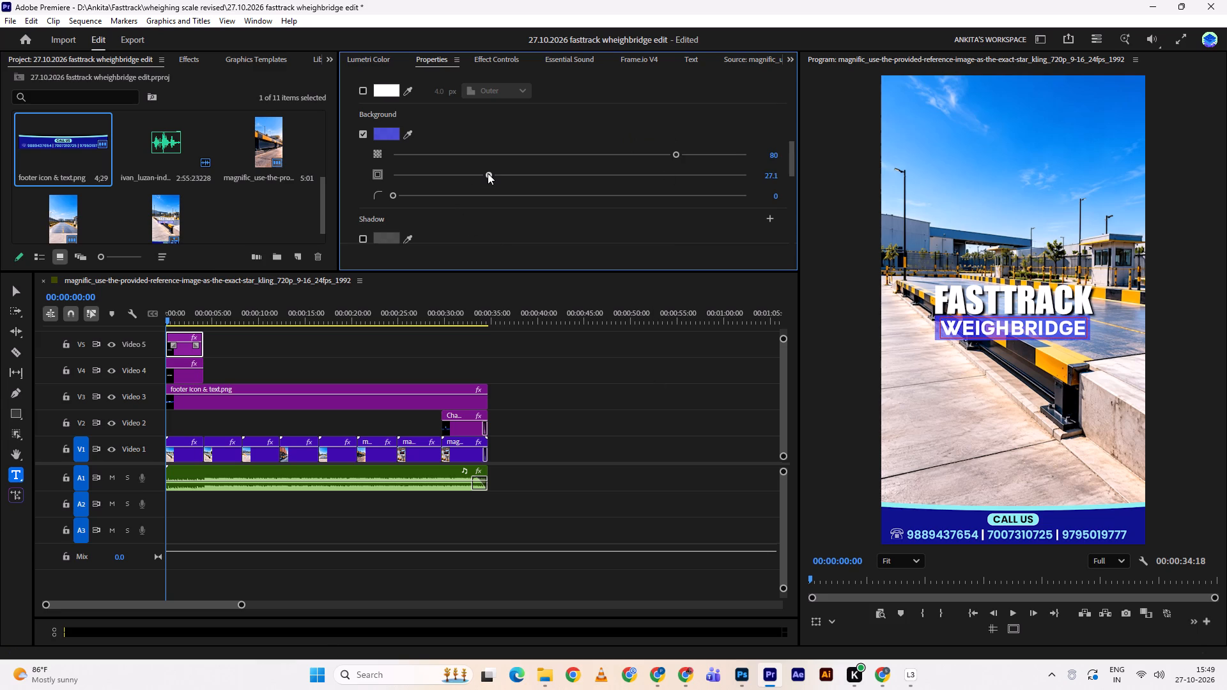
left_click_drag(488, 173, 458, 165)
left_click(458, 165)
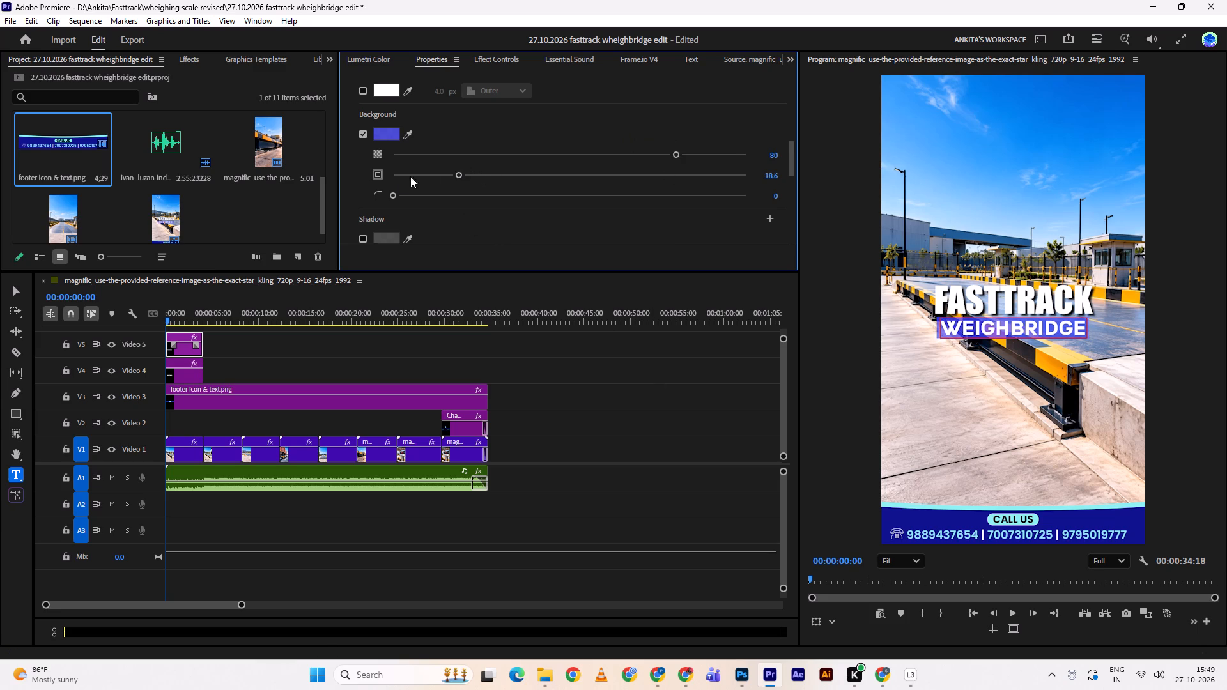
left_click_drag(390, 194, 451, 187)
left_click_drag(451, 187, 353, 189)
left_click(565, 389)
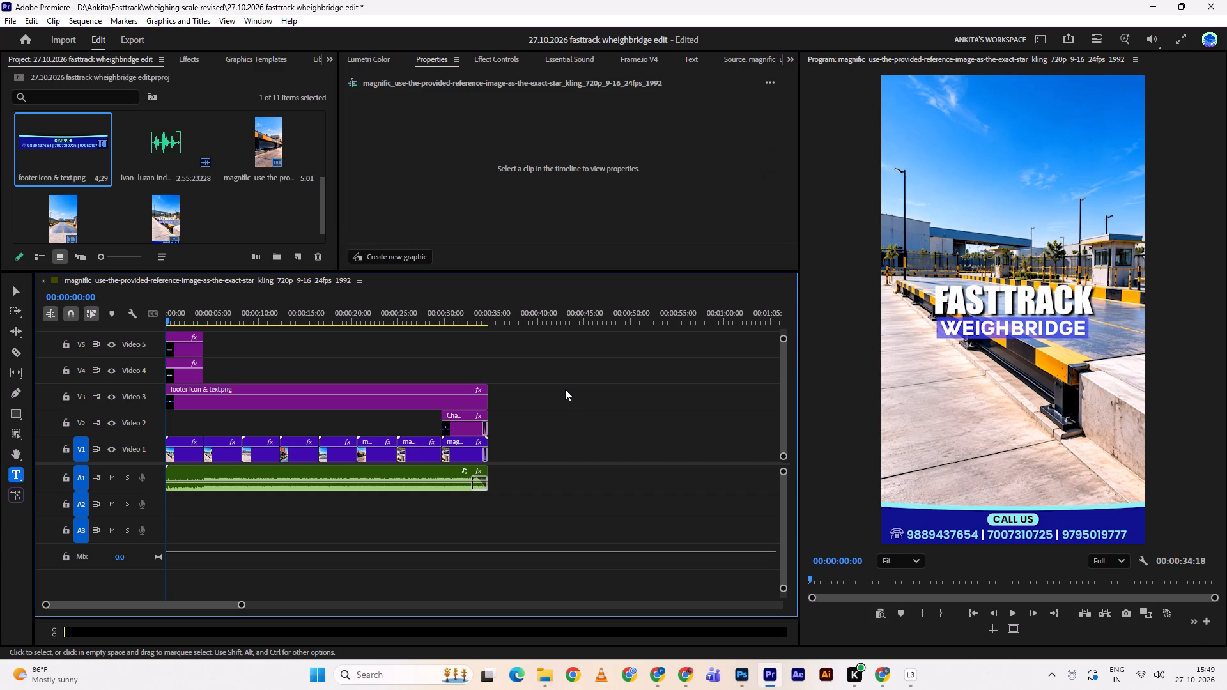
key("space")
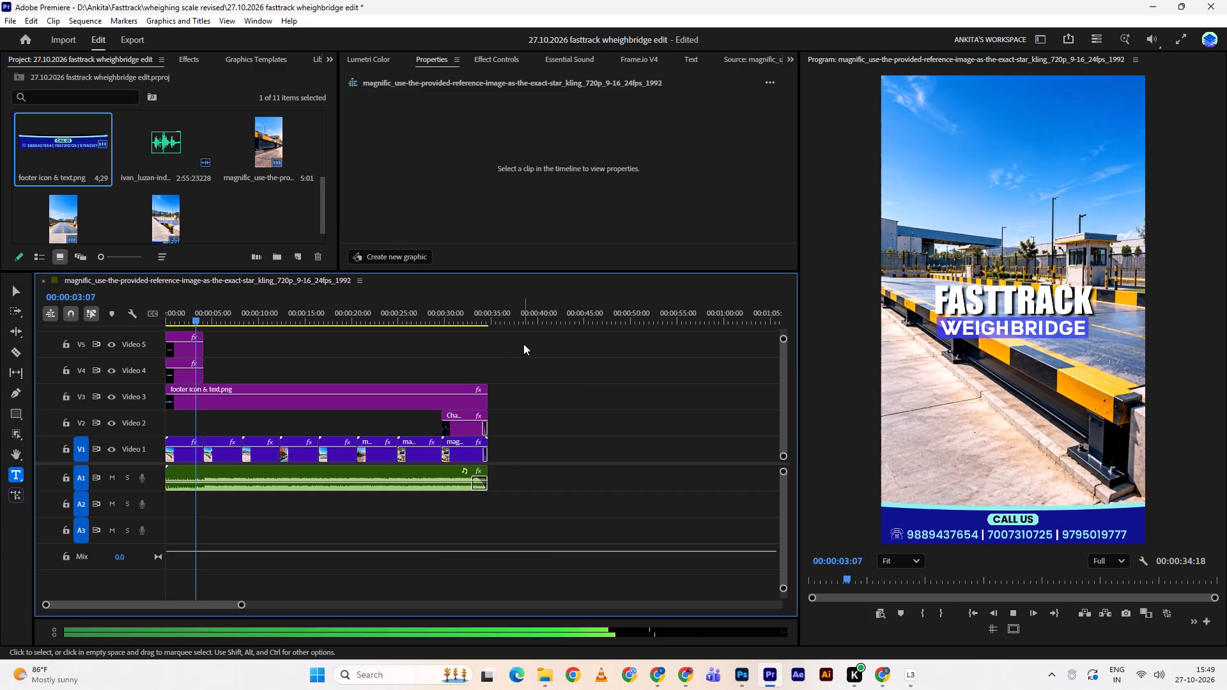
left_click_drag(217, 314, 150, 314)
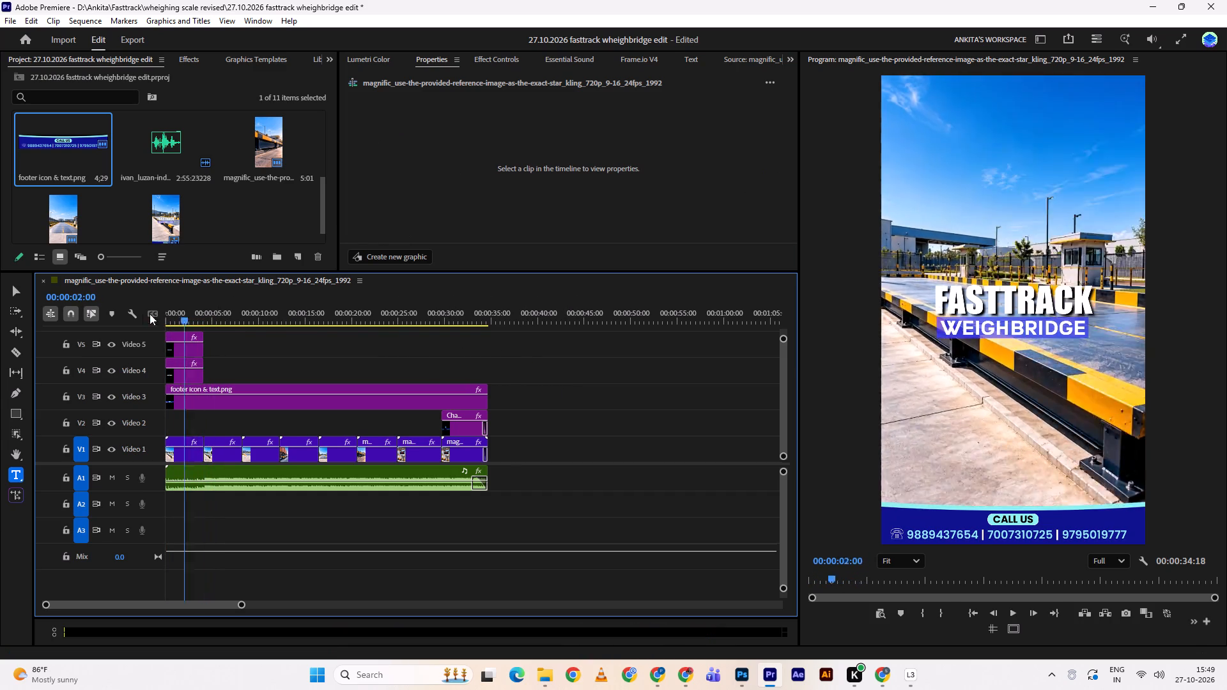
left_click_drag(150, 314, 141, 314)
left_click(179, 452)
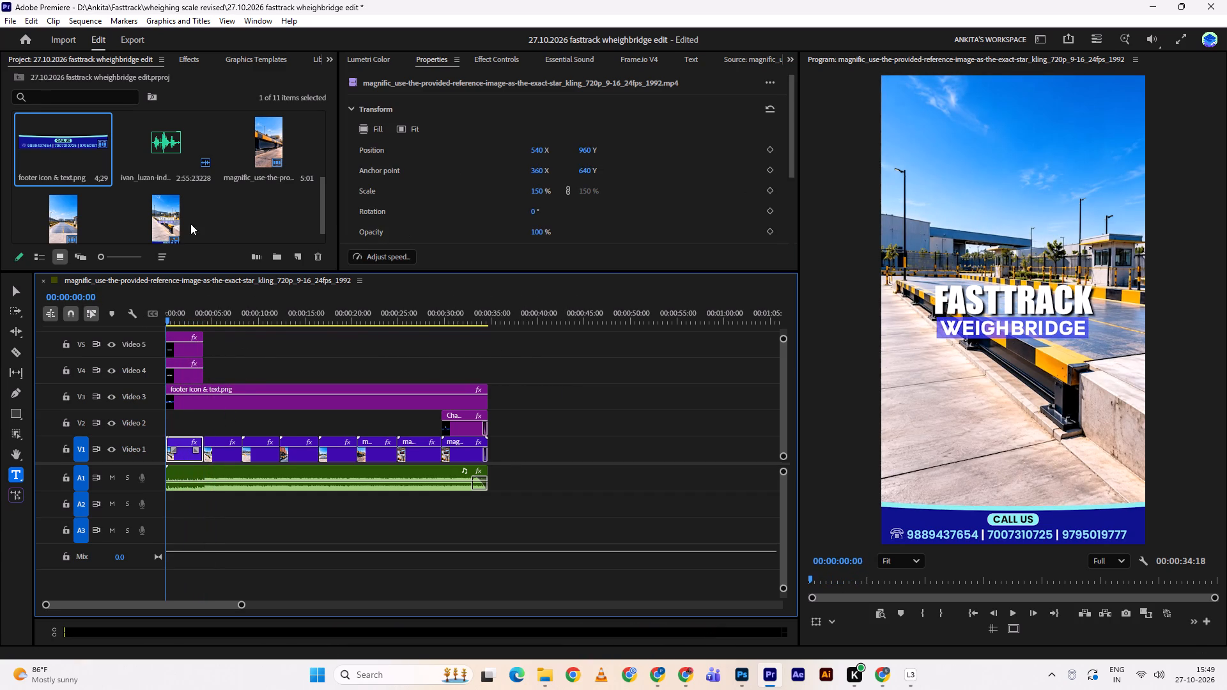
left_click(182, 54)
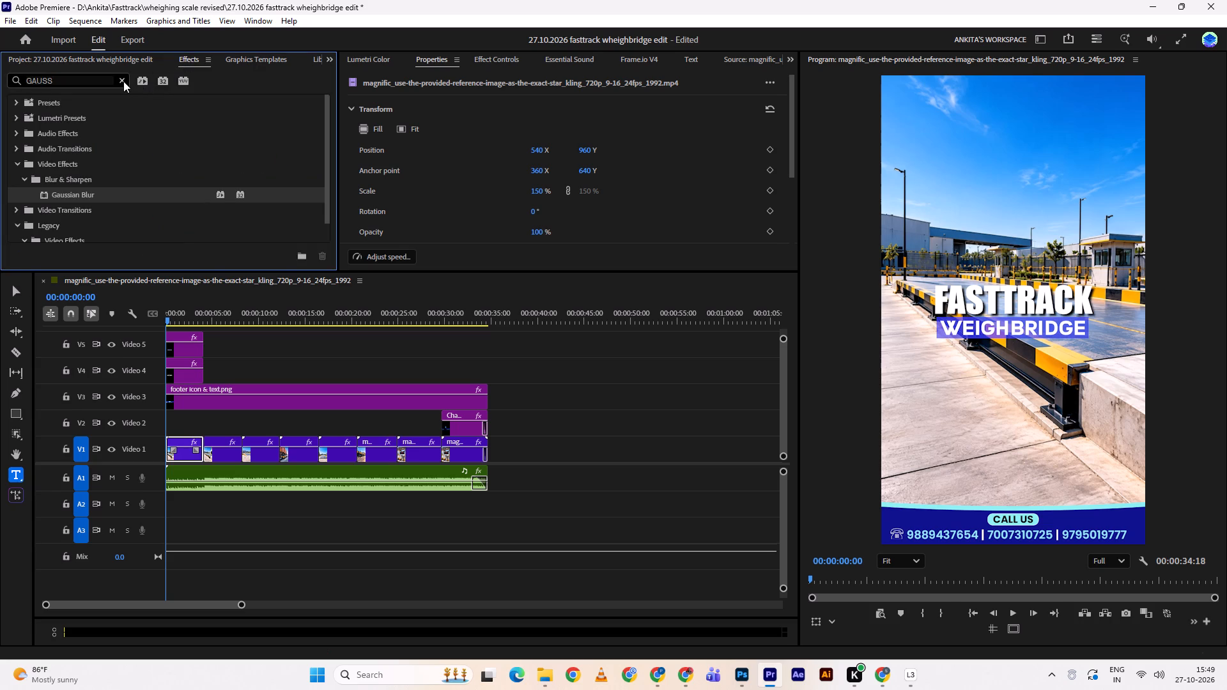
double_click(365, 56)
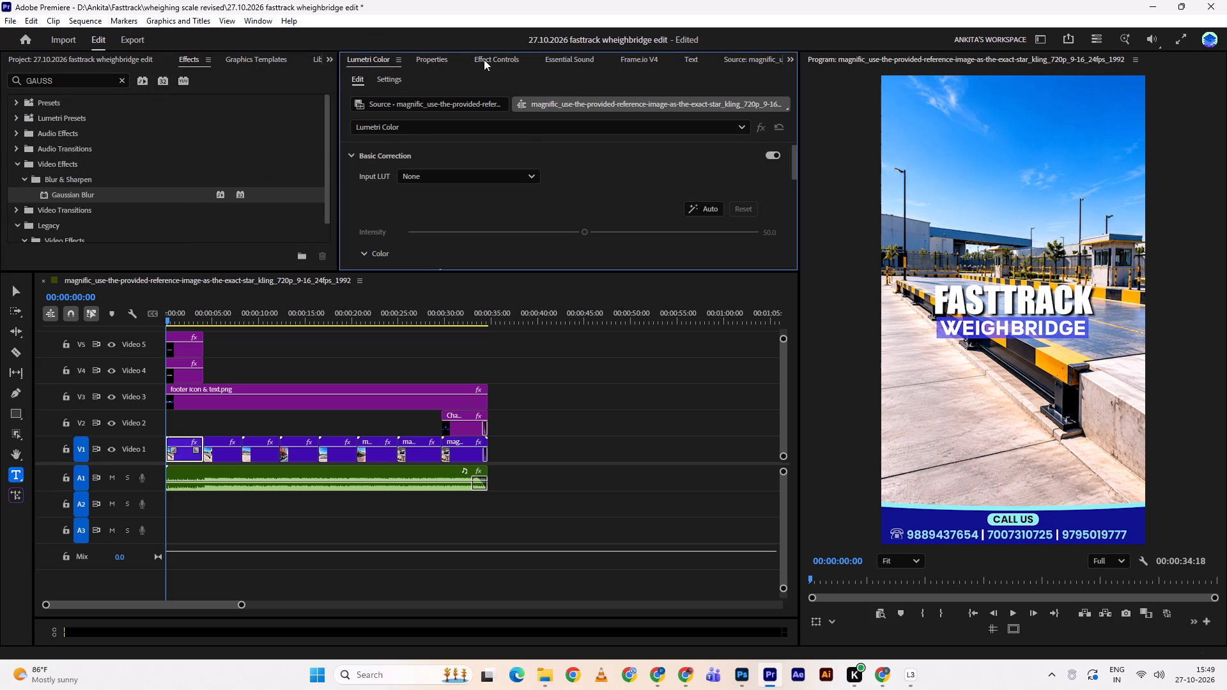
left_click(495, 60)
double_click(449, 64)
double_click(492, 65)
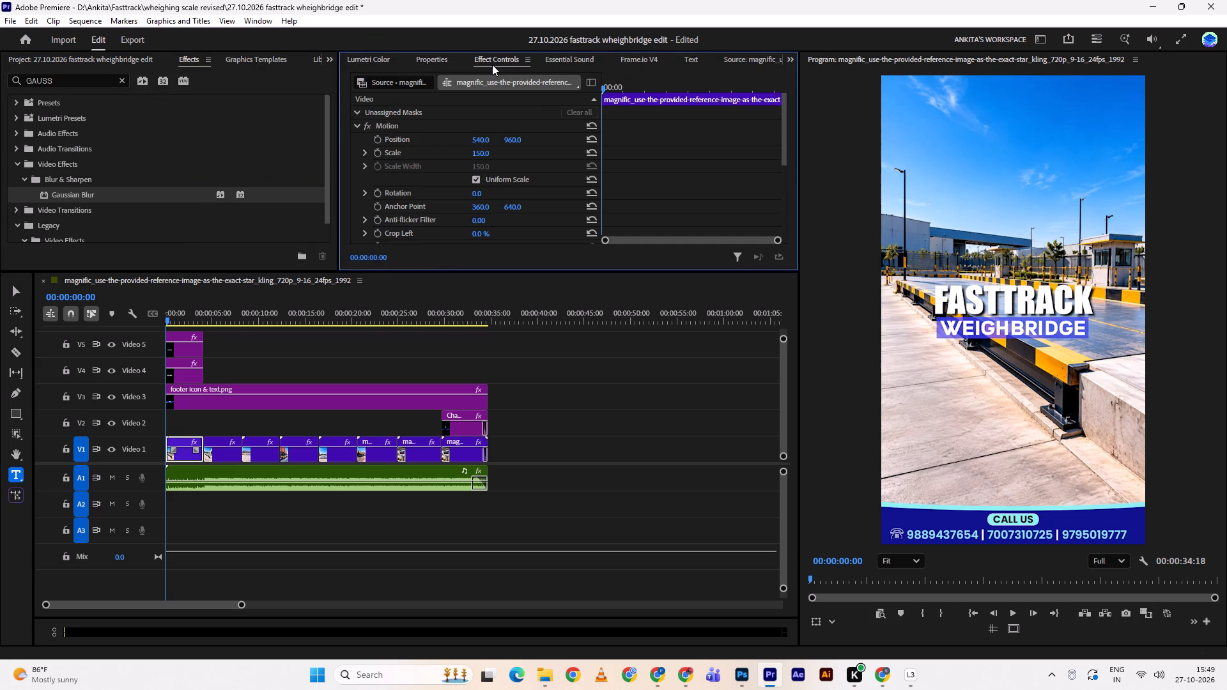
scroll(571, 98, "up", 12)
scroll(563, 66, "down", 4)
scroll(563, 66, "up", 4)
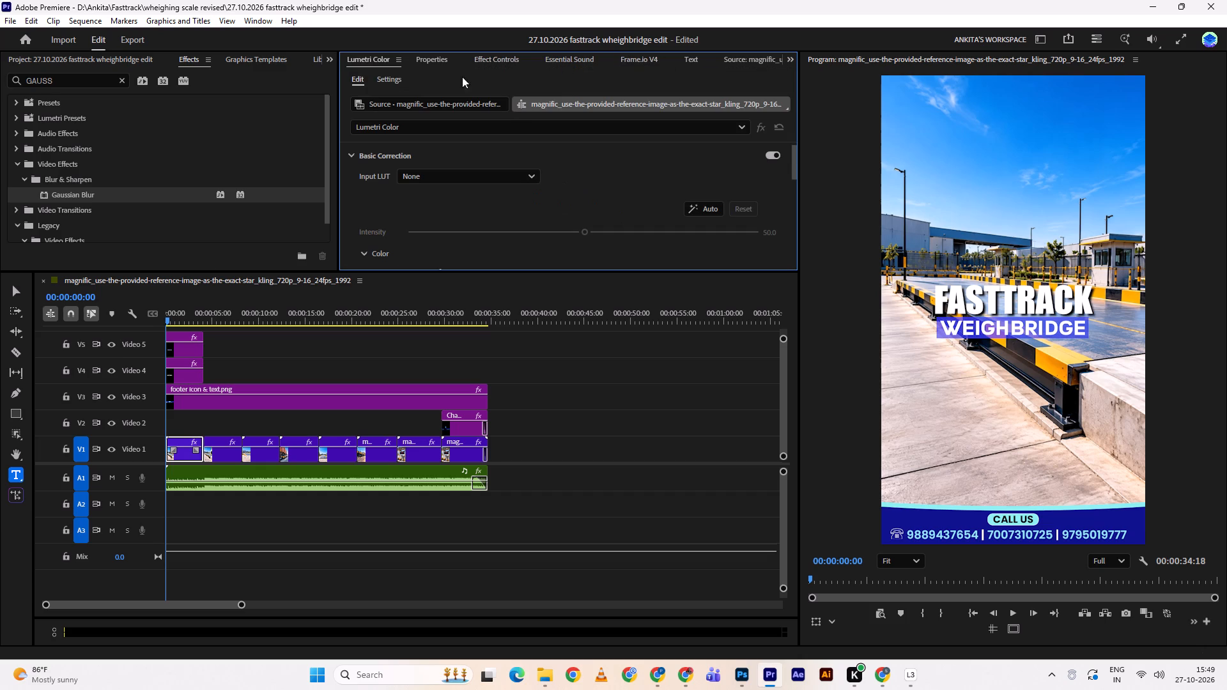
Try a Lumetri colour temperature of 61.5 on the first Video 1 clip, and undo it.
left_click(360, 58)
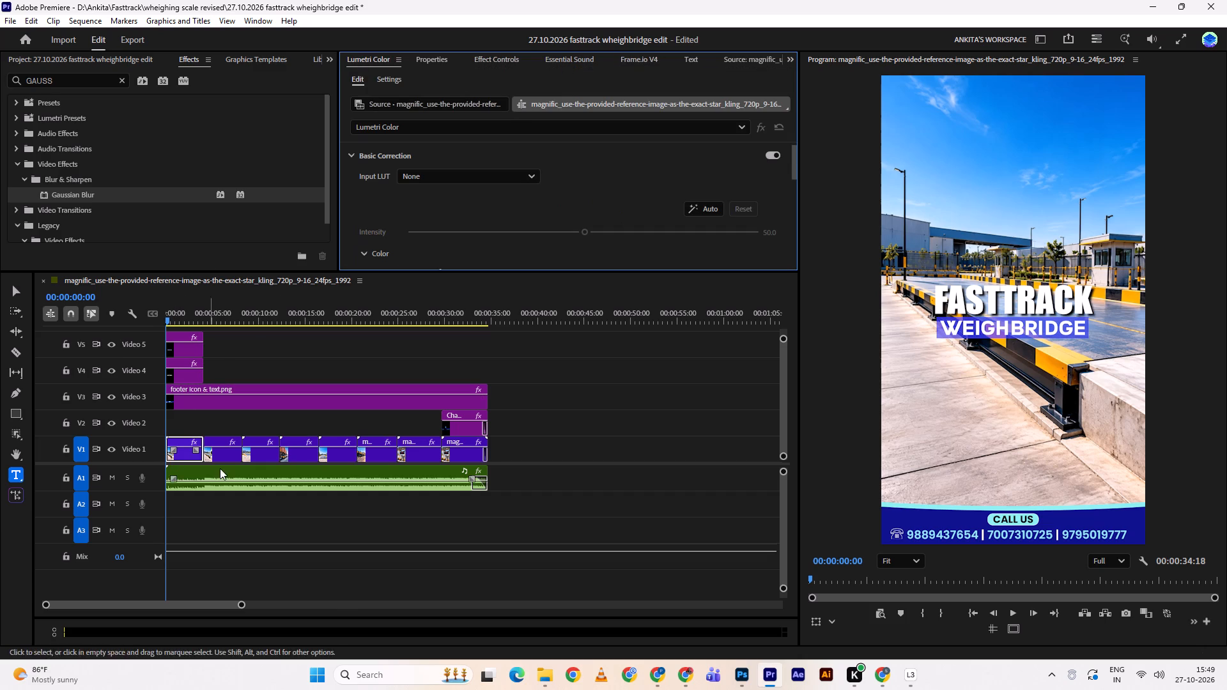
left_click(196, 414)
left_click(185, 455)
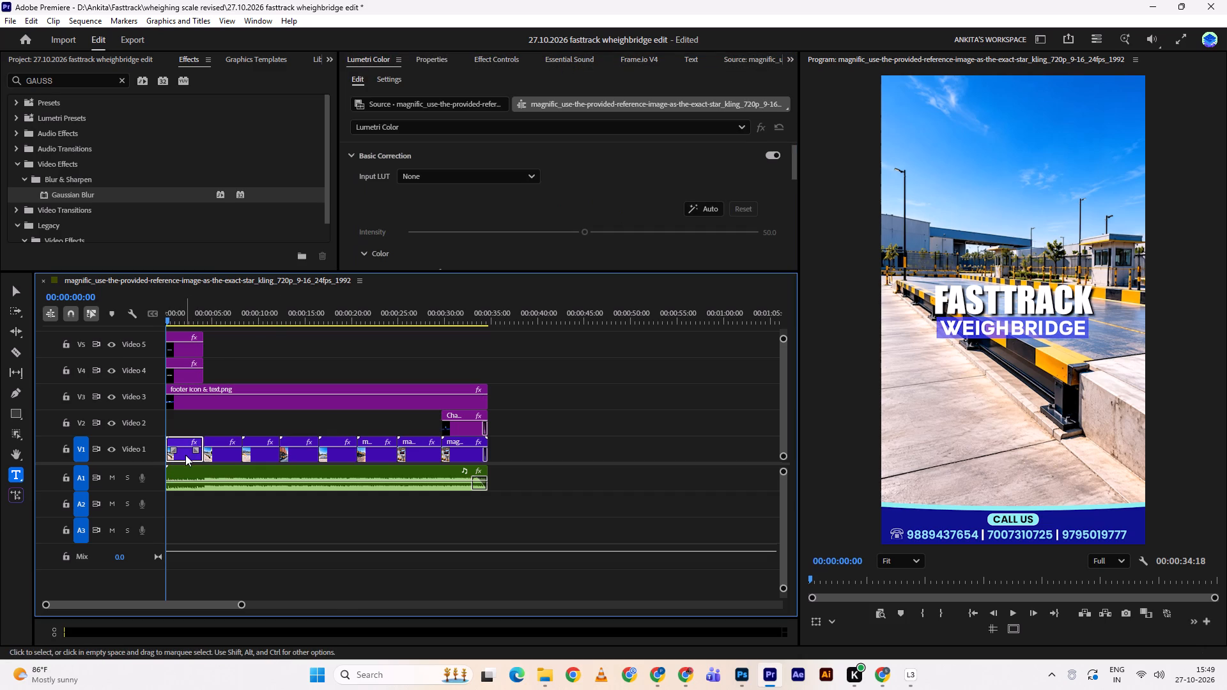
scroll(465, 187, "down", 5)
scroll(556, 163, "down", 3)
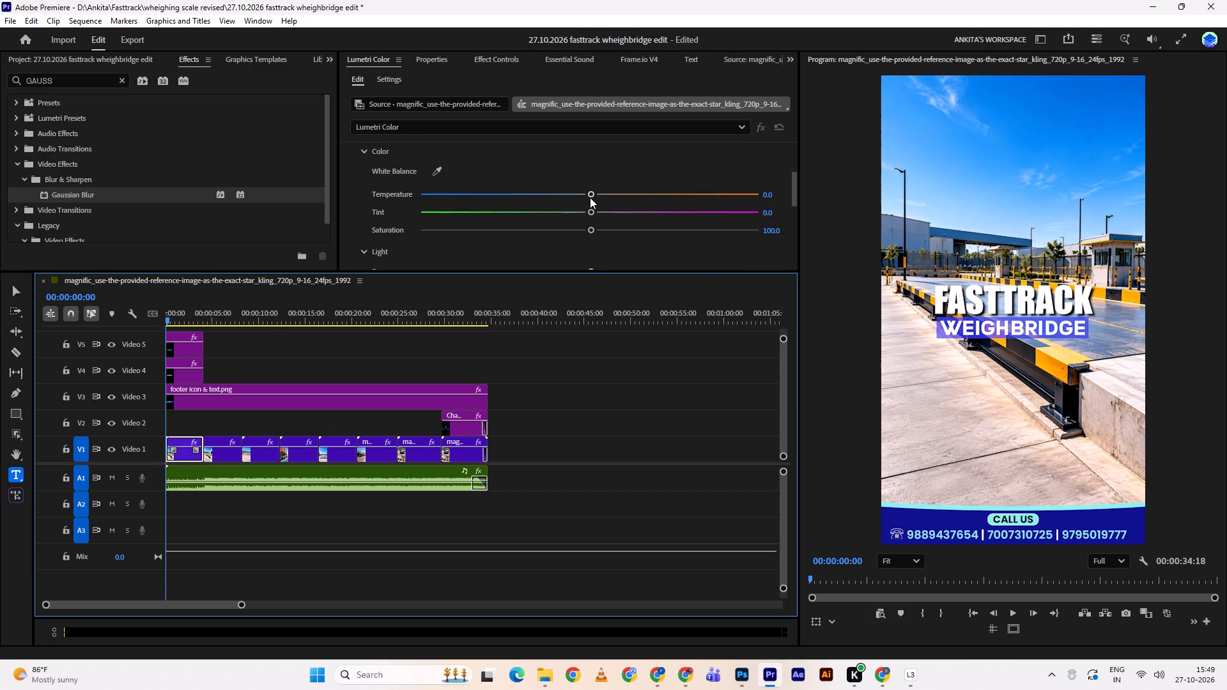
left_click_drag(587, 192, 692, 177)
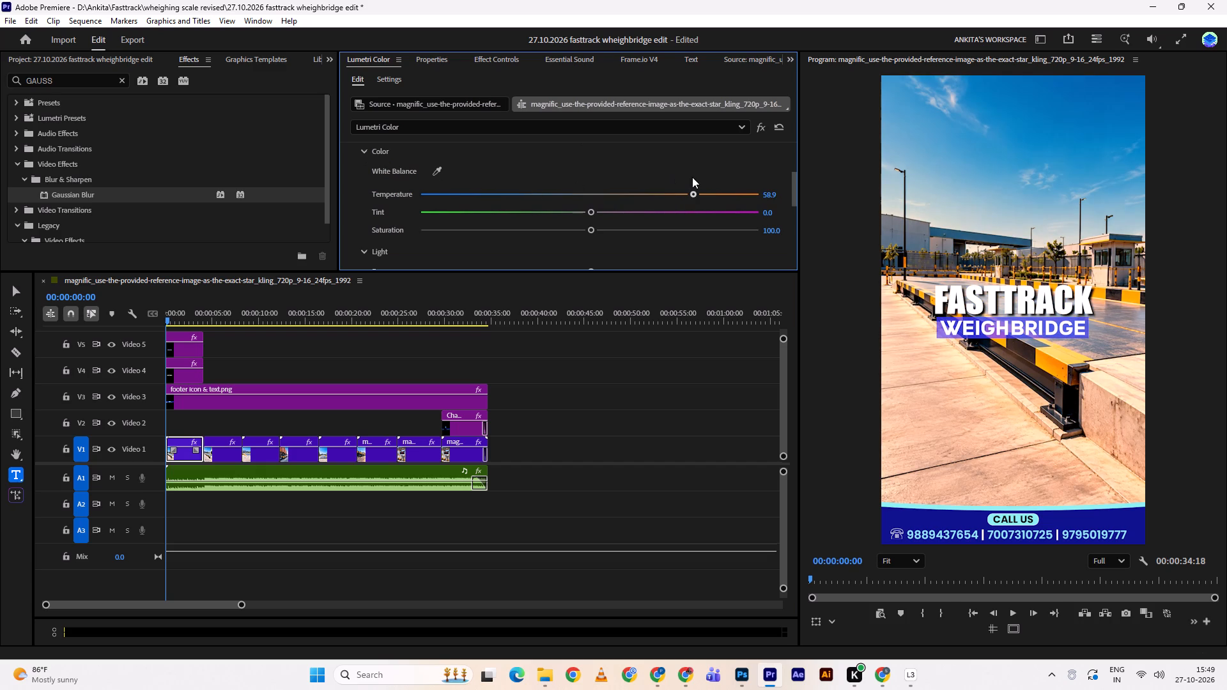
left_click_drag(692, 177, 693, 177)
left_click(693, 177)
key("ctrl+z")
Reduce the first Video 1 clip's Lumetri saturation to 0.
scroll(565, 186, "down", 3)
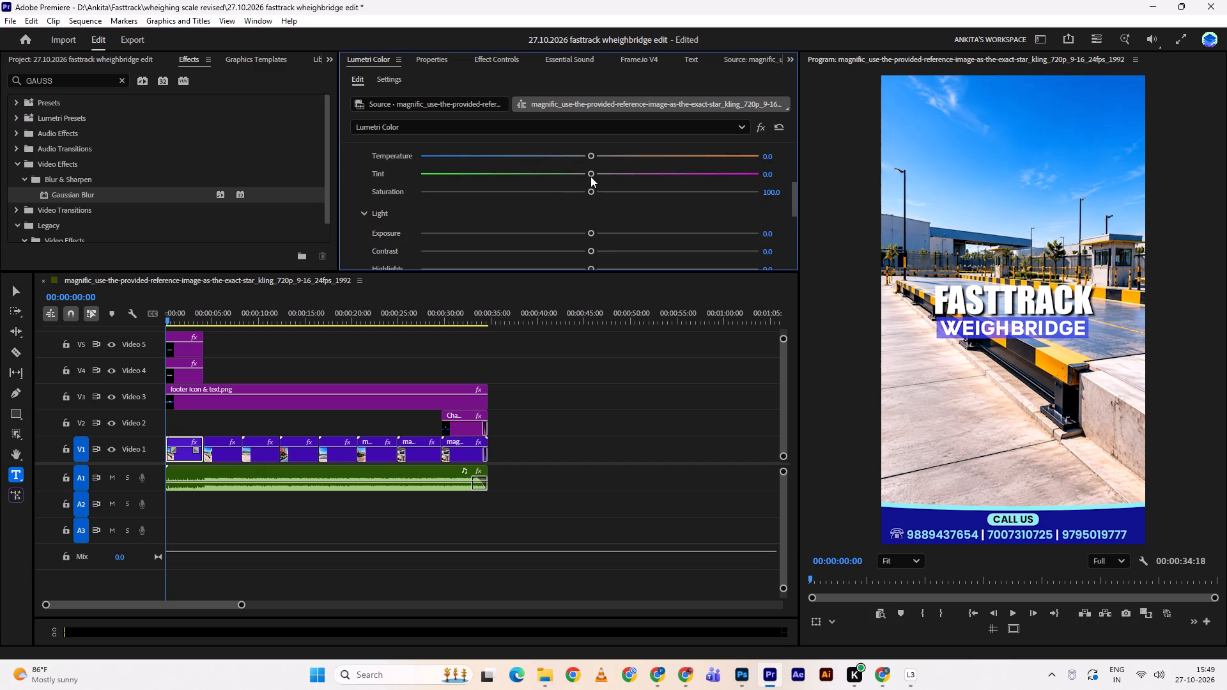
left_click_drag(592, 189, 510, 195)
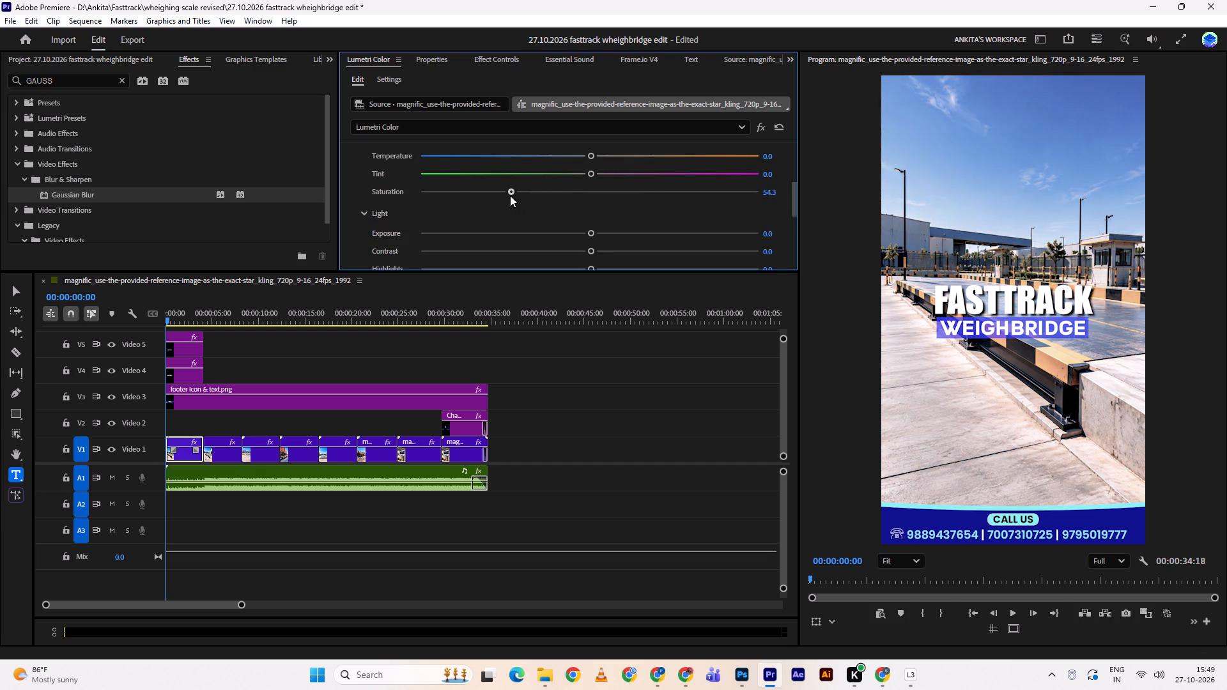
left_click_drag(510, 195, 452, 195)
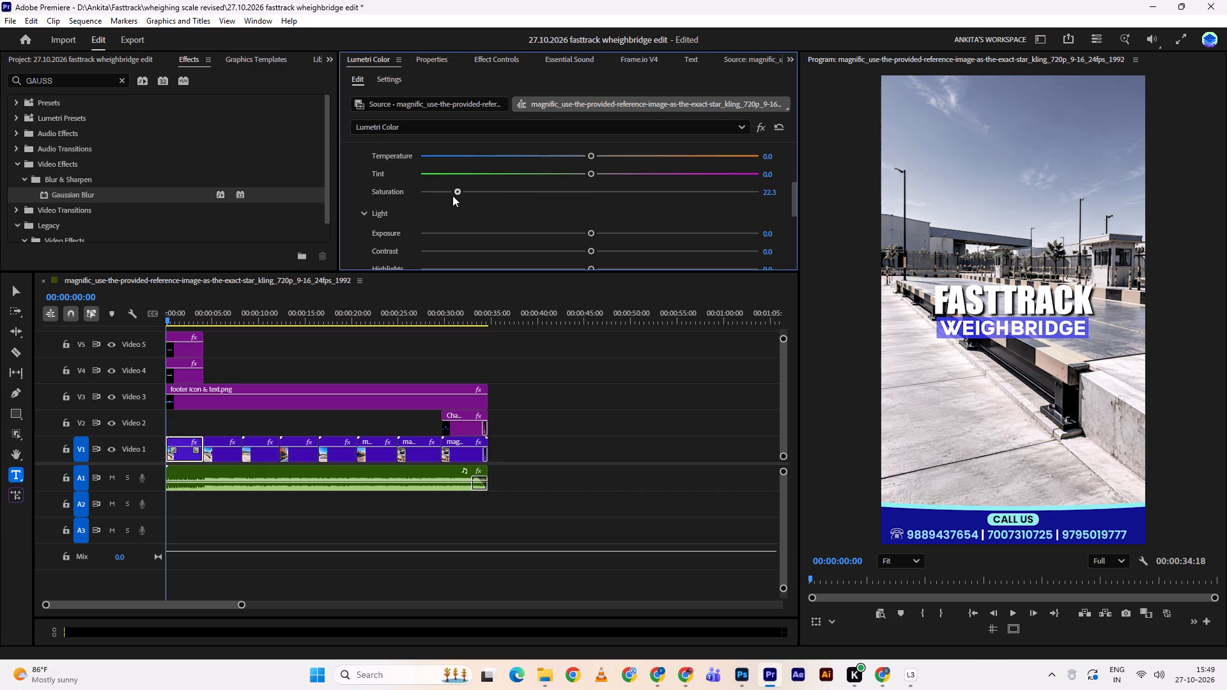
left_click_drag(452, 195, 312, 196)
Lower the first Video 1 clip's Lumetri contrast to -100 and its exposure to -5.0.
scroll(437, 218, "down", 2)
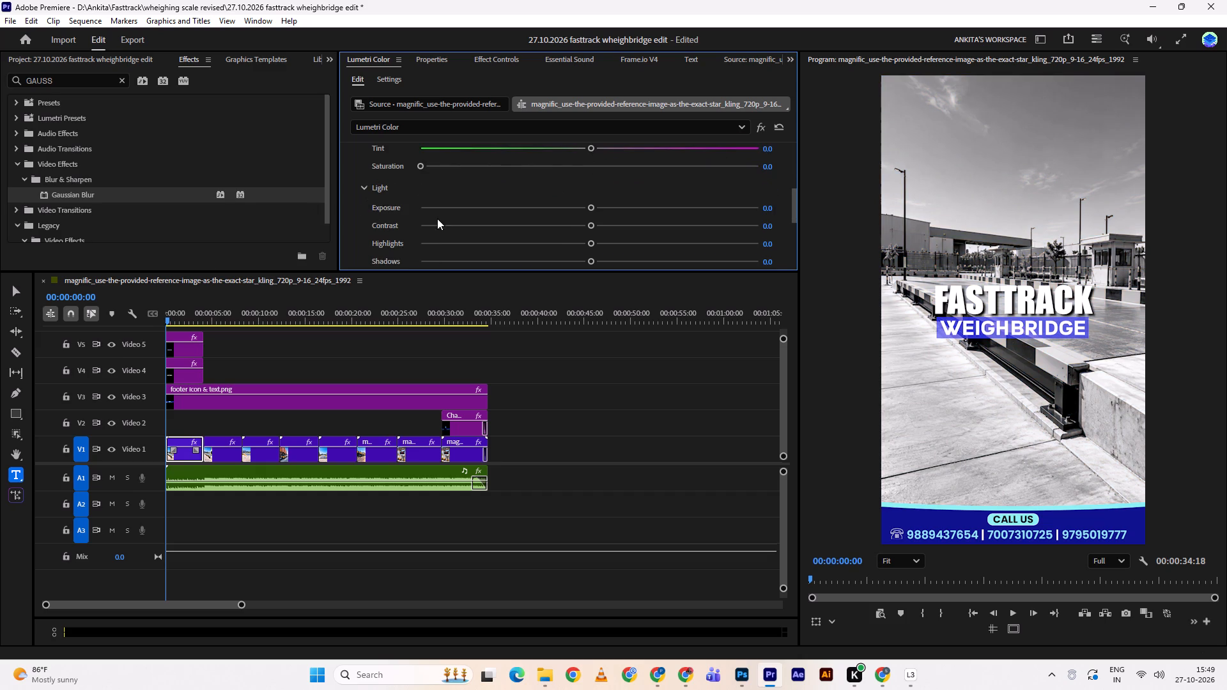
scroll(437, 218, "down", 1)
left_click_drag(592, 211, 338, 183)
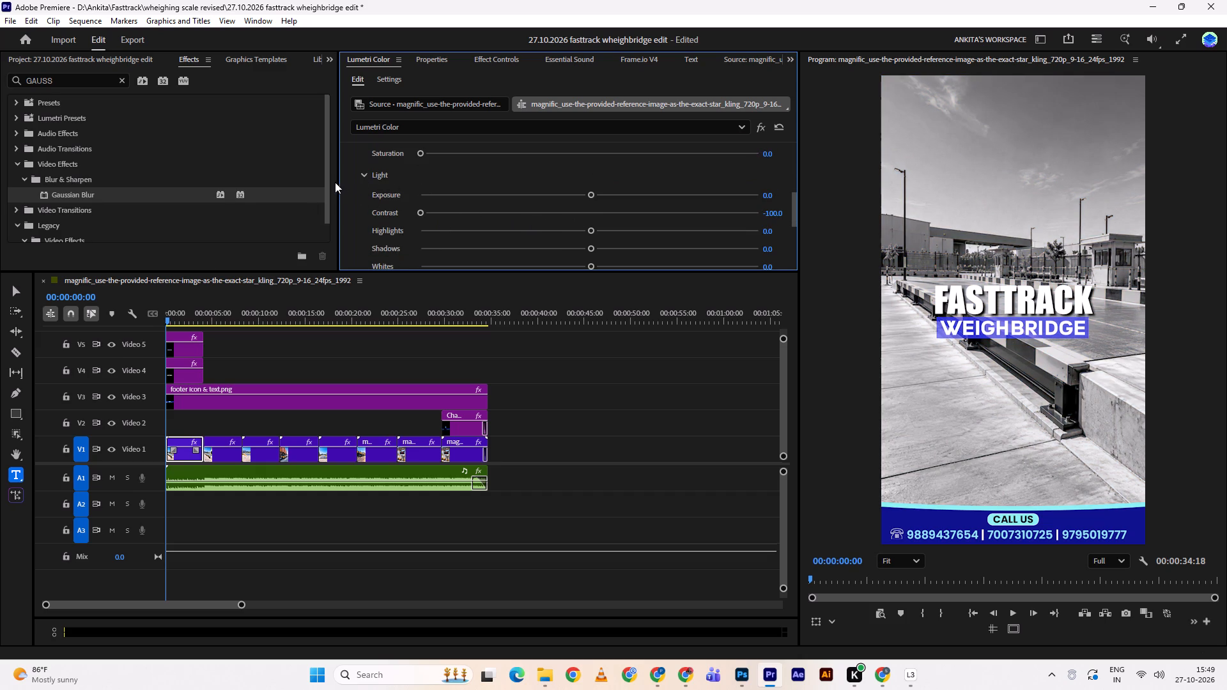
left_click_drag(592, 193, 383, 188)
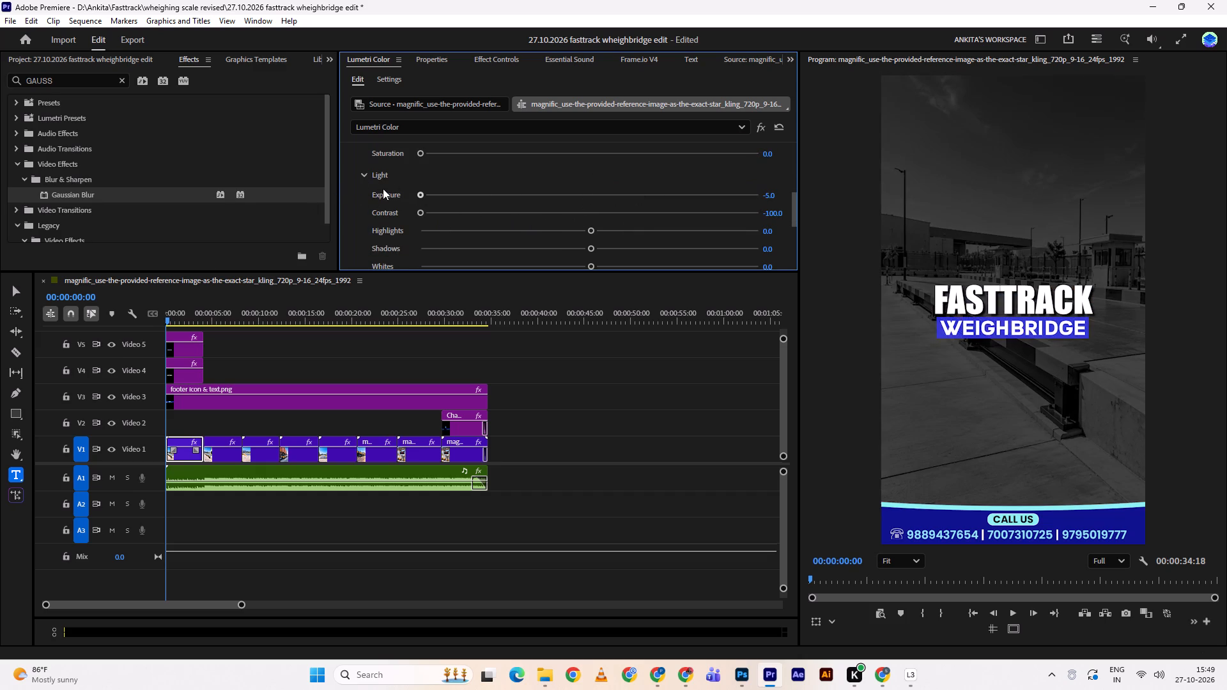
left_click_drag(383, 188, 409, 188)
Raise the first Video 1 clip's Lumetri exposure to -2.8 and play the opening of the sequence.
left_click_drag(409, 188, 495, 190)
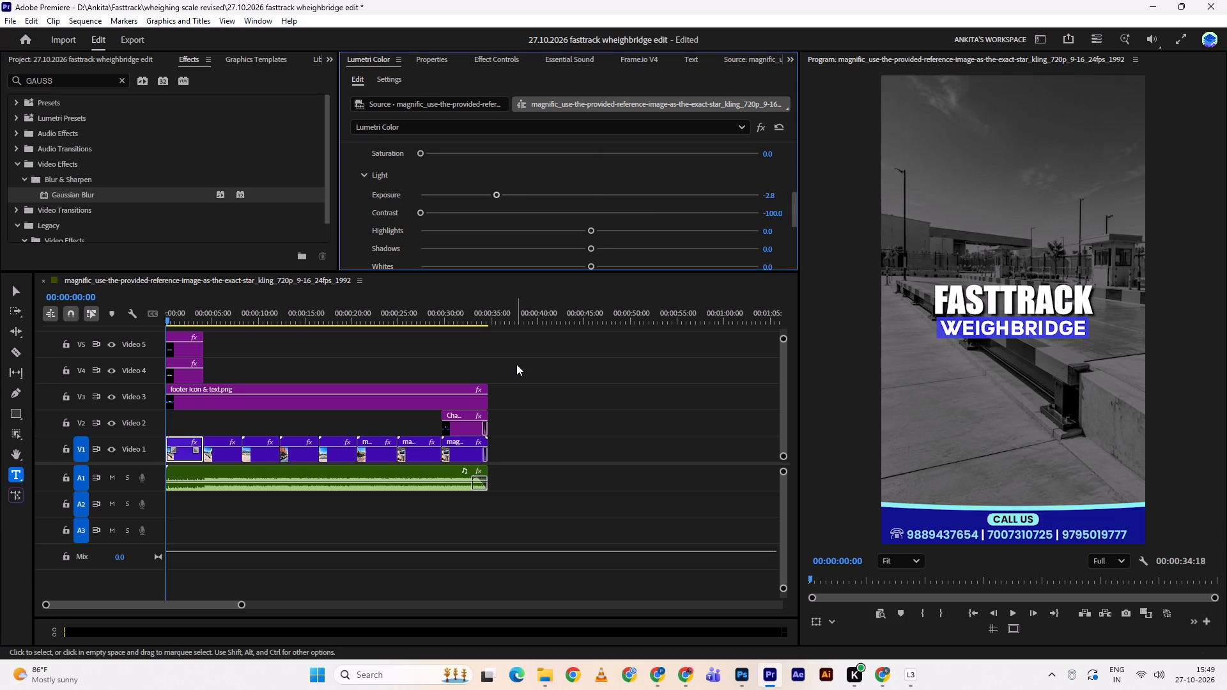
left_click(518, 364)
left_click_drag(179, 314, 137, 312)
key("space")
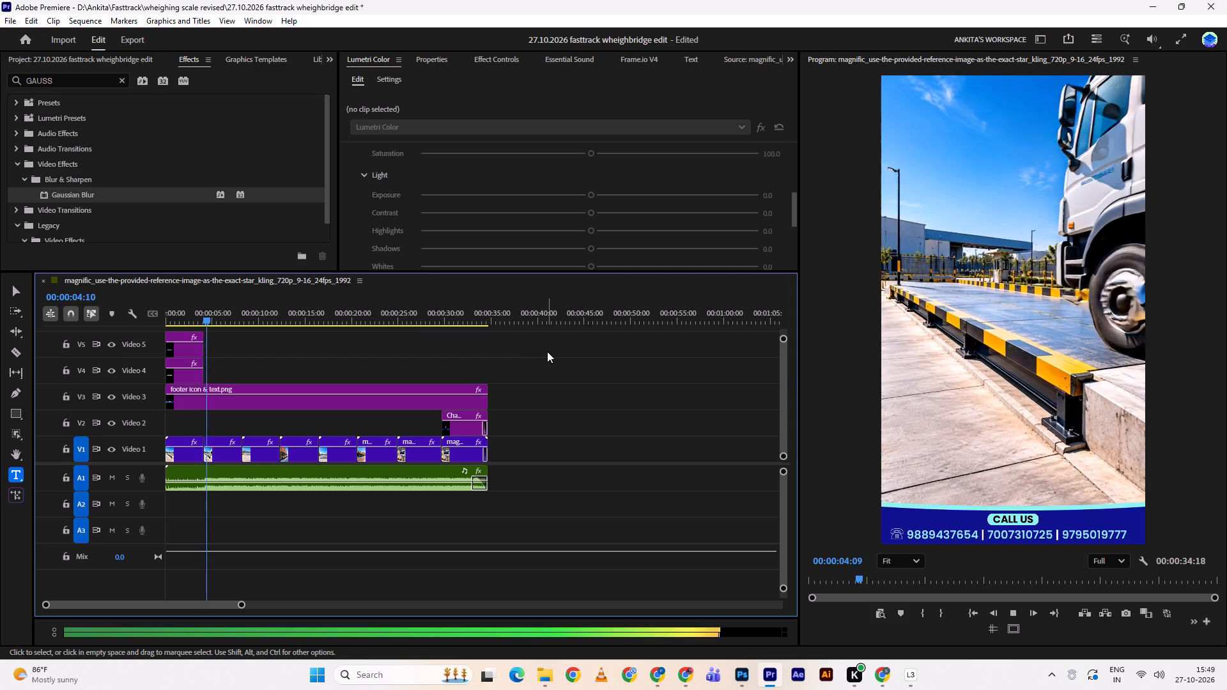
left_click_drag(219, 320, 203, 316)
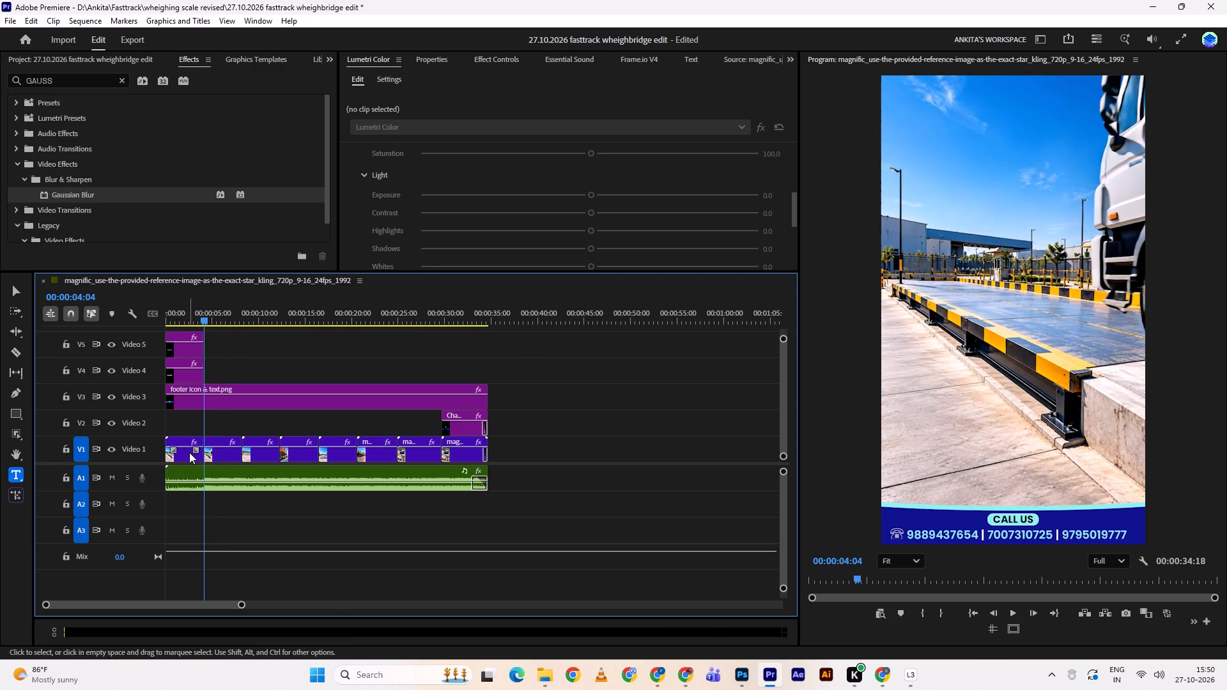
Set the Weighbridge text's background opacity to 100.
left_click(190, 452)
left_click_drag(199, 311, 198, 310)
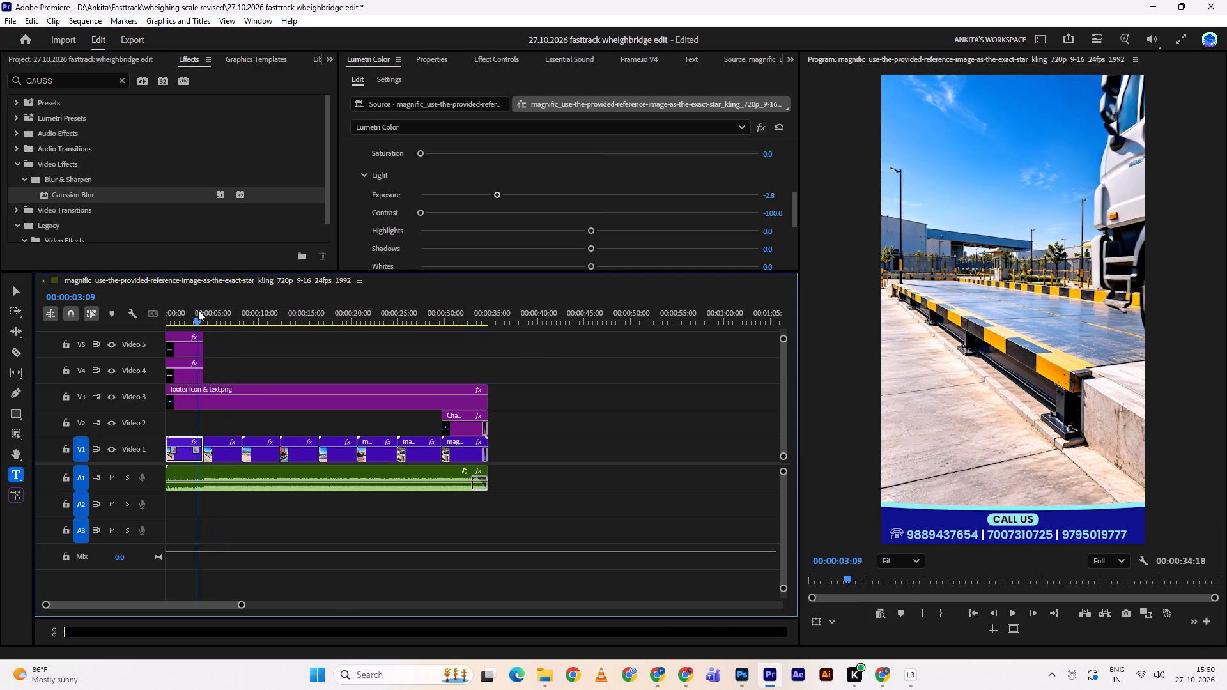
left_click_drag(198, 310, 193, 307)
double_click(176, 369)
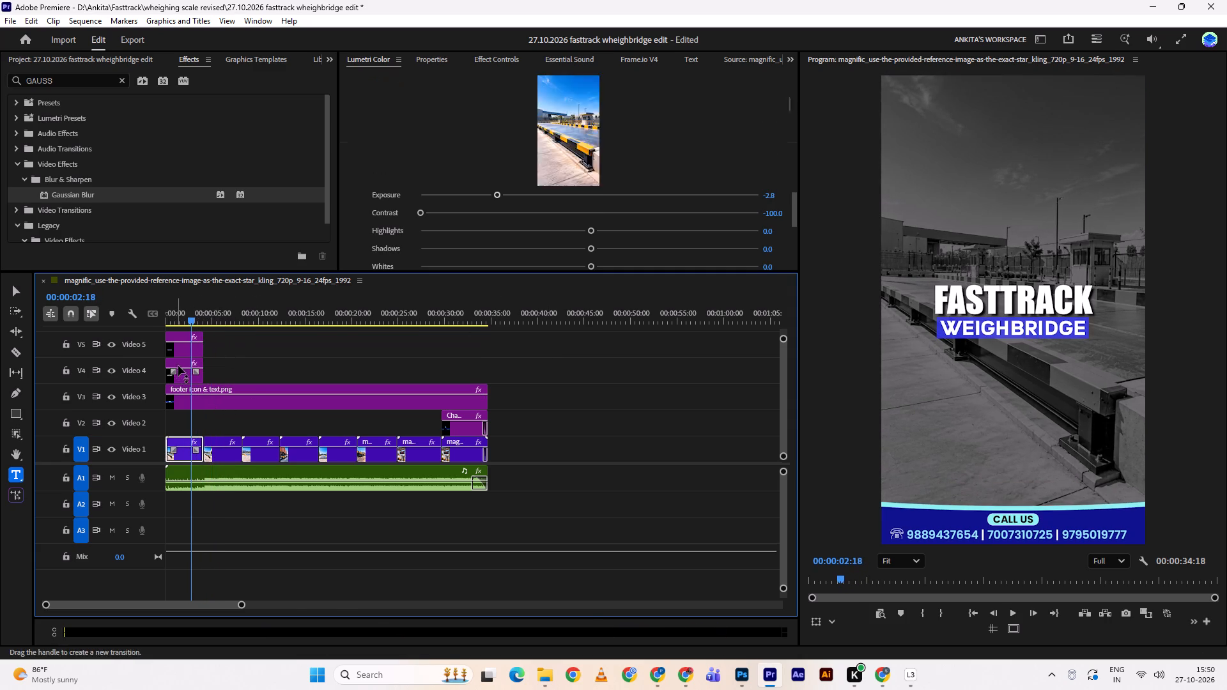
left_click(183, 352)
left_click(183, 352)
scroll(375, 59, "down", 1)
scroll(375, 59, "up", 5)
left_click(452, 112)
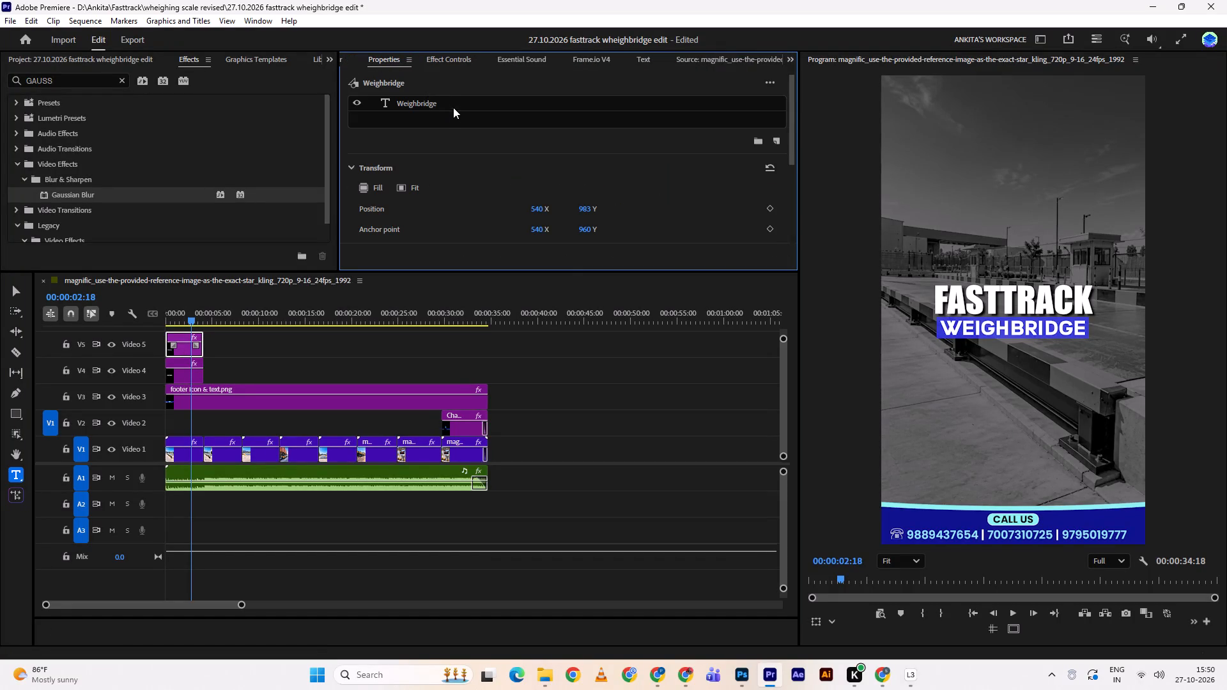
left_click(454, 105)
scroll(791, 219, "down", 11)
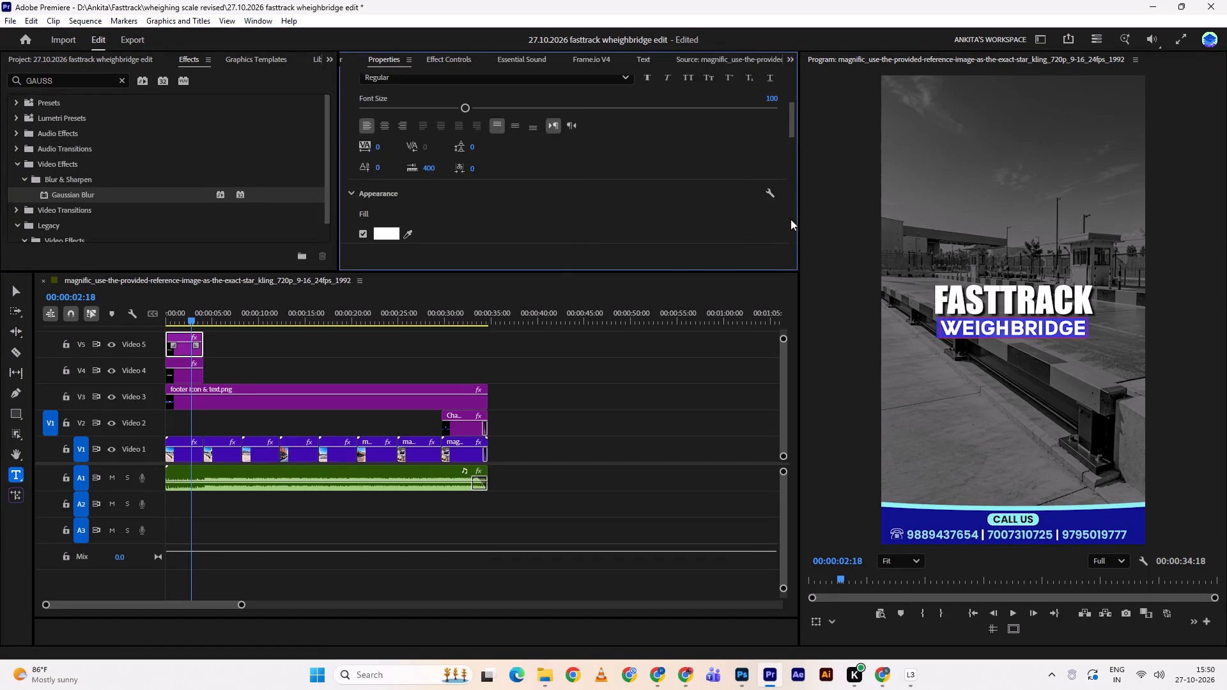
scroll(791, 219, "down", 4)
scroll(496, 197, "down", 2)
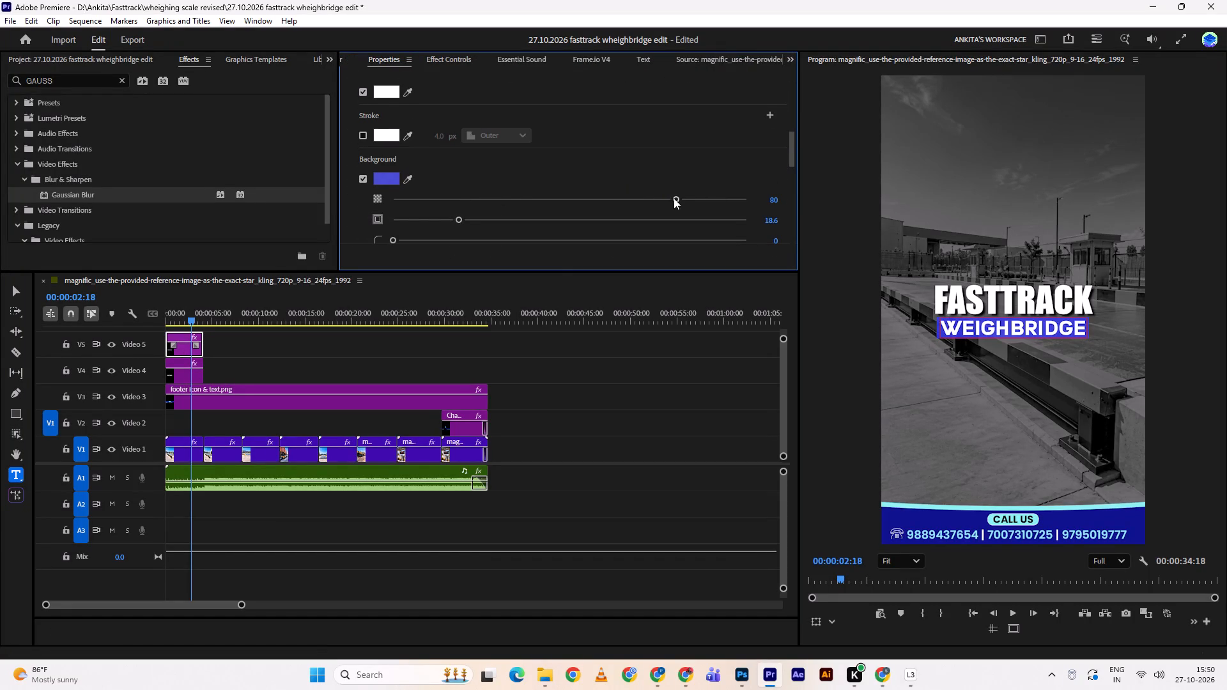
left_click_drag(674, 198, 778, 190)
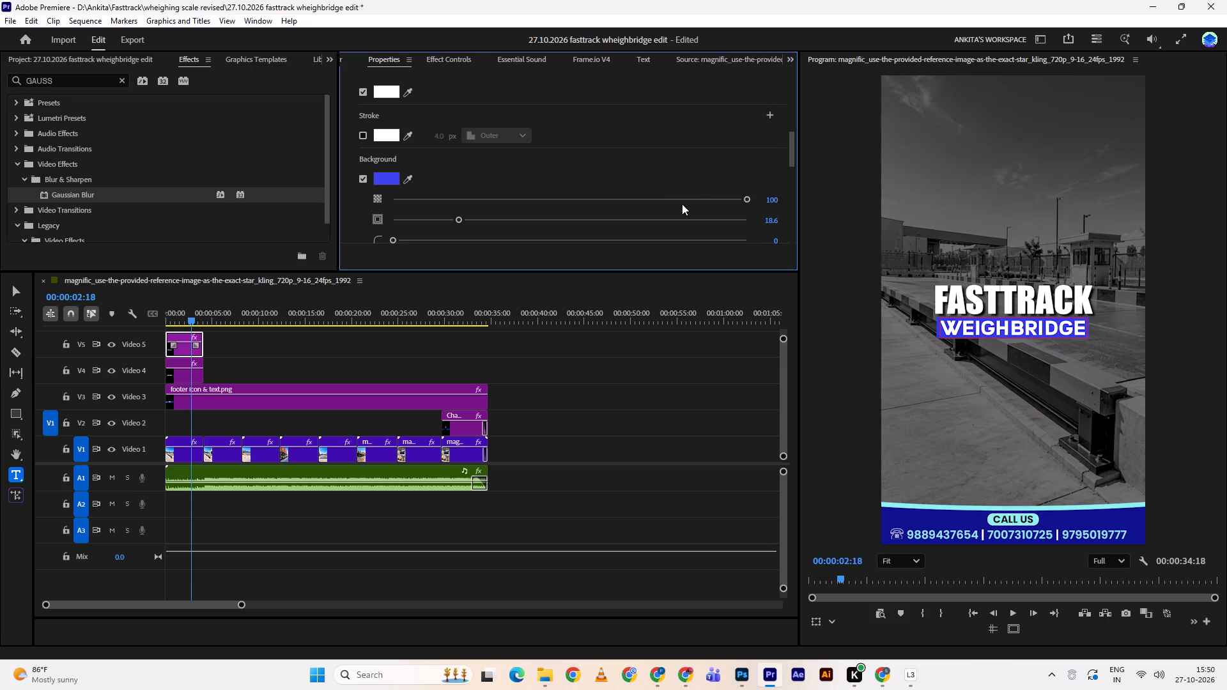
Change the Weighbridge text's background to a darker blue and play the result.
left_click(395, 174)
double_click(585, 371)
left_click(586, 351)
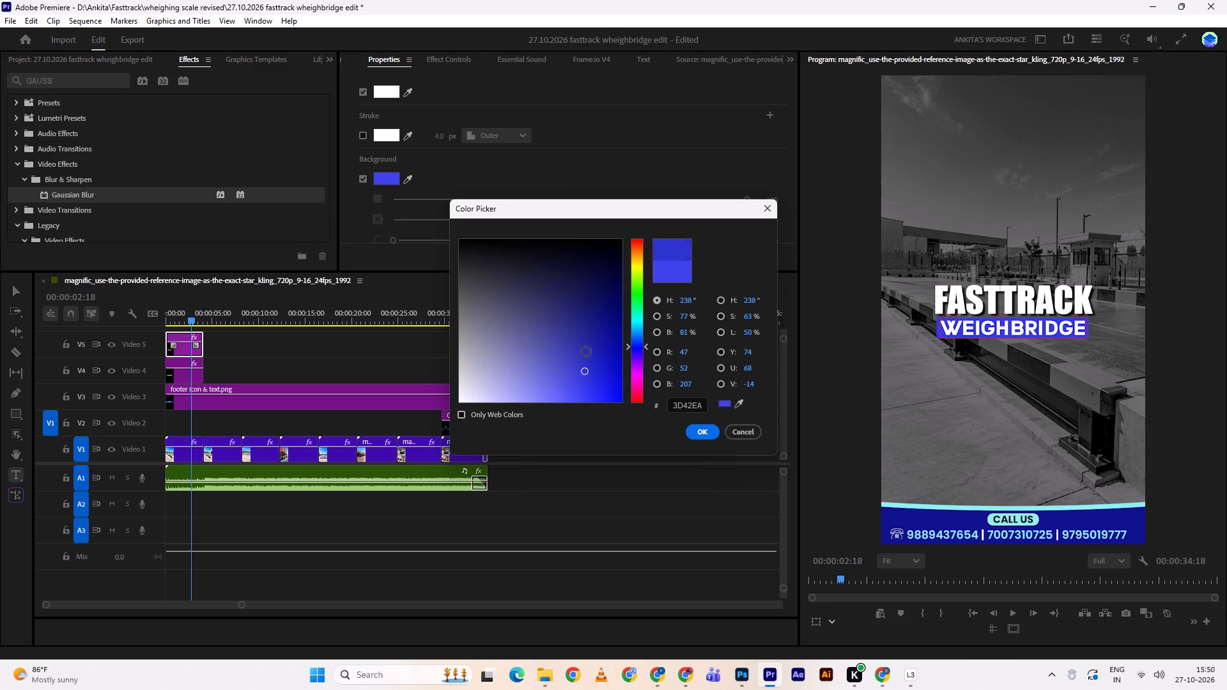
left_click(690, 431)
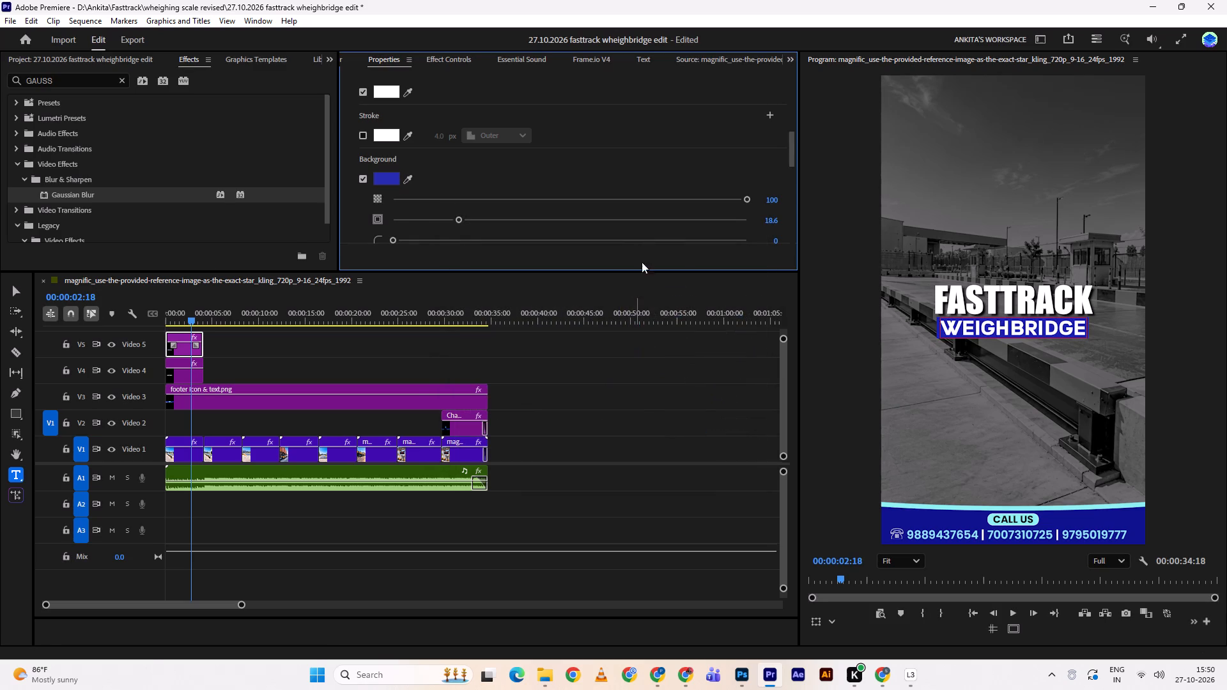
left_click(639, 401)
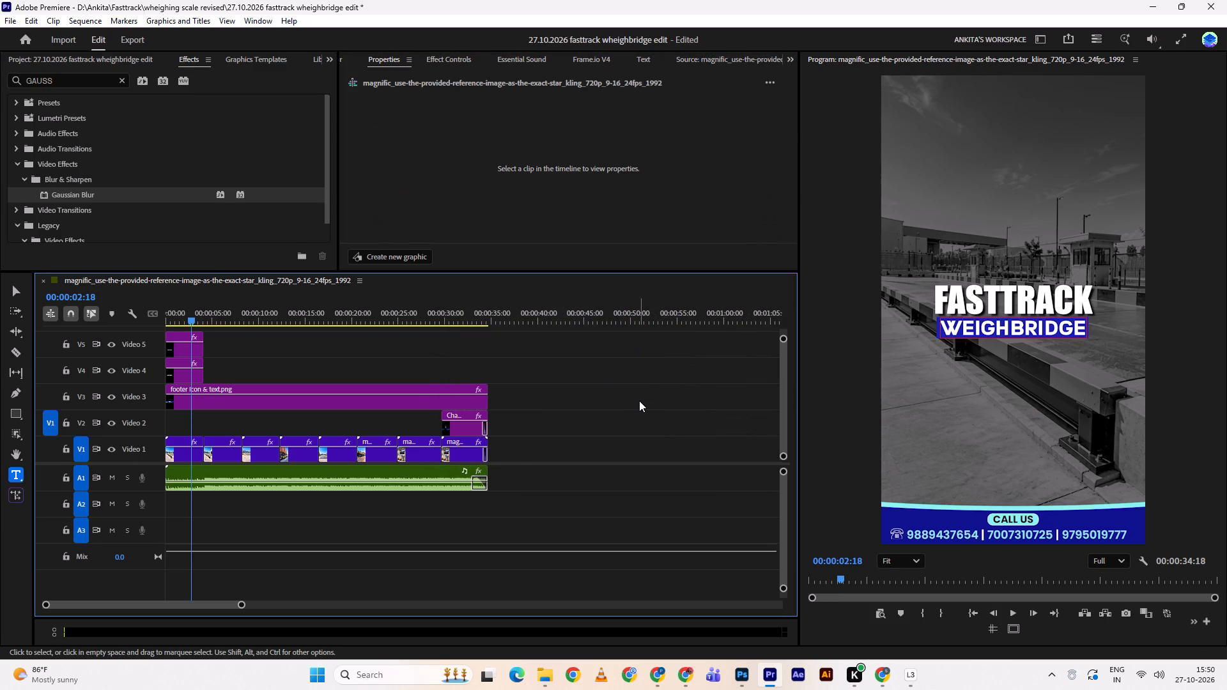
key("space")
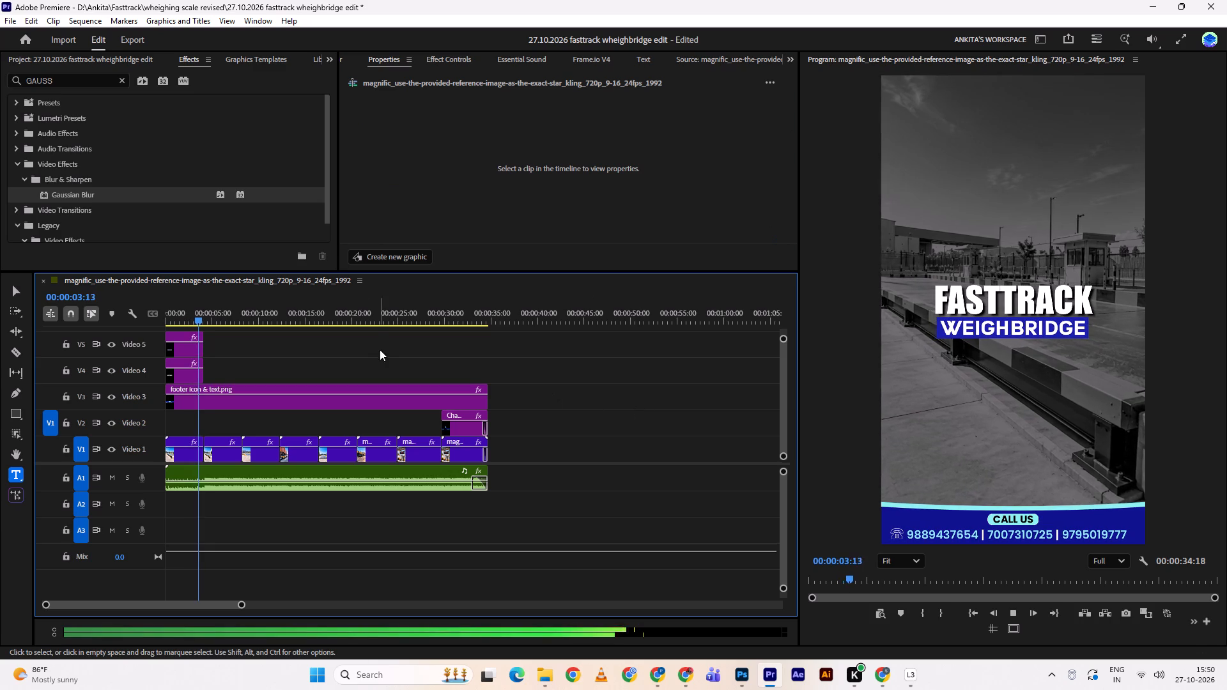
Add the Animation Composer glitch transition Digital Glitch 1, Intensity 1, with sound at the first Video 1 cut, 00:00:04:04.
left_click(208, 319, "shift")
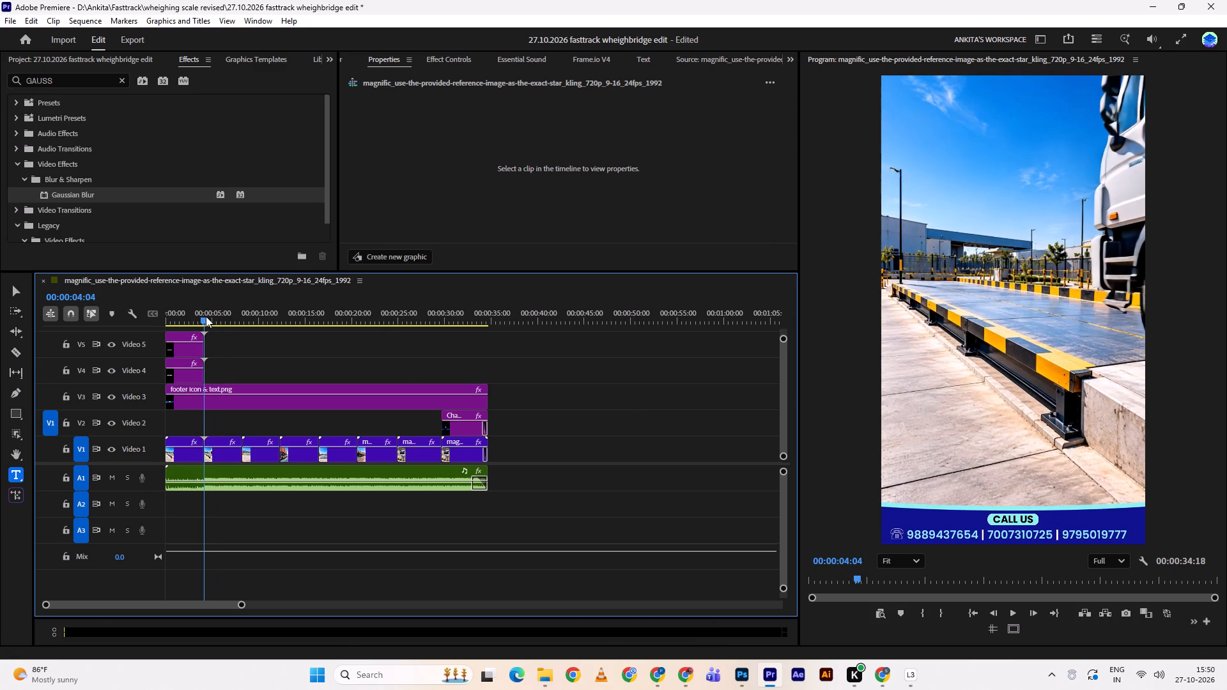
left_click(109, 22)
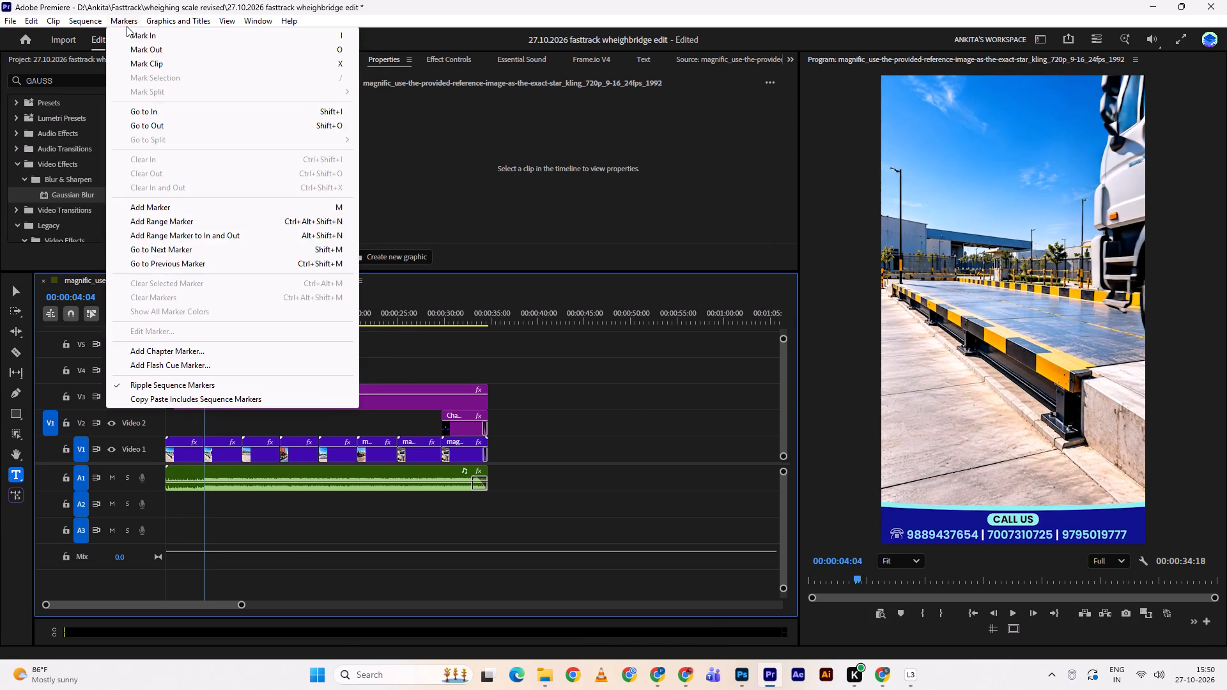
left_click(85, 25)
left_click(263, 22)
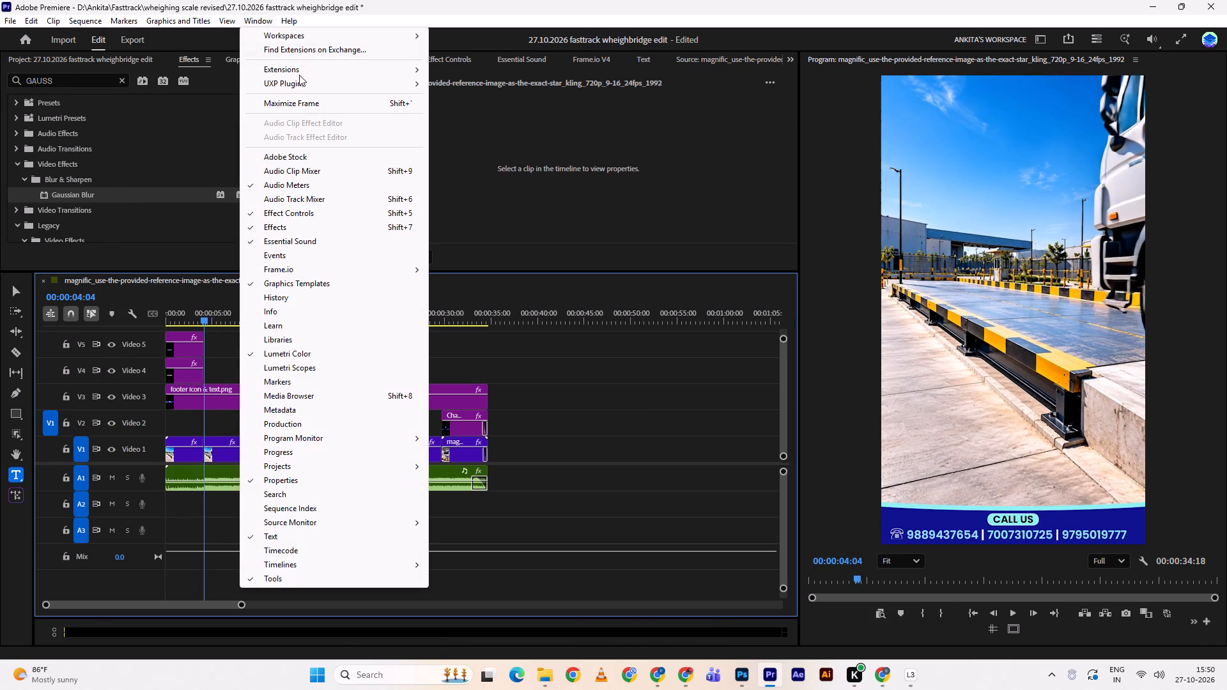
left_click(295, 69)
left_click(514, 72)
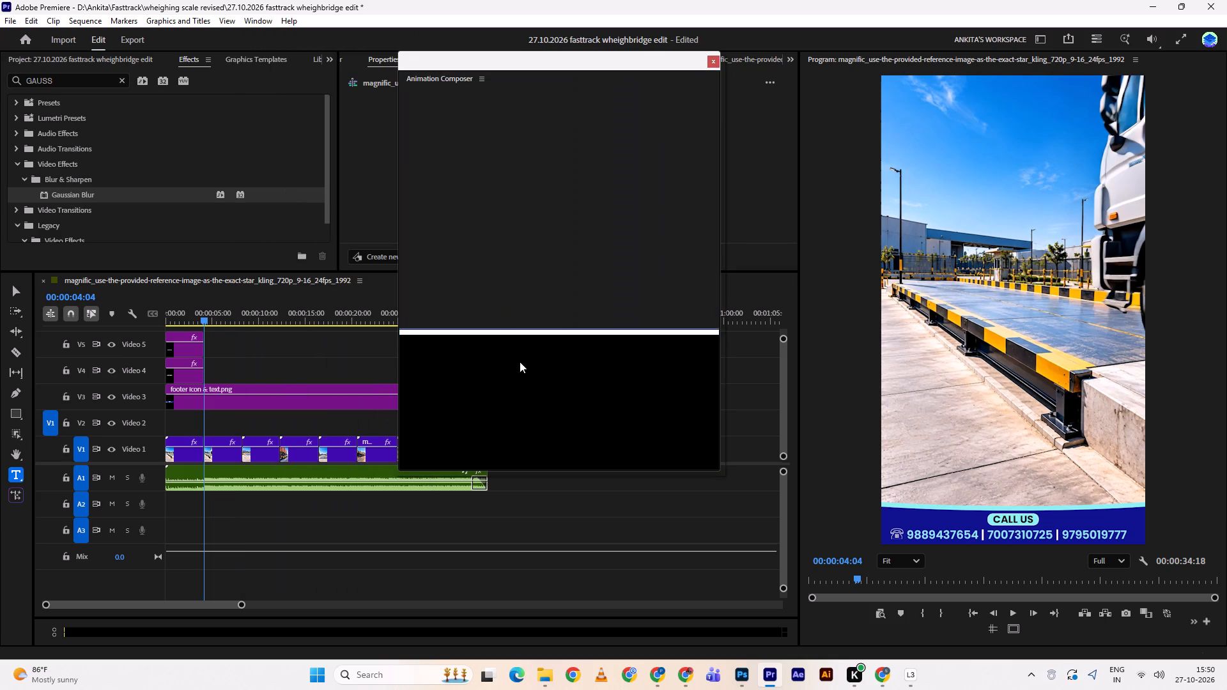
left_click_drag(529, 473, 532, 333)
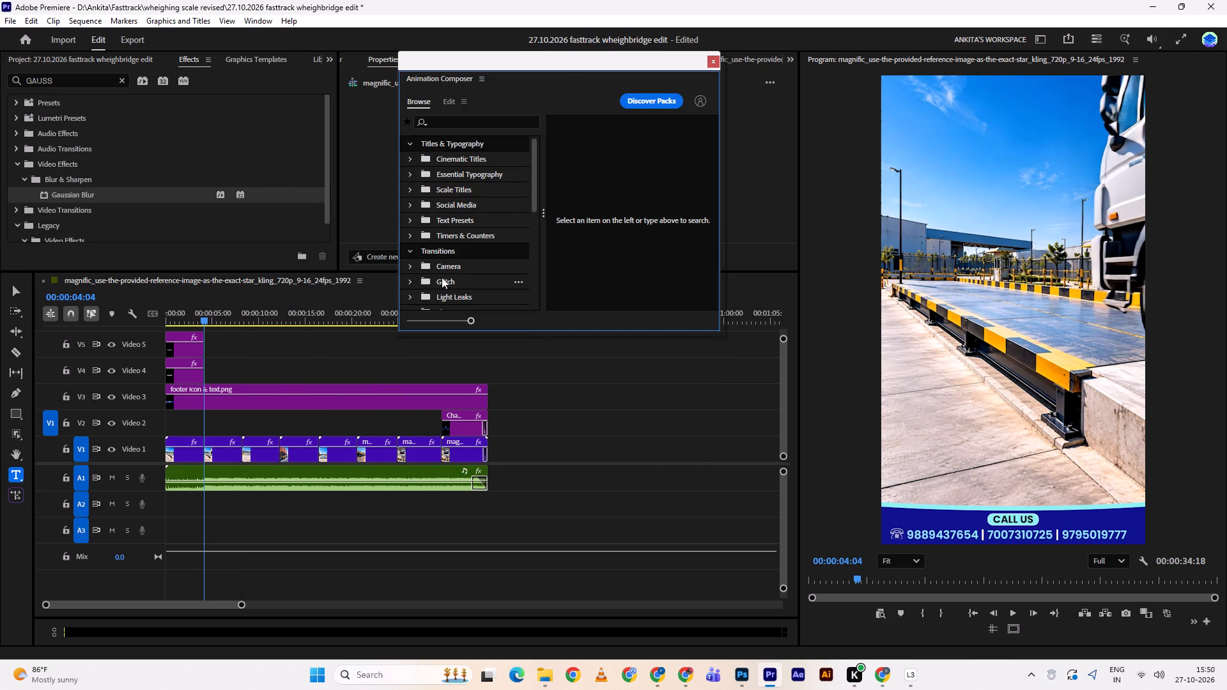
left_click(444, 263)
left_click(456, 283)
left_click(624, 161)
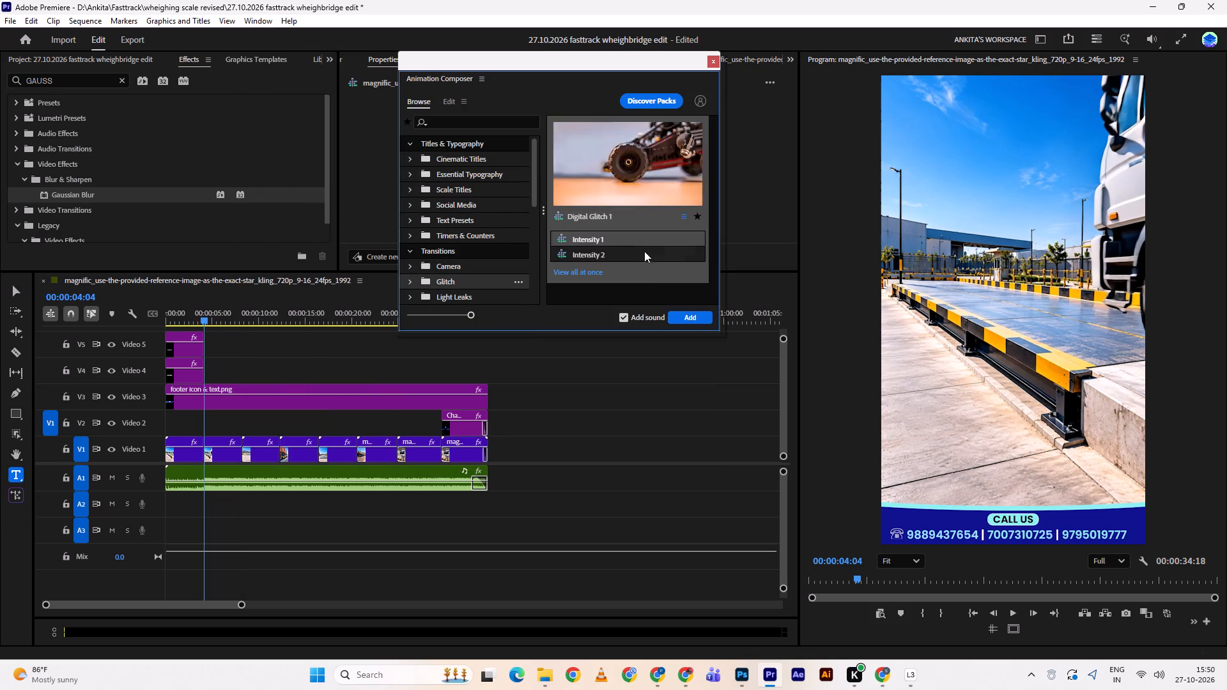
left_click(688, 329)
left_click(683, 323)
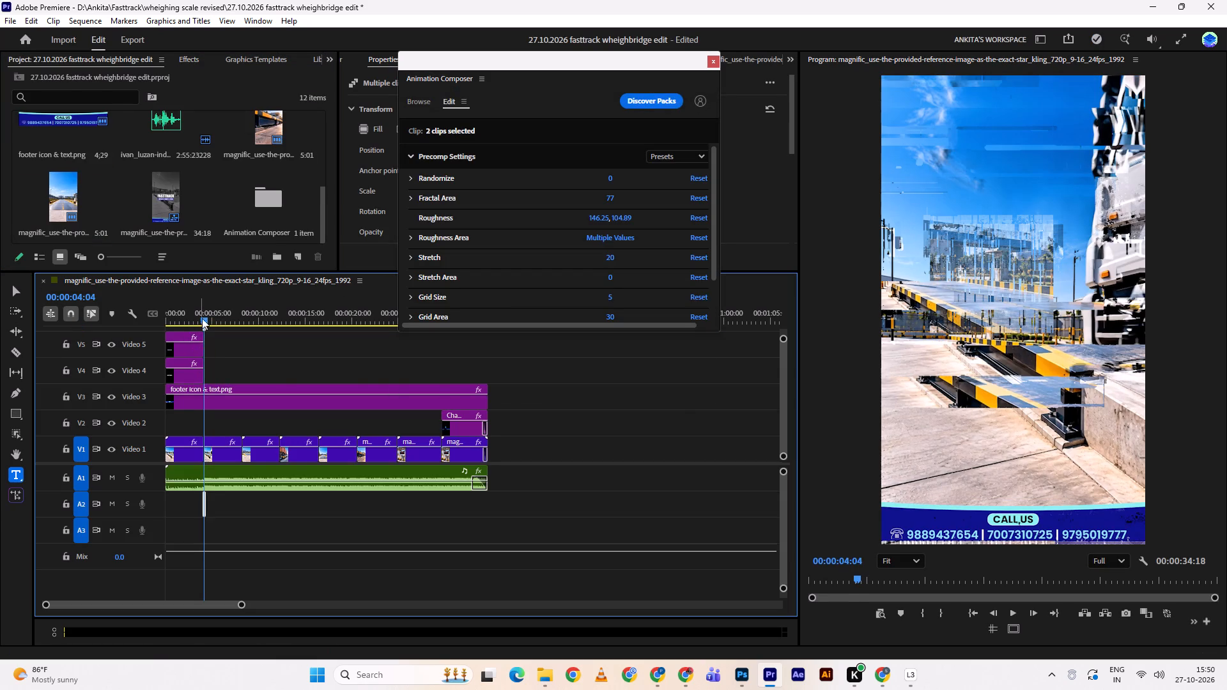
Review the glitch transition and its added tracks, play the sequence from the start, and close Animation Composer.
left_click(202, 316)
key("space")
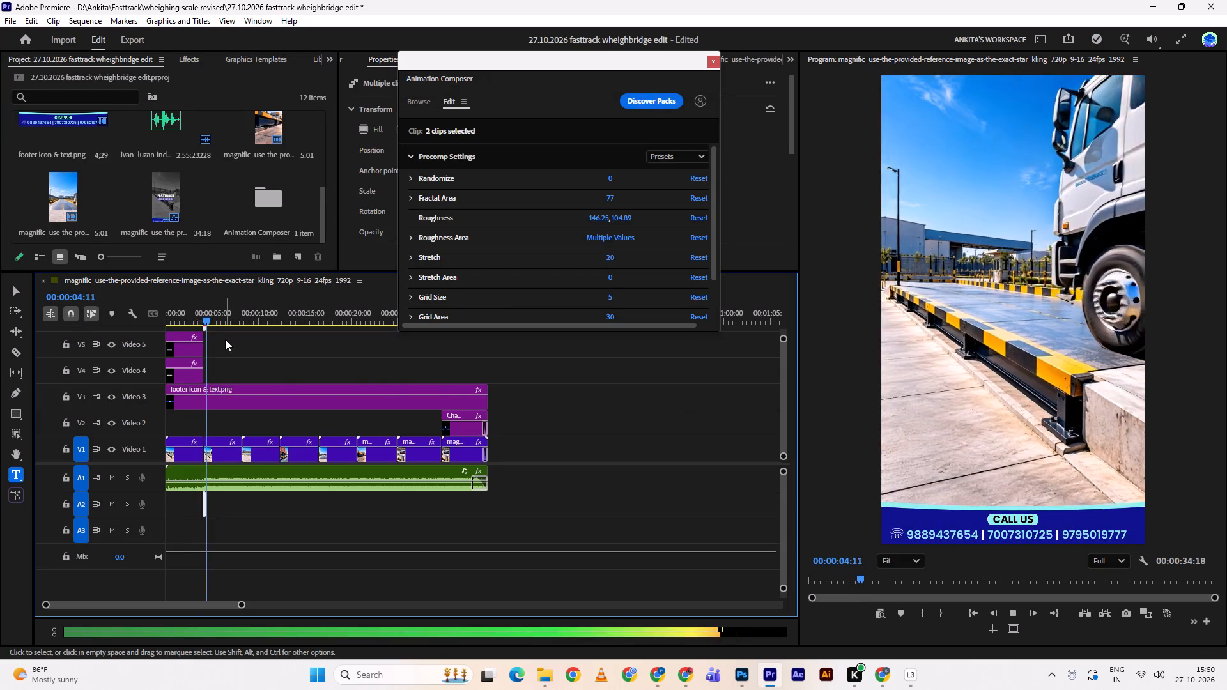
scroll(238, 364, "up", 9, "alt")
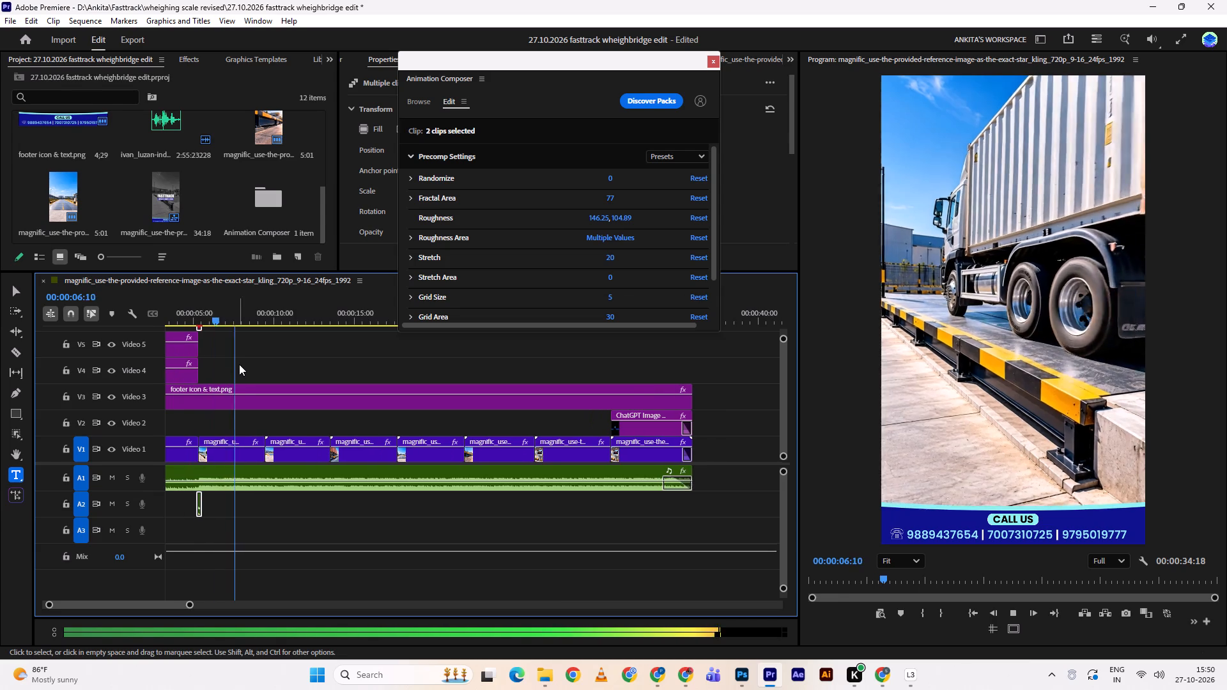
scroll(239, 364, "up", 8, "alt")
left_click_drag(266, 321, 214, 325)
left_click(214, 325)
left_click(232, 321)
scroll(243, 342, "up", 4, "alt")
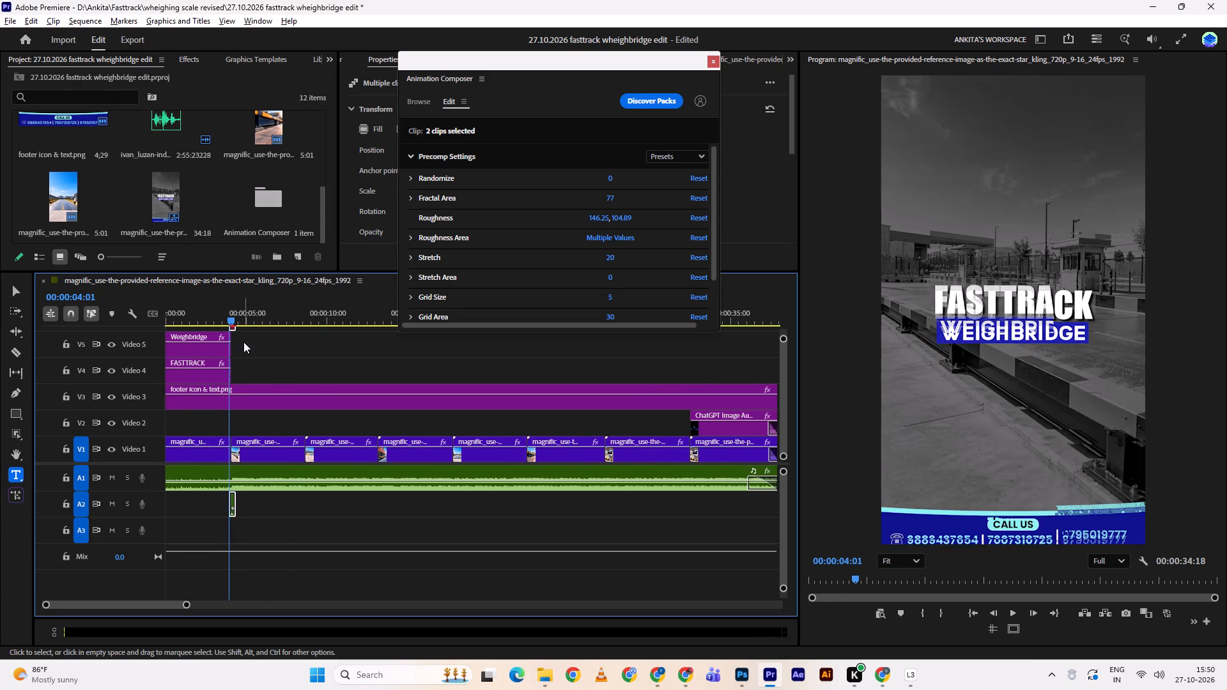
scroll(243, 342, "up", 1, "alt")
left_click_drag(142, 464, 148, 509)
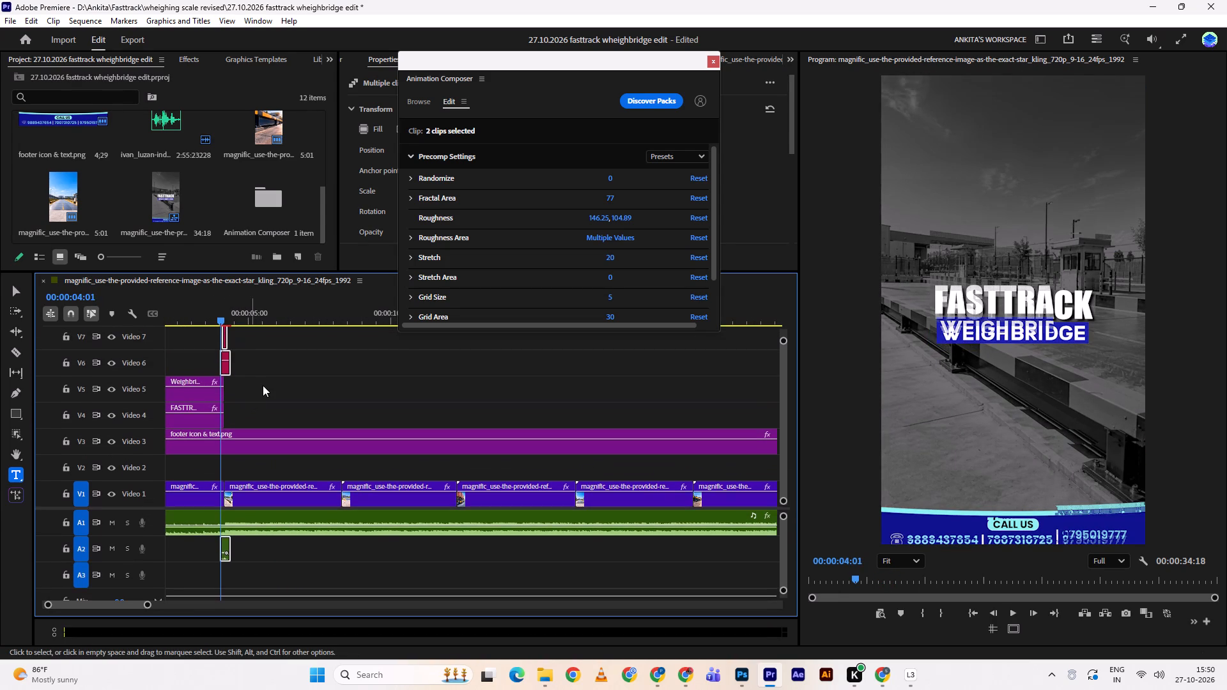
left_click(264, 379)
key("space")
scroll(264, 379, "down", 10, "alt")
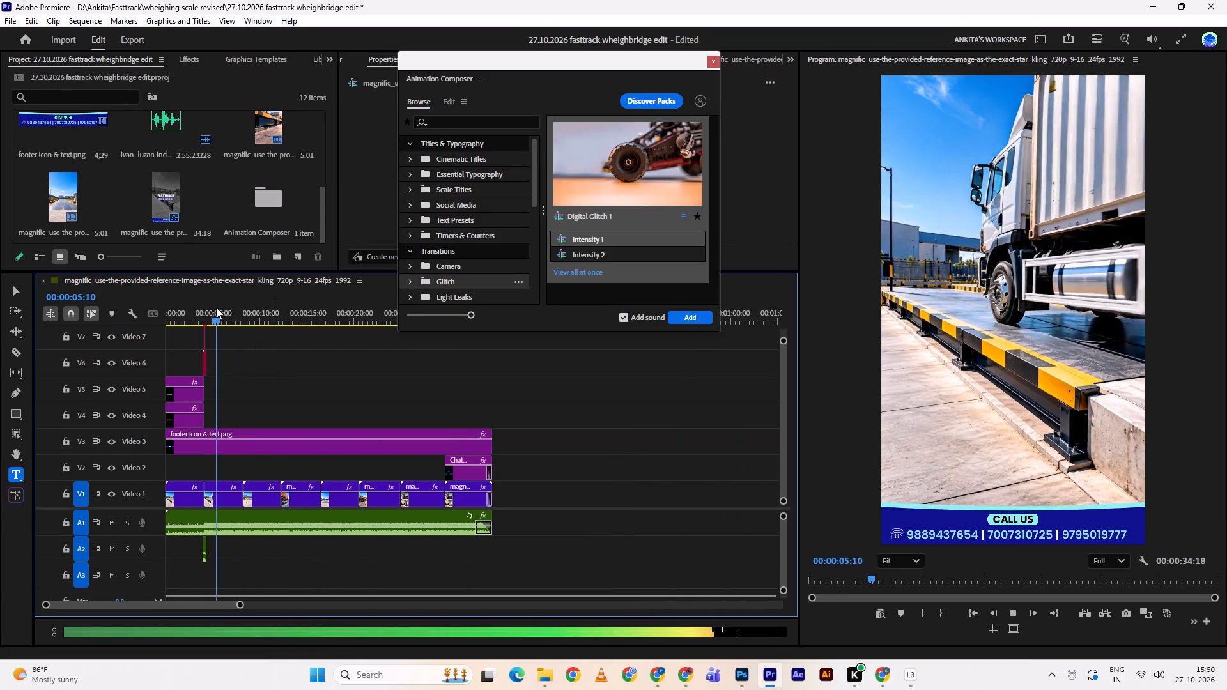
left_click_drag(210, 322, 188, 311)
scroll(245, 358, "up", 13, "alt")
key("space")
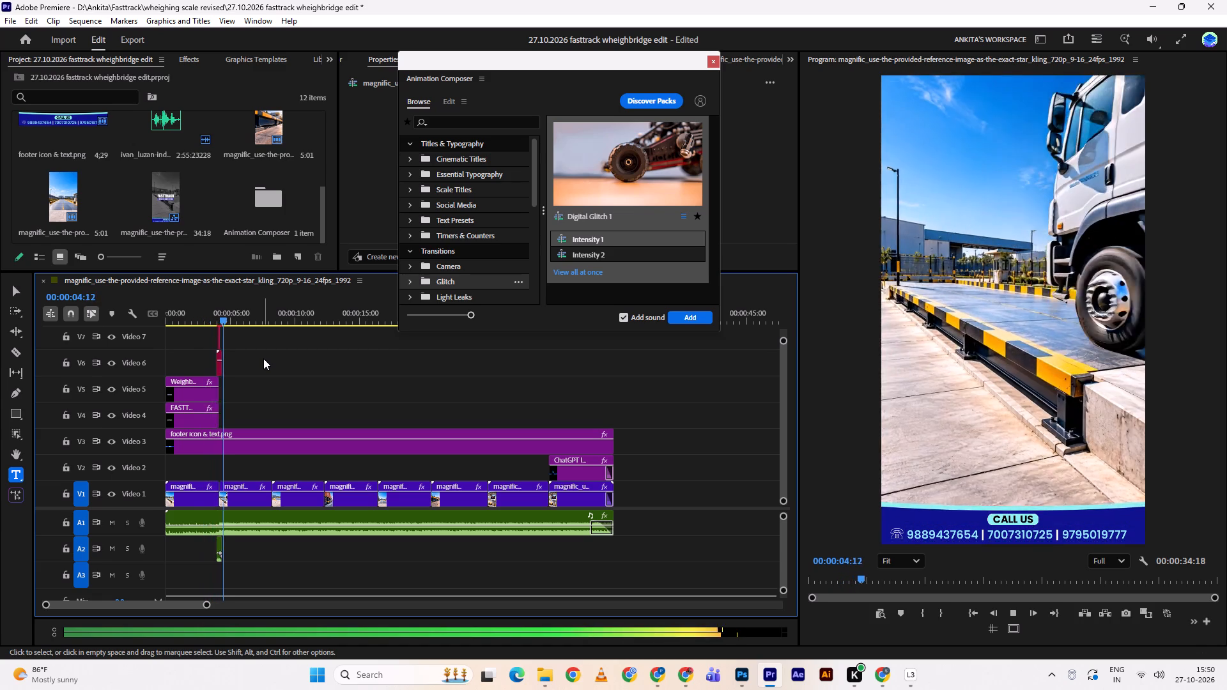
left_click_drag(212, 316, 187, 319)
left_click(281, 355)
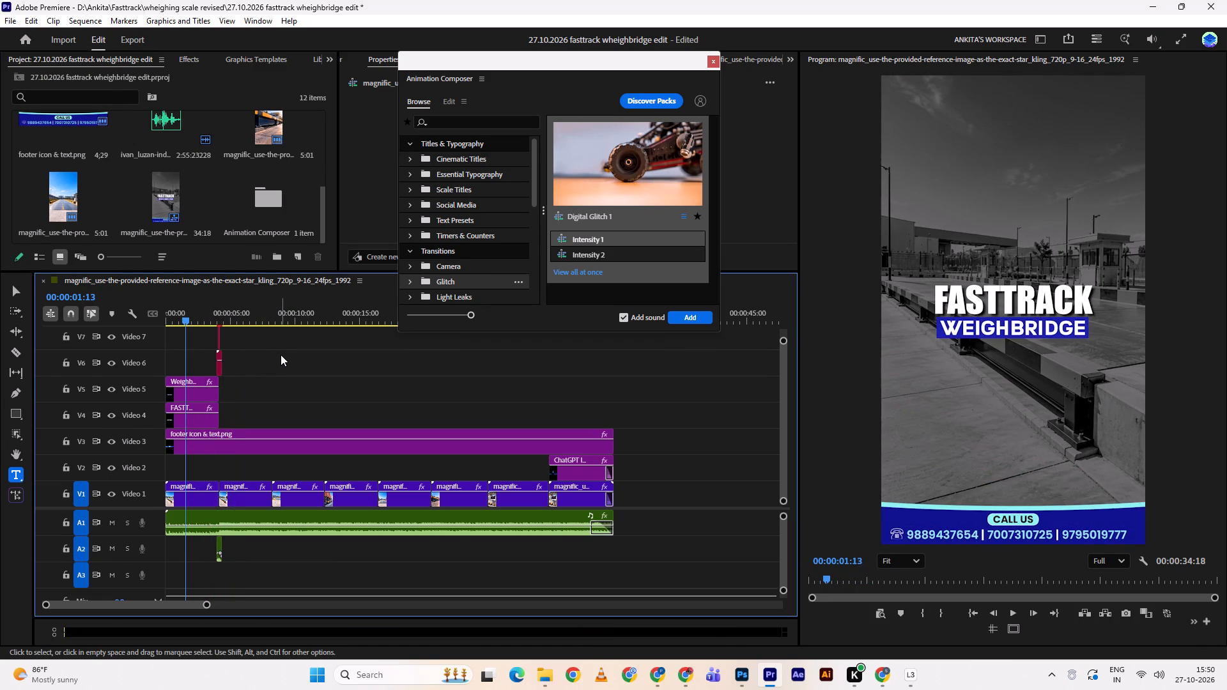
key("Return")
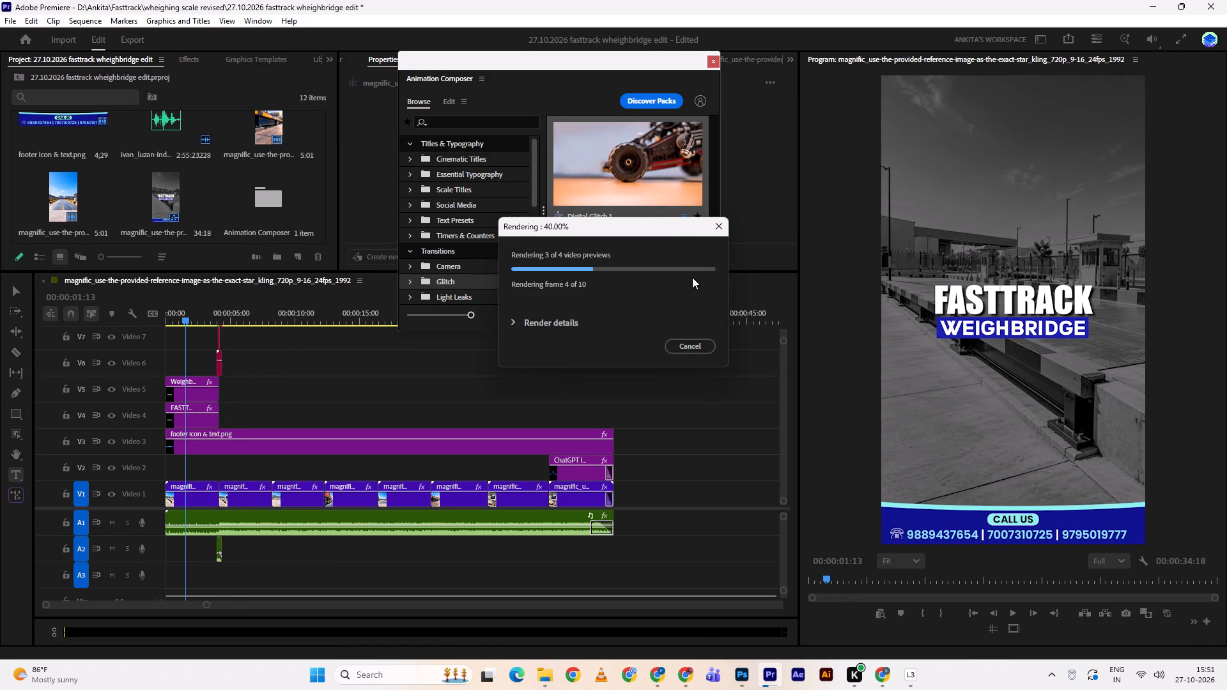
left_click(714, 60)
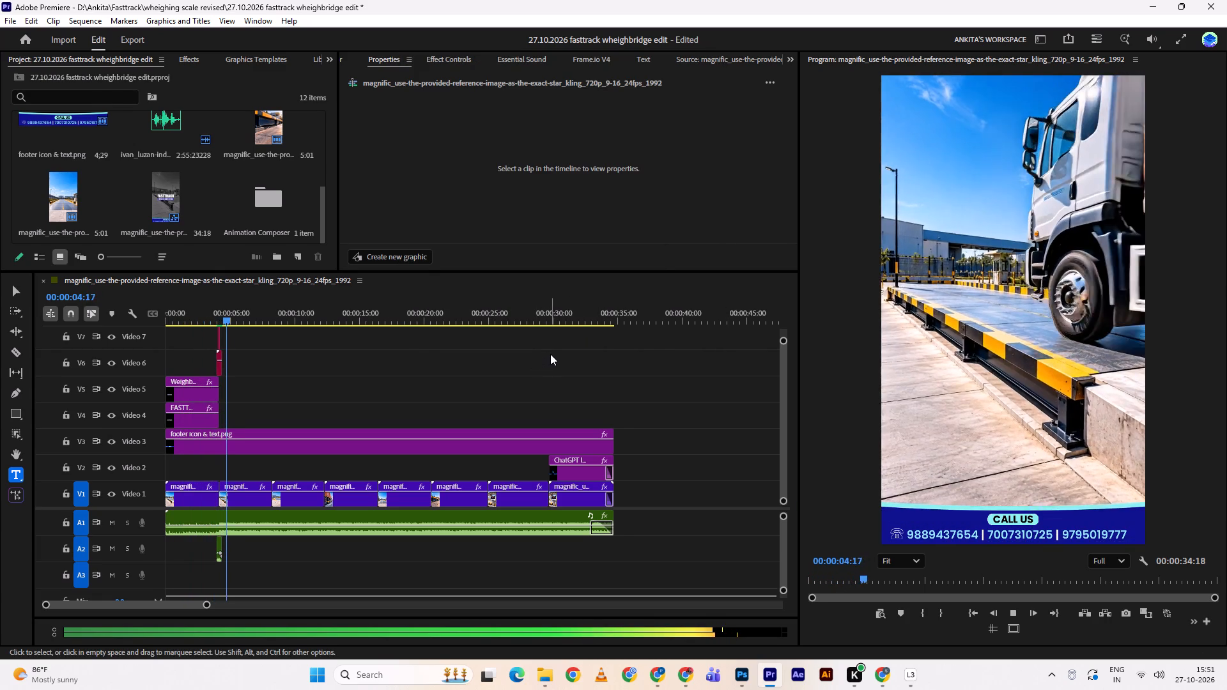
Replay the first cut several times to check the timing and sound of the glitch transition.
left_click_drag(235, 319, 212, 318)
left_click(212, 318)
key("space")
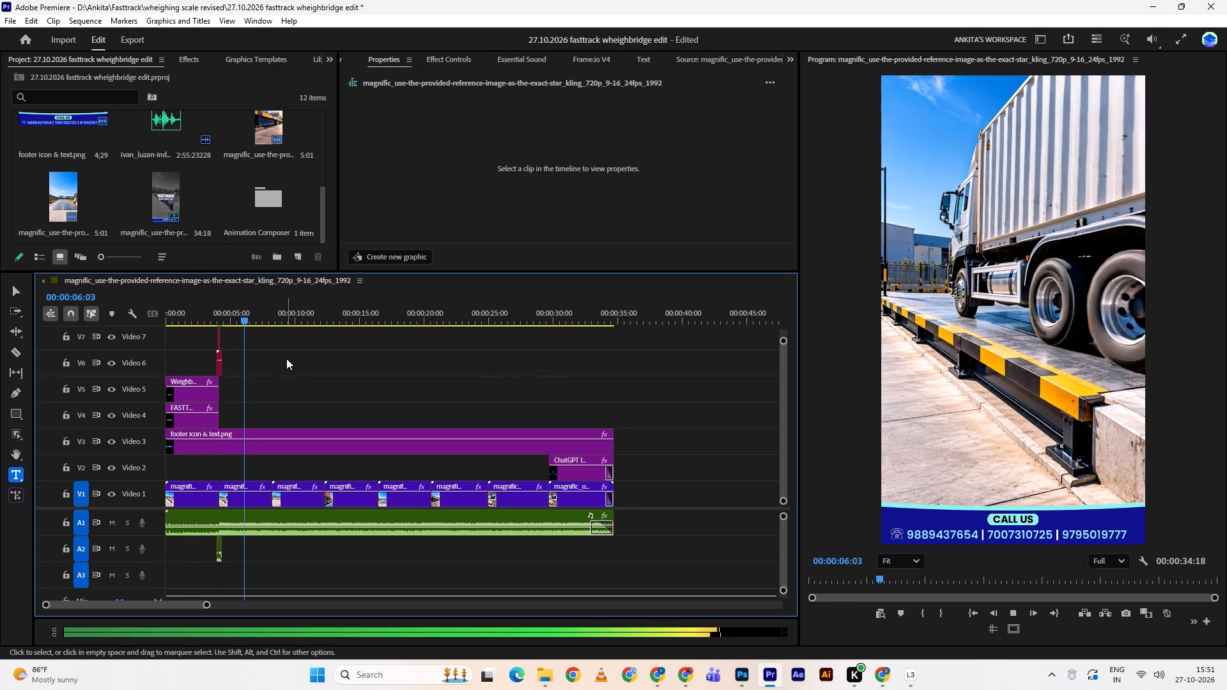
key("space")
key("space")
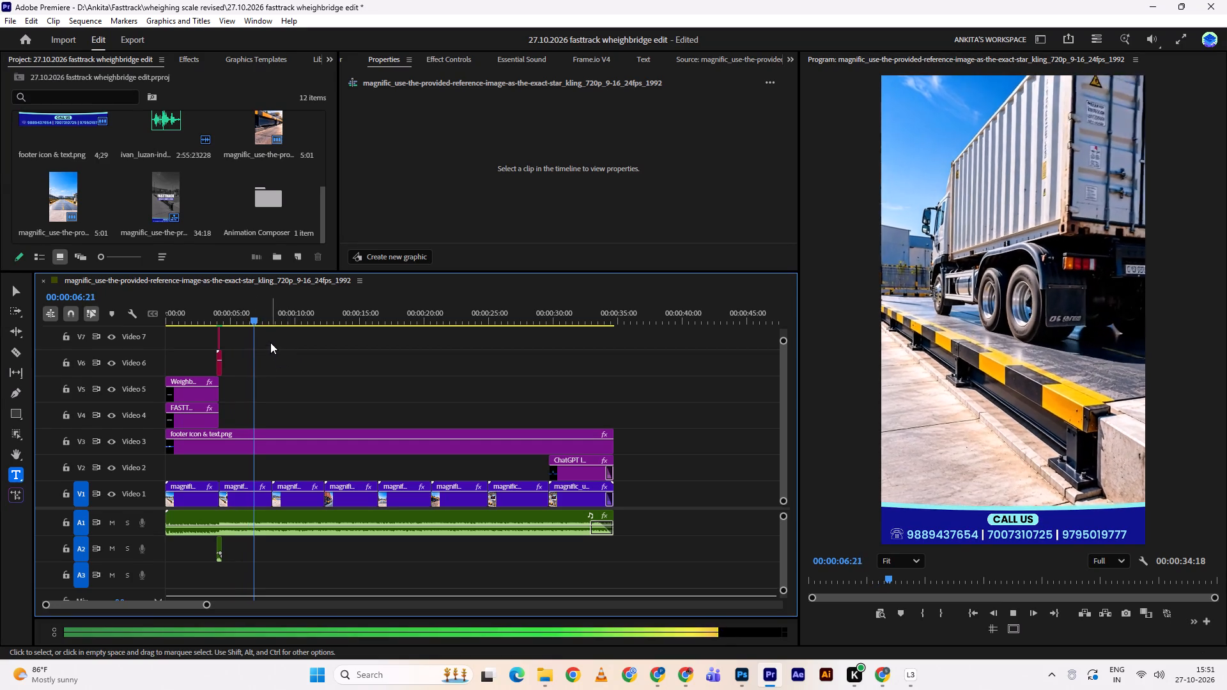
left_click_drag(249, 310, 208, 310)
key("space")
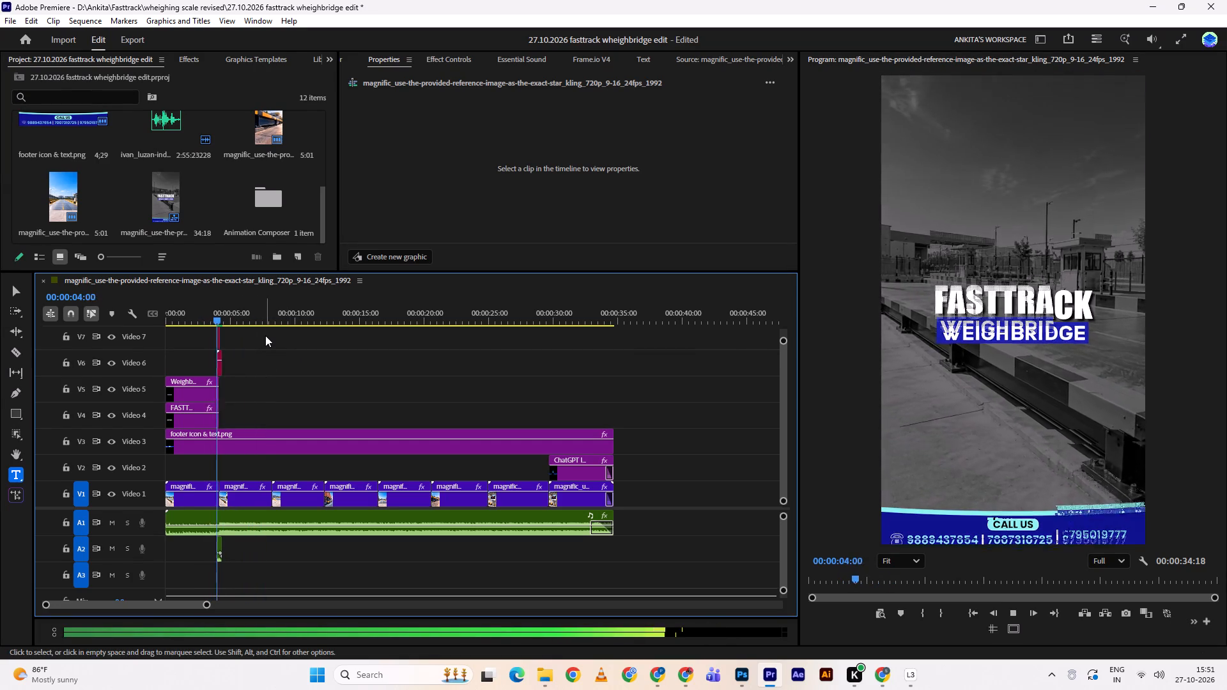
left_click_drag(224, 318, 213, 320)
left_click(213, 320)
key("space")
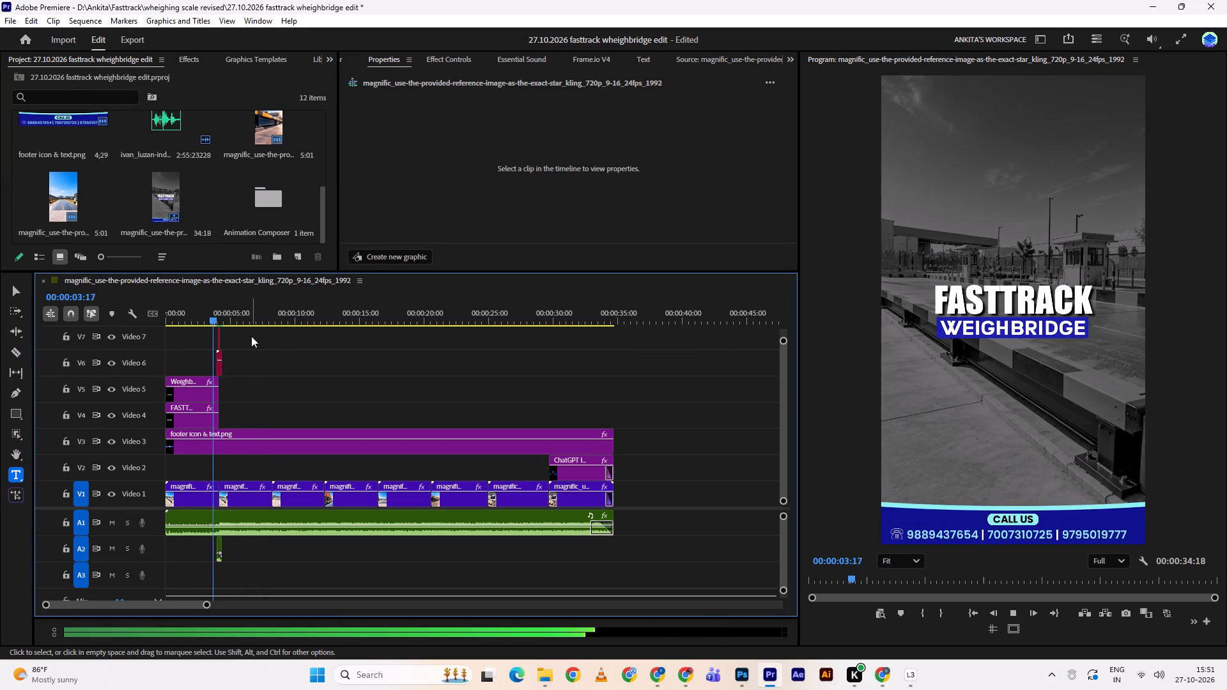
scroll(225, 348, "up", 2, "alt")
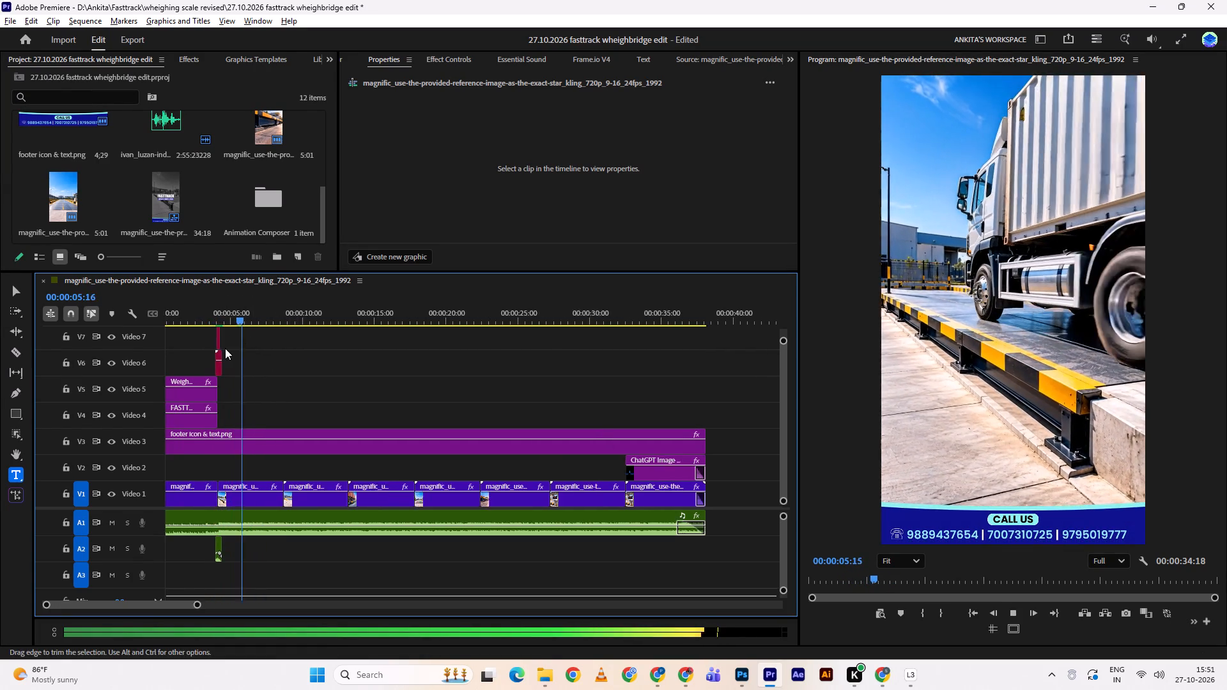
scroll(225, 348, "up", 7, "alt")
left_click(245, 316)
double_click(252, 326)
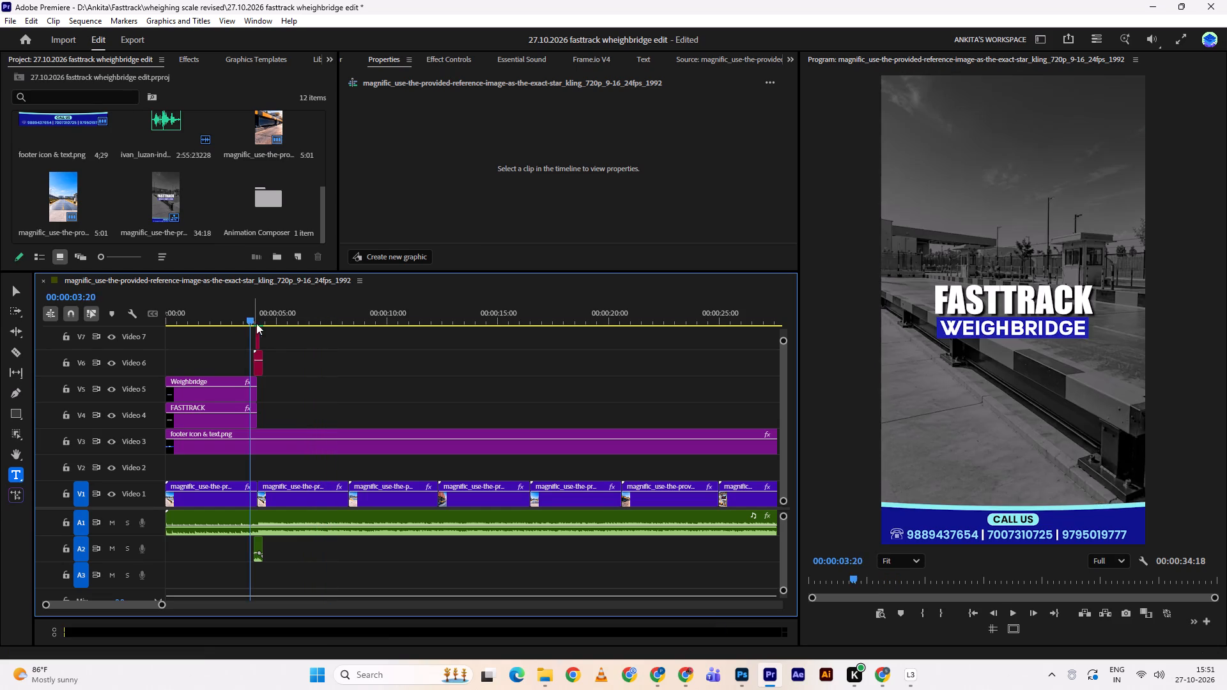
left_click(257, 323)
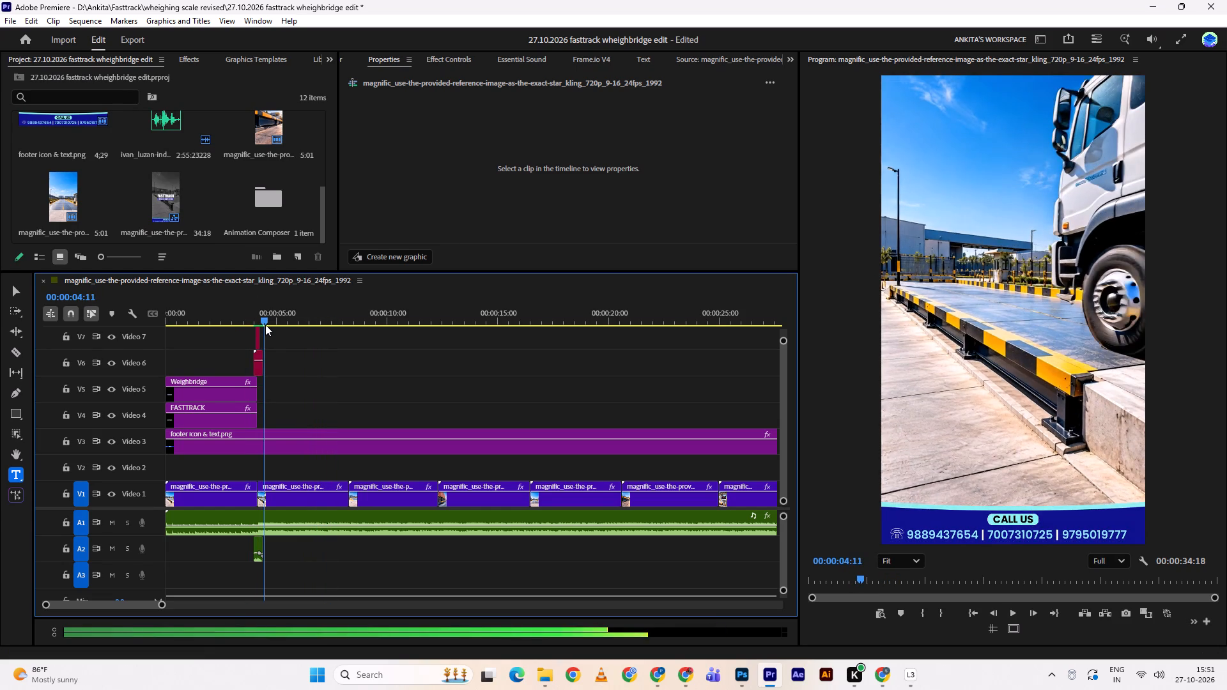
left_click(266, 352)
left_click(265, 352)
left_click_drag(262, 321, 252, 318)
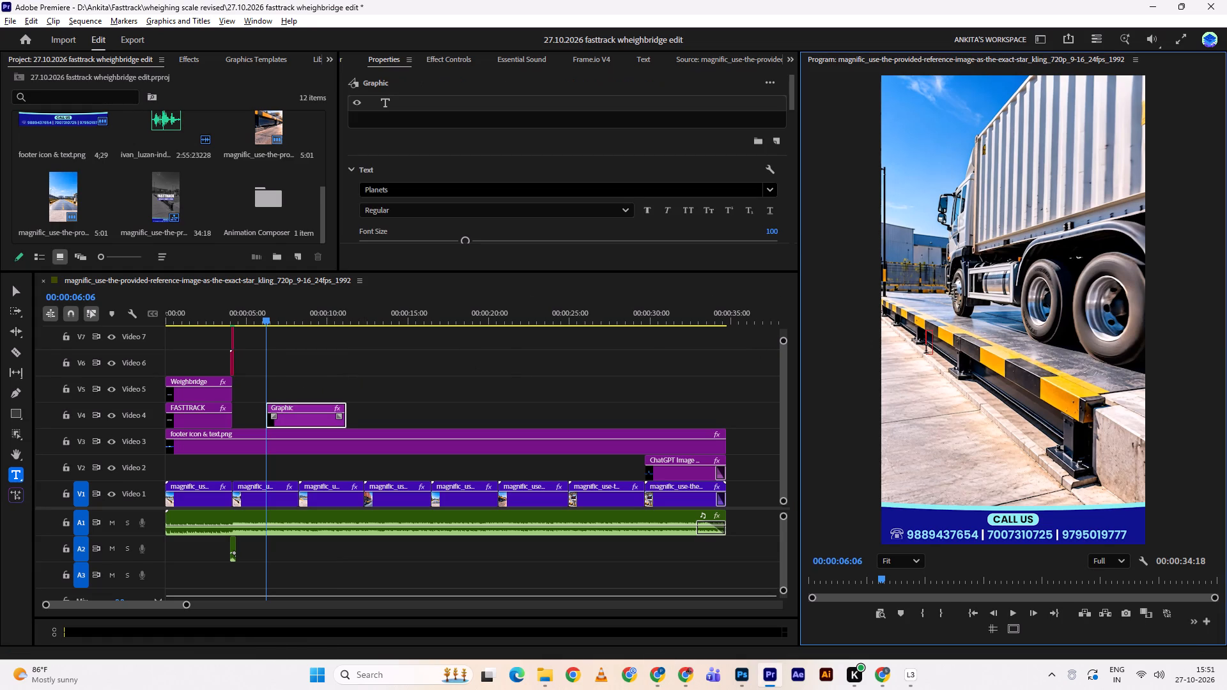
key("ctrl+c")
key("ctrl+v")
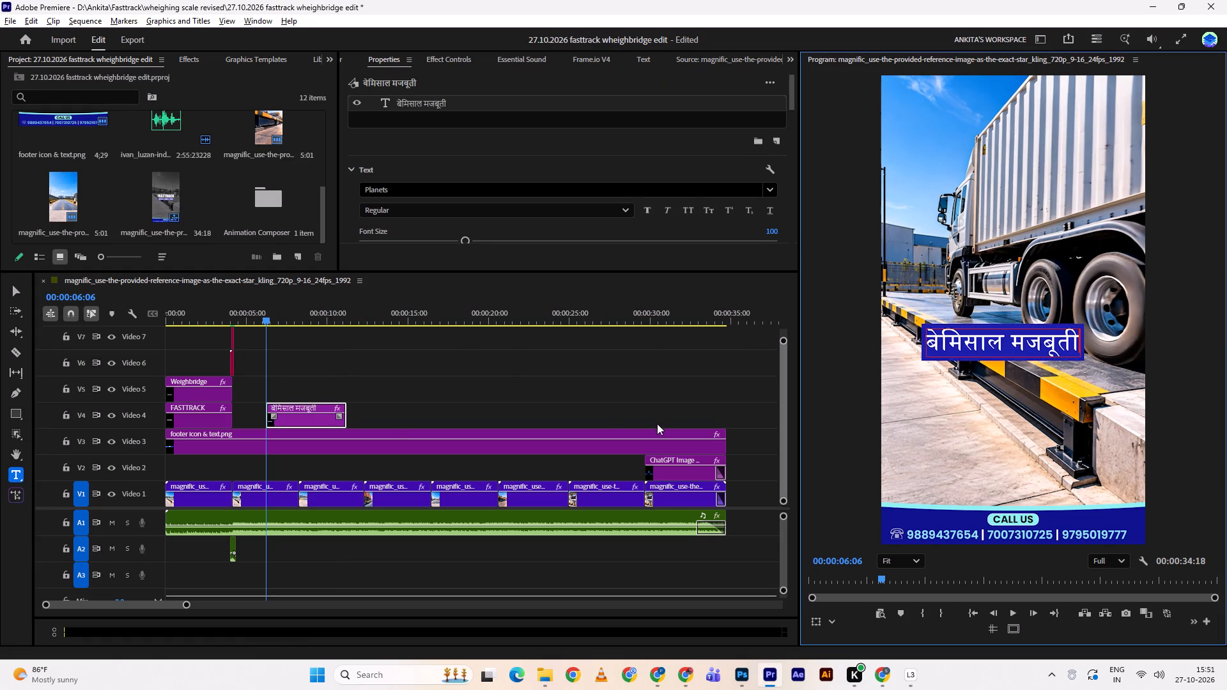
left_click(435, 383)
Turn off the blue background of the "बेमिसाल मजबूती" text.
left_click(304, 415)
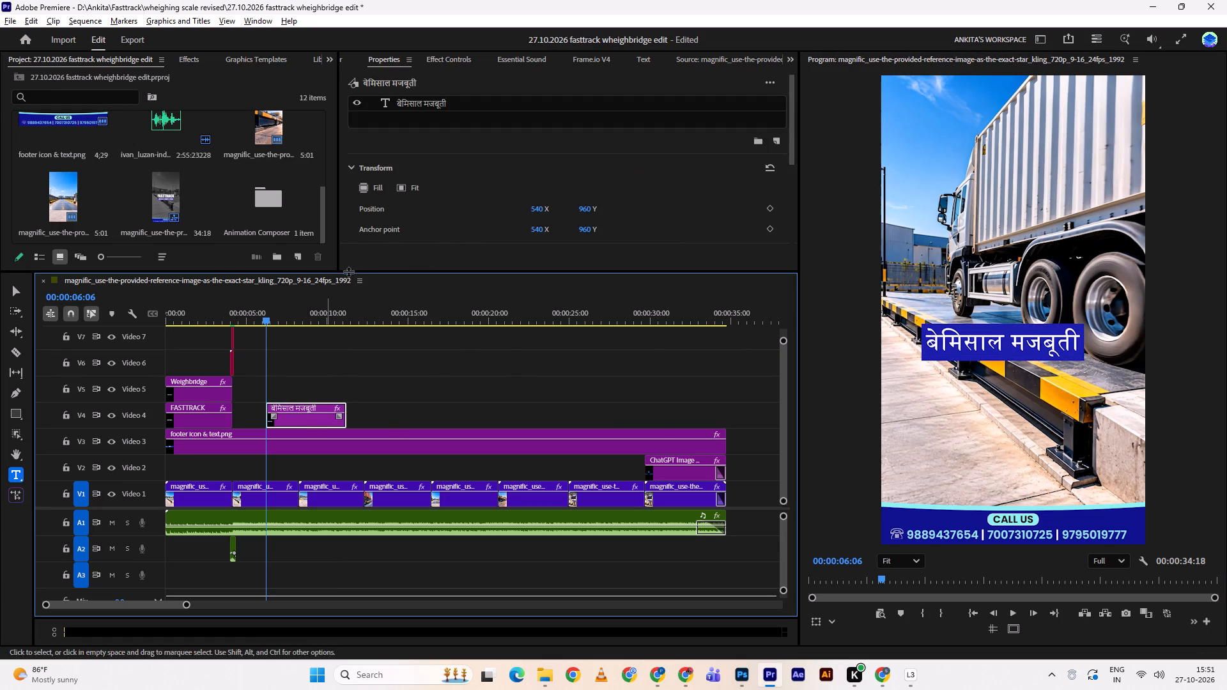
double_click(345, 60)
left_click(447, 60)
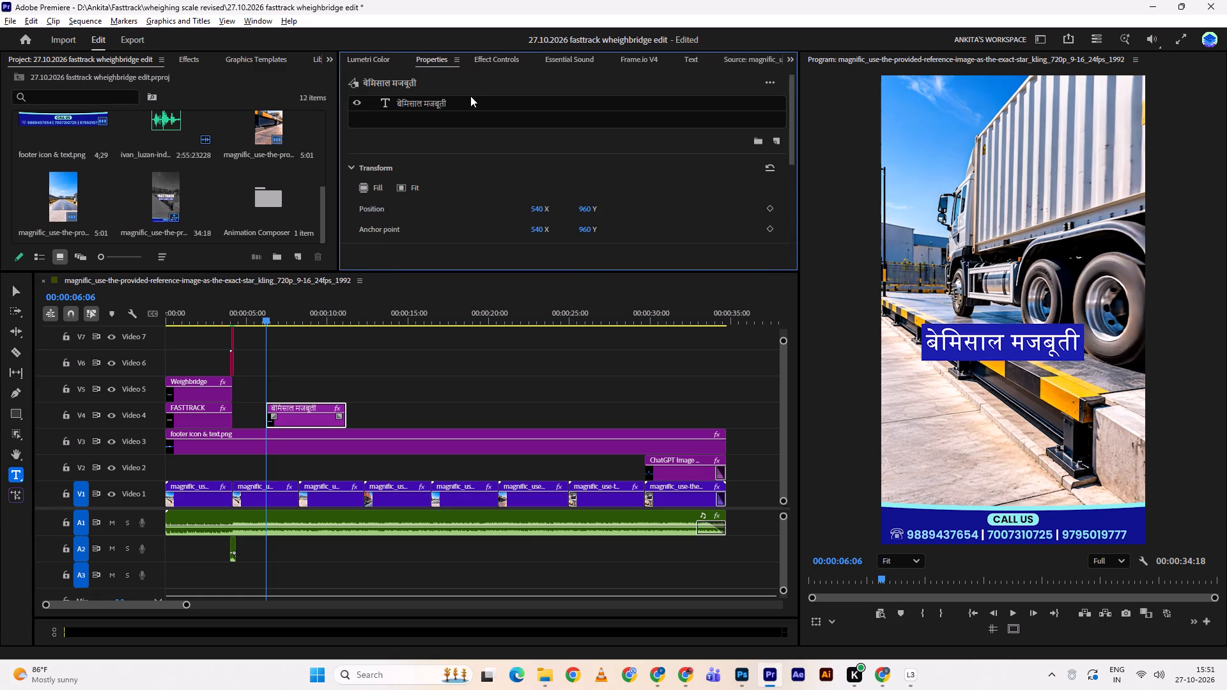
double_click(470, 98)
scroll(786, 165, "down", 13)
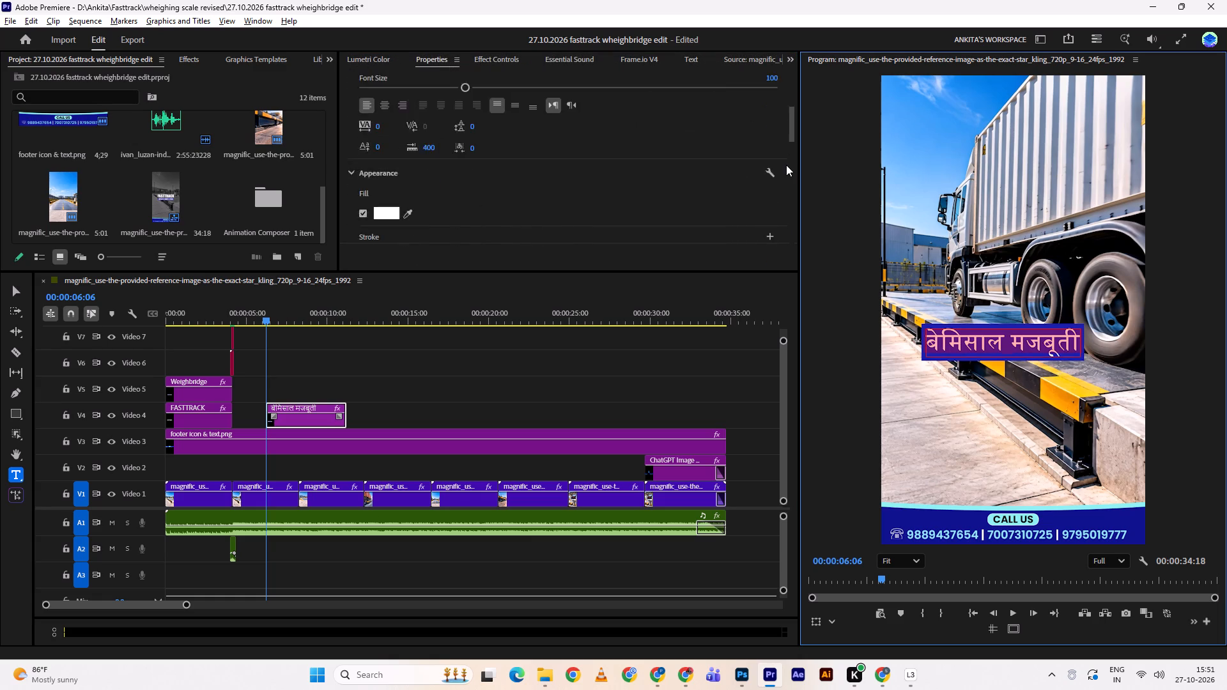
scroll(786, 165, "down", 4)
double_click(387, 227)
left_click(364, 233)
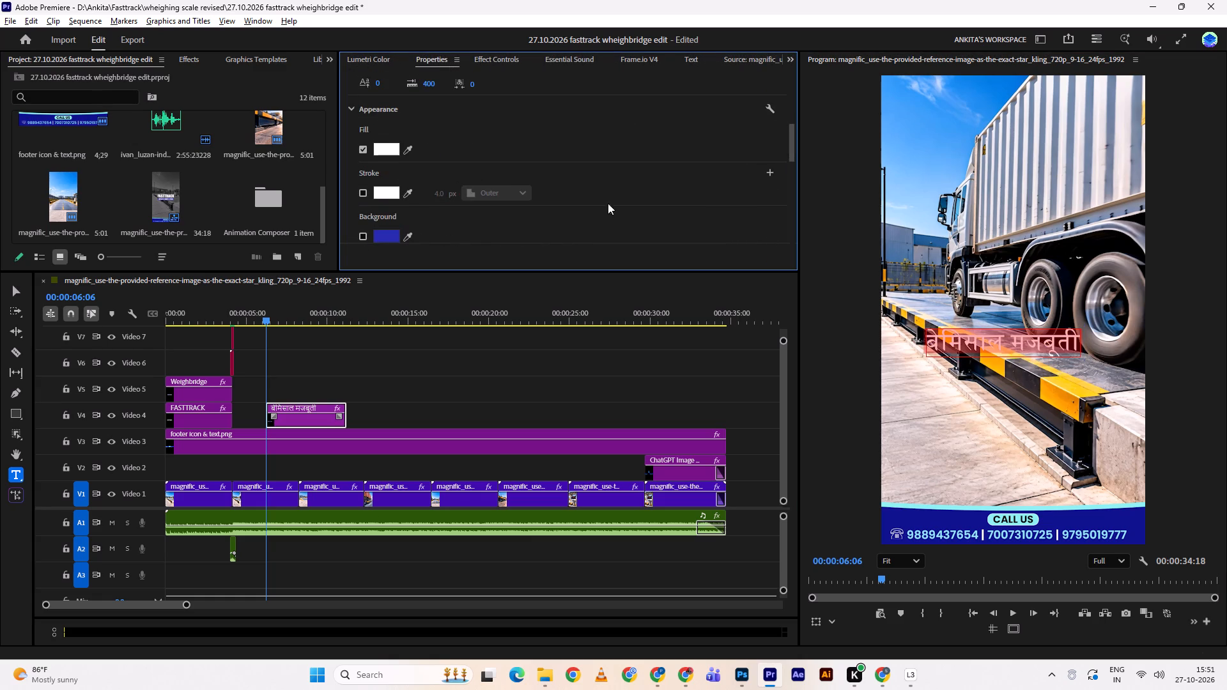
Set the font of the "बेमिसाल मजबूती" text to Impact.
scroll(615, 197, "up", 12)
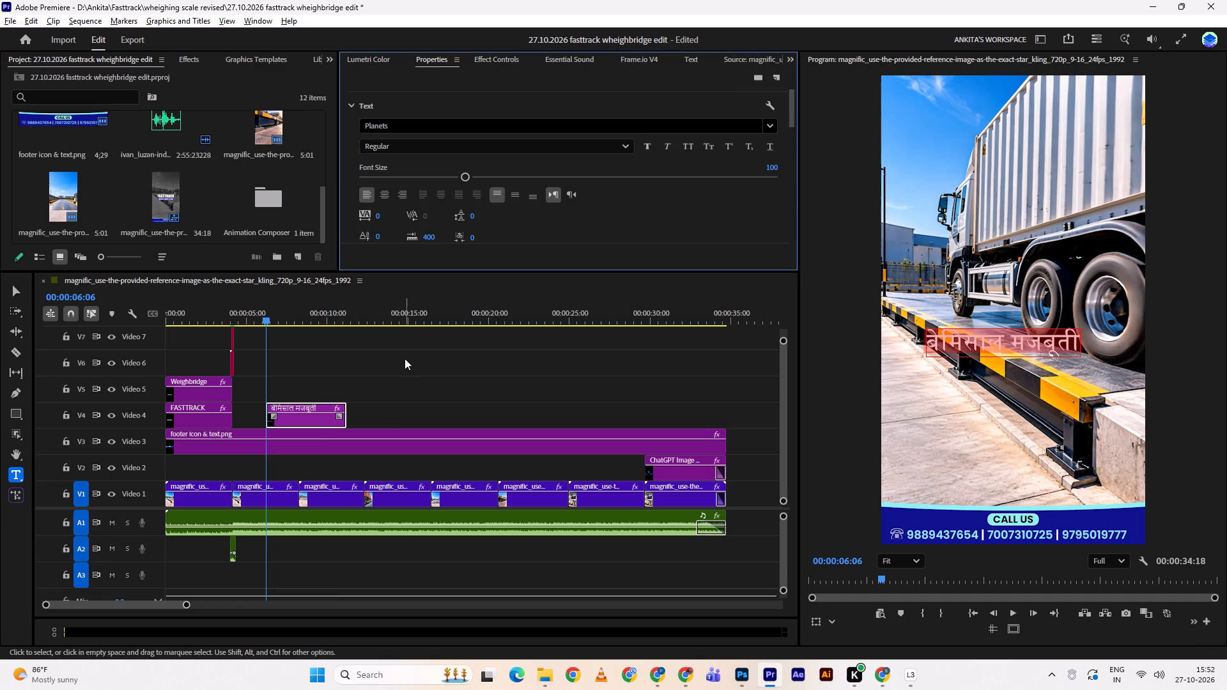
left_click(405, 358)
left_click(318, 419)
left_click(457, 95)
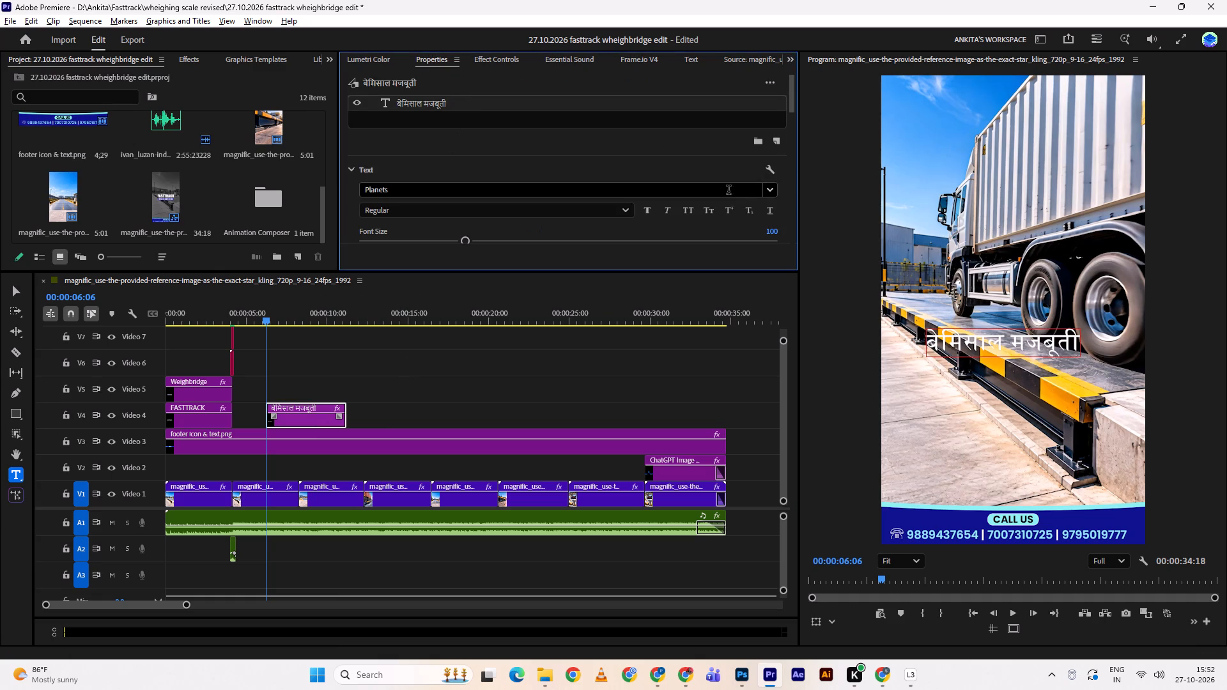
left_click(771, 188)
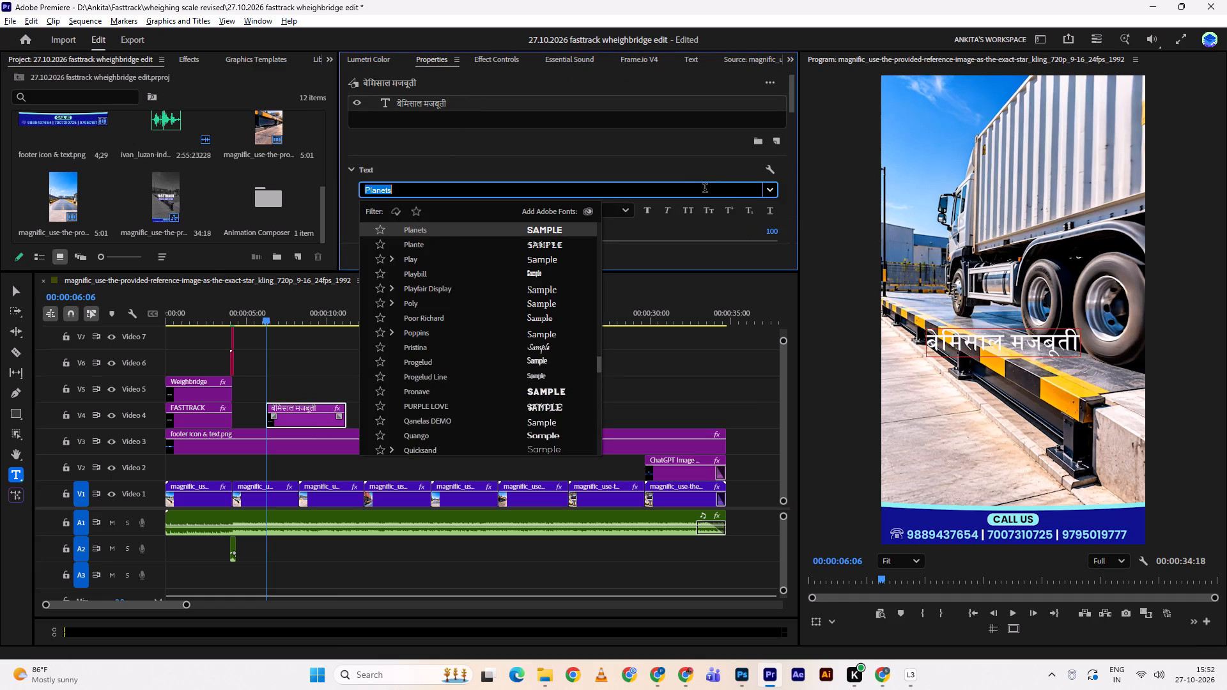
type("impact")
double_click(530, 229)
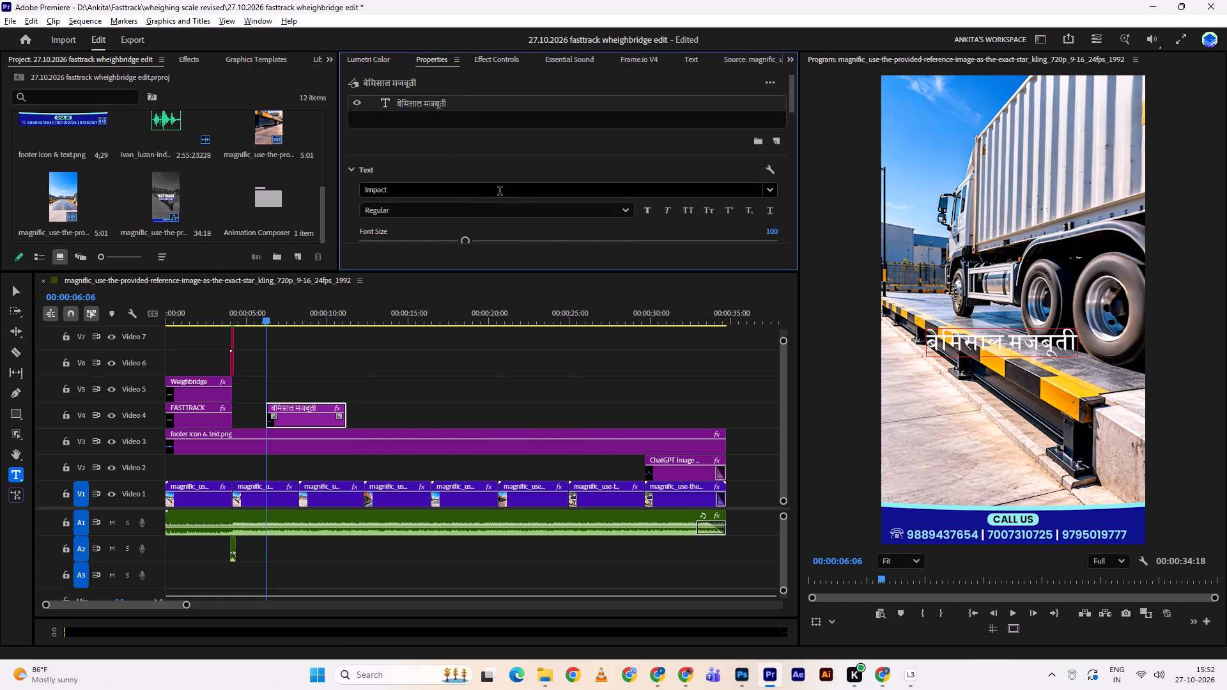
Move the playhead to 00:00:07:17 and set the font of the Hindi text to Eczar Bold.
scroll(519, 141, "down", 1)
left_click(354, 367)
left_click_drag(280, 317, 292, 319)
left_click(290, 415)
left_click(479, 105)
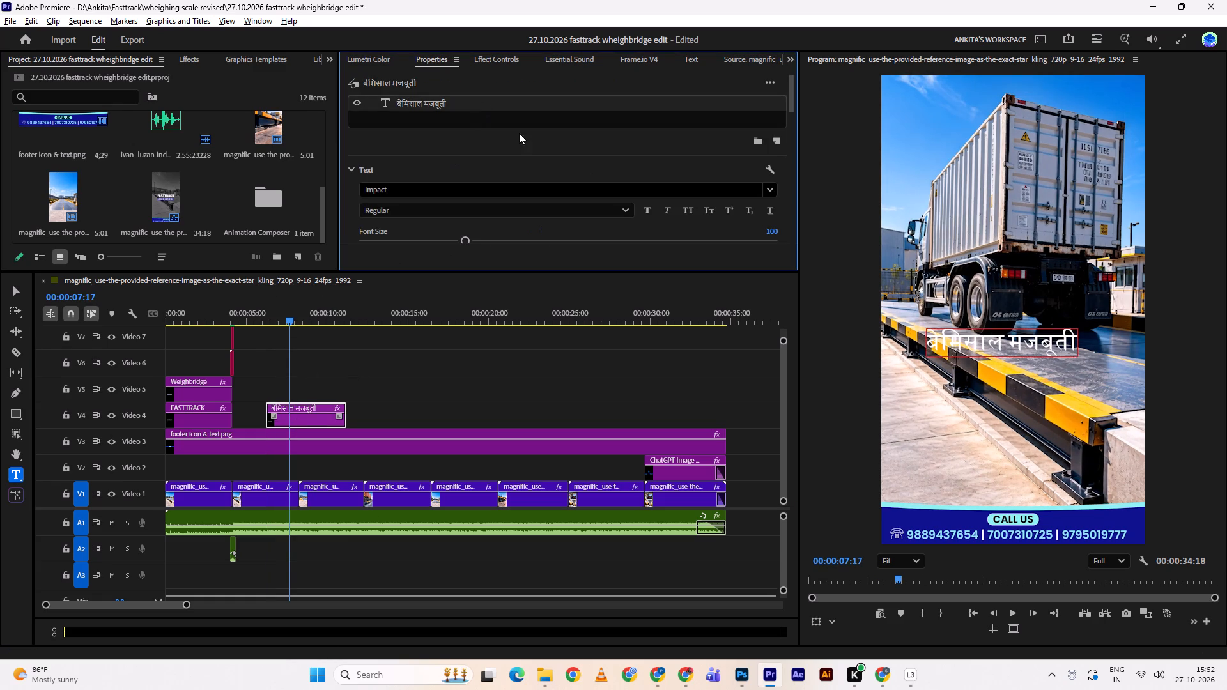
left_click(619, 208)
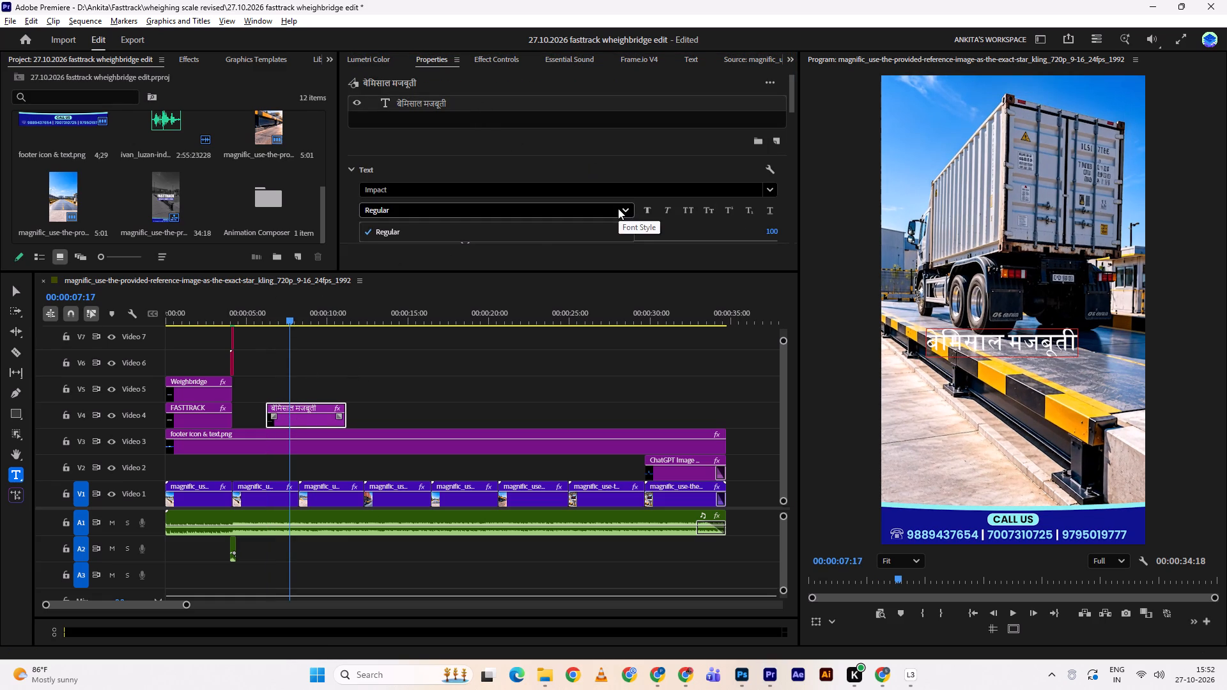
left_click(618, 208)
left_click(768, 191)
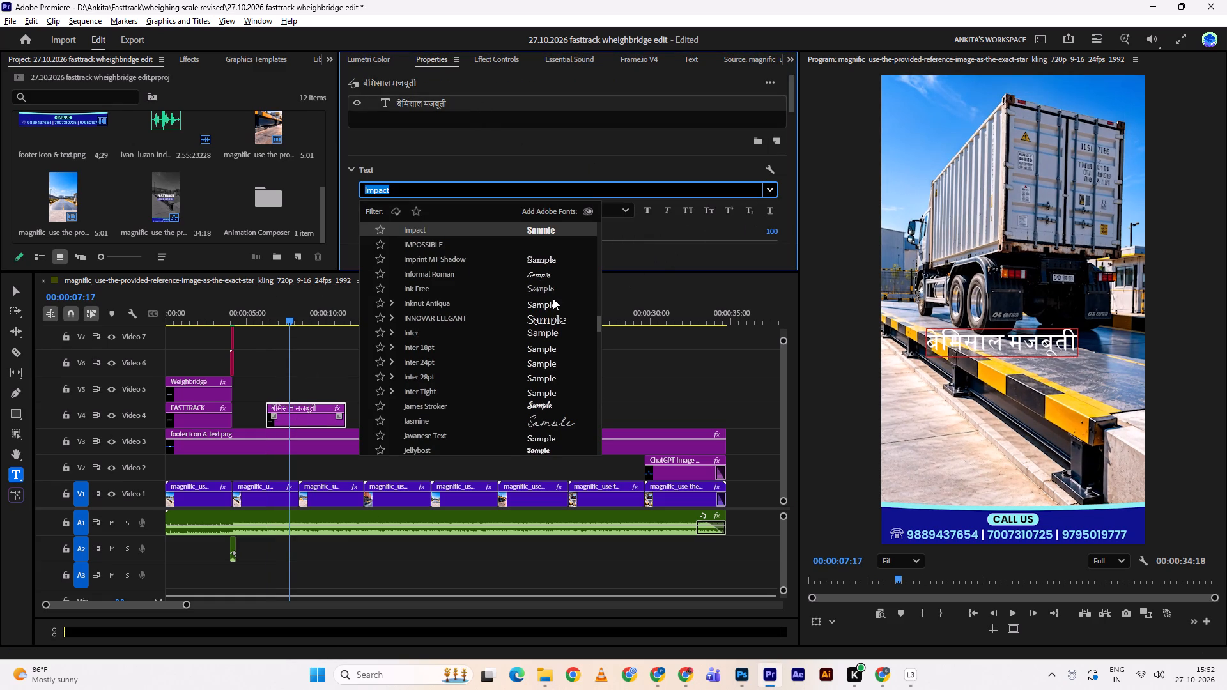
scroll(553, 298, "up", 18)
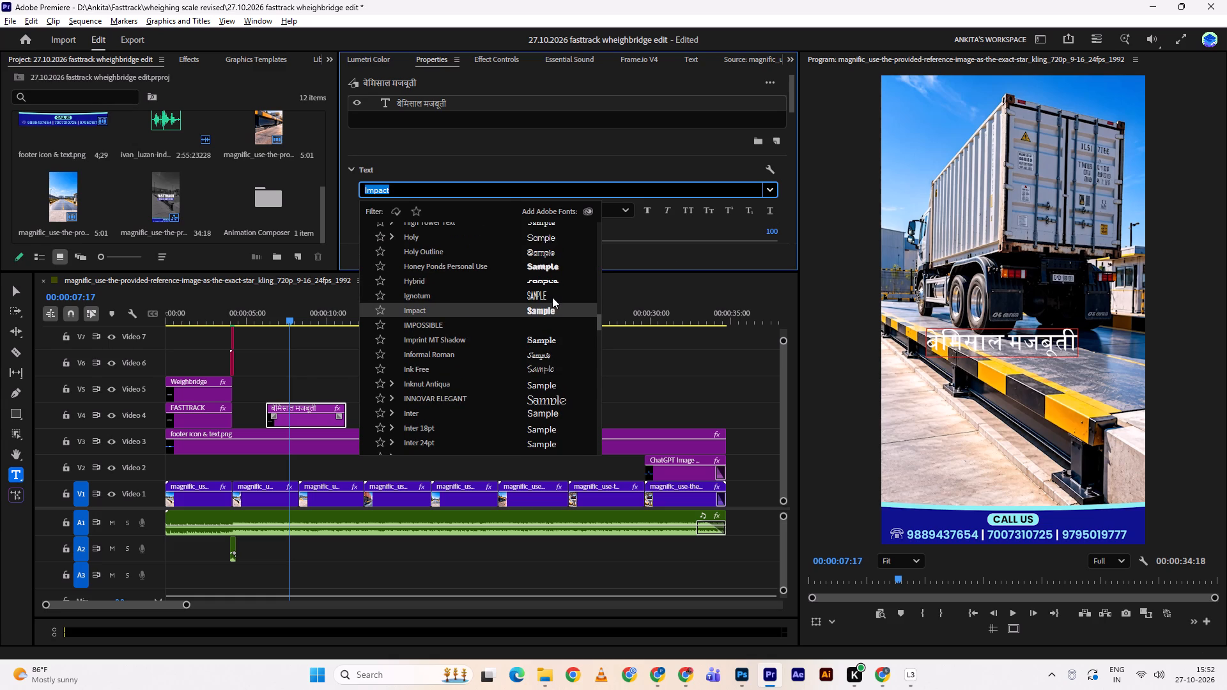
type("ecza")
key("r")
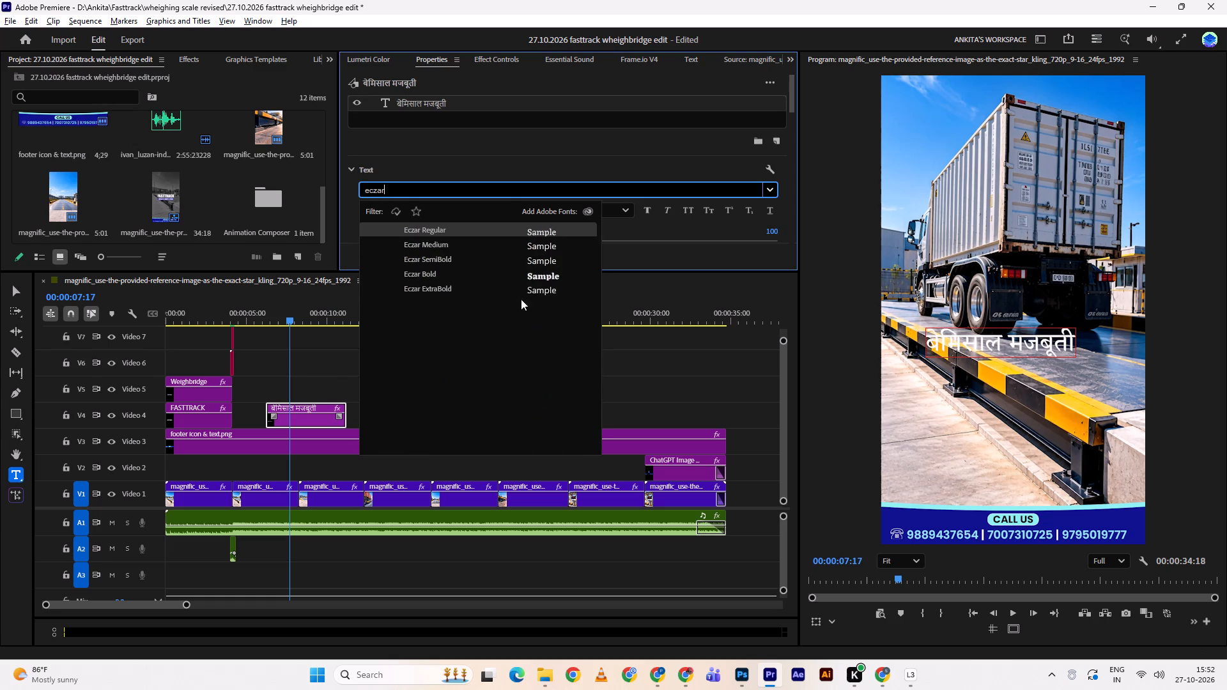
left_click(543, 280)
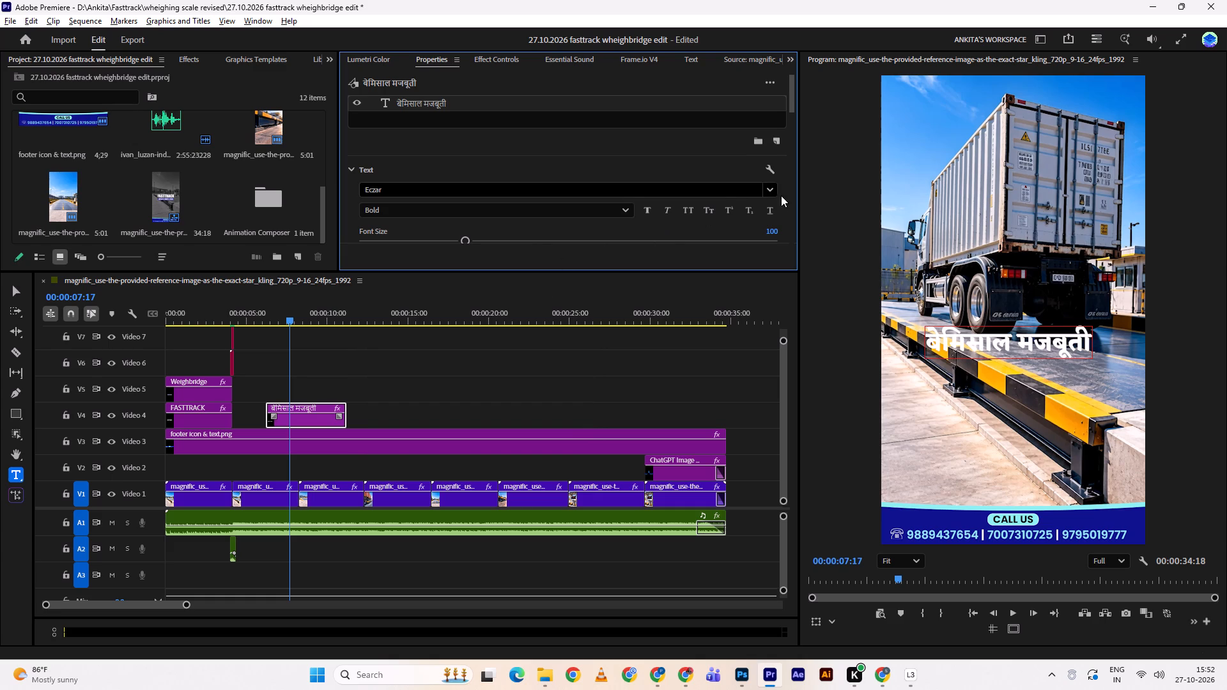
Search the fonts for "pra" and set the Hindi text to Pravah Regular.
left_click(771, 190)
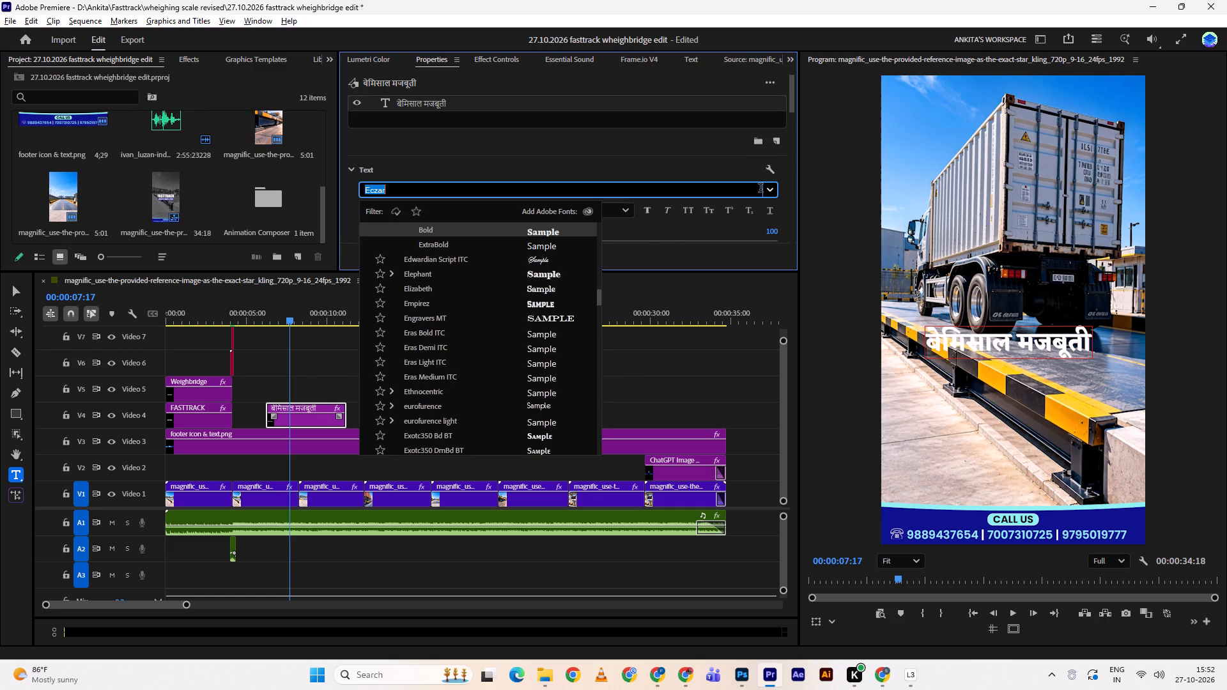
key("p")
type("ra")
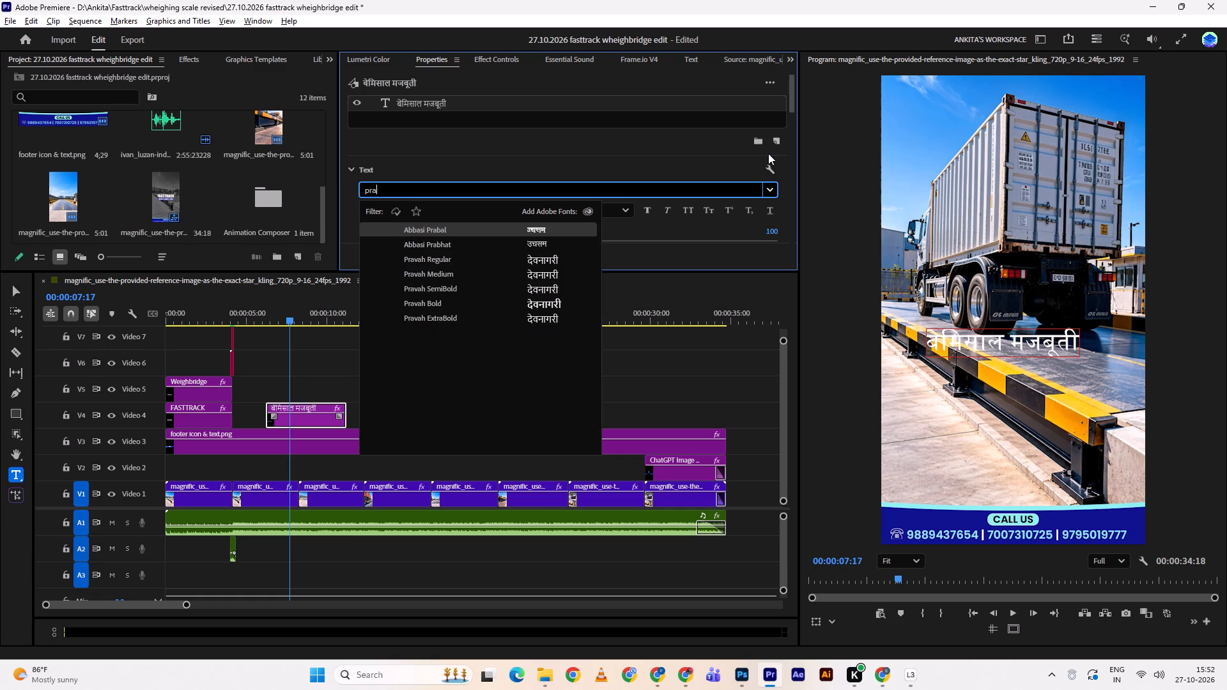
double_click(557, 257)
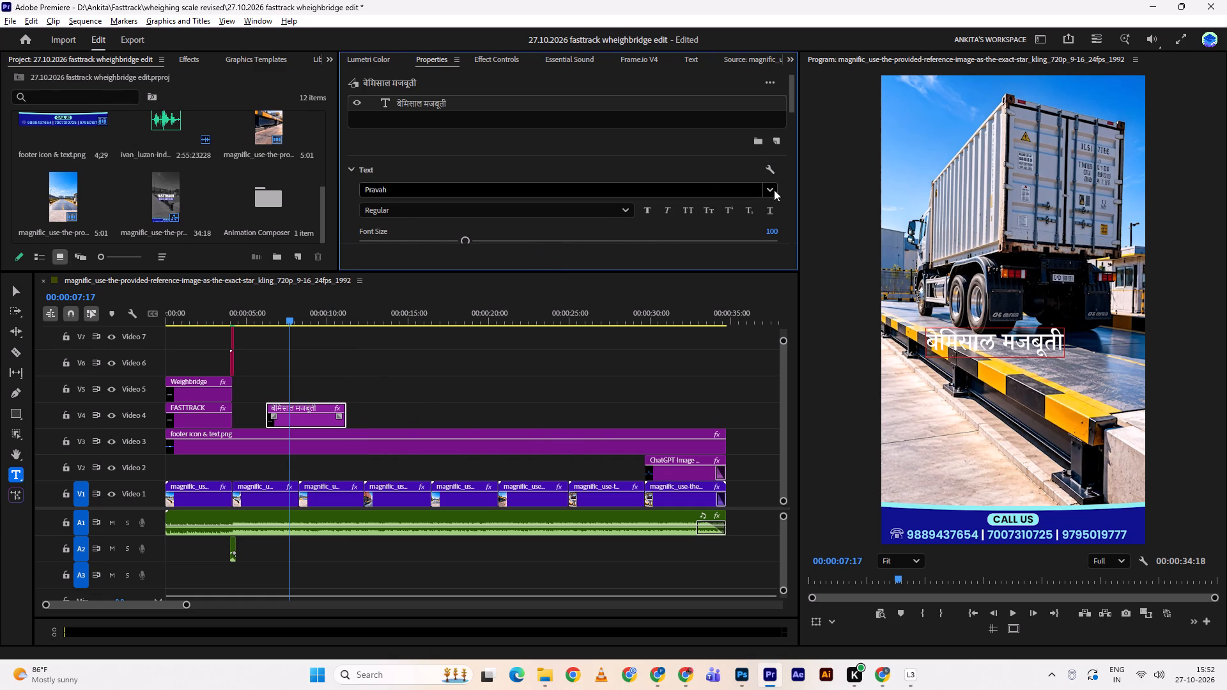
Search the fonts for "devna" and set the Hindi text to Abbasi Devnagri.
left_click(774, 190)
type("devna")
left_click(541, 234)
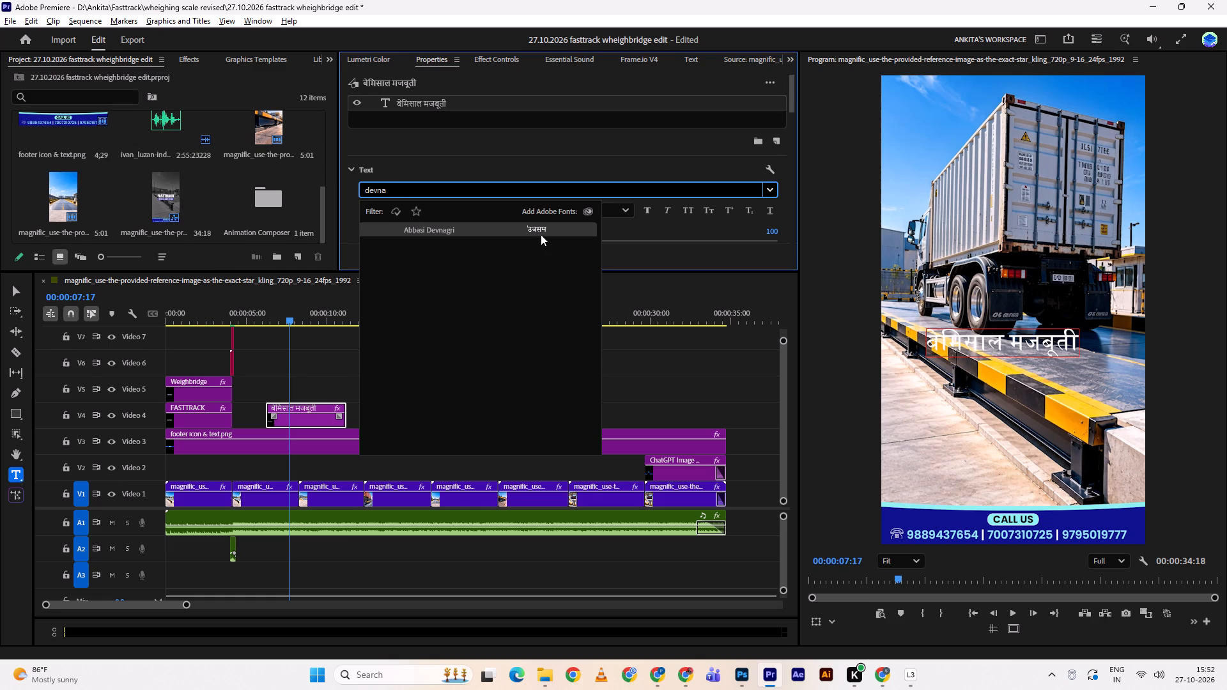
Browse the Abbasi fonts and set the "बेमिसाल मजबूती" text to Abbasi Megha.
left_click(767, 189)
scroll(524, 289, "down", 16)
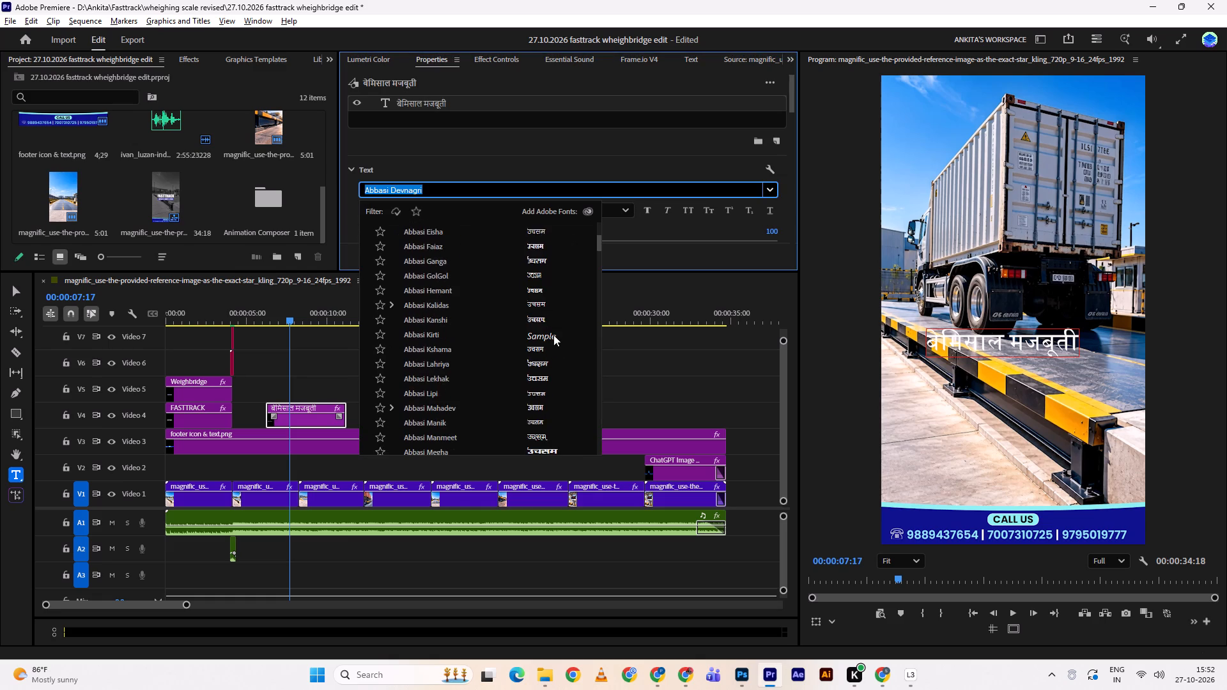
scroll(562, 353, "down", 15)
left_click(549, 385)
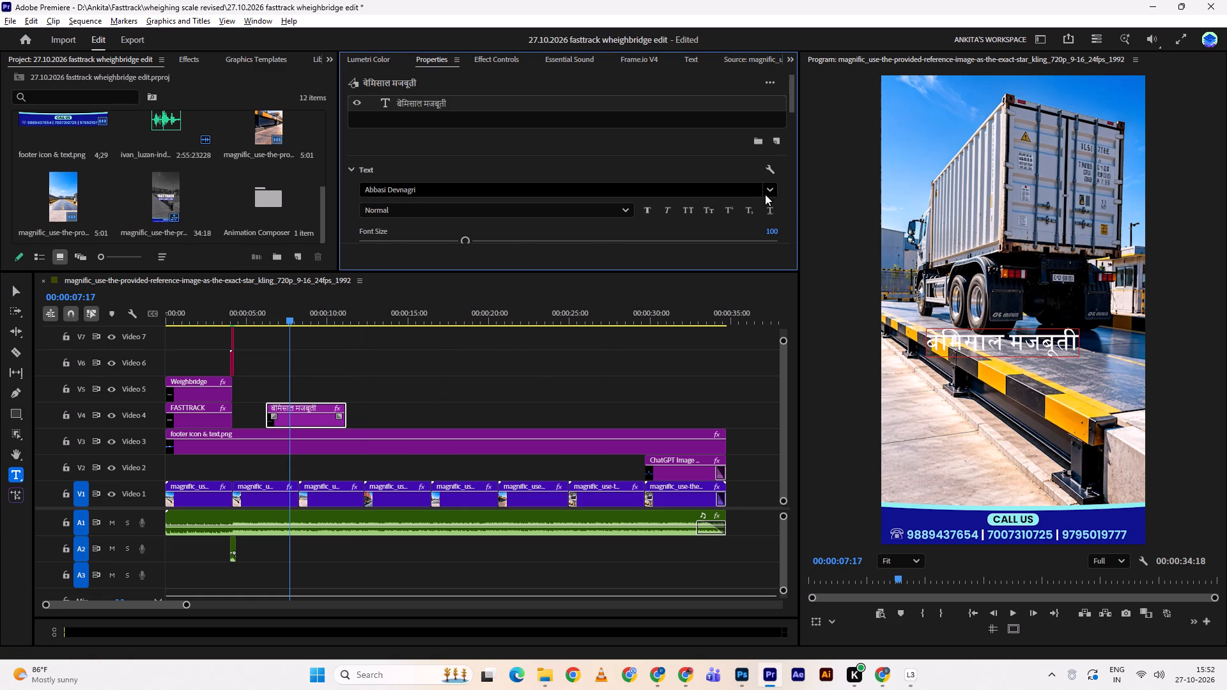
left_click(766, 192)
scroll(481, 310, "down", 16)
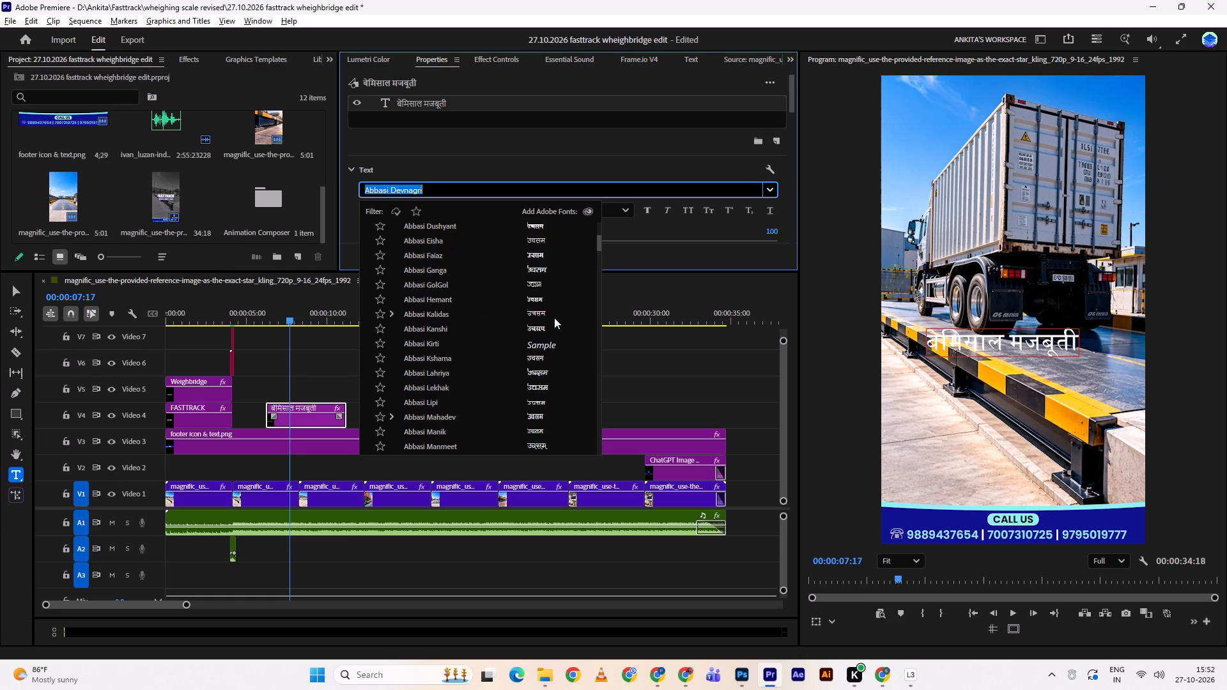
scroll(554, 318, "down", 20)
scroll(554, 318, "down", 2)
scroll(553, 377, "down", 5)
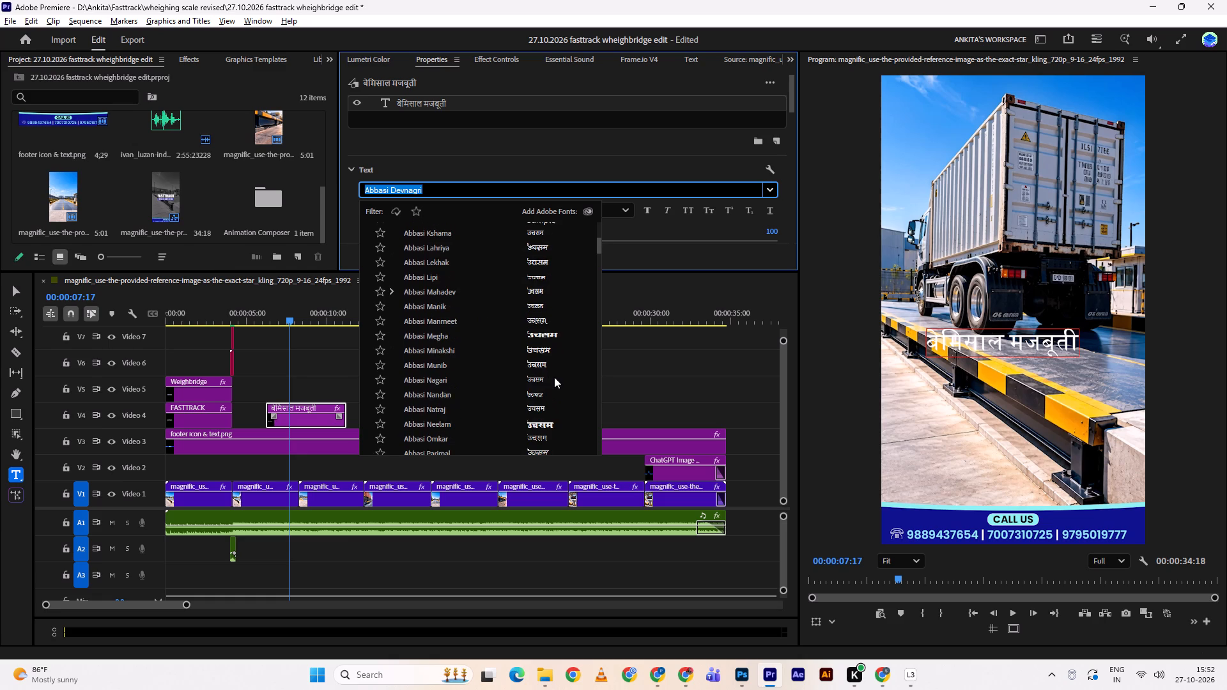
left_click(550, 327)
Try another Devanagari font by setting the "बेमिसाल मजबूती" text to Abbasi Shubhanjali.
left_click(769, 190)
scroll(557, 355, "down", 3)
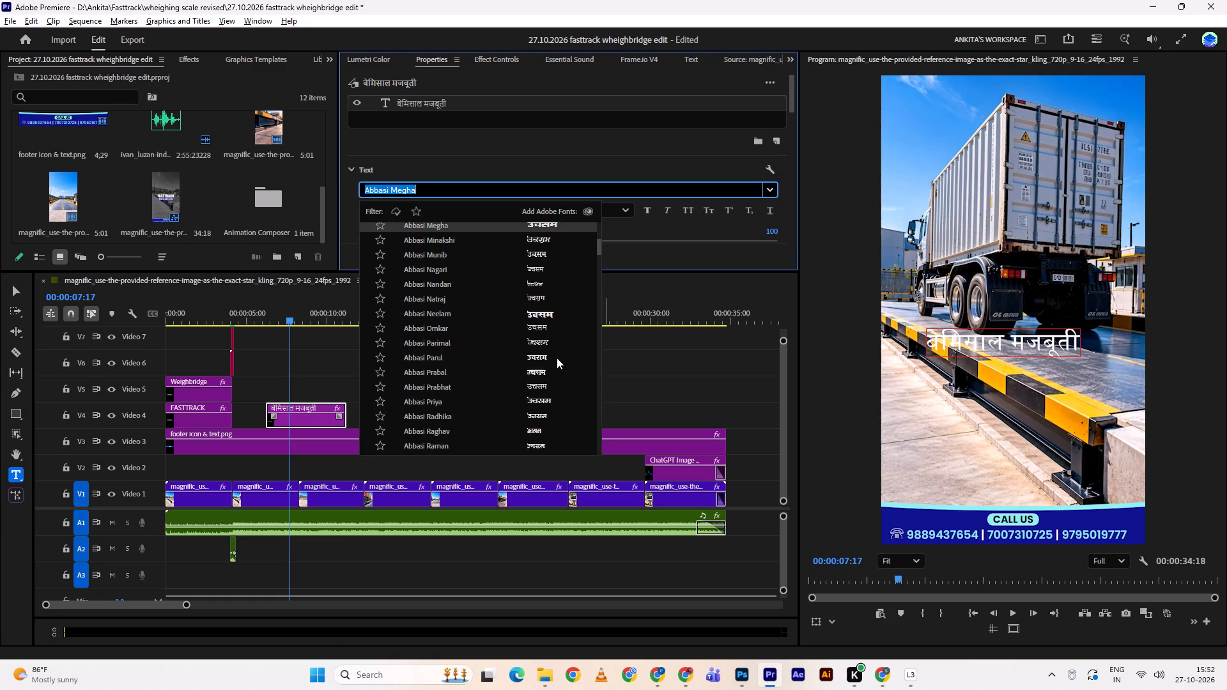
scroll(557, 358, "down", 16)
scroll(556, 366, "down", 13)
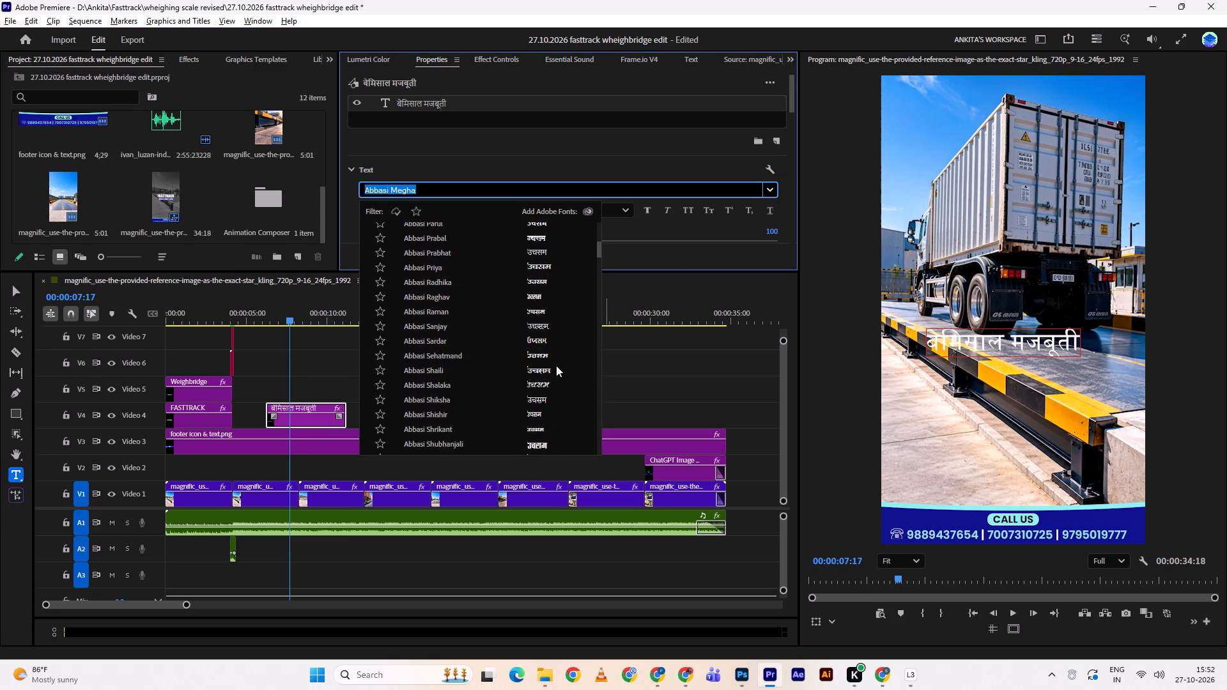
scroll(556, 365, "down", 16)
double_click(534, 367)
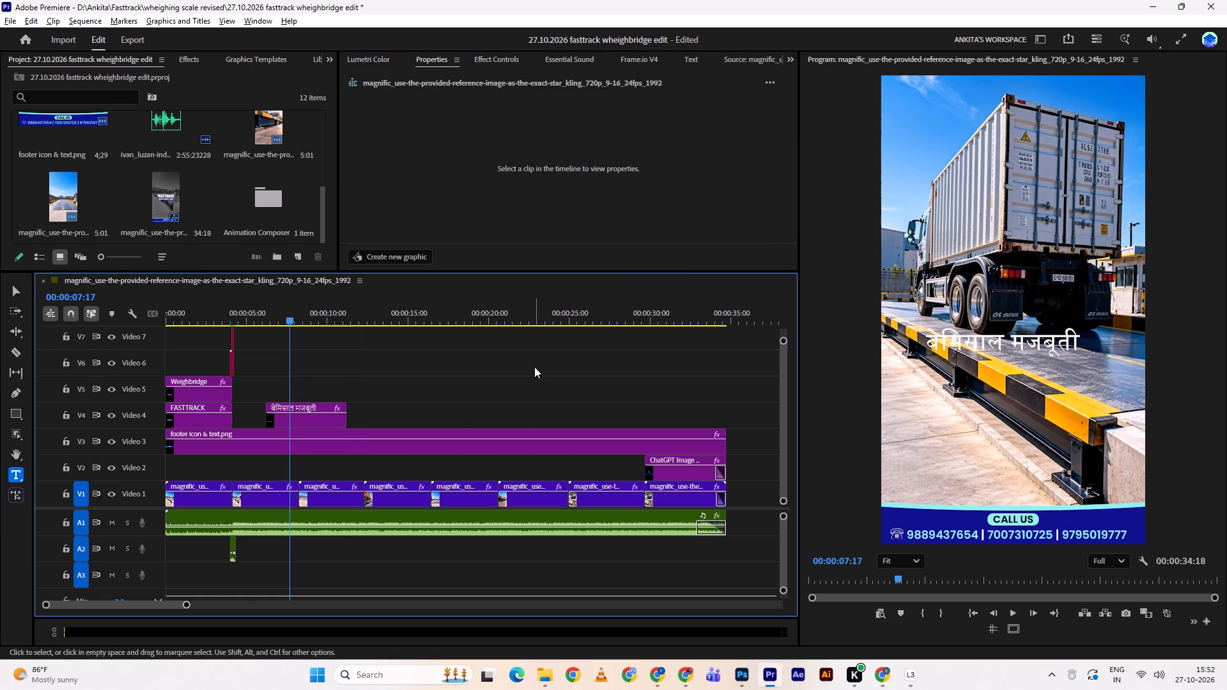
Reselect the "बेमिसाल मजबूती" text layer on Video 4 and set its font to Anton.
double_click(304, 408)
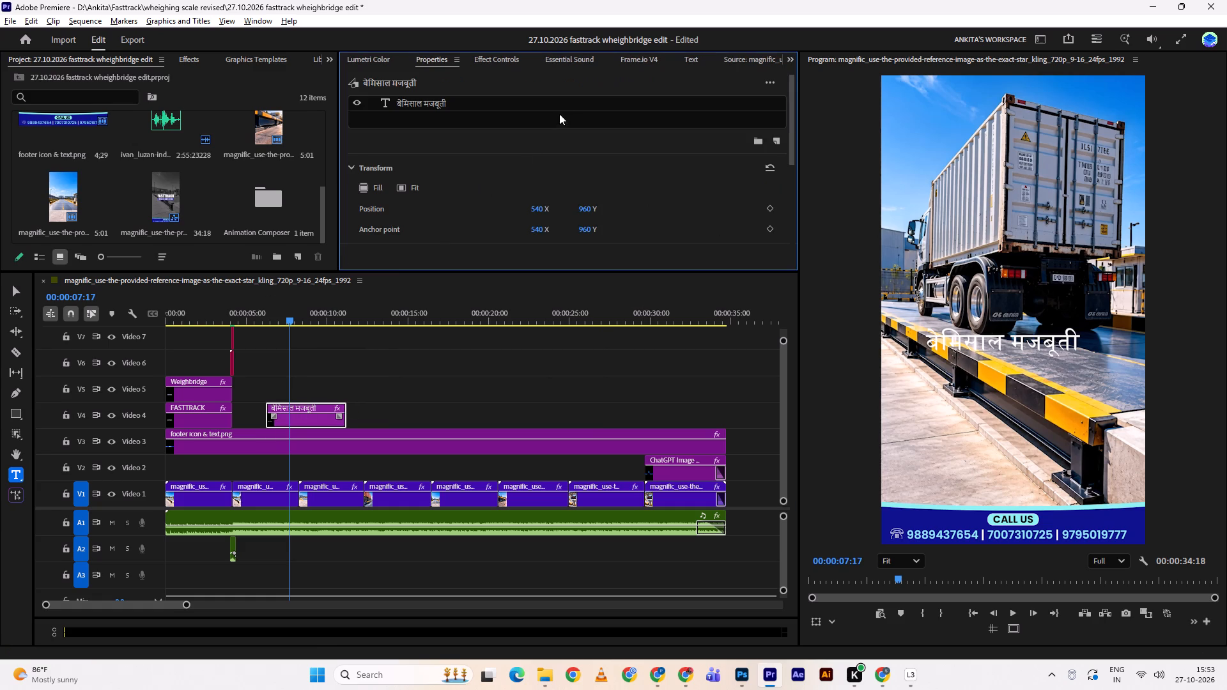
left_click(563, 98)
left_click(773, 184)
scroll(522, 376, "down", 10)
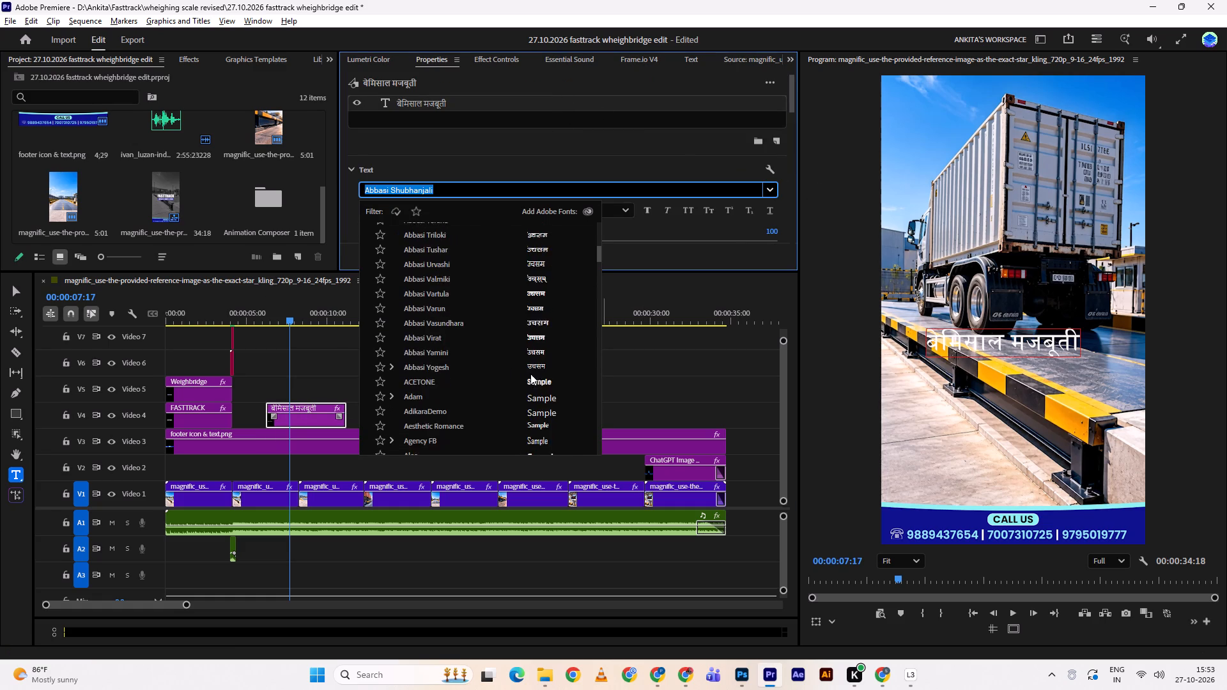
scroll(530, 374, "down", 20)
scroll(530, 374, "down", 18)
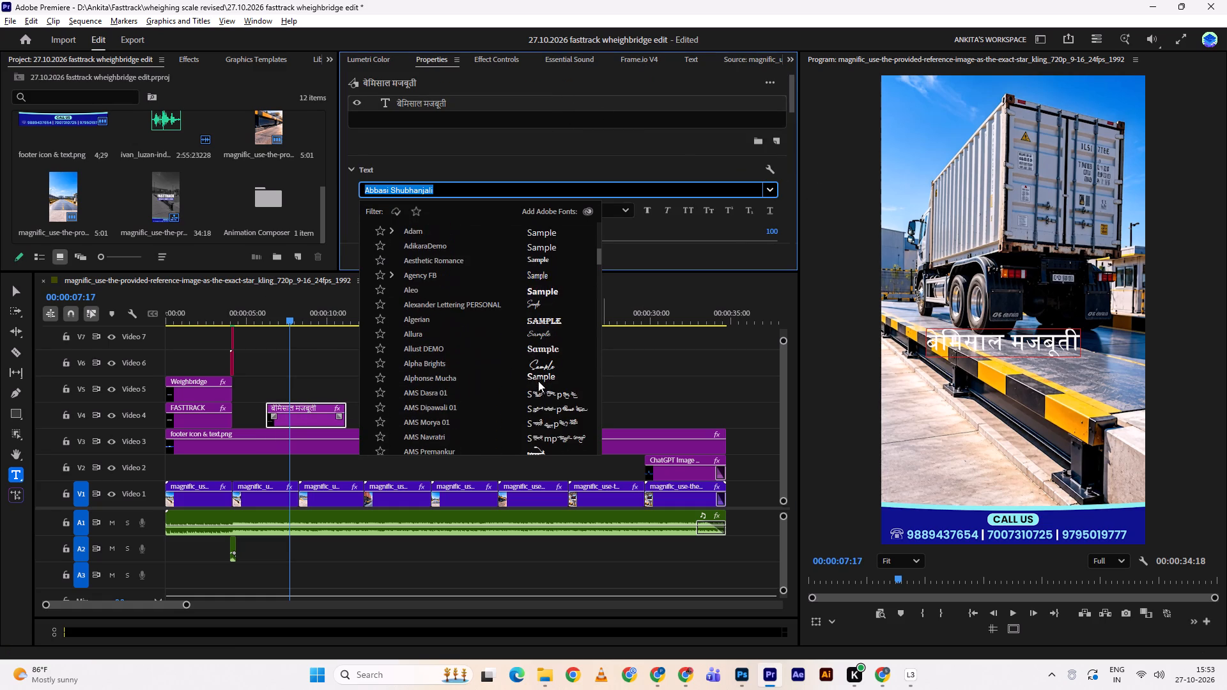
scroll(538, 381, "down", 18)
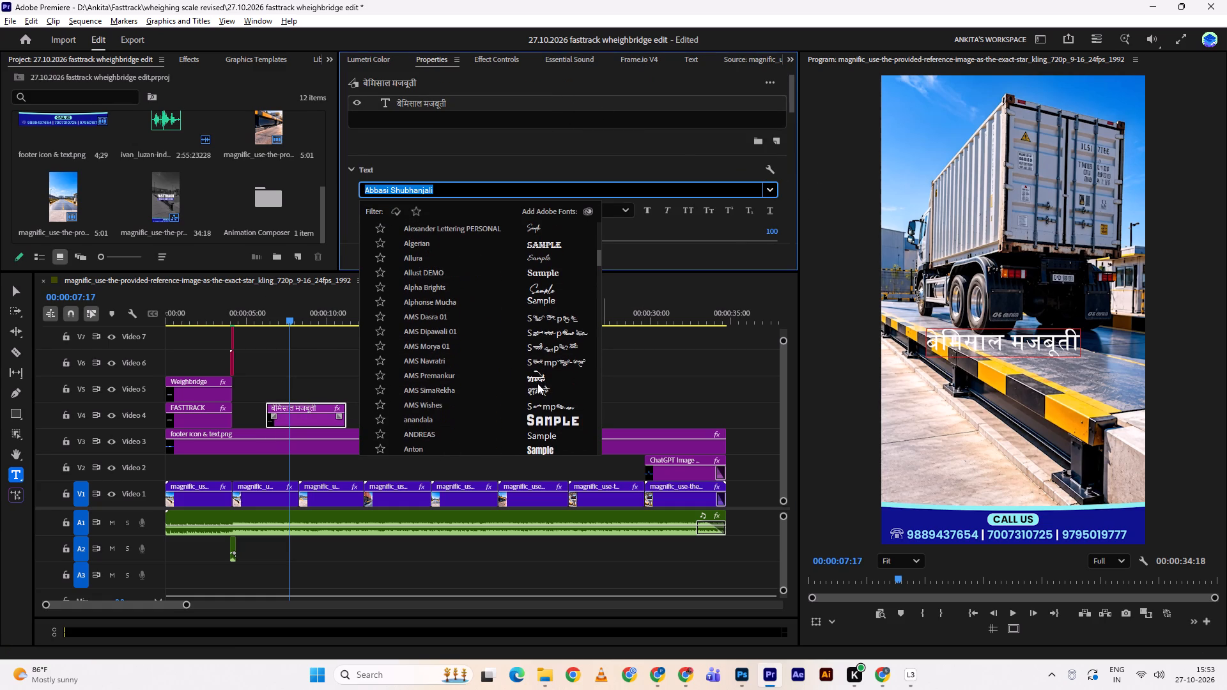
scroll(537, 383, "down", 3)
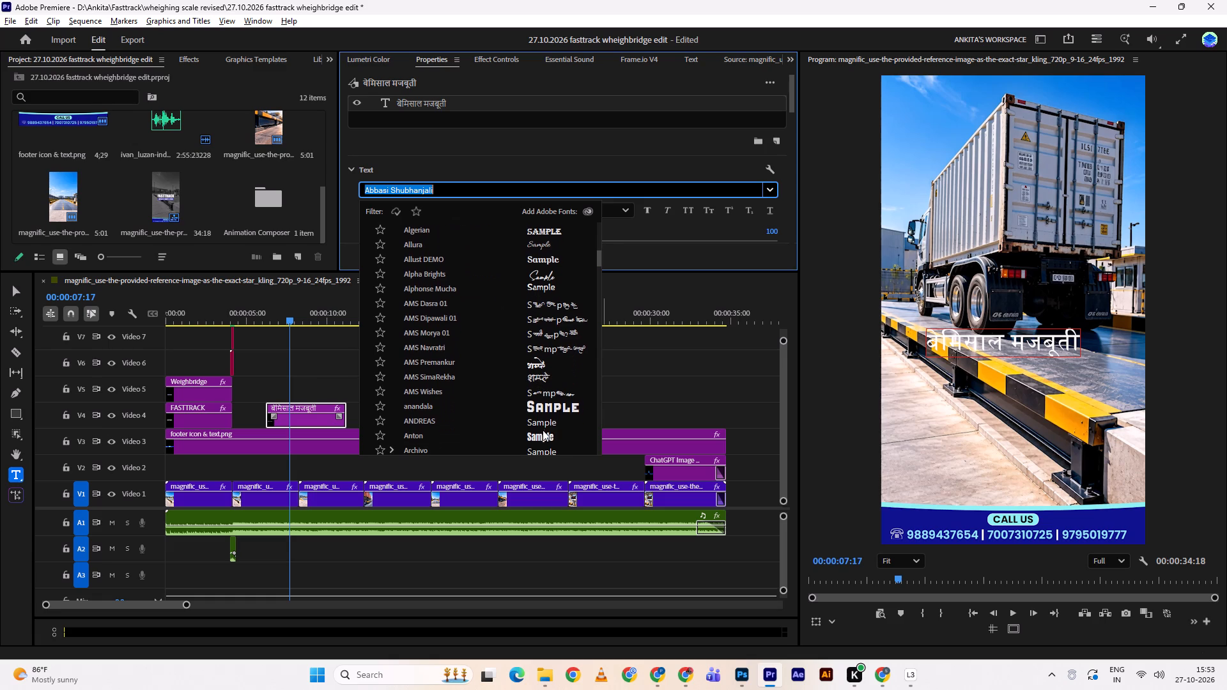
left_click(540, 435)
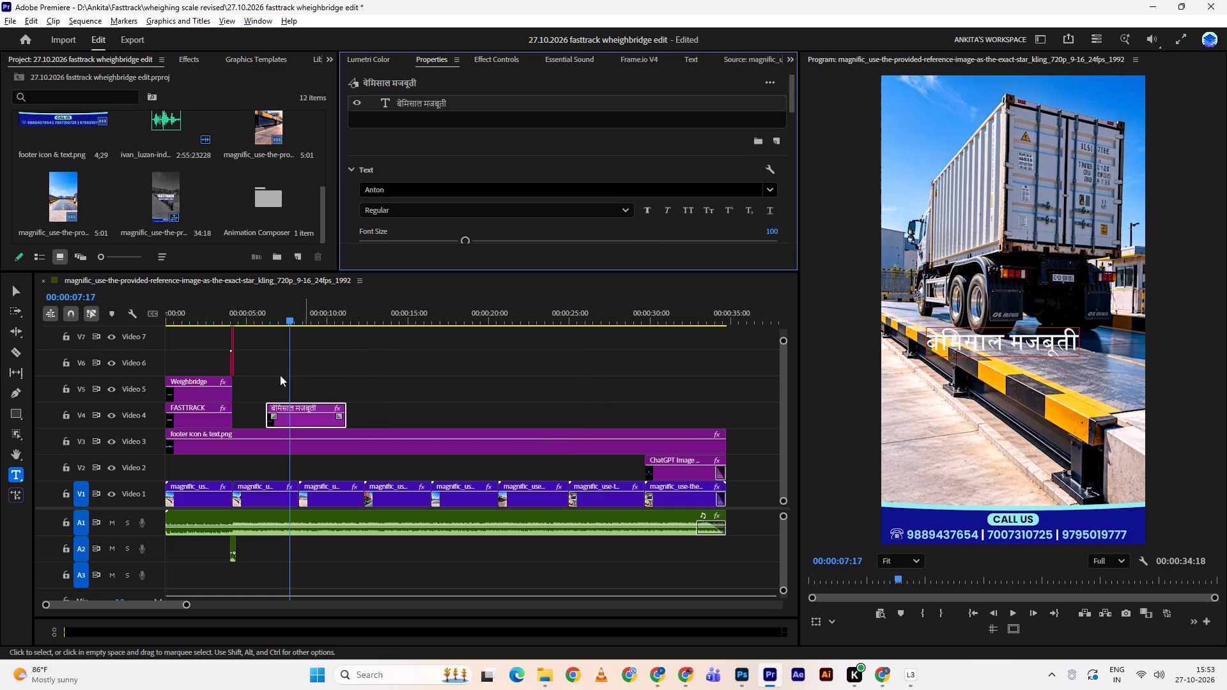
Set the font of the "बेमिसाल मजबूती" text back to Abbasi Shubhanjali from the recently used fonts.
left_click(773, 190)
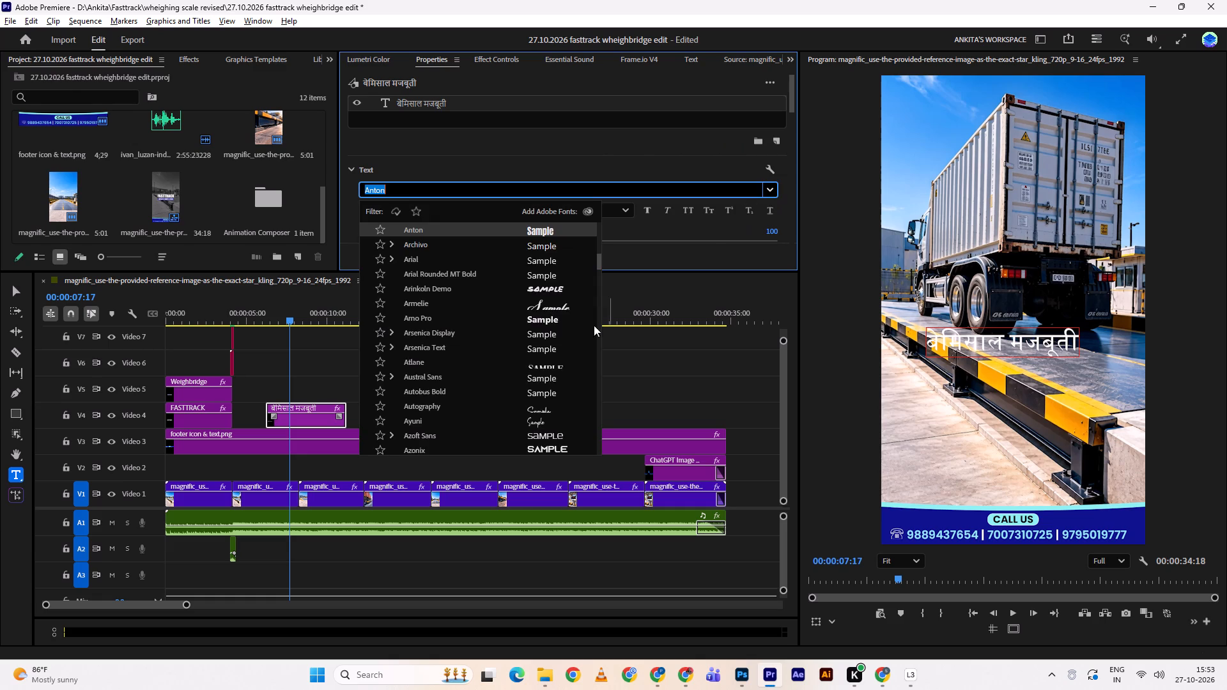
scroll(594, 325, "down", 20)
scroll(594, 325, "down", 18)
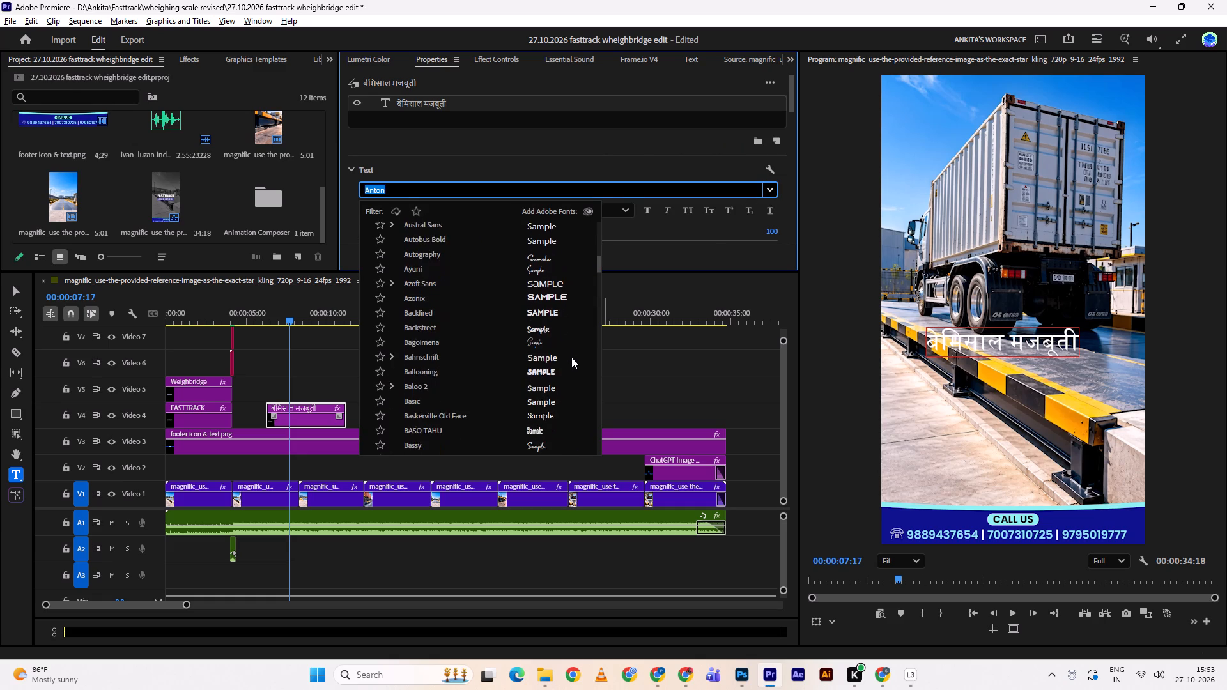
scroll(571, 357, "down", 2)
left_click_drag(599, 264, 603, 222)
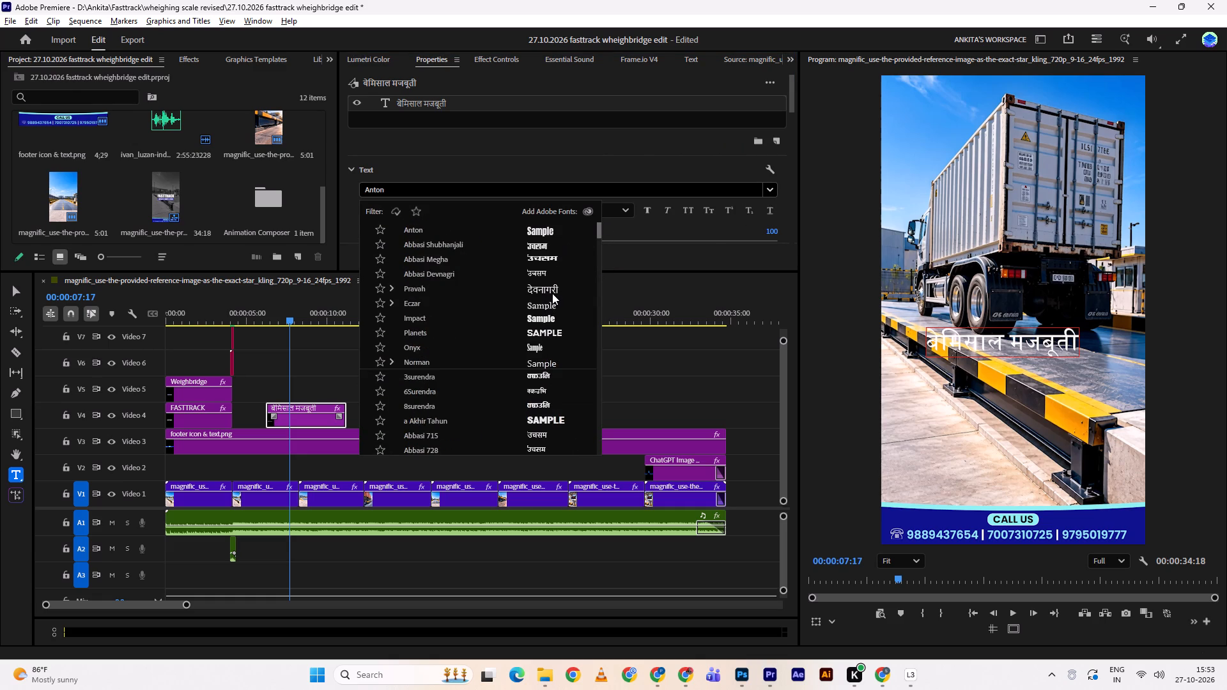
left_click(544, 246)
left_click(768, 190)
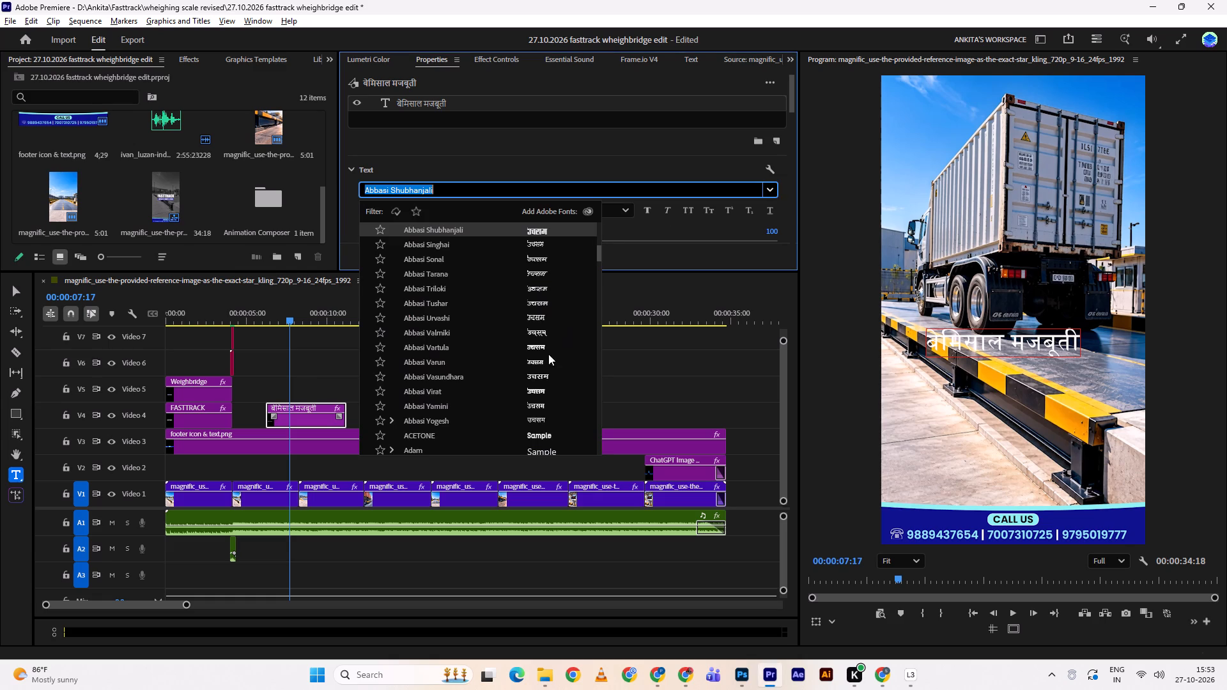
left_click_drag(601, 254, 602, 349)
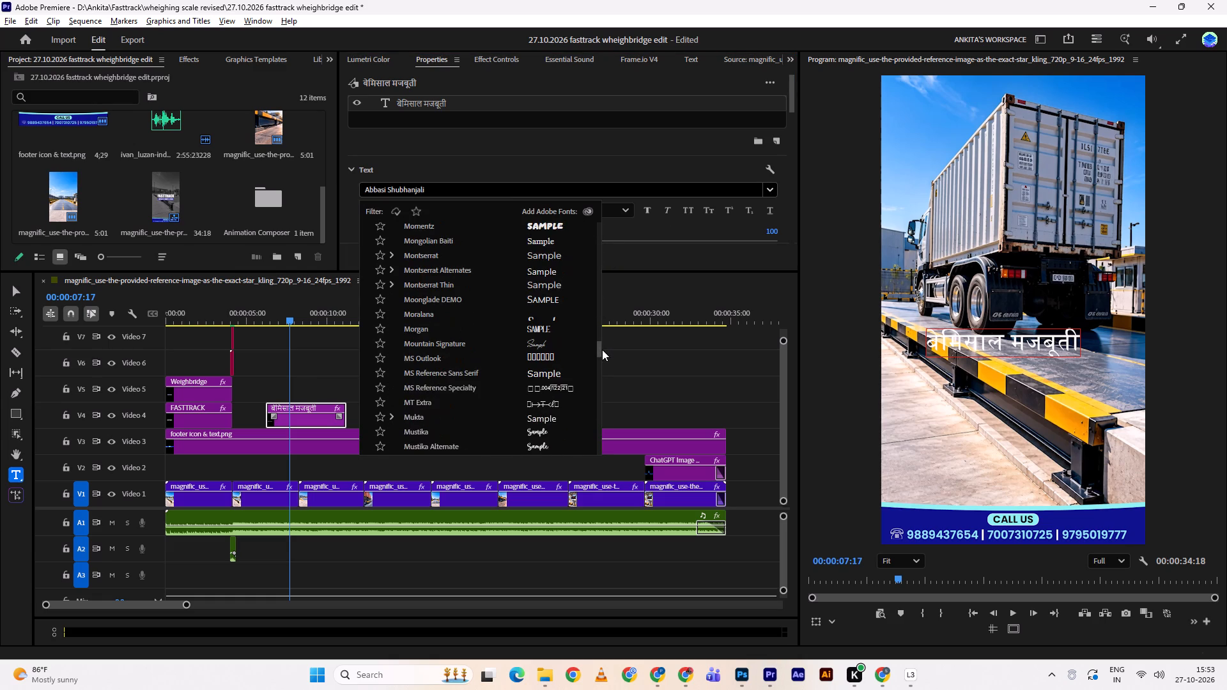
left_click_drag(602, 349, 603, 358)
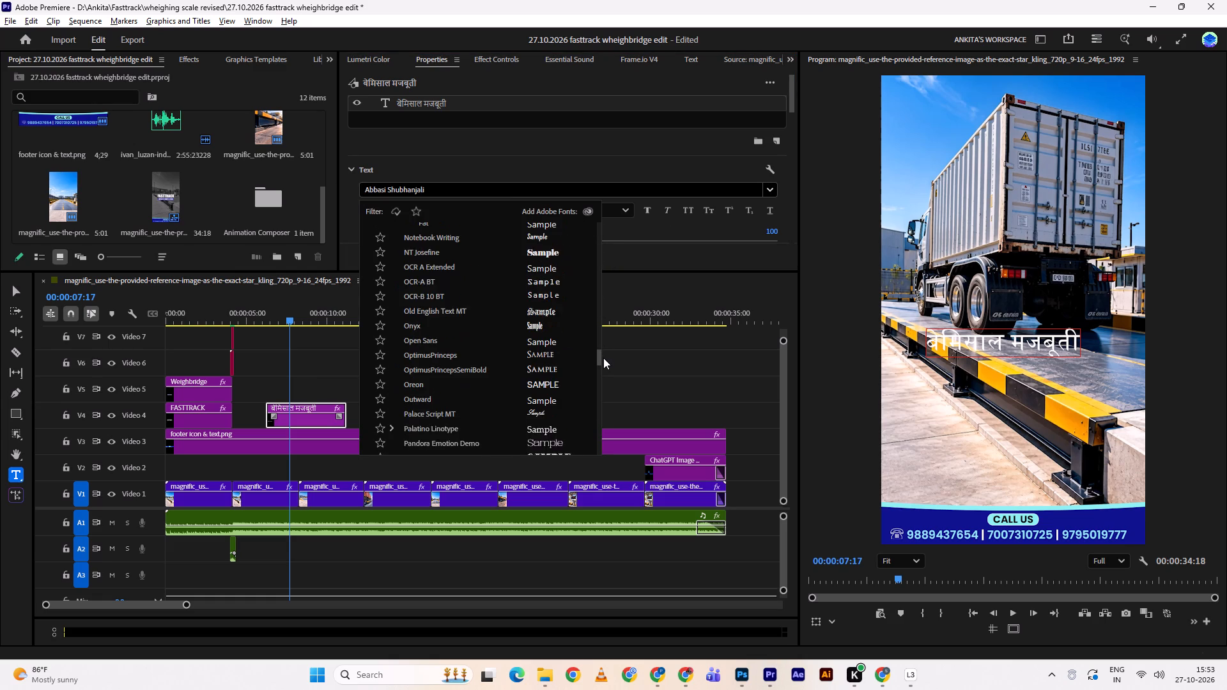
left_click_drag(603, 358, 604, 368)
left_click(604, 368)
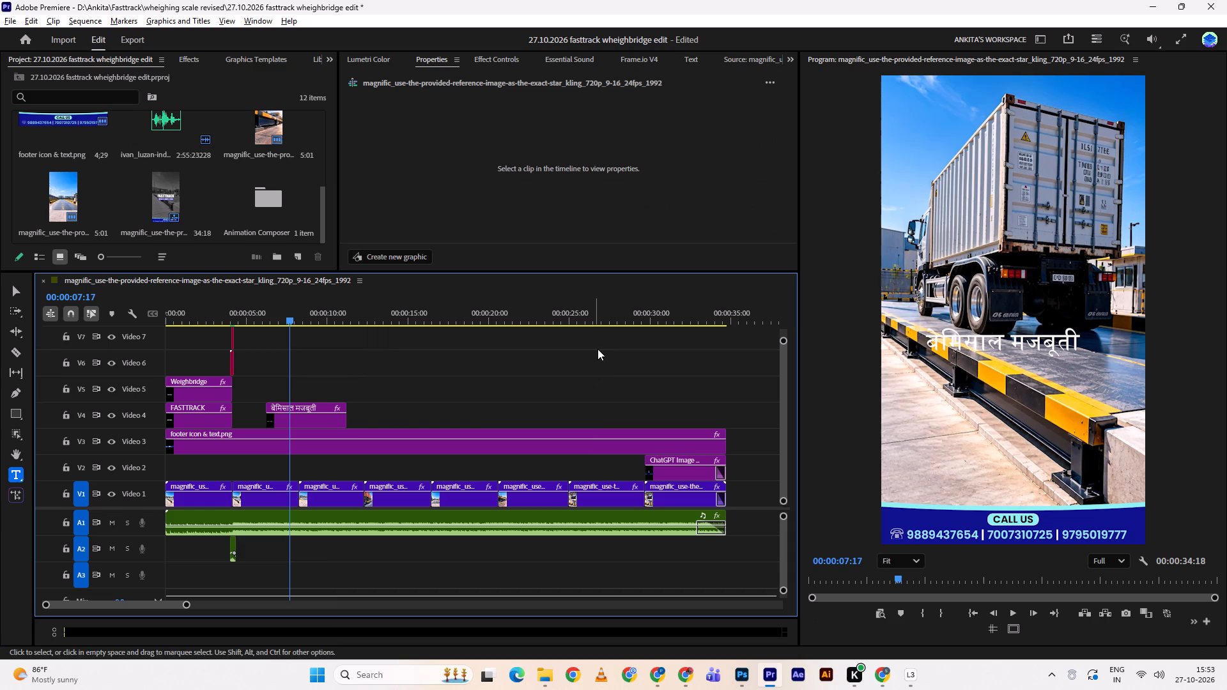
Reselect the "बेमिसाल मजबूती" text layer, search the fonts for "pra" and set it to Pravah Bold.
double_click(323, 429)
double_click(317, 420)
left_click(313, 413)
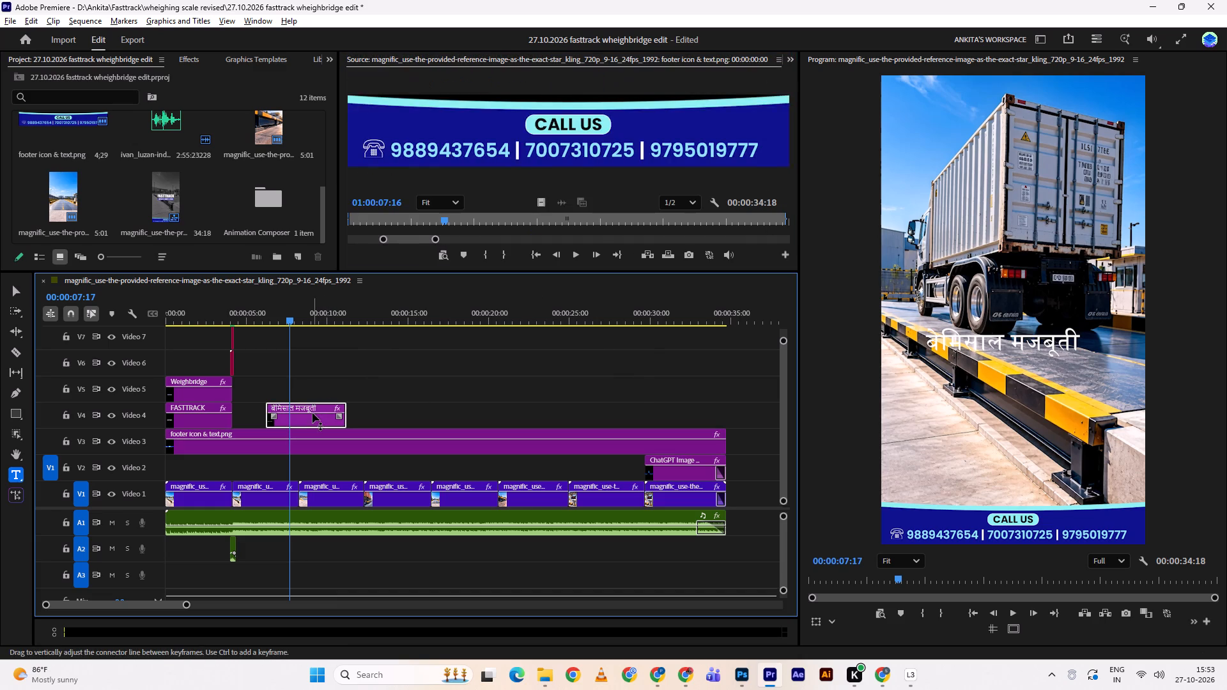
scroll(397, 57, "up", 5)
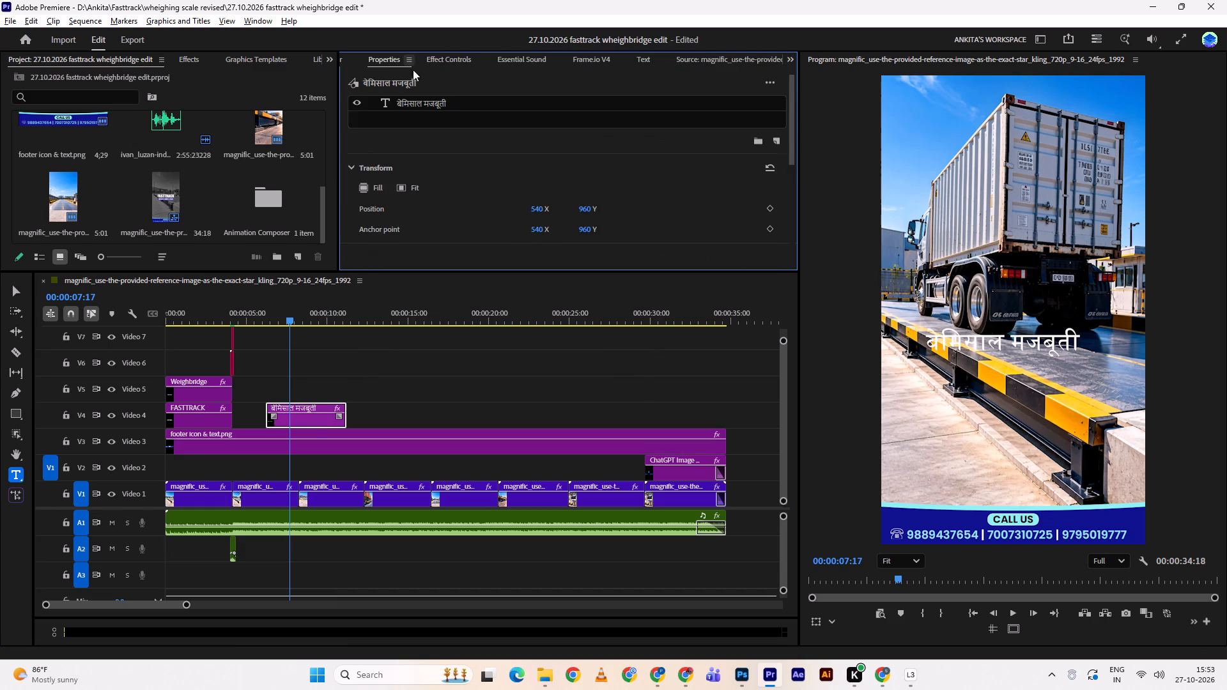
left_click(475, 100)
scroll(785, 197, "down", 3)
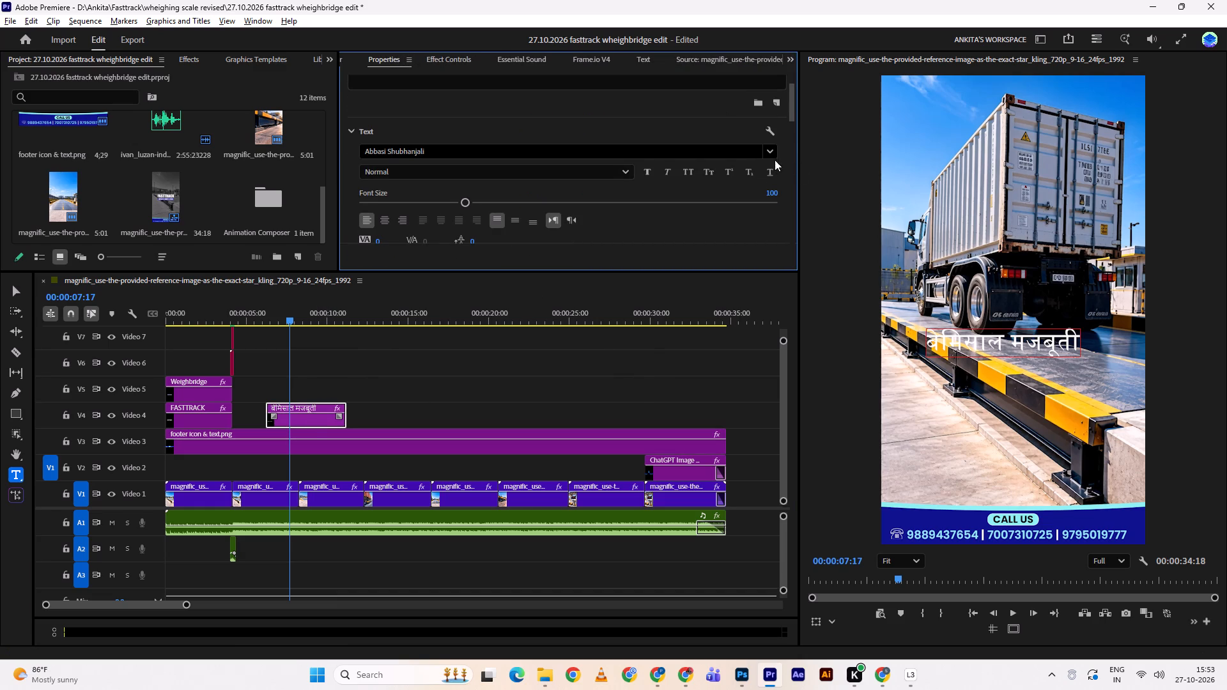
left_click(773, 153)
left_click(769, 154)
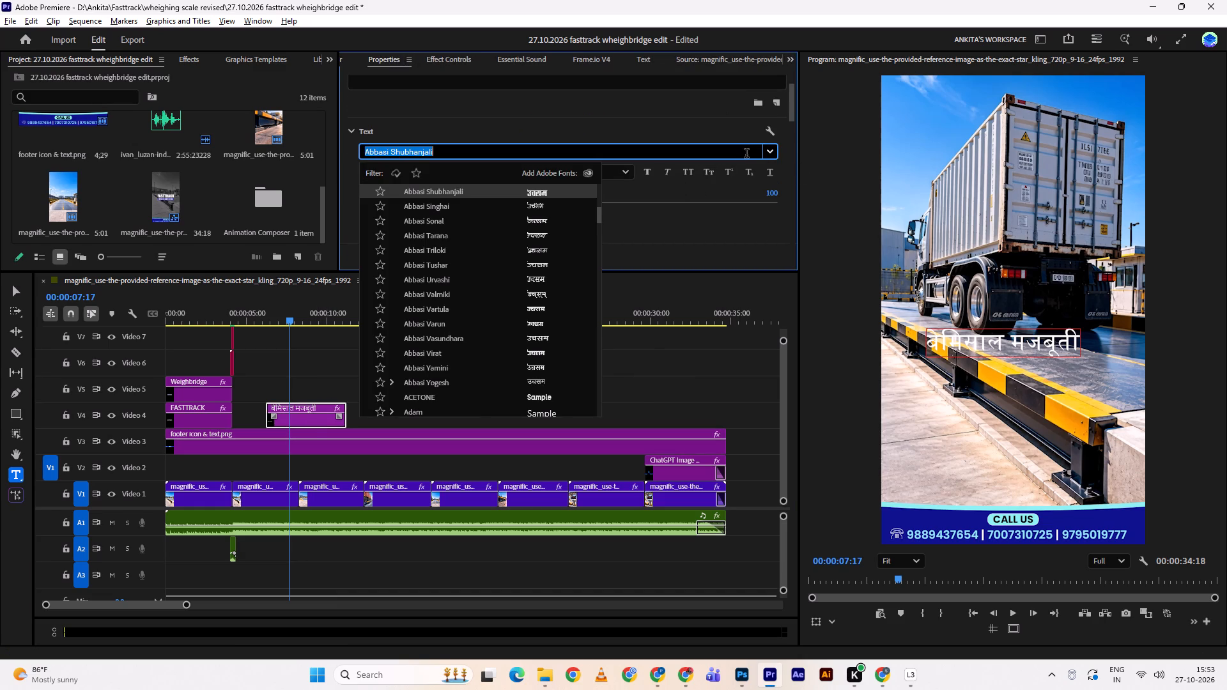
type("pra")
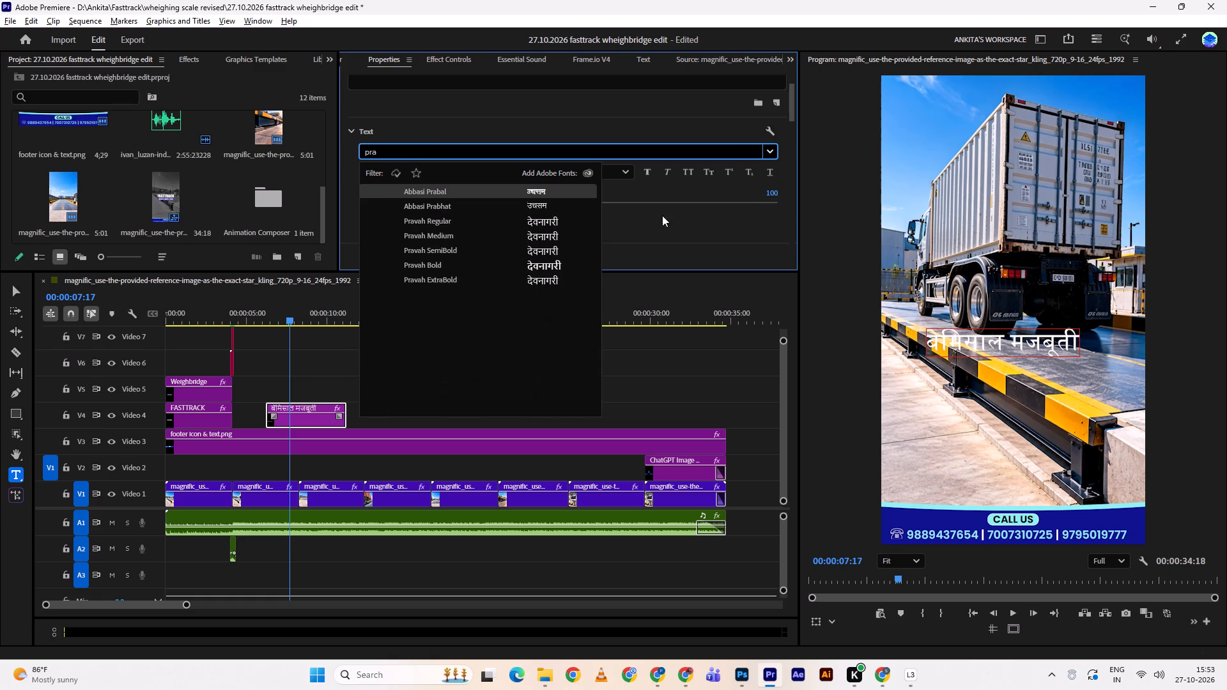
double_click(550, 258)
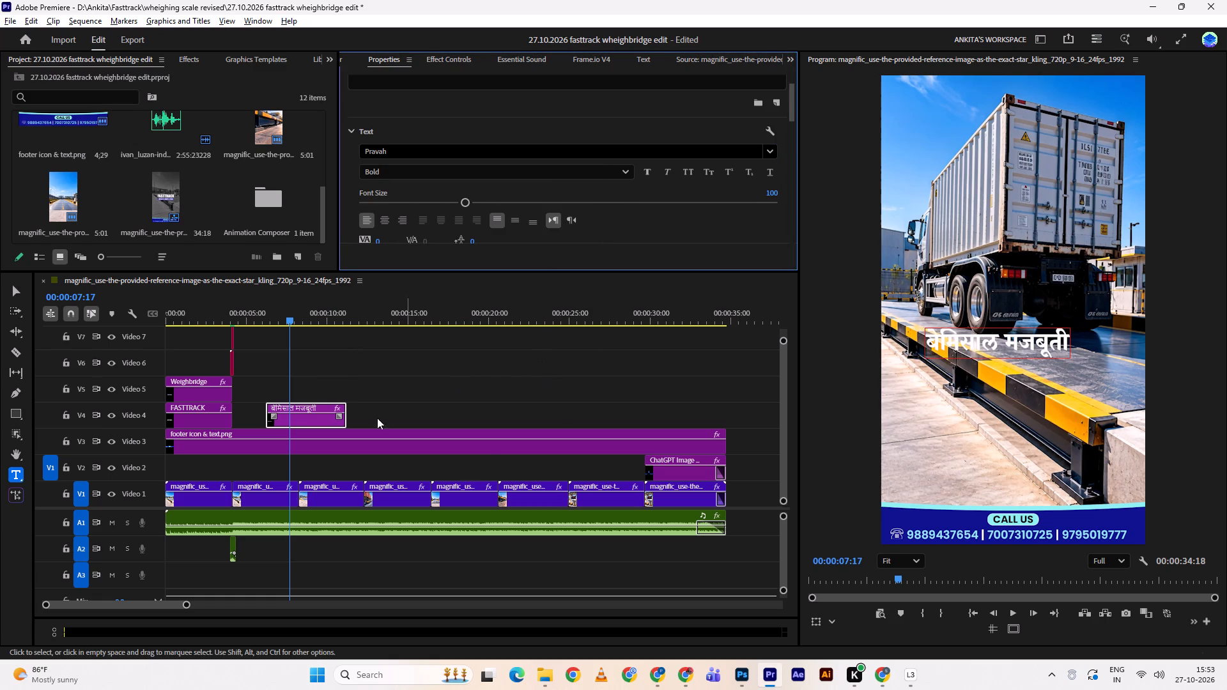
Change the Pravah font style of the Hindi text to SemiBold.
left_click(624, 170)
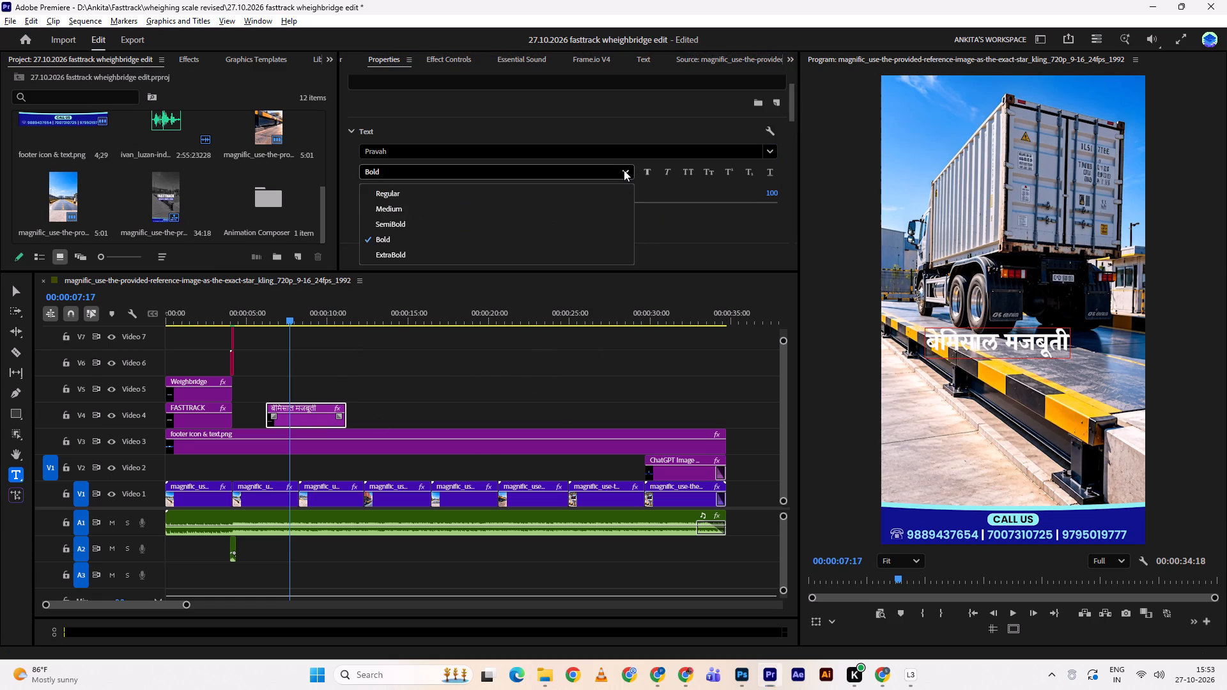
left_click(534, 222)
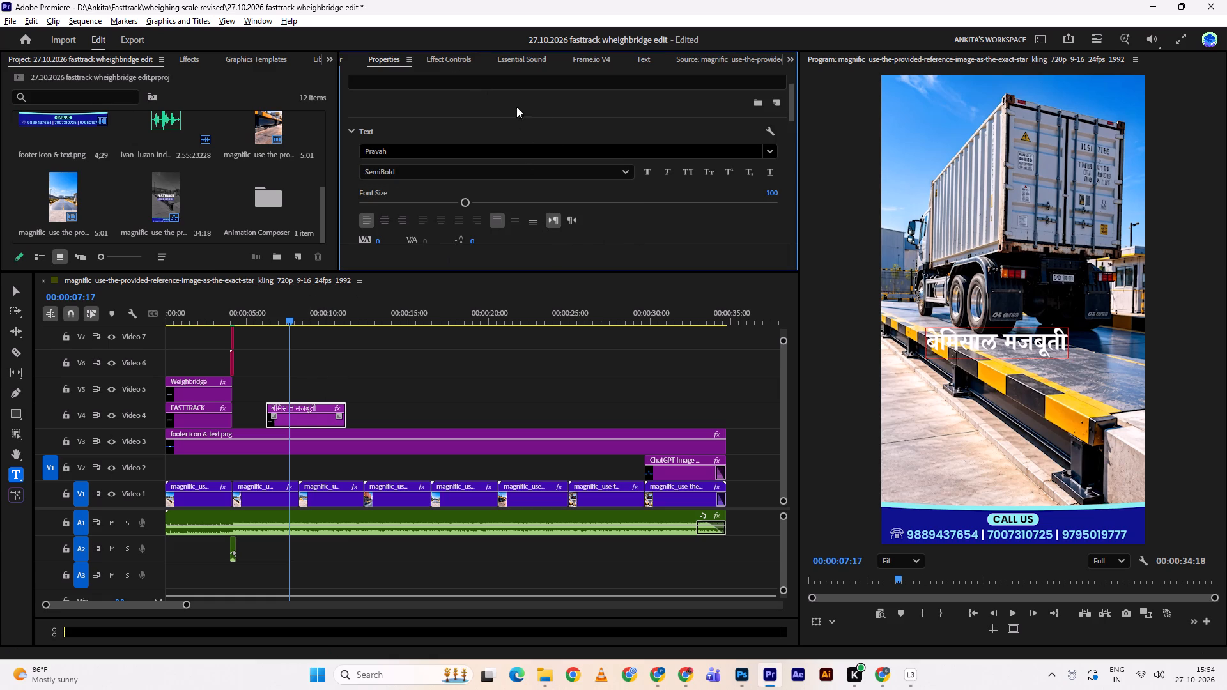
Centre the Hindi text in the frame, then move it down into the lower part, above the CALL US footer.
scroll(635, 220, "down", 20)
scroll(635, 220, "down", 7)
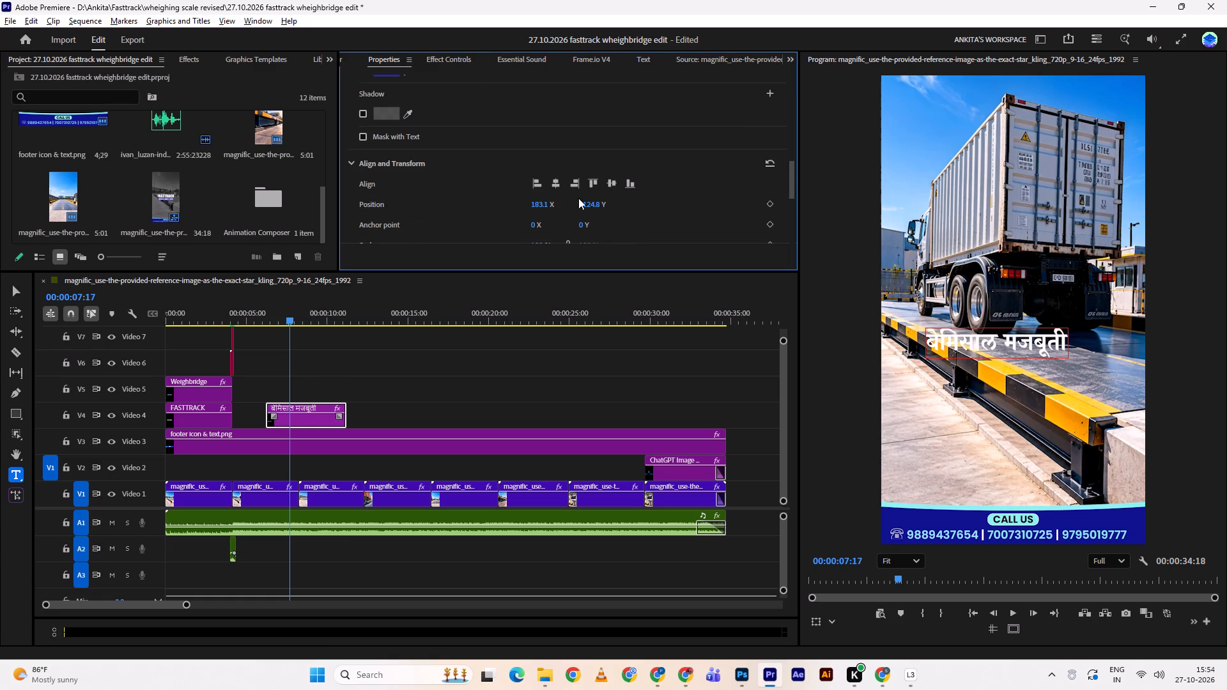
left_click(550, 181)
double_click(610, 187)
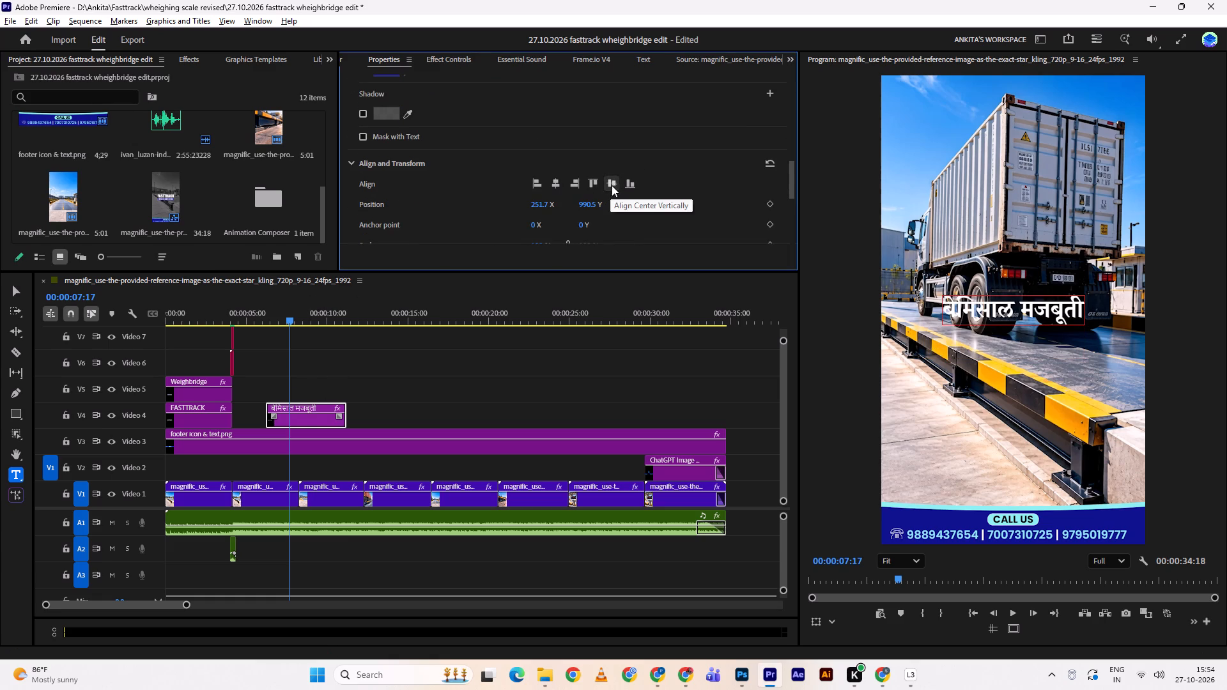
left_click_drag(591, 202, 777, 184)
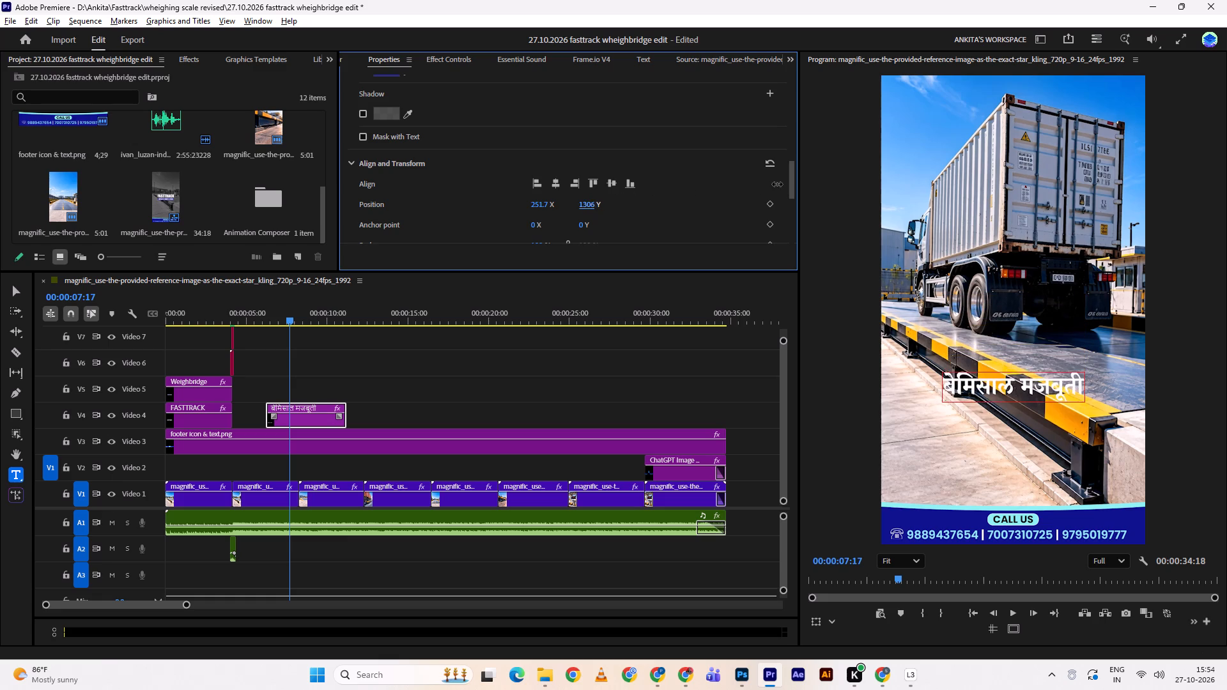
left_click_drag(777, 184, 810, 201)
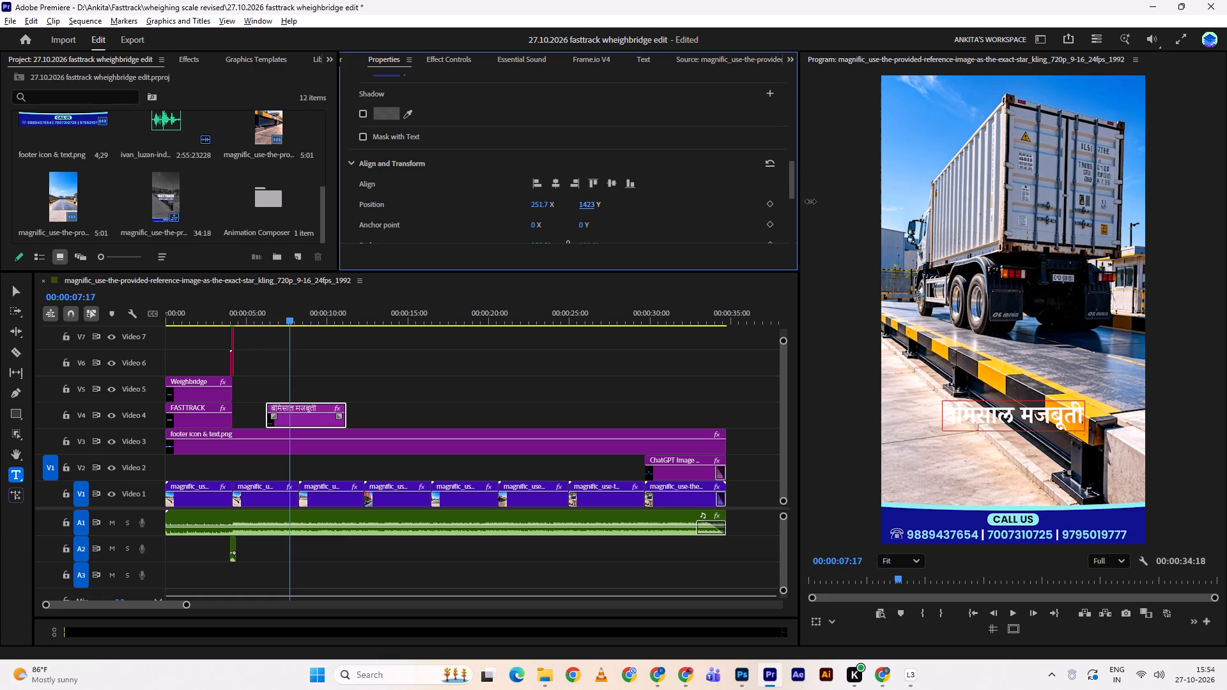
left_click_drag(810, 201, 811, 175)
double_click(491, 360)
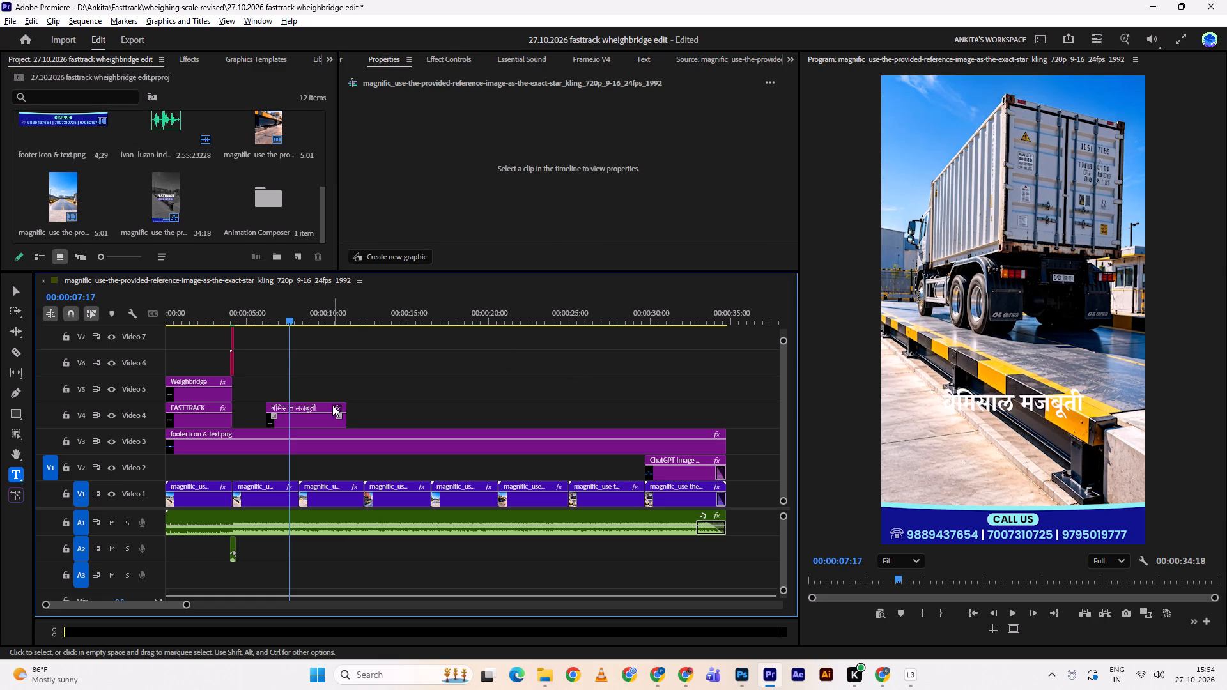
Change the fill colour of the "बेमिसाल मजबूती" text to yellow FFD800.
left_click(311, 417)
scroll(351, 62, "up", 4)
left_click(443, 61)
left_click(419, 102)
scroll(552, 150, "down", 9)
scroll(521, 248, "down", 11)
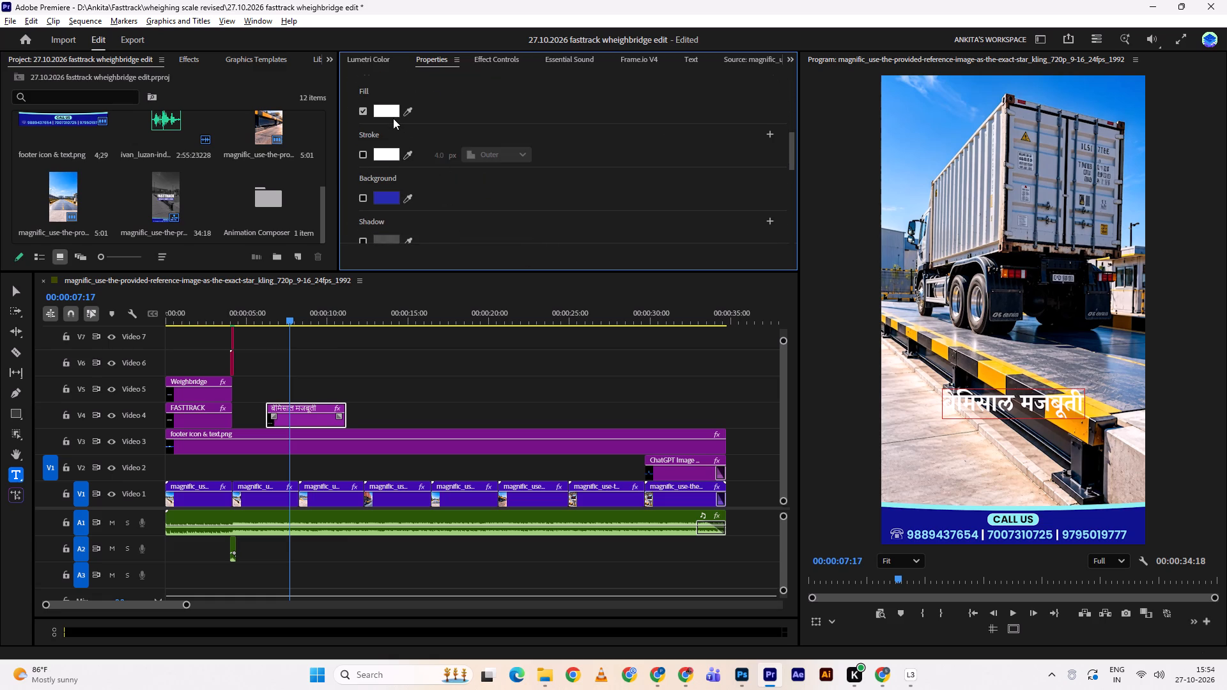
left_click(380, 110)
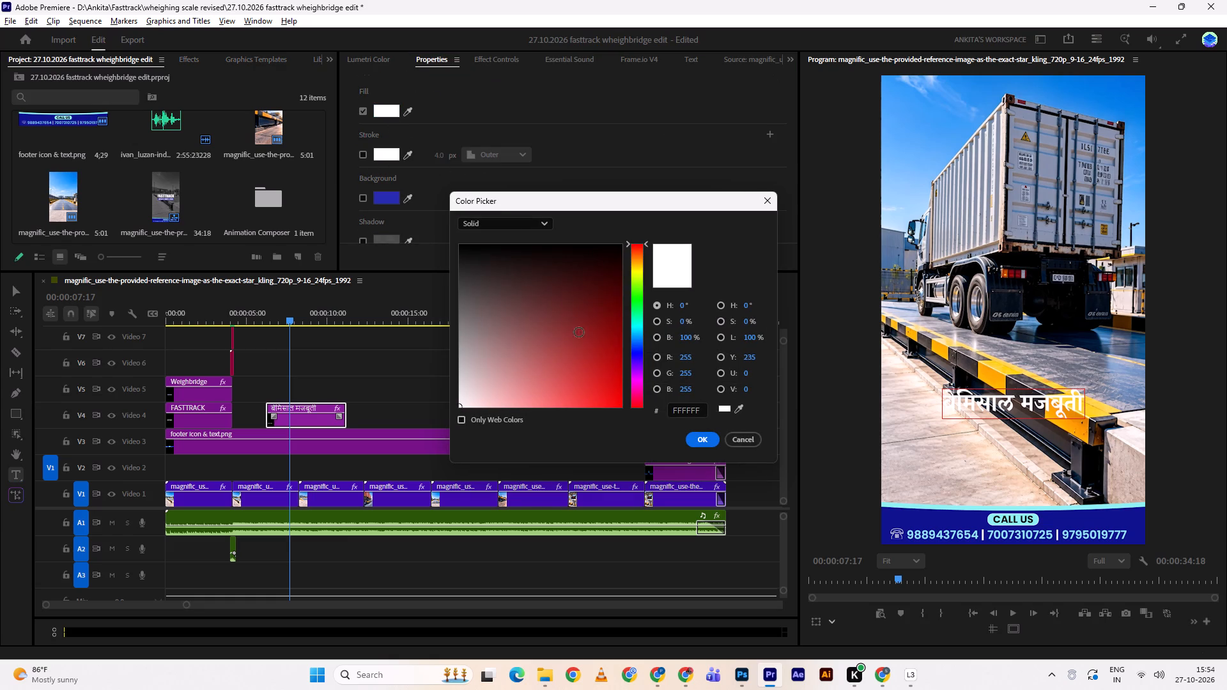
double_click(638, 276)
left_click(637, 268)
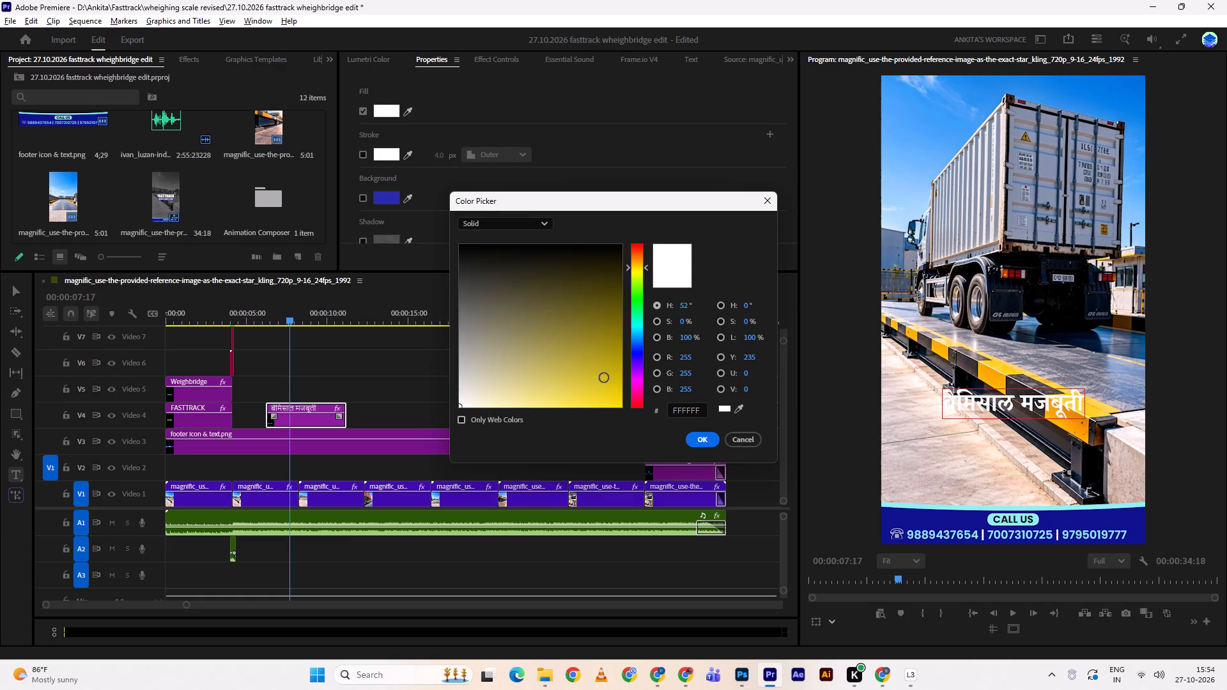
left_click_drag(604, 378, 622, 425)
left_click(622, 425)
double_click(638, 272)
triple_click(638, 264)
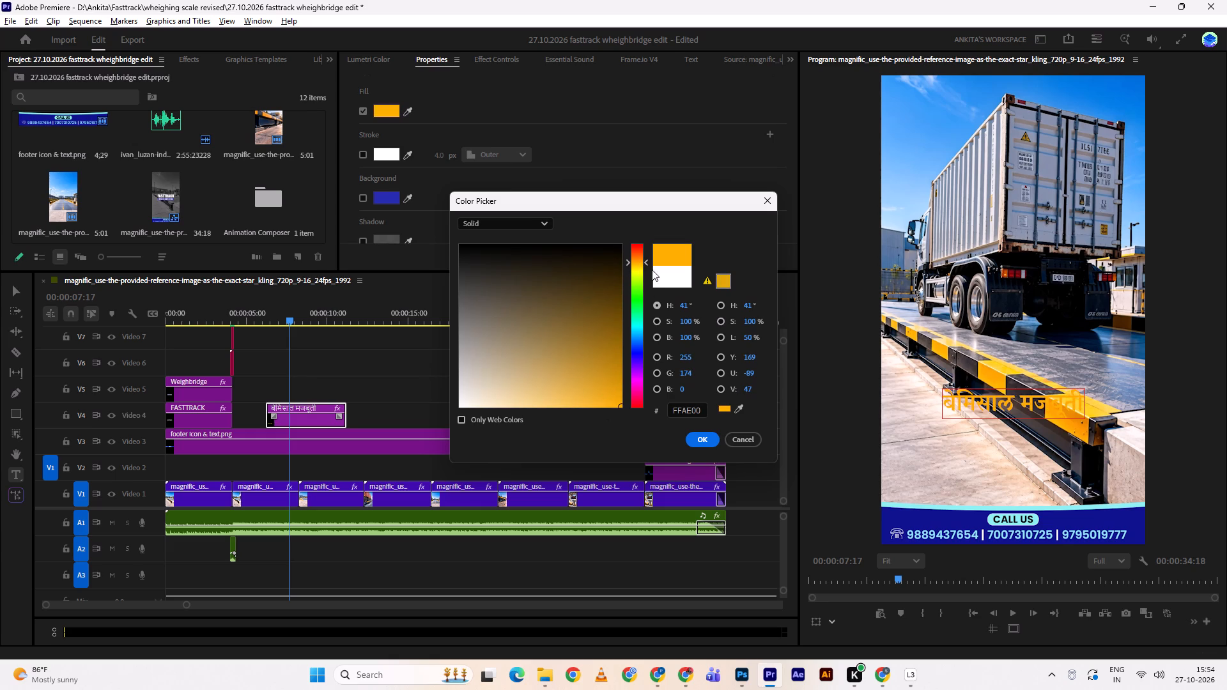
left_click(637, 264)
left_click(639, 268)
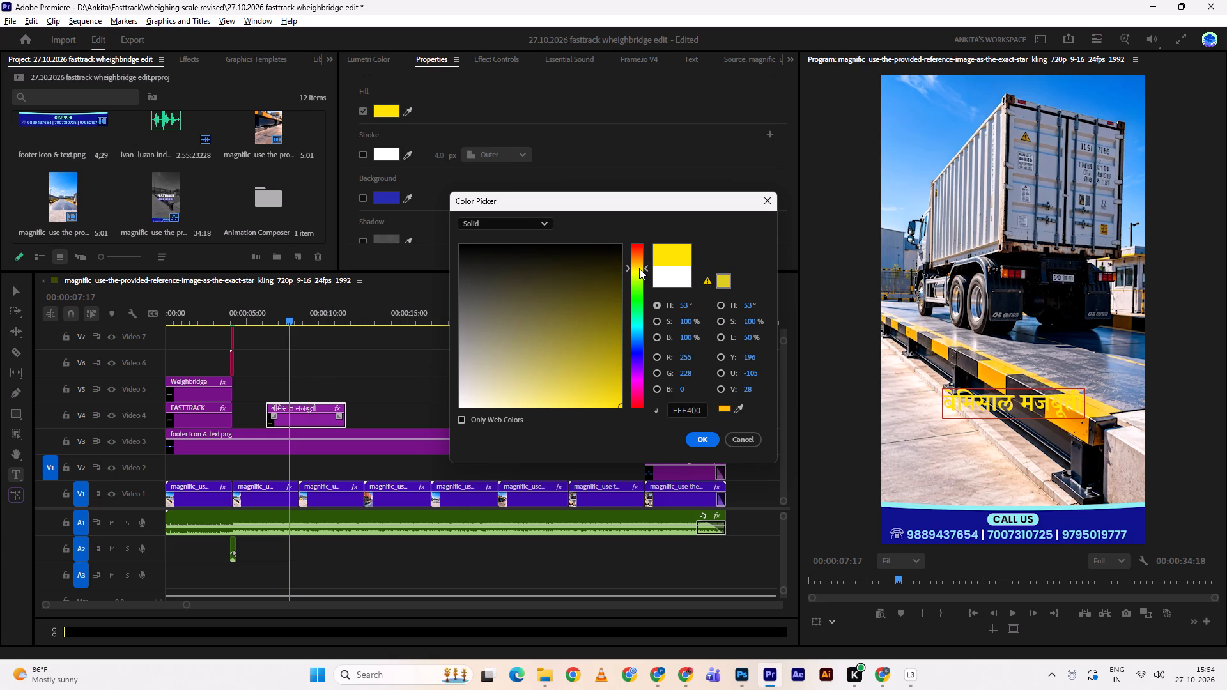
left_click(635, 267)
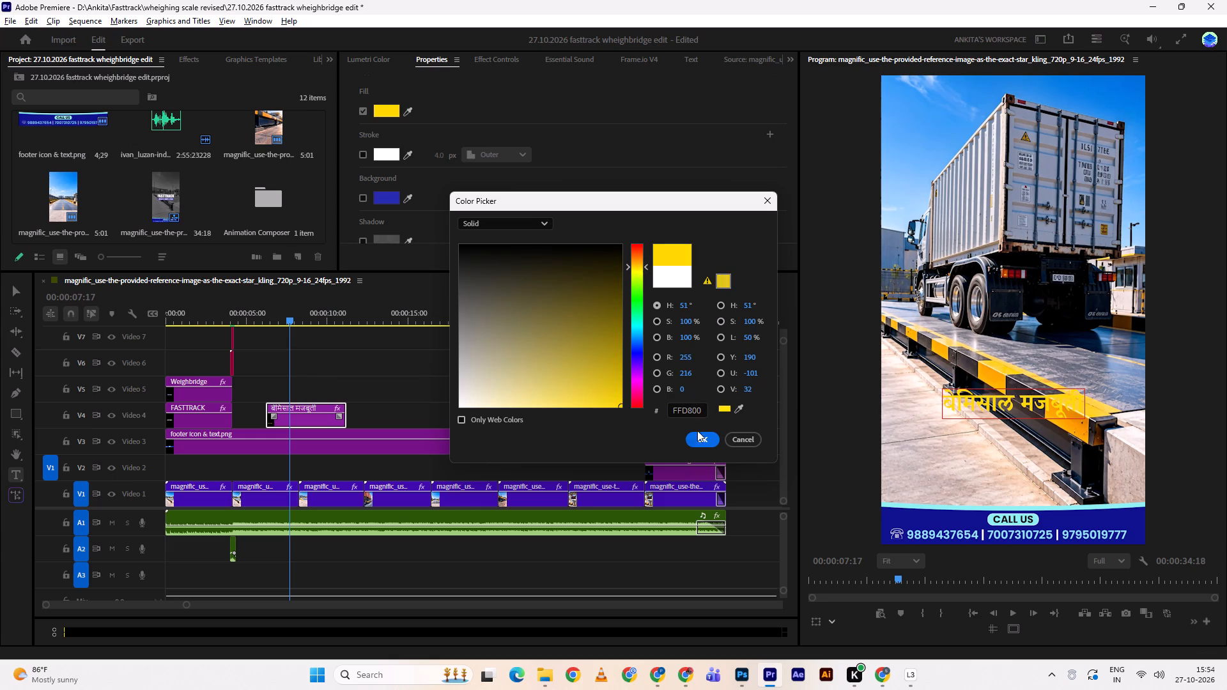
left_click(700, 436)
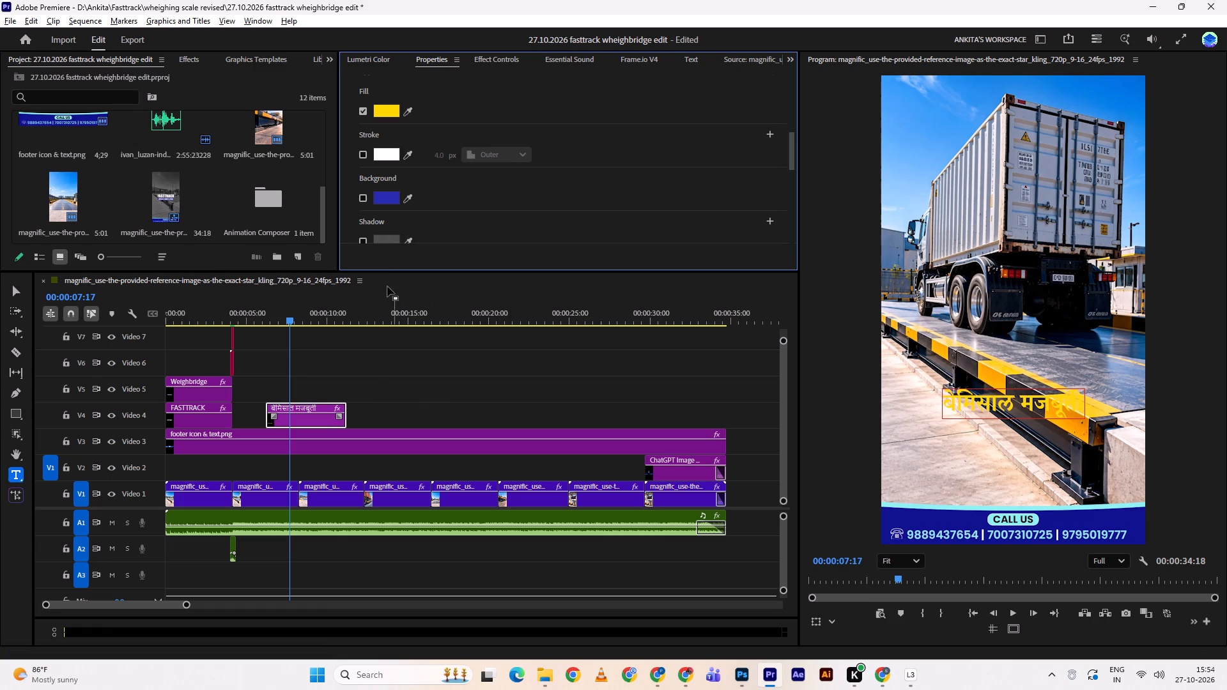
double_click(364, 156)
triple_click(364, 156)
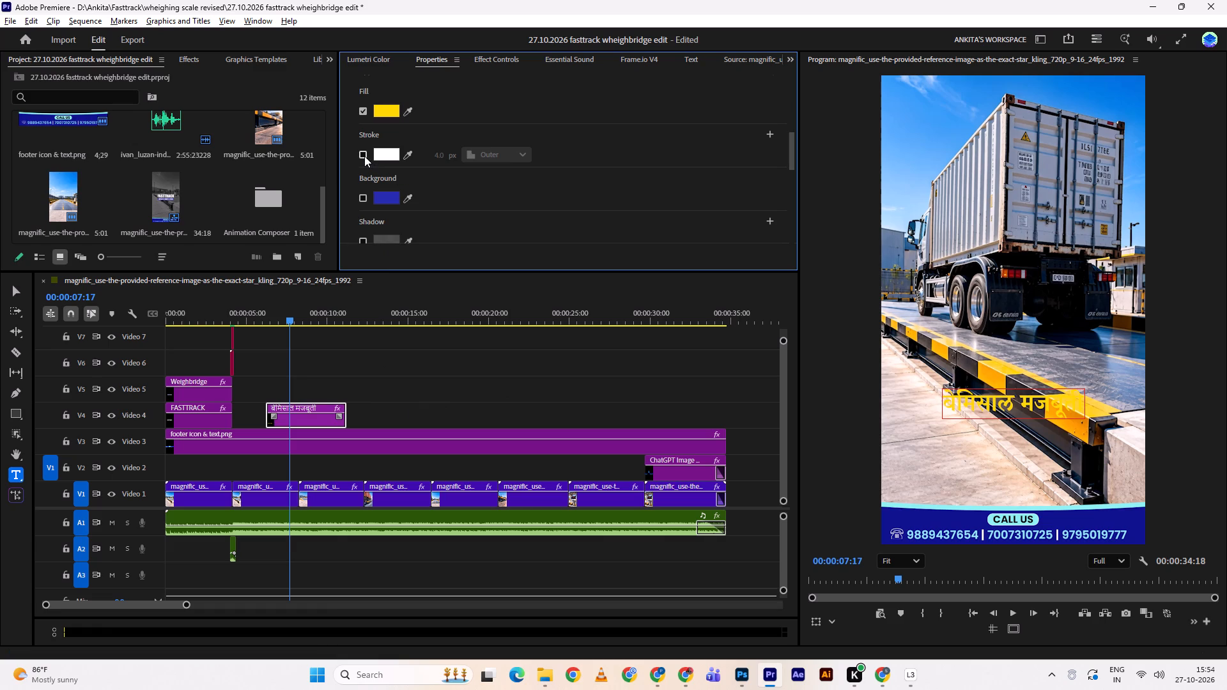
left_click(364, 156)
Enable a shadow on the "बेमिसाल मजबूती" text with 100 opacity and black 000000 colour.
scroll(444, 181, "down", 4)
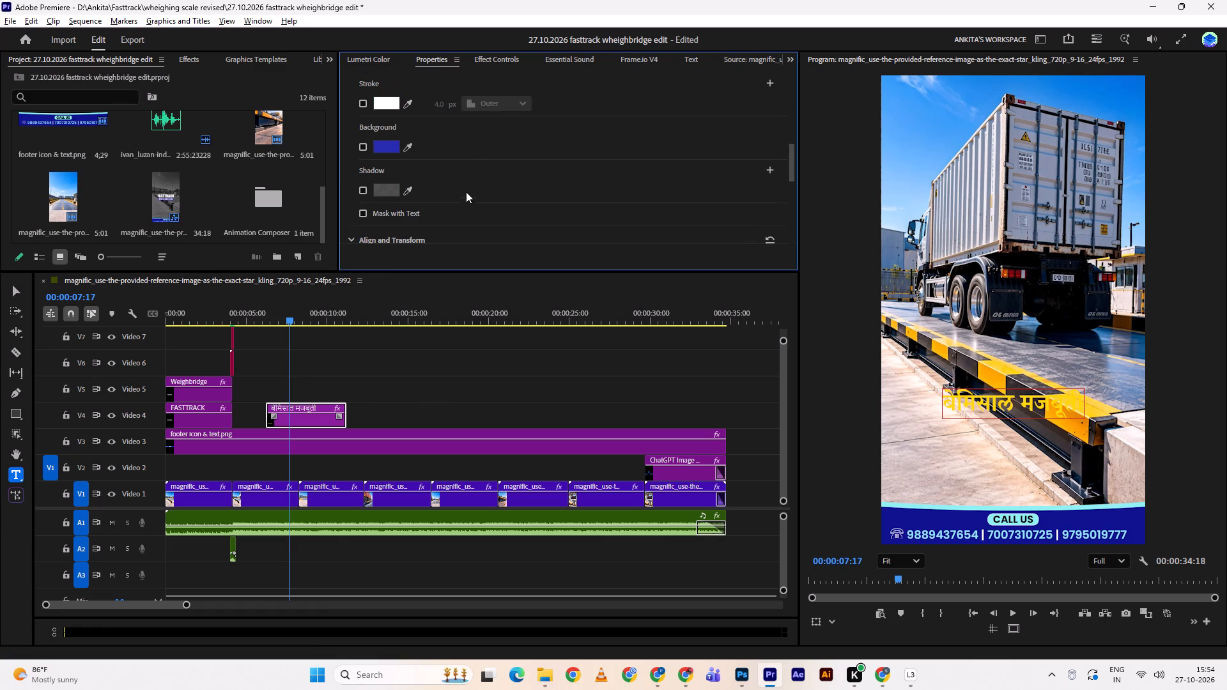
left_click(362, 194)
scroll(465, 163, "down", 1)
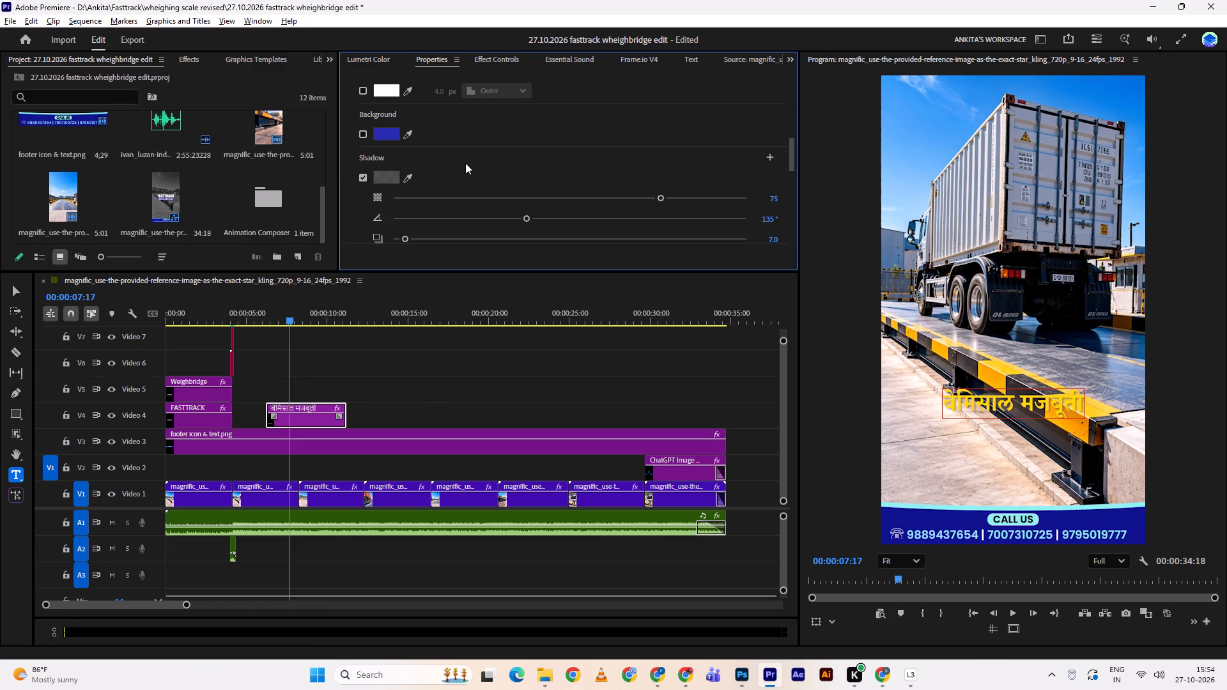
left_click_drag(659, 197, 761, 190)
left_click(761, 190)
left_click(377, 182)
left_click_drag(478, 268, 454, 239)
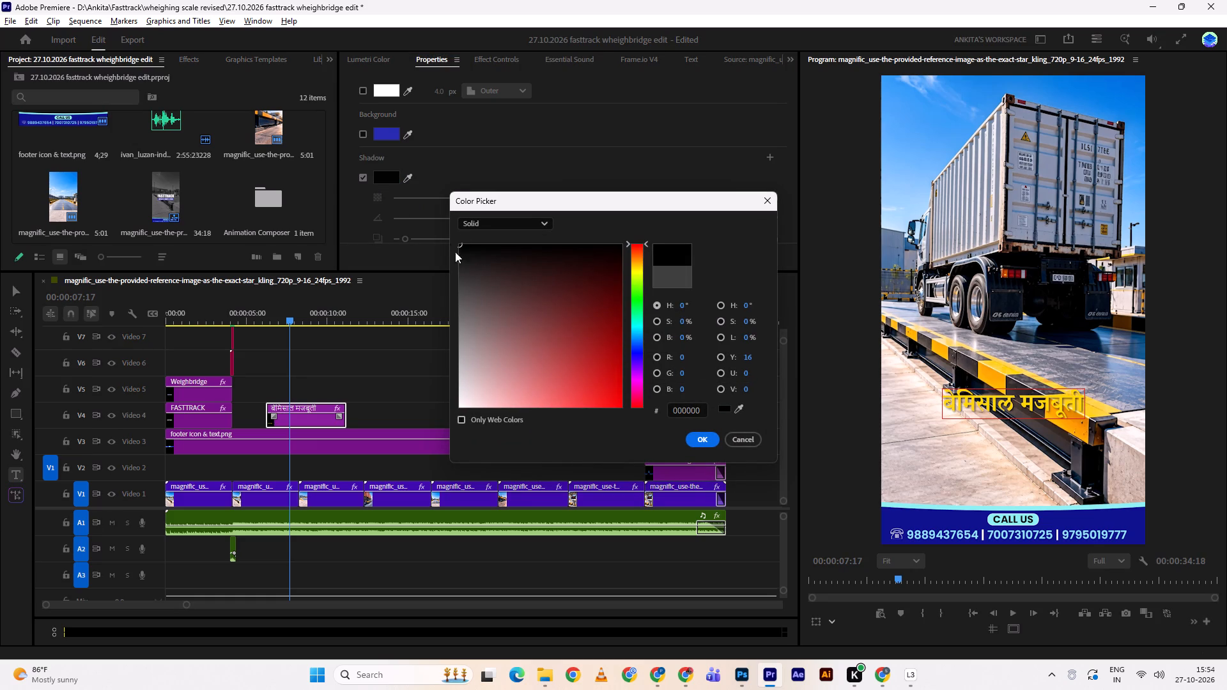
left_click(697, 445)
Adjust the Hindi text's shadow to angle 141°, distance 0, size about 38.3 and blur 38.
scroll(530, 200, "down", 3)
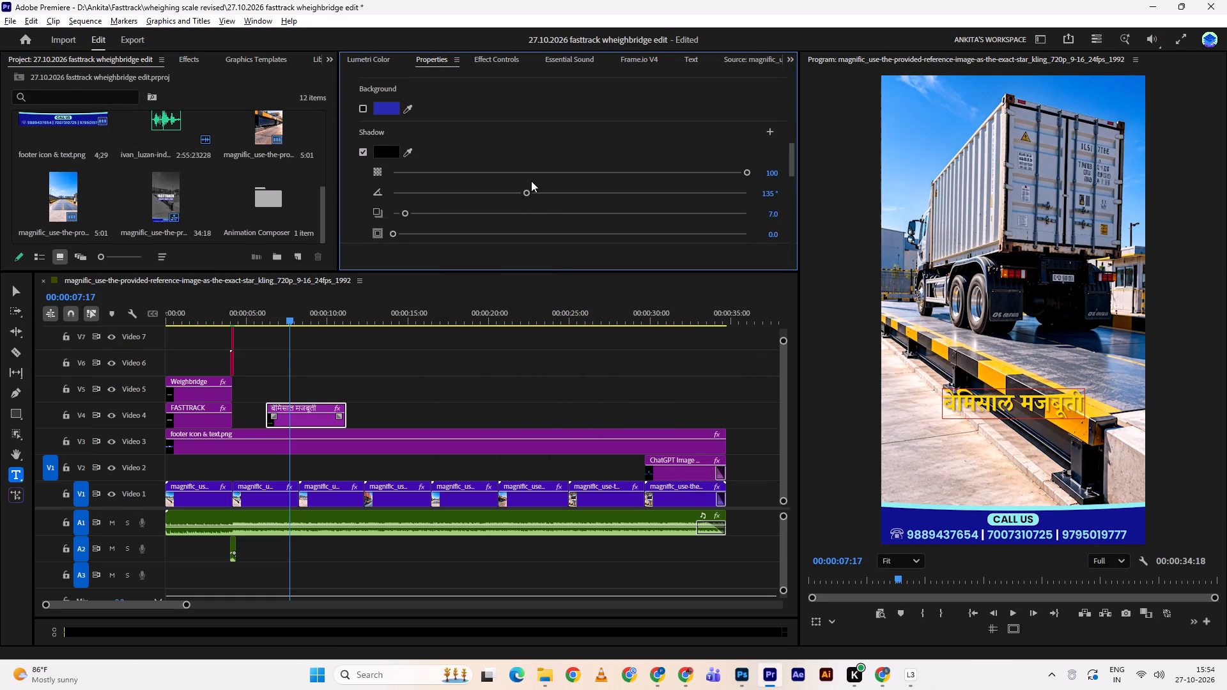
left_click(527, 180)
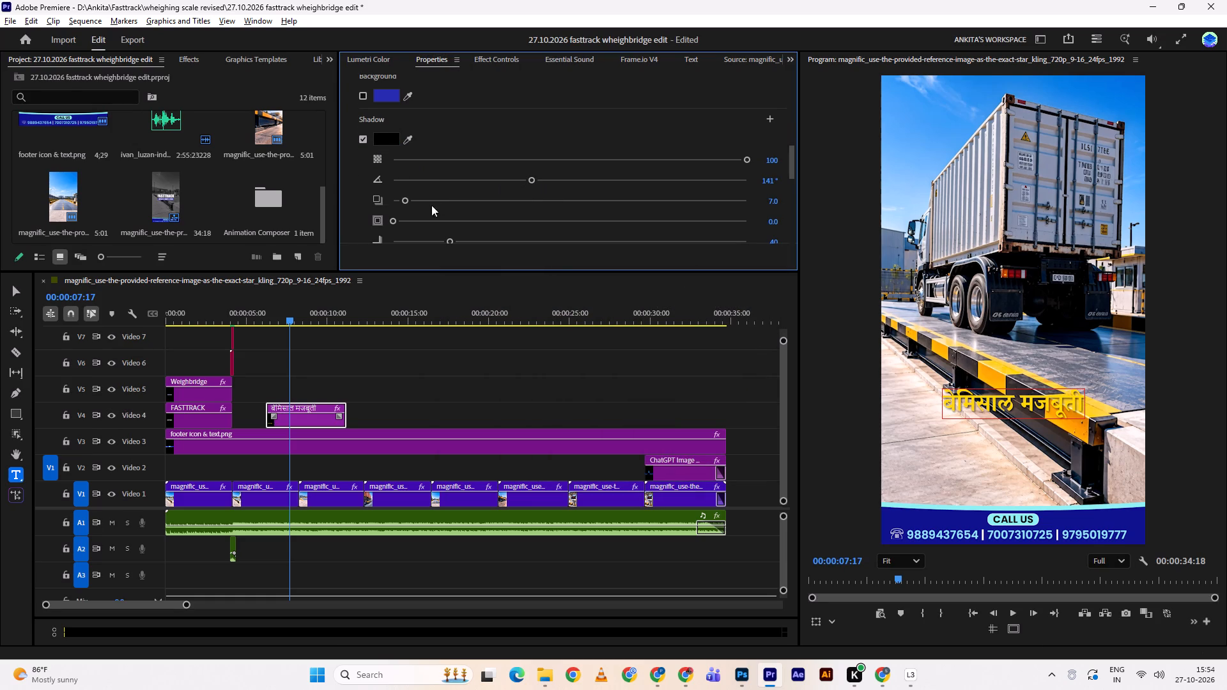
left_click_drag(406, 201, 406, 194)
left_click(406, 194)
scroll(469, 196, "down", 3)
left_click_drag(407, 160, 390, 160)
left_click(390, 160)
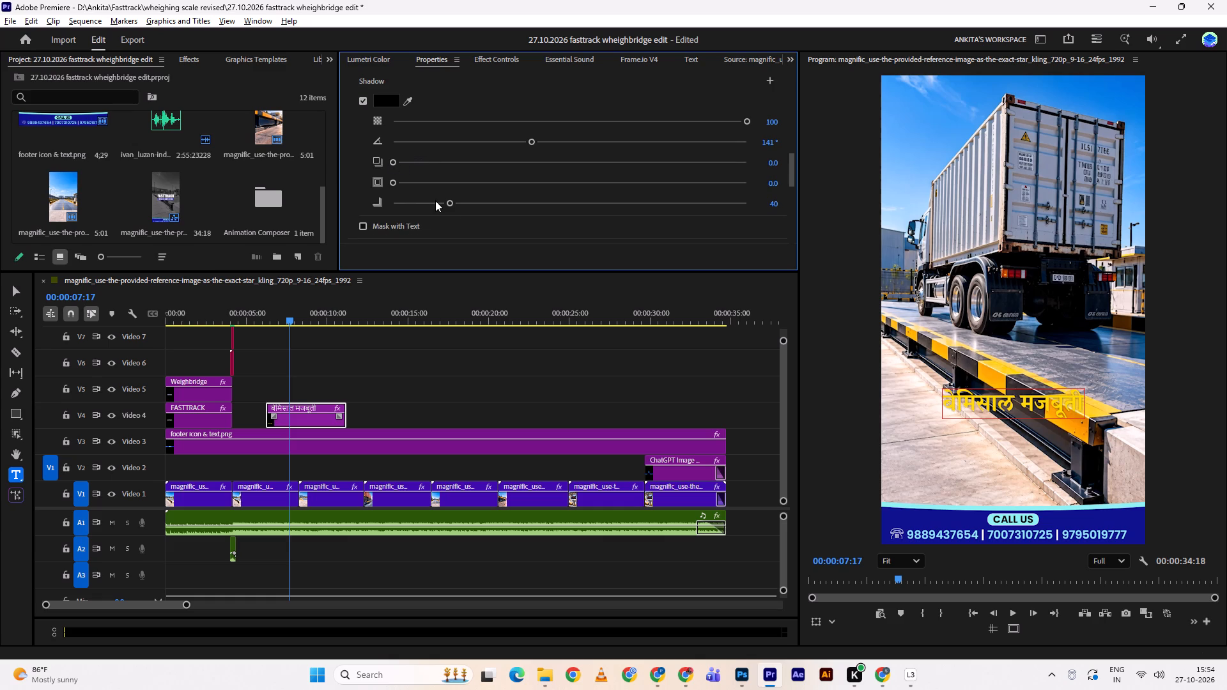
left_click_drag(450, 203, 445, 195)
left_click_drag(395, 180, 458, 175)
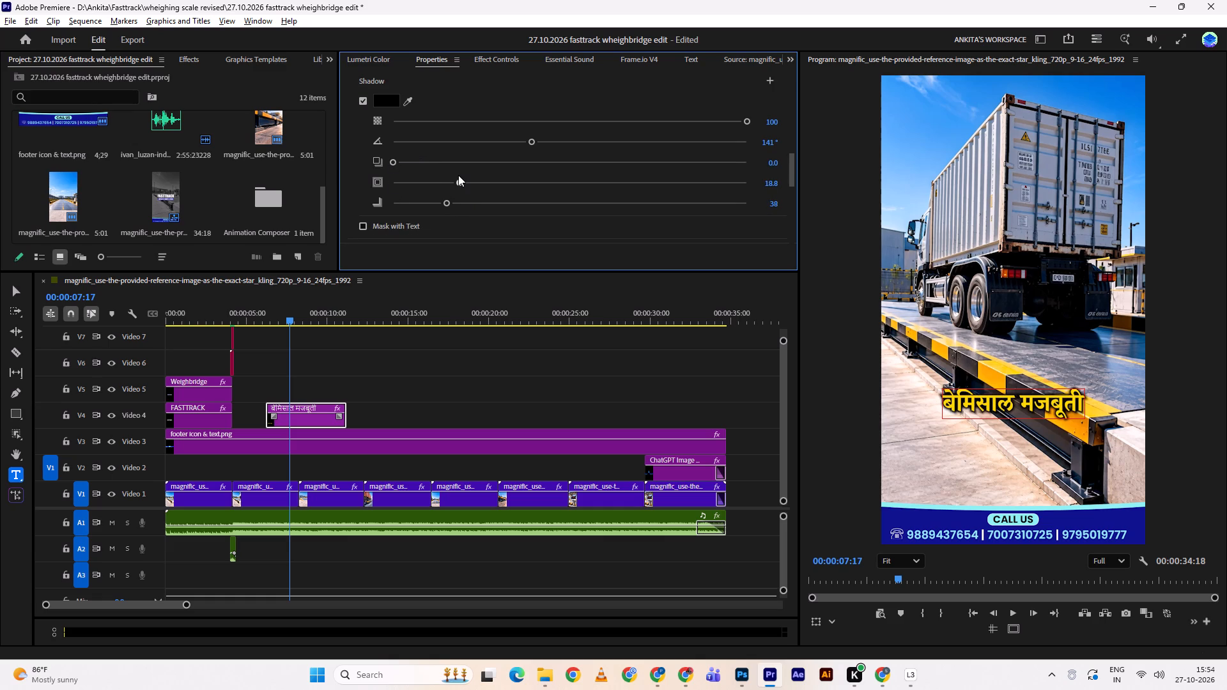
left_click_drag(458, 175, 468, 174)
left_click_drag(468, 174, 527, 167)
Set the fill colour of the Hindi text to white FFFFFF.
scroll(572, 156, "up", 5)
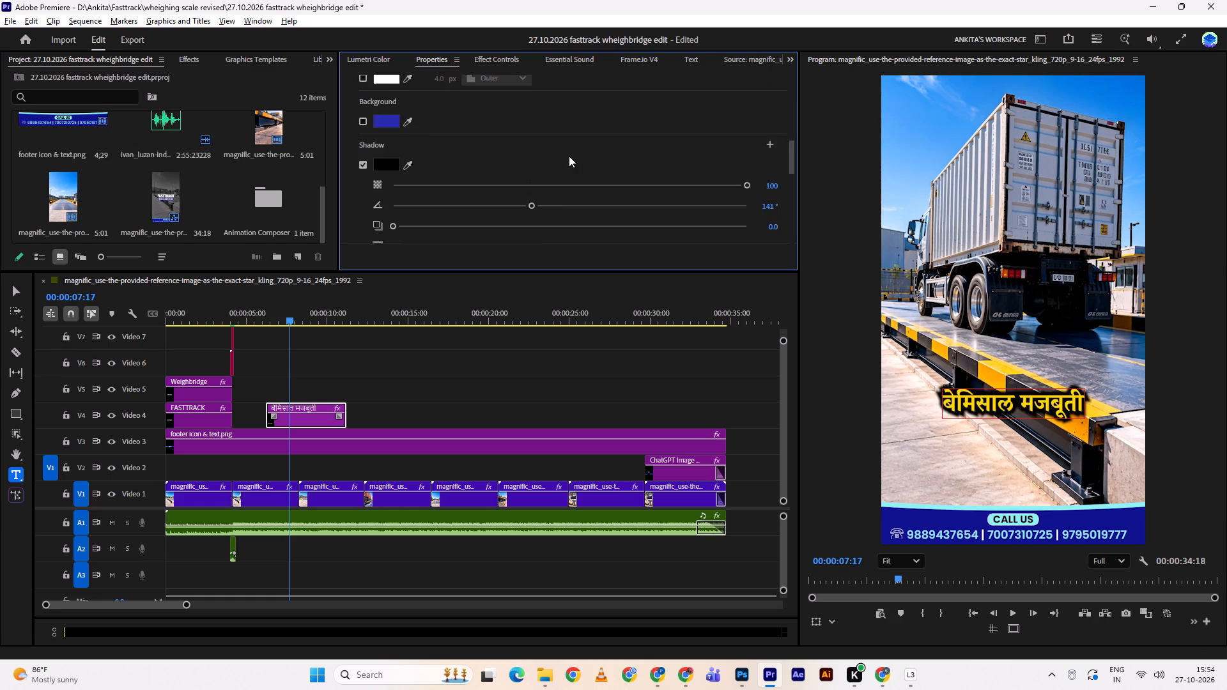
scroll(569, 156, "up", 4)
scroll(417, 176, "up", 4)
double_click(382, 131)
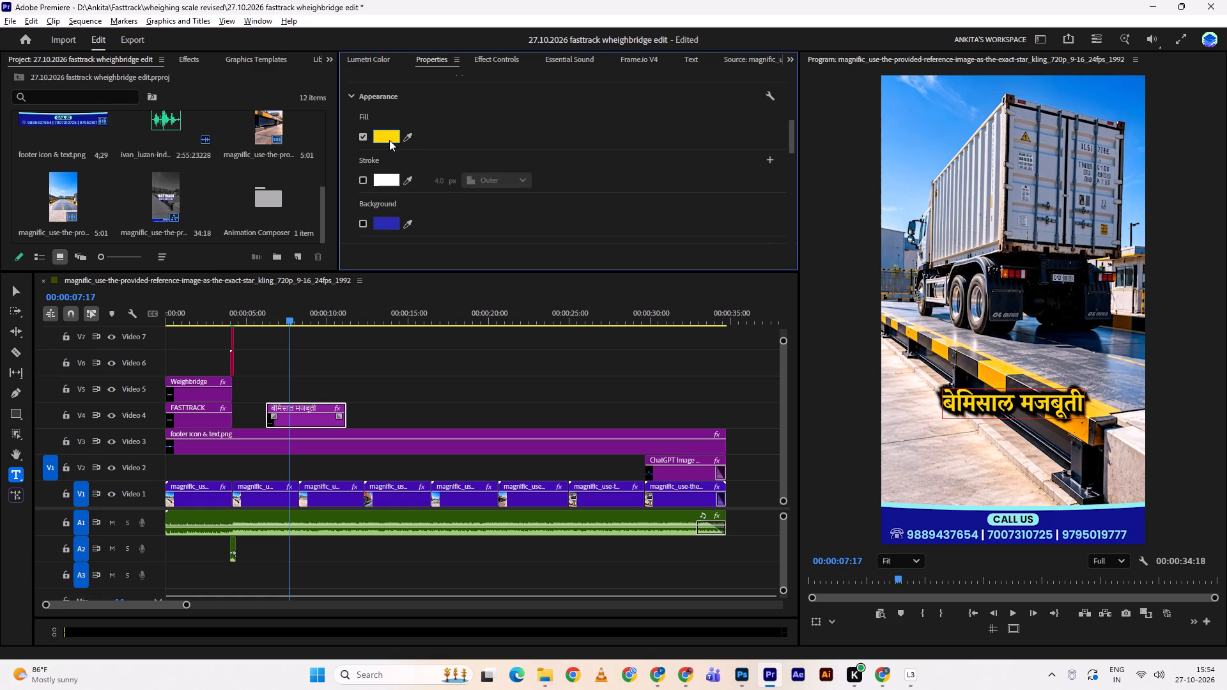
left_click(389, 140)
left_click_drag(490, 330, 456, 412)
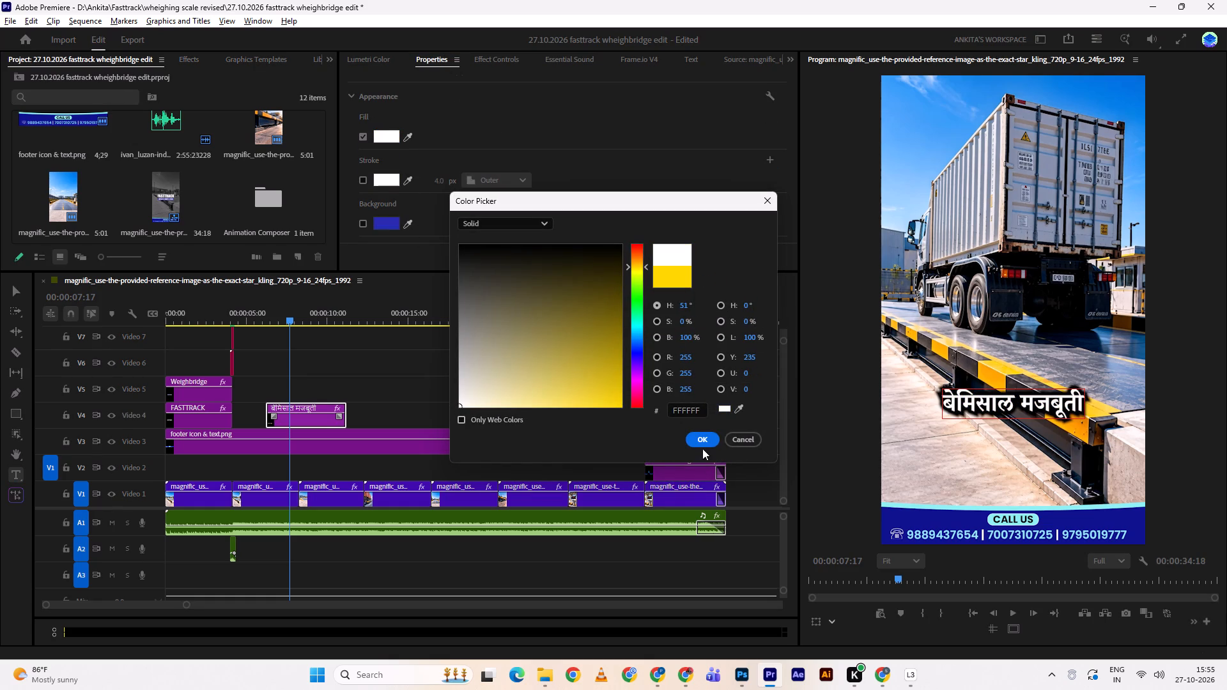
left_click(700, 443)
Set the Hindi text's shadow size to 0 and its distance to about 13.4.
scroll(597, 232, "up", 1)
scroll(597, 232, "down", 2)
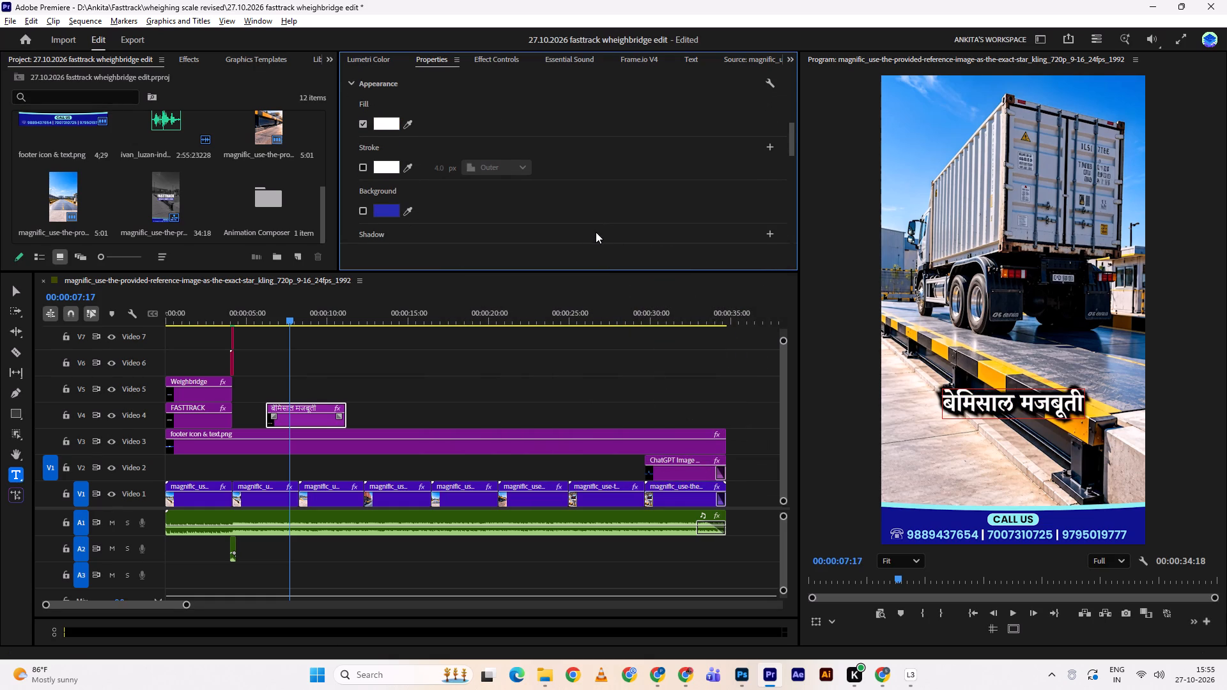
scroll(410, 181, "down", 11)
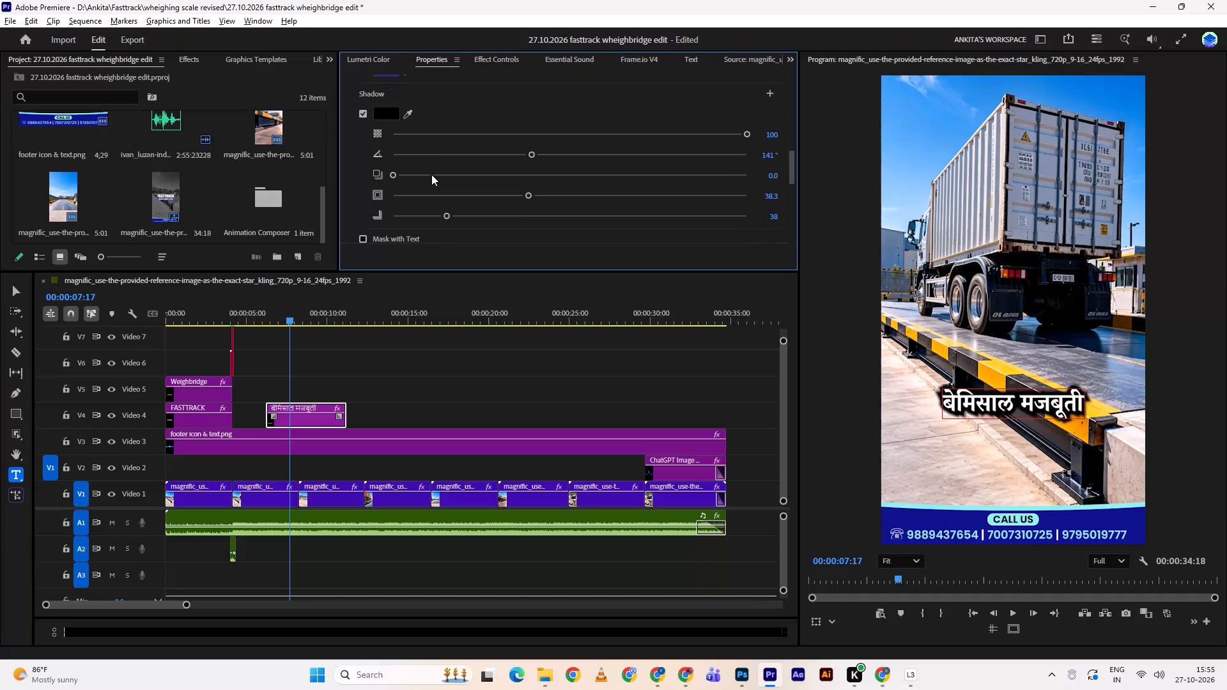
scroll(431, 174, "down", 3)
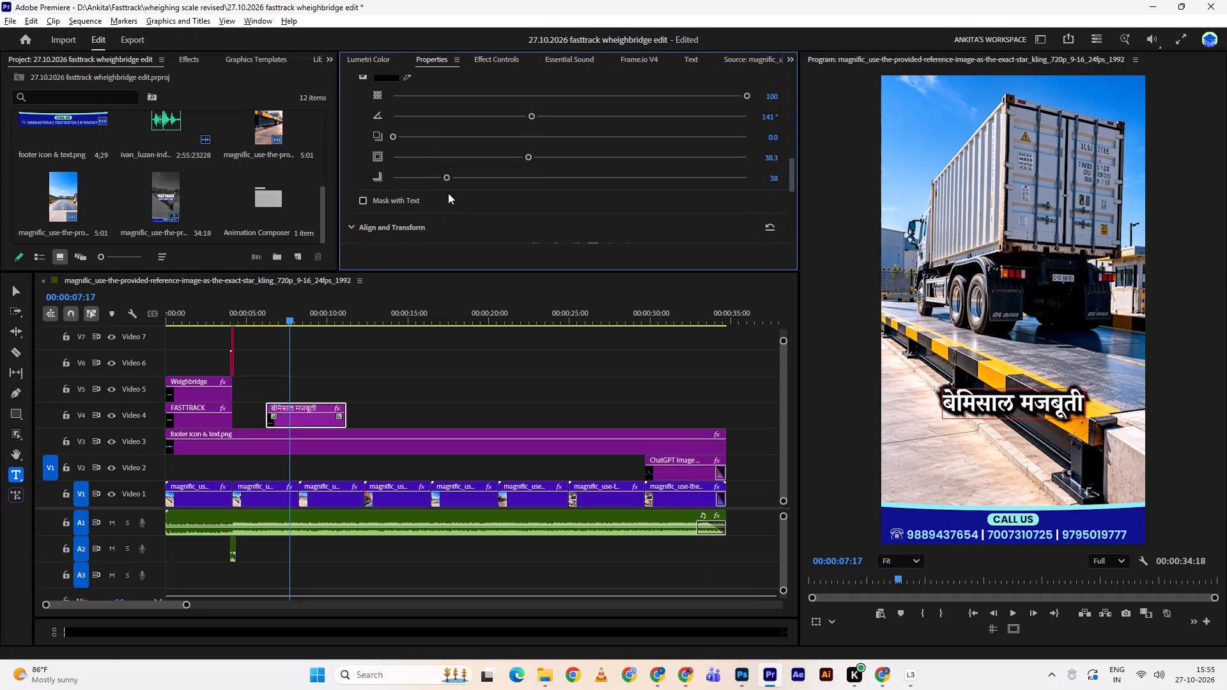
left_click_drag(530, 156, 405, 146)
left_click_drag(405, 146, 359, 144)
left_click(359, 144)
left_click_drag(392, 137, 430, 141)
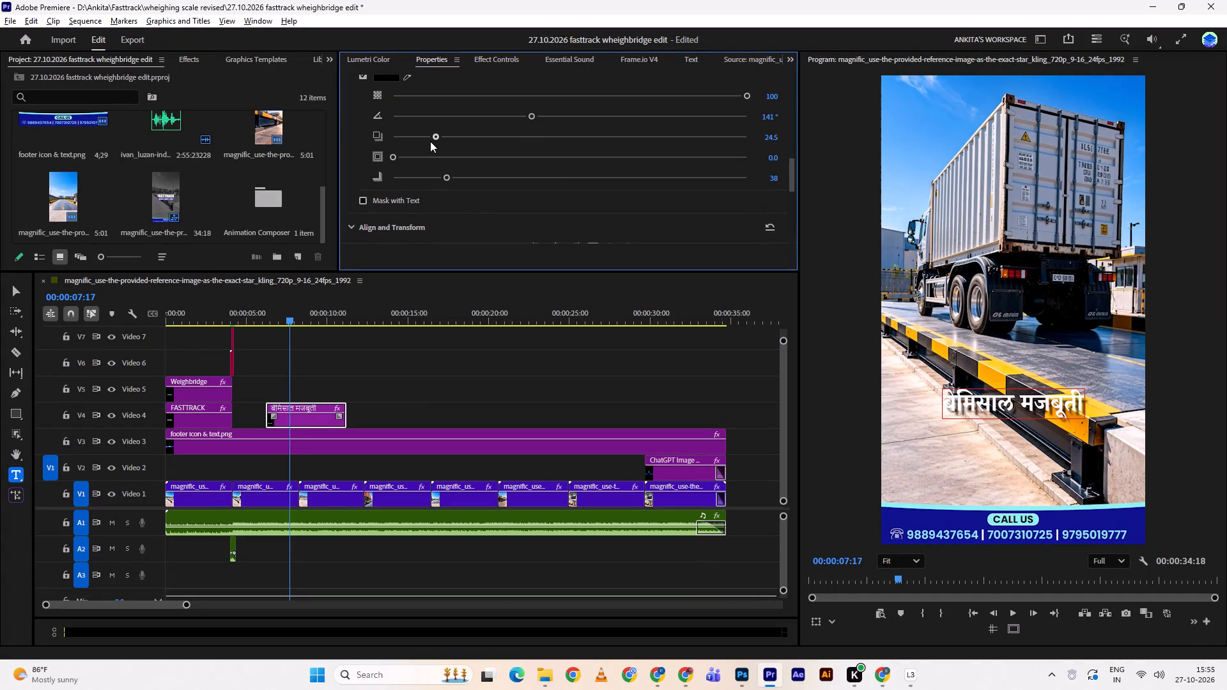
left_click_drag(430, 141, 415, 139)
left_click(415, 139)
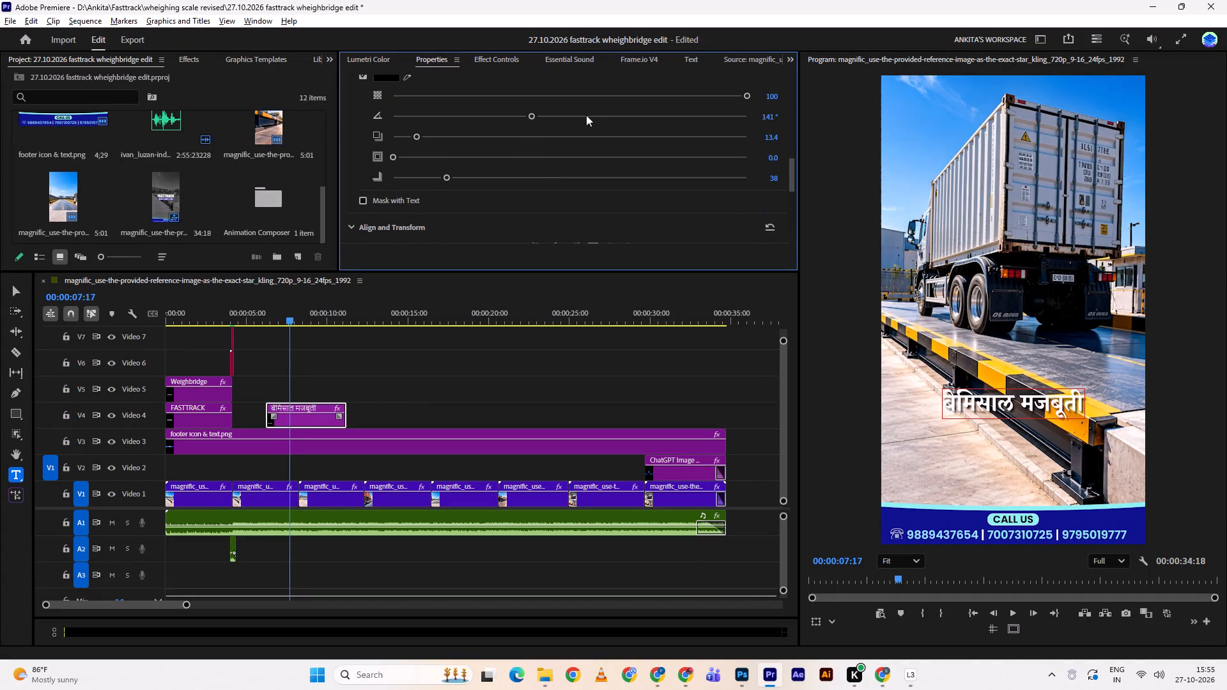
Set the shadow angle to 116° and reduce its blur, leaving the Hindi text clip deselected.
left_click_drag(532, 114, 527, 112)
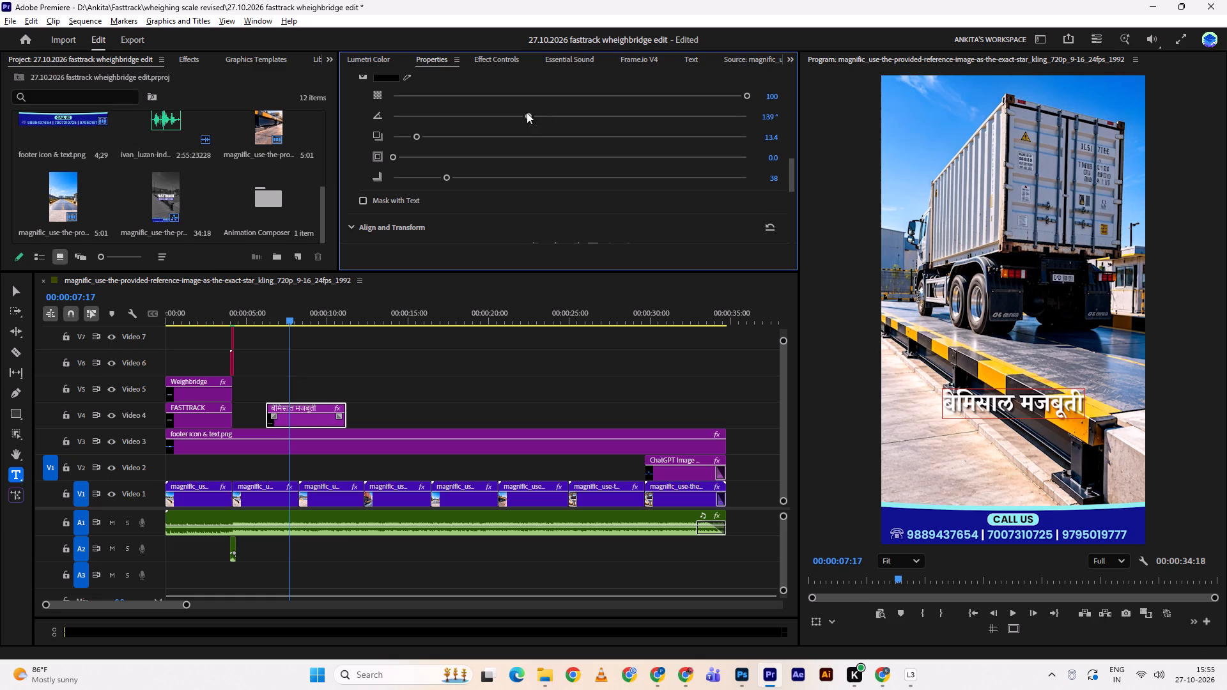
left_click_drag(527, 112, 509, 113)
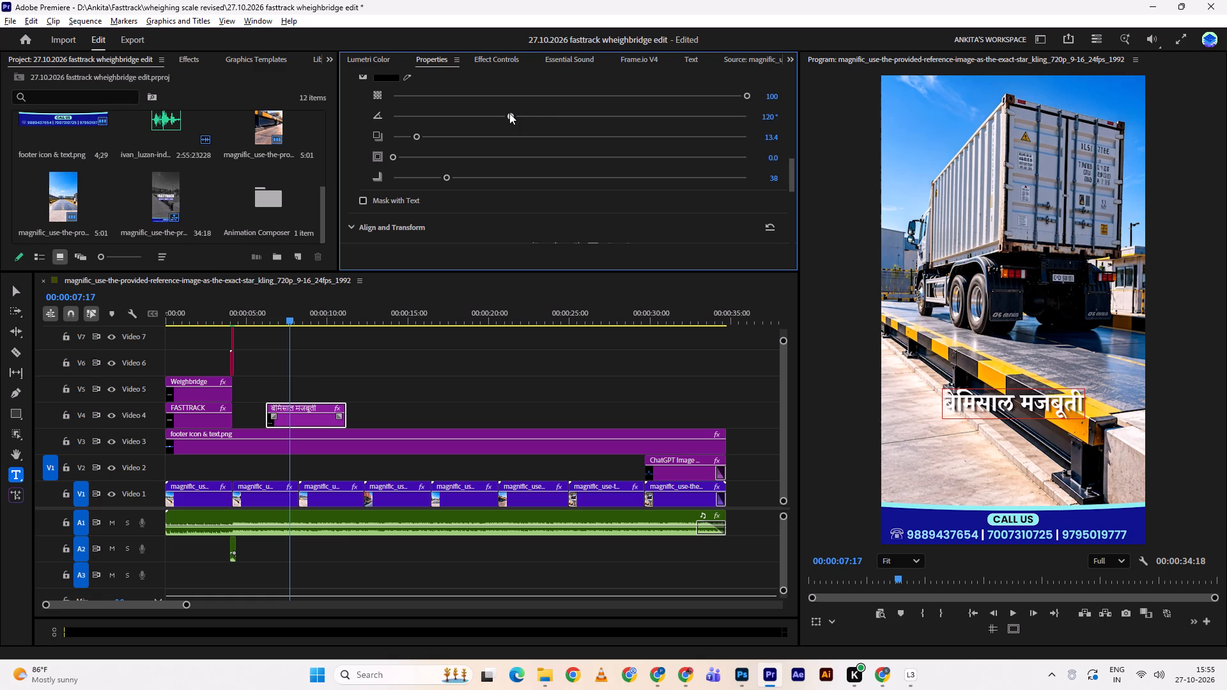
left_click_drag(509, 113, 505, 113)
left_click_drag(443, 176, 477, 175)
left_click_drag(477, 175, 409, 178)
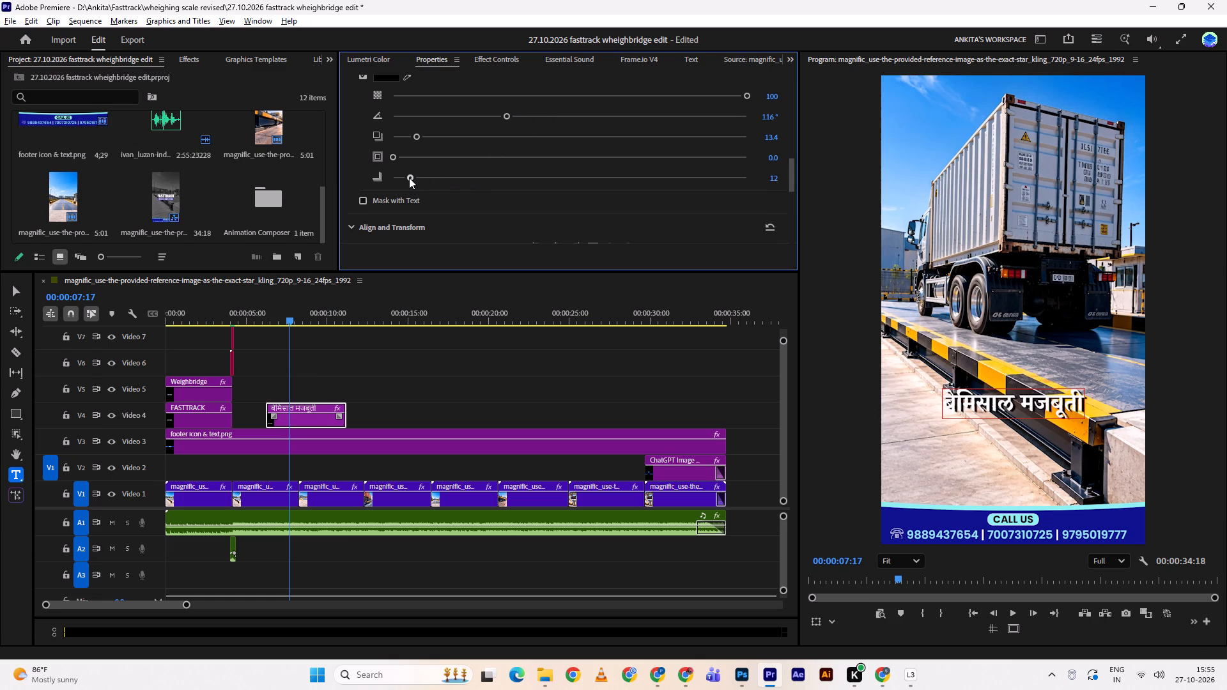
left_click_drag(409, 178, 429, 176)
left_click(429, 176)
double_click(529, 413)
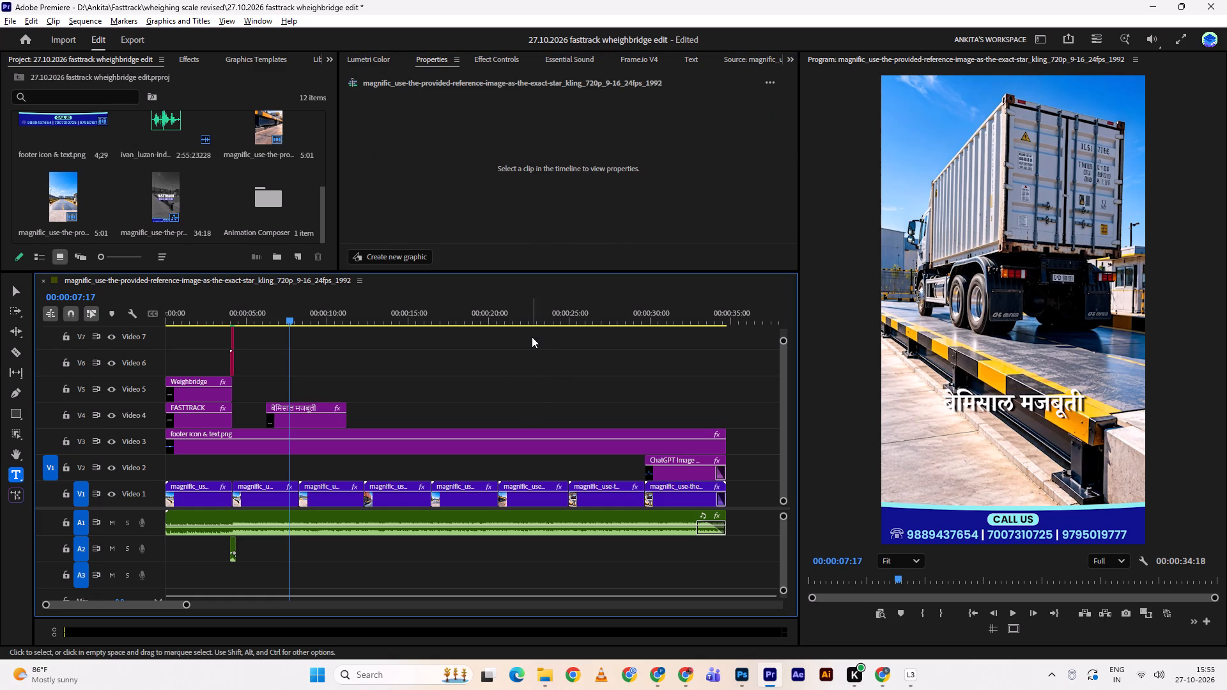
Play the section around the start of the "बेमिसाल मजबूती" text to check its styling and timing.
key("space")
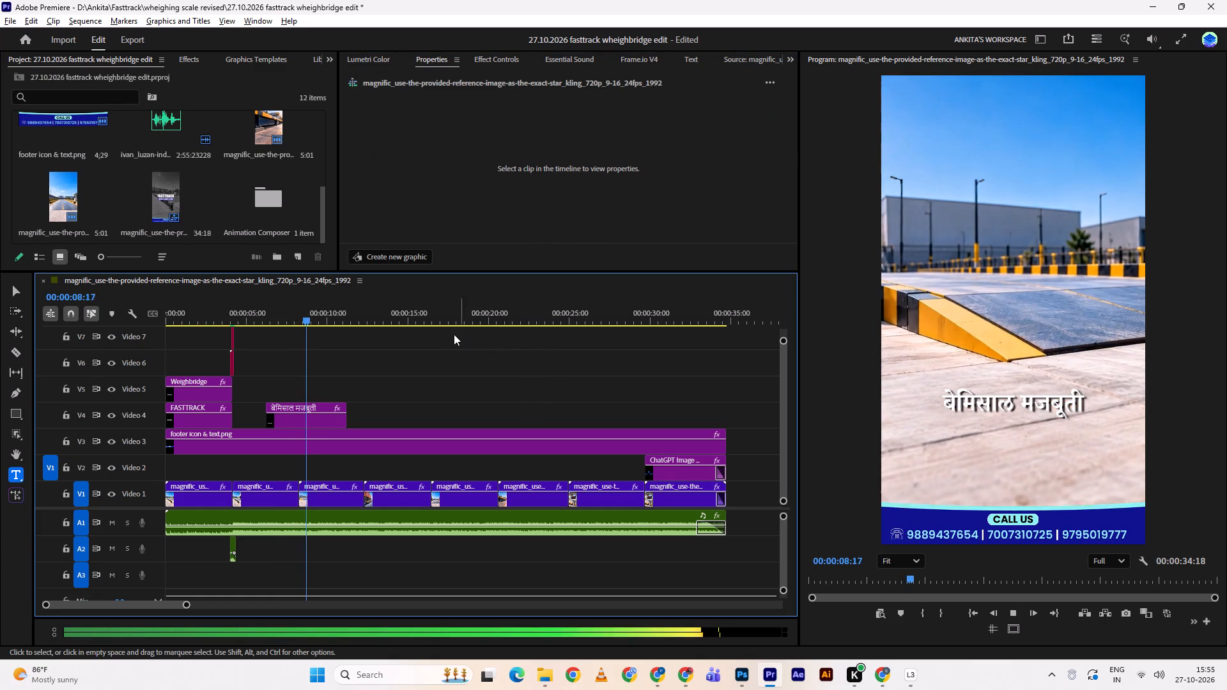
left_click_drag(286, 317, 254, 309)
left_click(254, 309)
key("space")
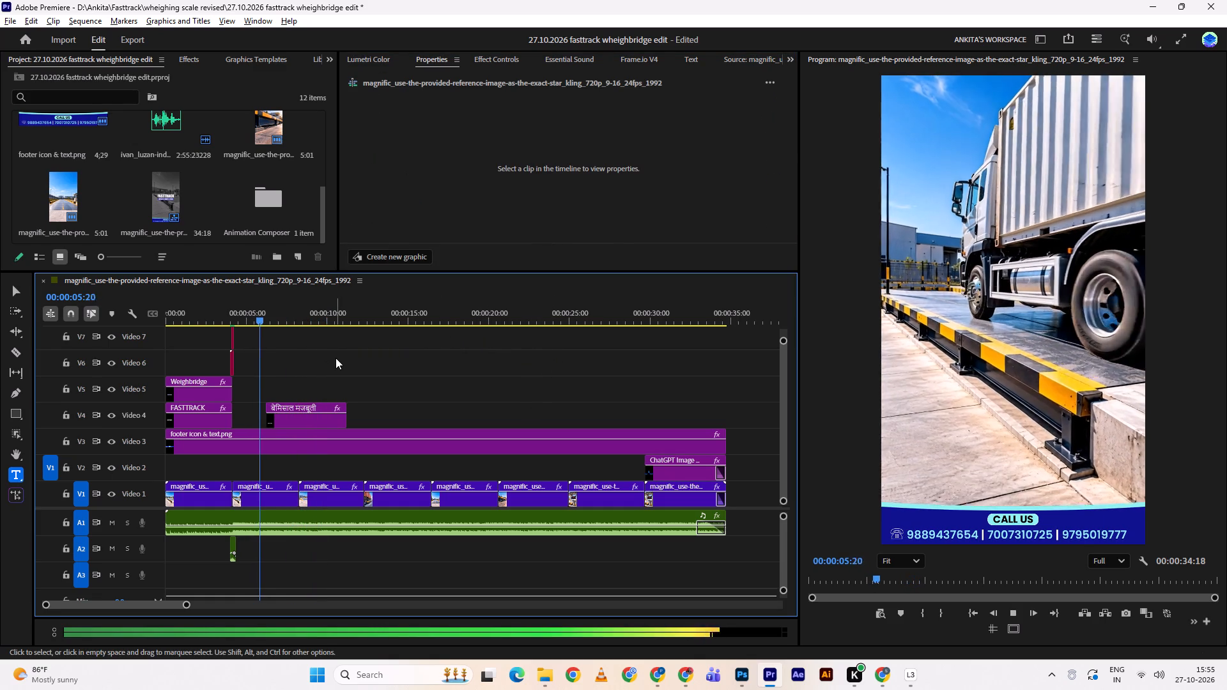
key("space")
left_click_drag(272, 319, 243, 313)
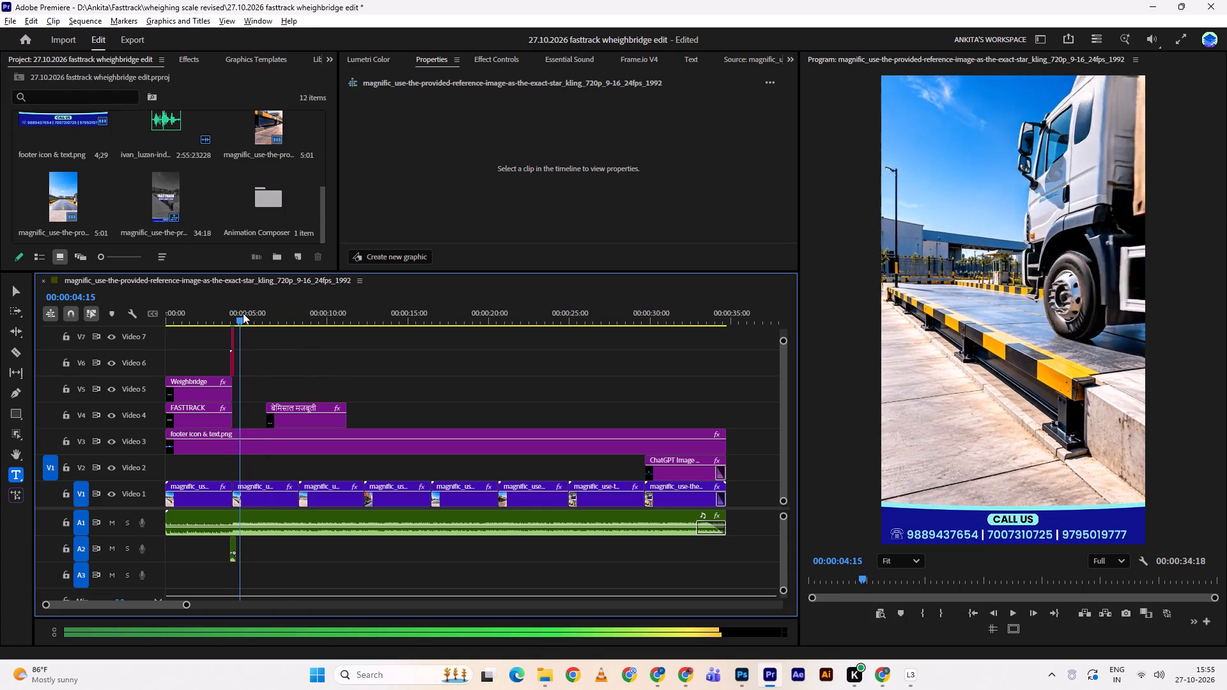
Move the "बेमिसाल मजबूती" text clip earlier so it starts at about 00:00:04:13, and play it through.
left_click_drag(243, 313, 233, 309)
key("space")
key("space")
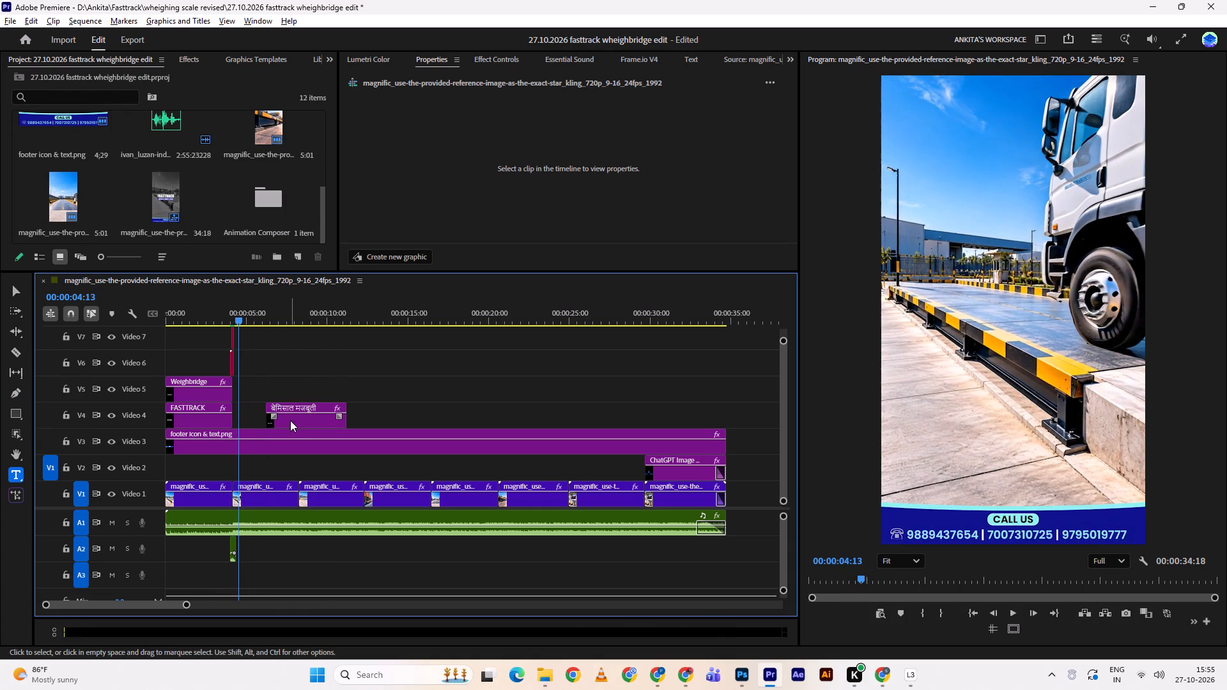
left_click_drag(291, 424, 264, 415)
key("space")
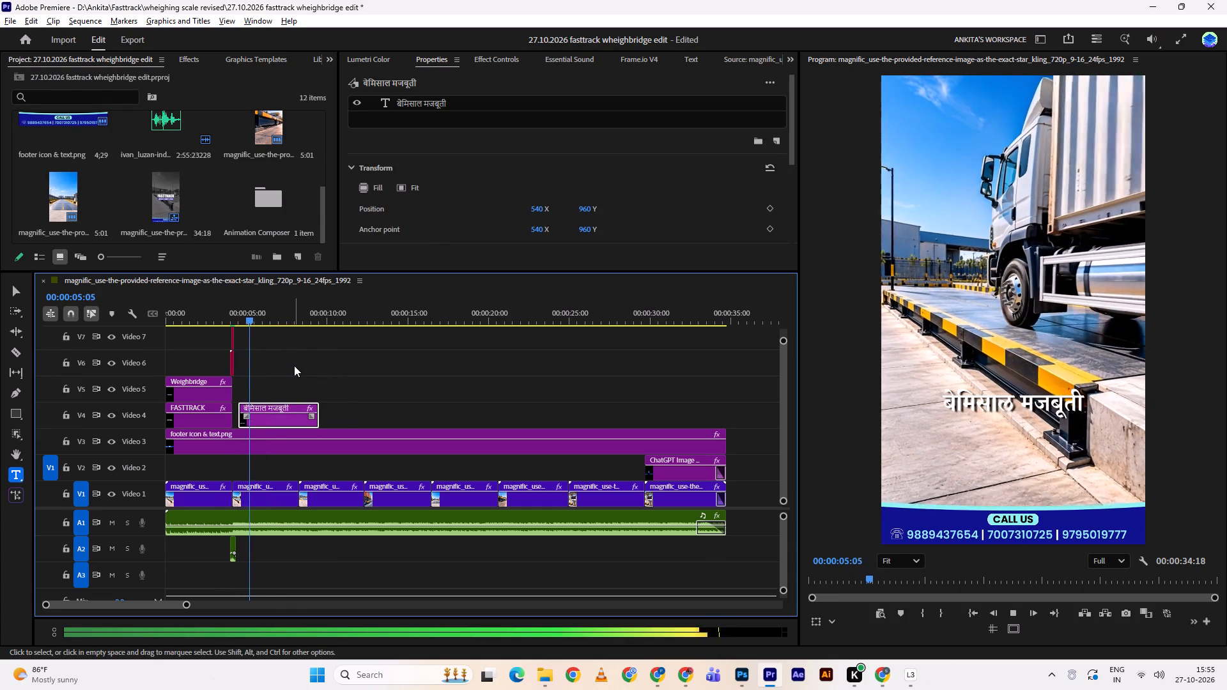
key("space")
key("space")
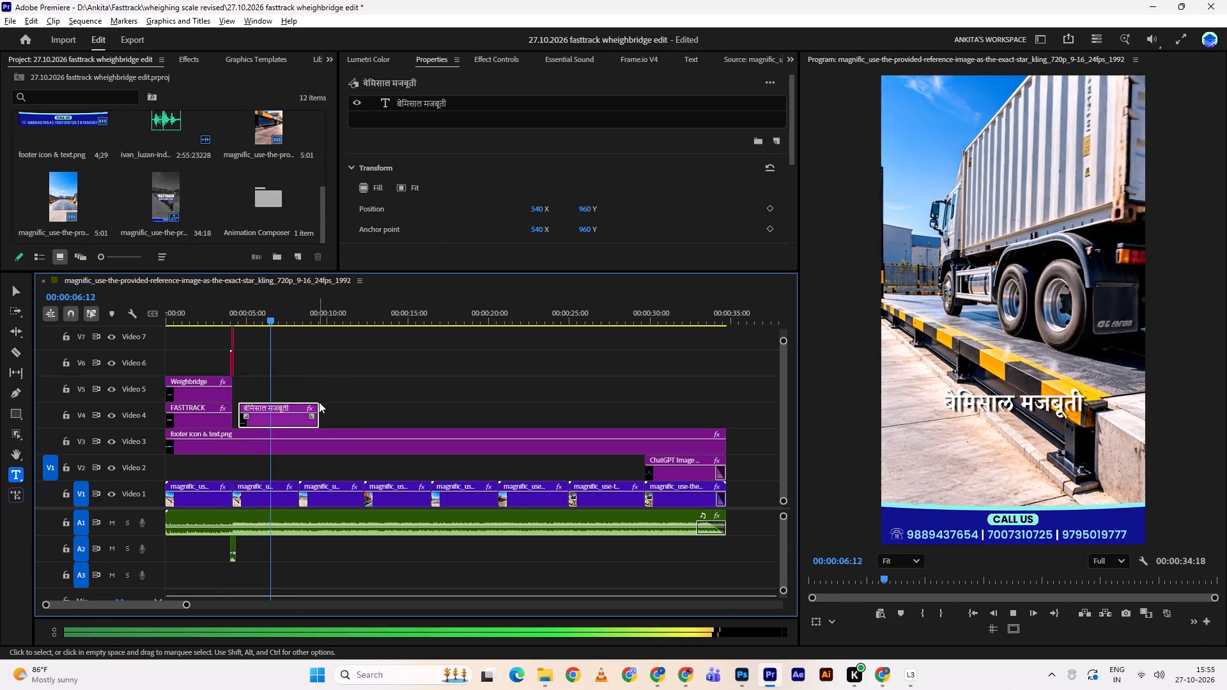
key("space")
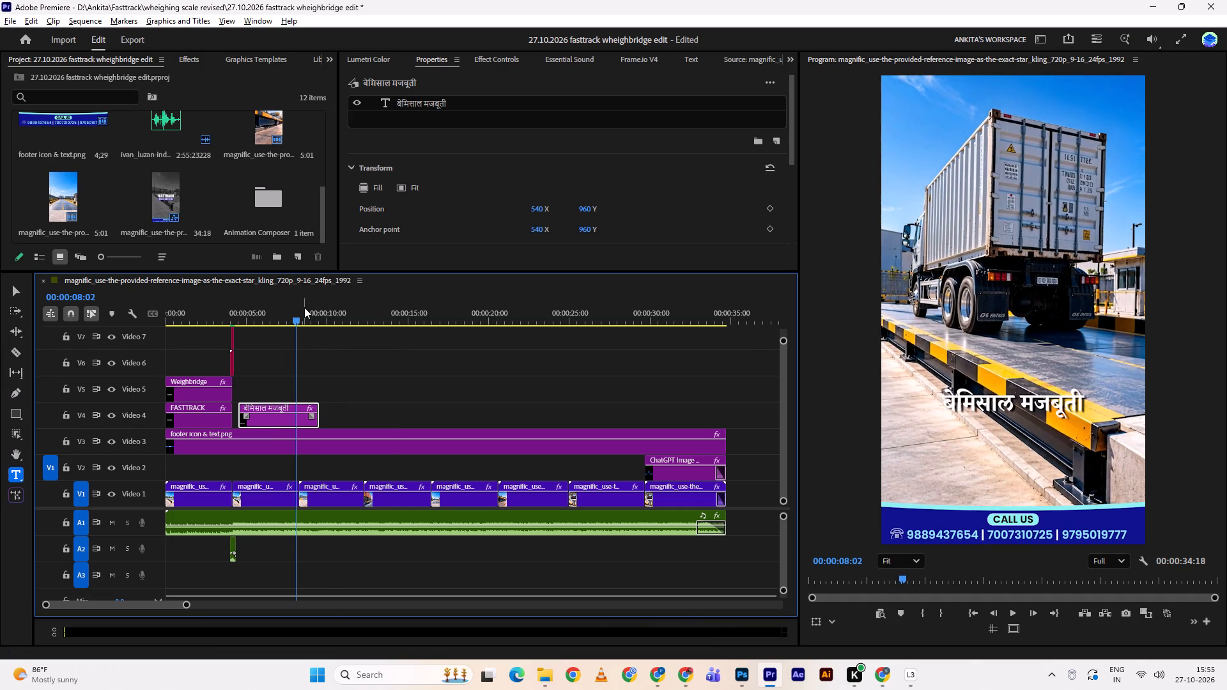
Trim the end of the "बेमिसाल मजबूती" text clip to about 00:00:08:07, where the second video clip ends, and play its beginning.
left_click(297, 316, "shift")
left_click(297, 318, "shift")
left_click_drag(318, 409, 309, 404)
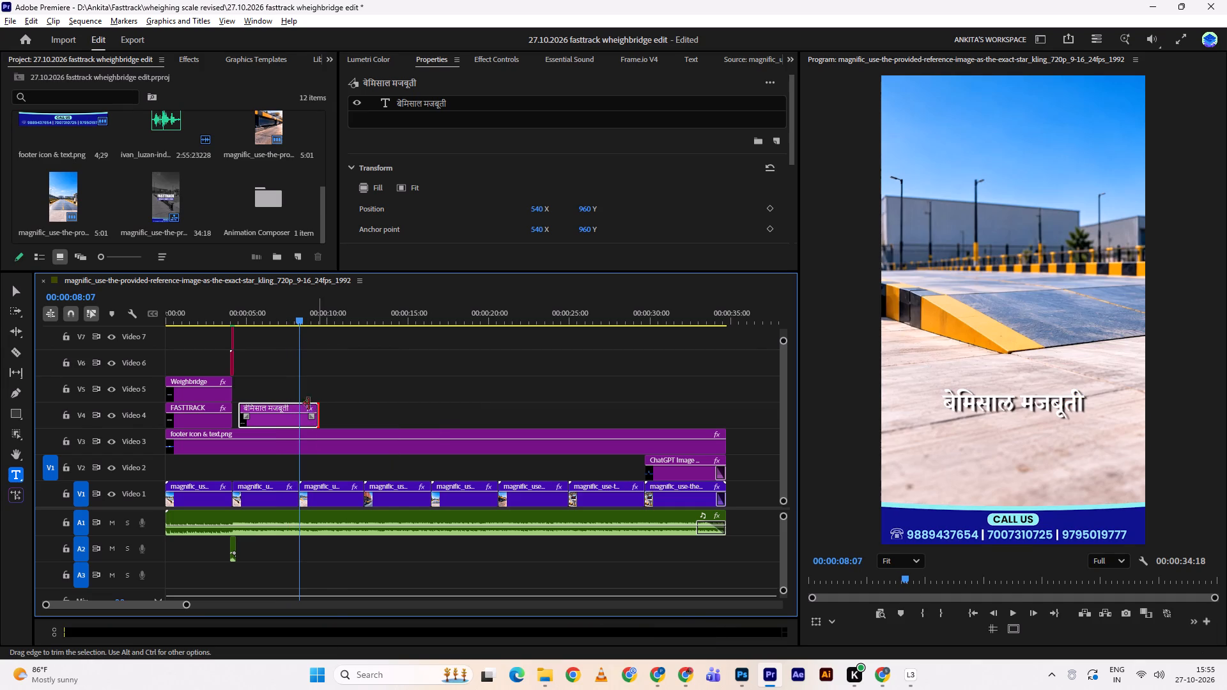
left_click_drag(309, 404, 299, 398)
left_click_drag(278, 316, 231, 318)
left_click(231, 318)
double_click(353, 371)
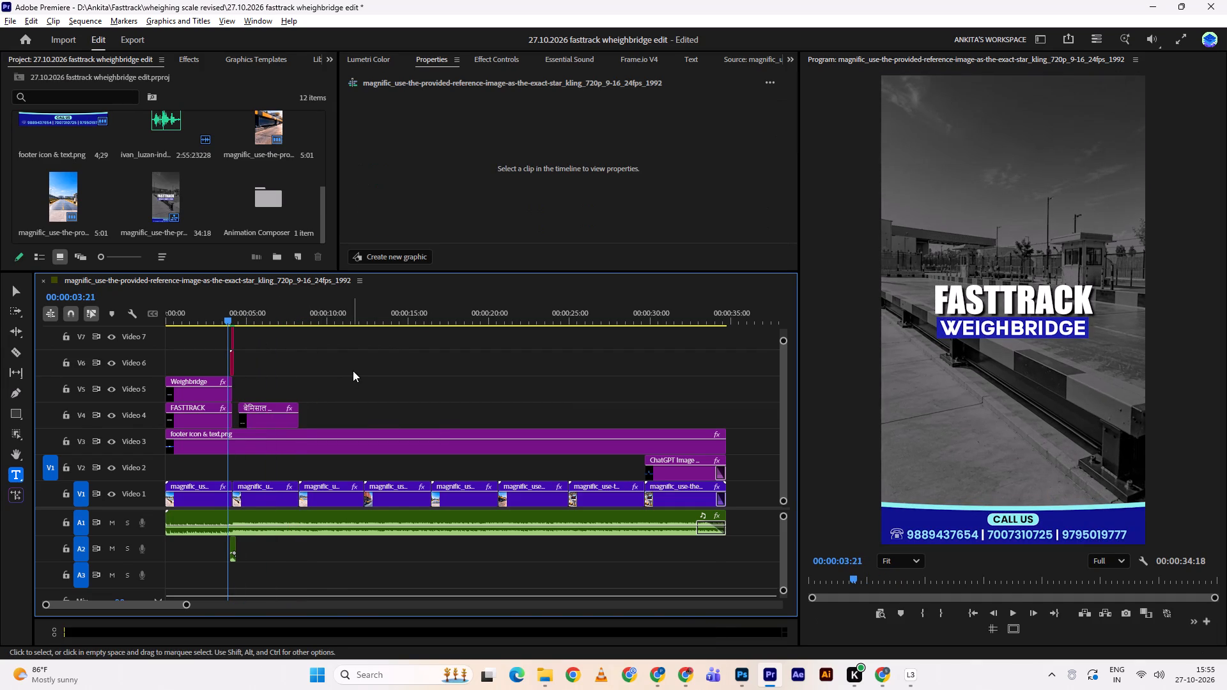
key("space")
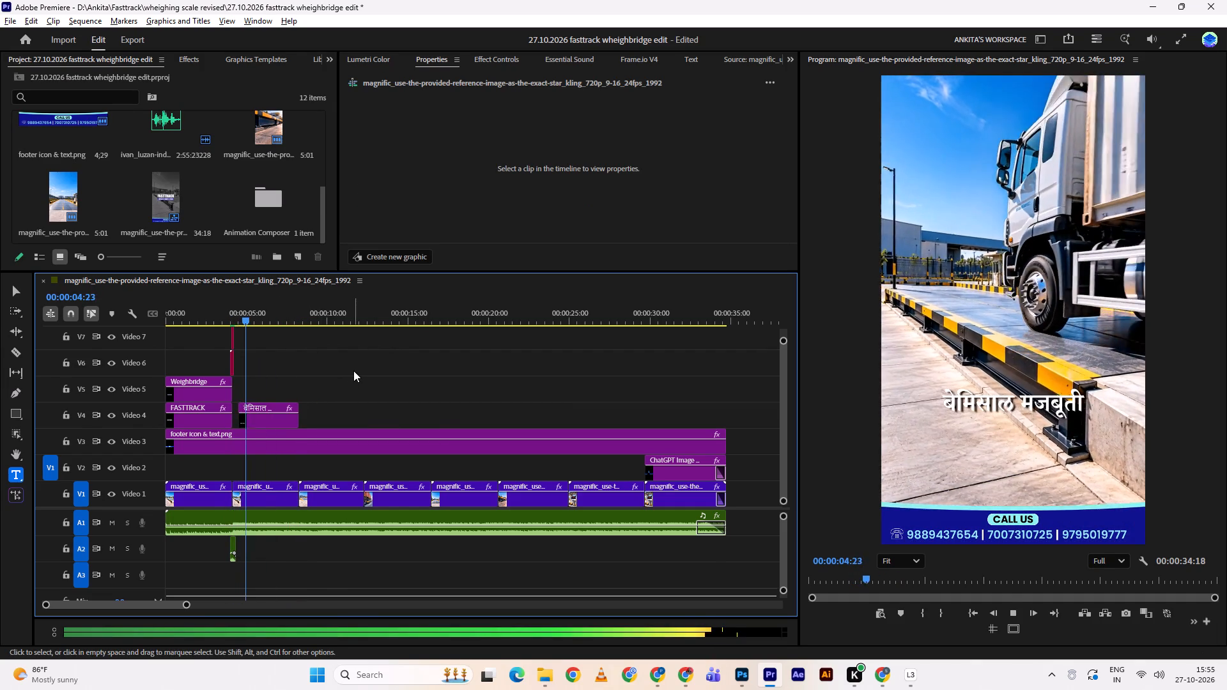
left_click_drag(236, 316, 226, 312)
key("space")
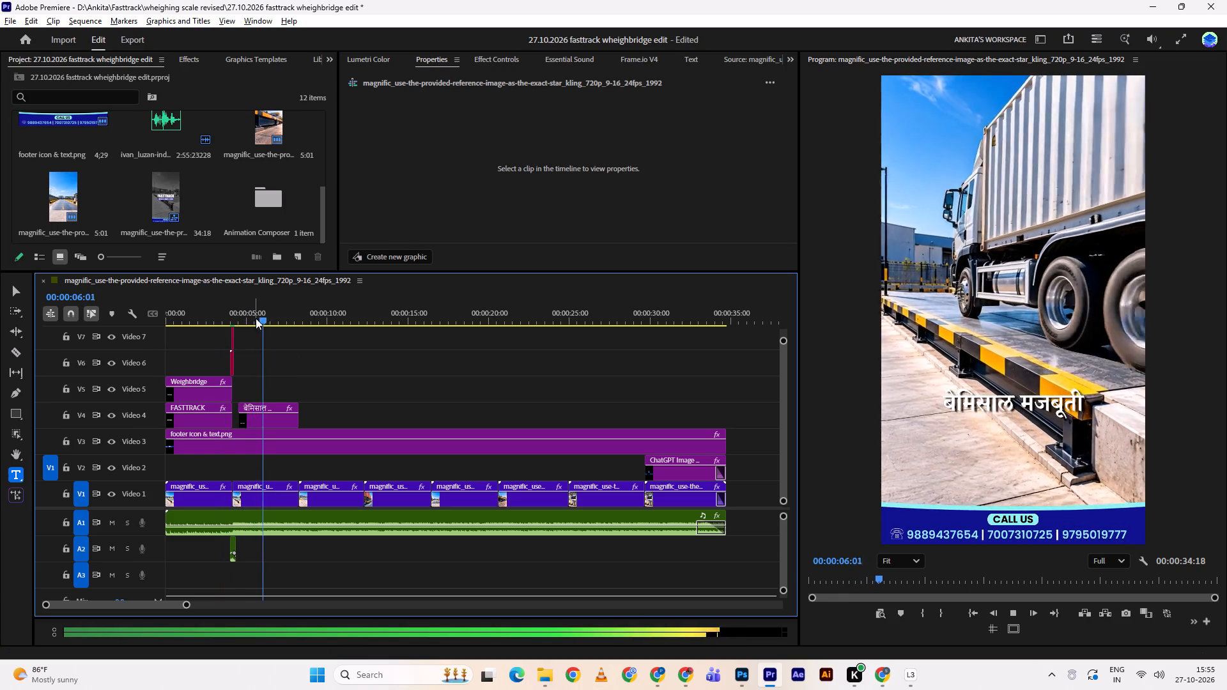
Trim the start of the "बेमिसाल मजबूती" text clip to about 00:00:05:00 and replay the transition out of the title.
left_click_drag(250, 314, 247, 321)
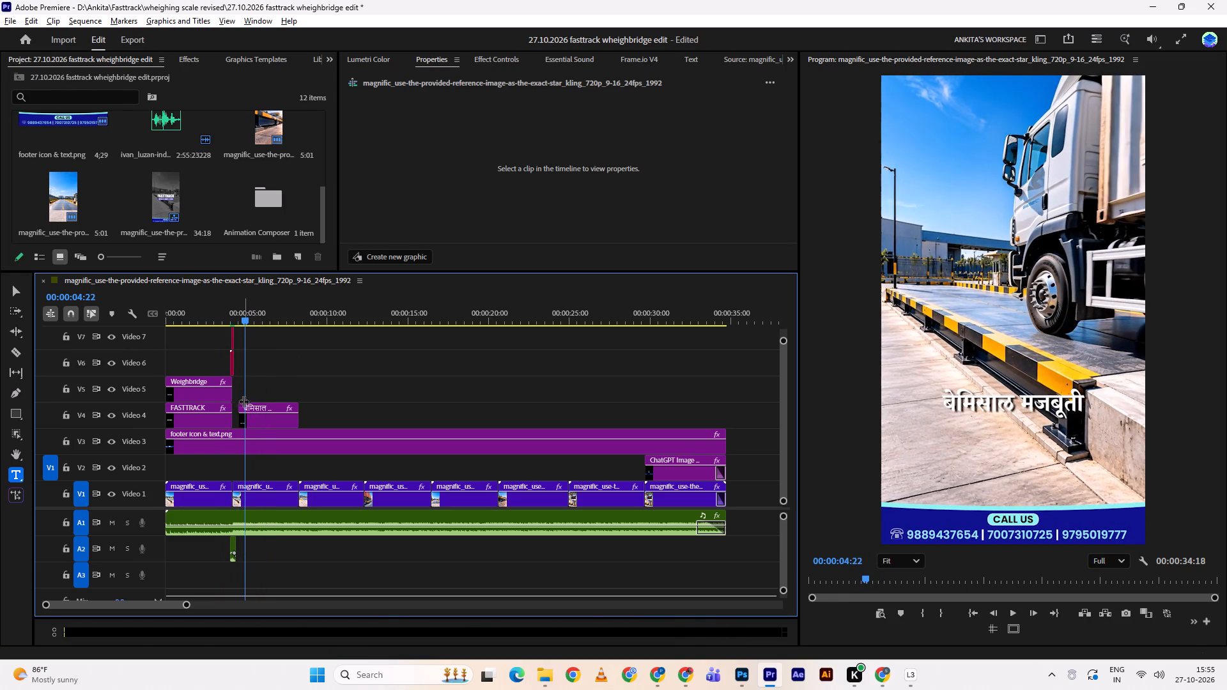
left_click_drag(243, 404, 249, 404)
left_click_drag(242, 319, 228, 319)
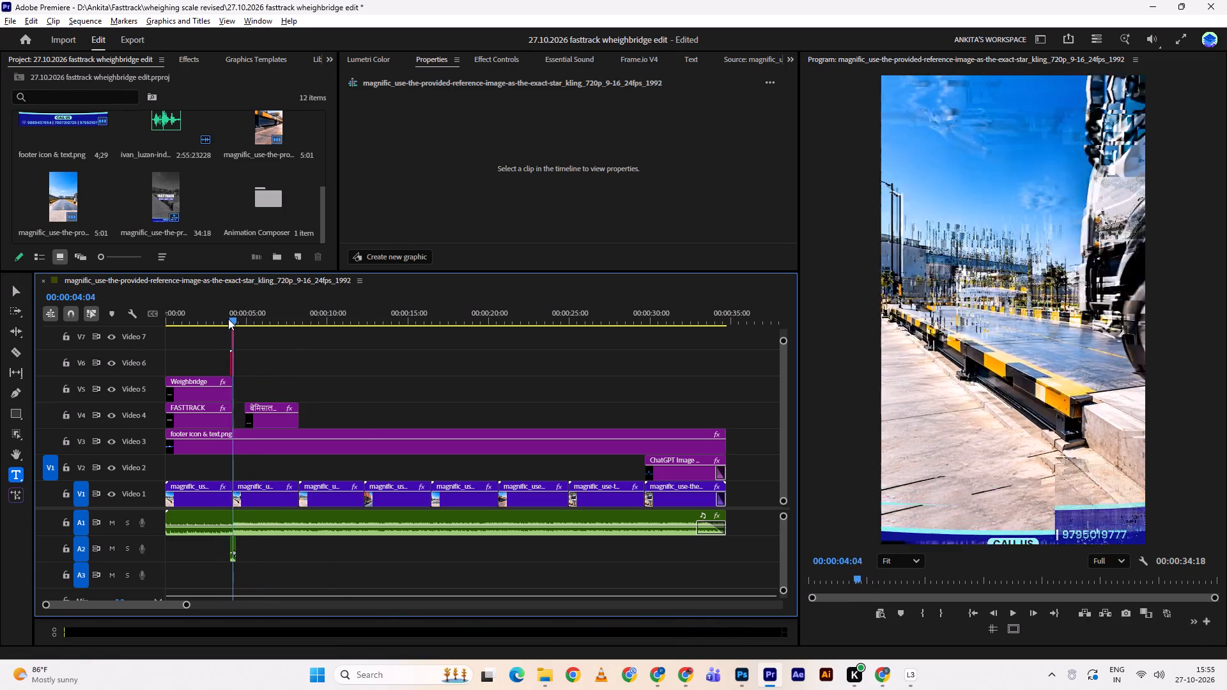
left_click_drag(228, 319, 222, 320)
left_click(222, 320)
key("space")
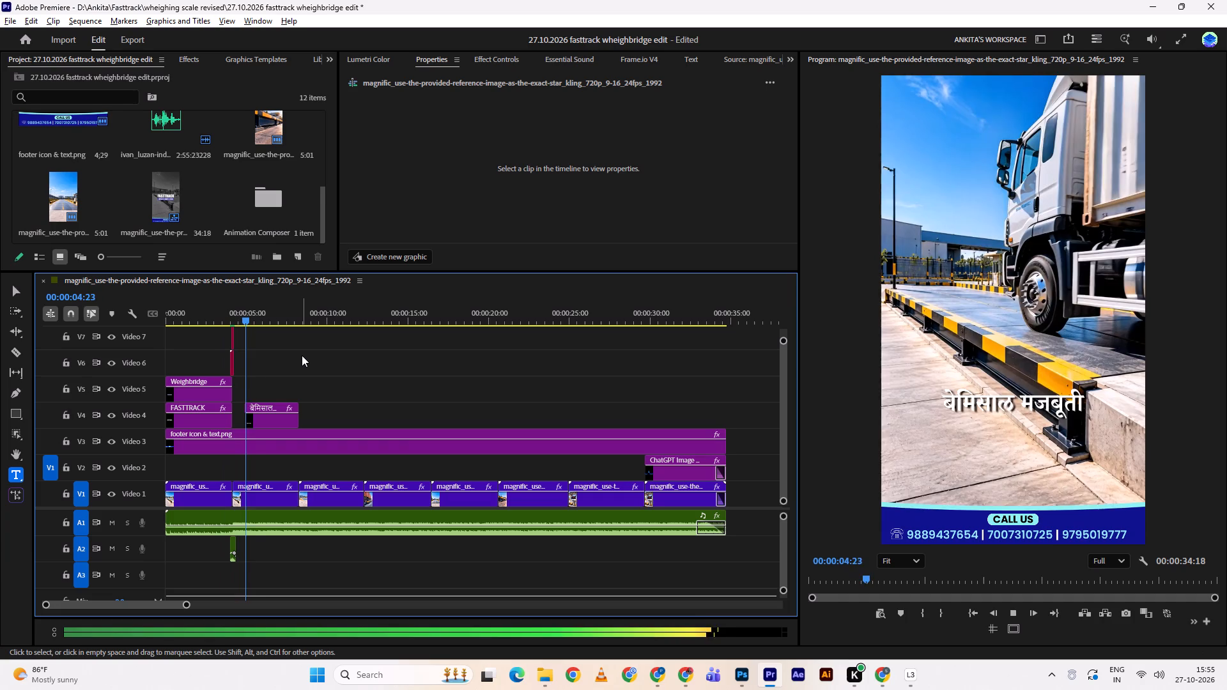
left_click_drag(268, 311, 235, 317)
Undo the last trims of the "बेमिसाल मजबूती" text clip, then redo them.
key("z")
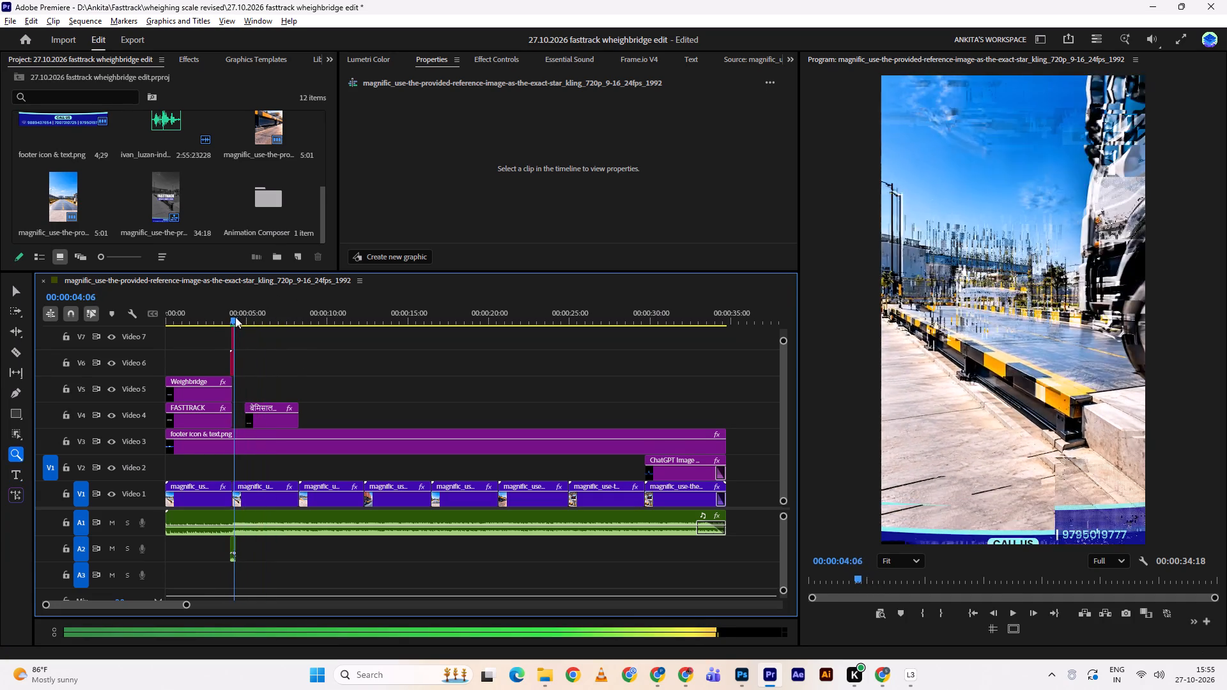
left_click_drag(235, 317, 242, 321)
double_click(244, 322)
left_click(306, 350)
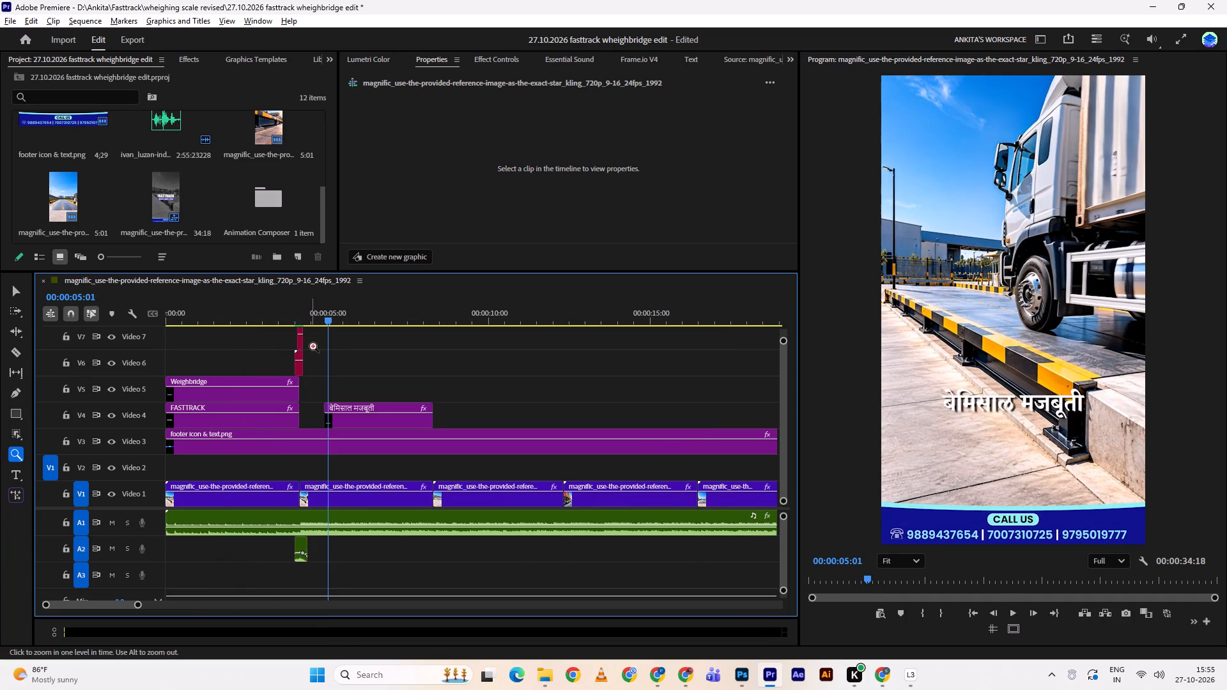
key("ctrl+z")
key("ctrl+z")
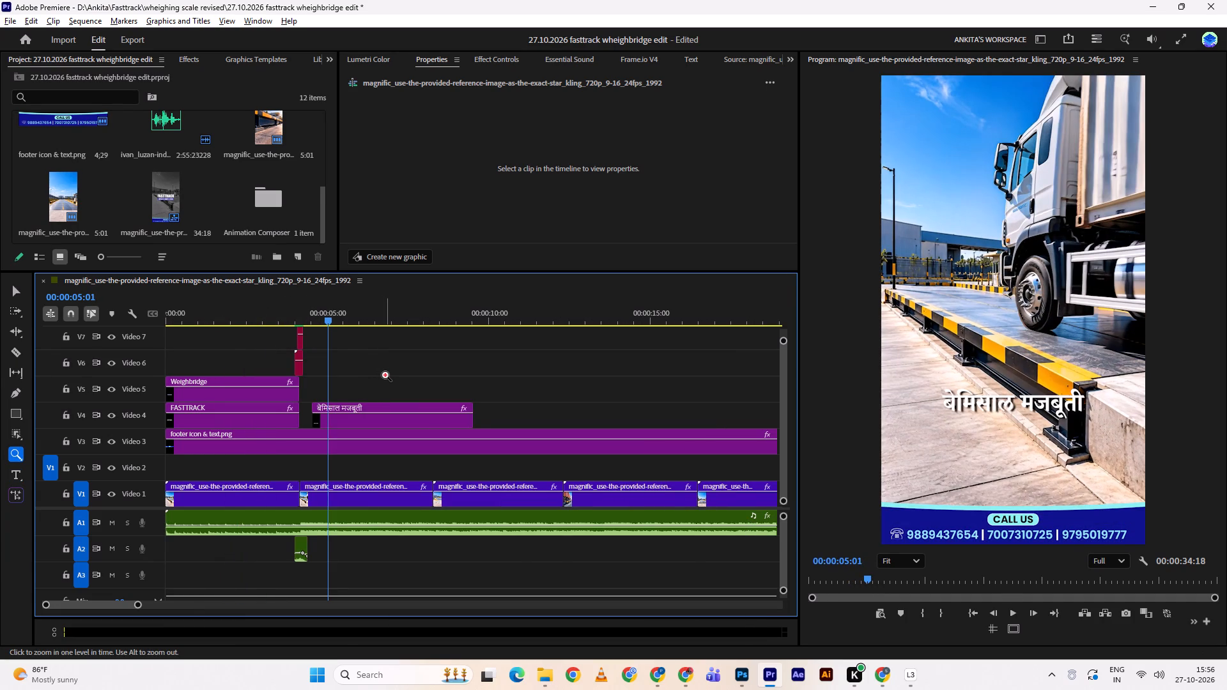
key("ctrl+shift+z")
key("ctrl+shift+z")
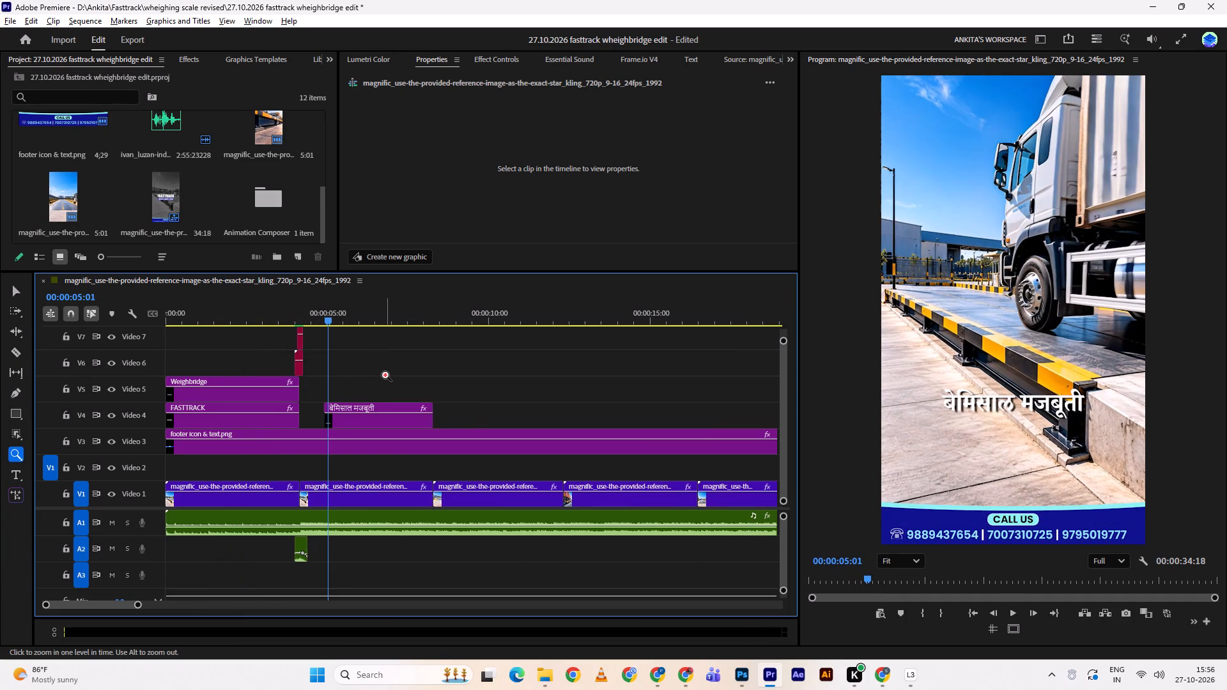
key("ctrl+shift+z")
Extend the start of the "बेमिसाल मजबूती" text clip back to the end of the FASTTRACK title, and play across the transition.
key("v")
scroll(385, 375, "down", 4)
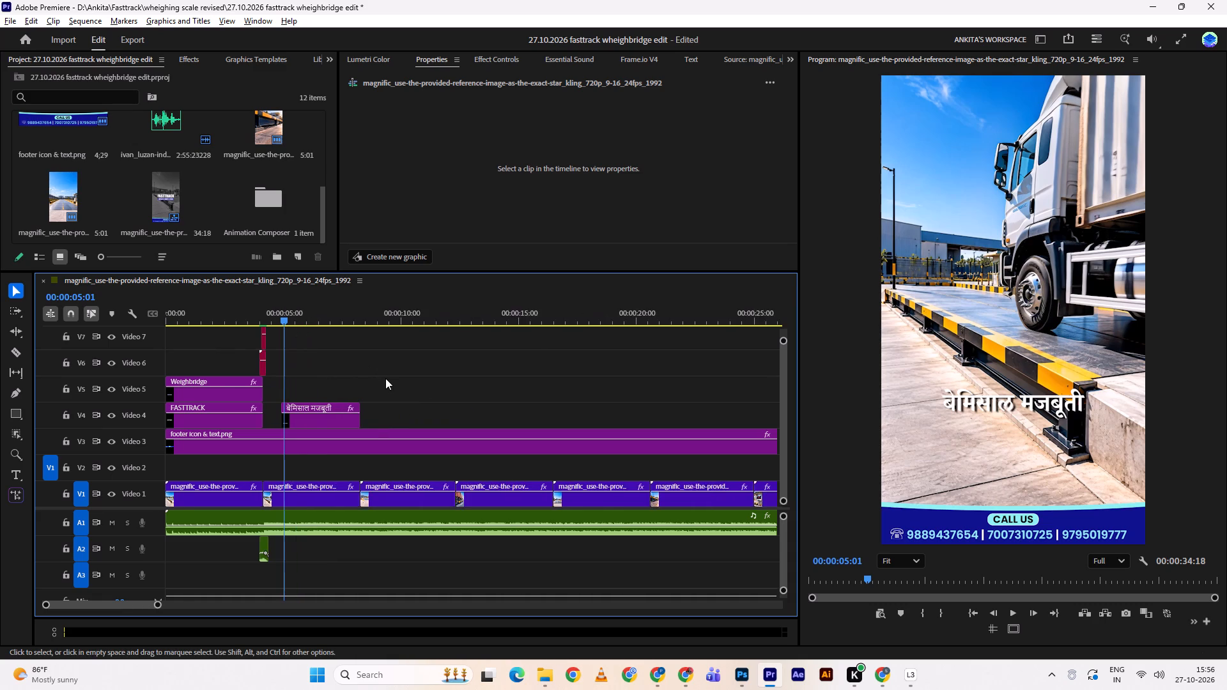
scroll(385, 378, "down", 3, "alt")
left_click_drag(254, 407, 240, 402)
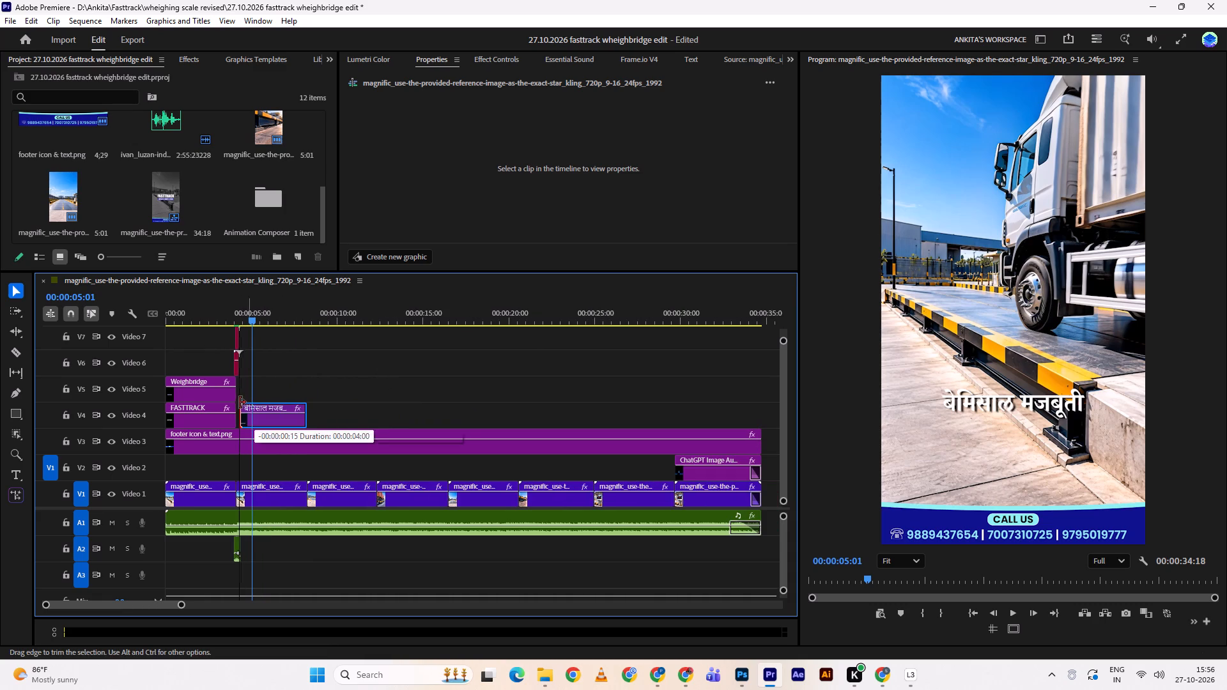
left_click_drag(240, 402, 238, 402)
double_click(238, 402)
key("ctrl+z")
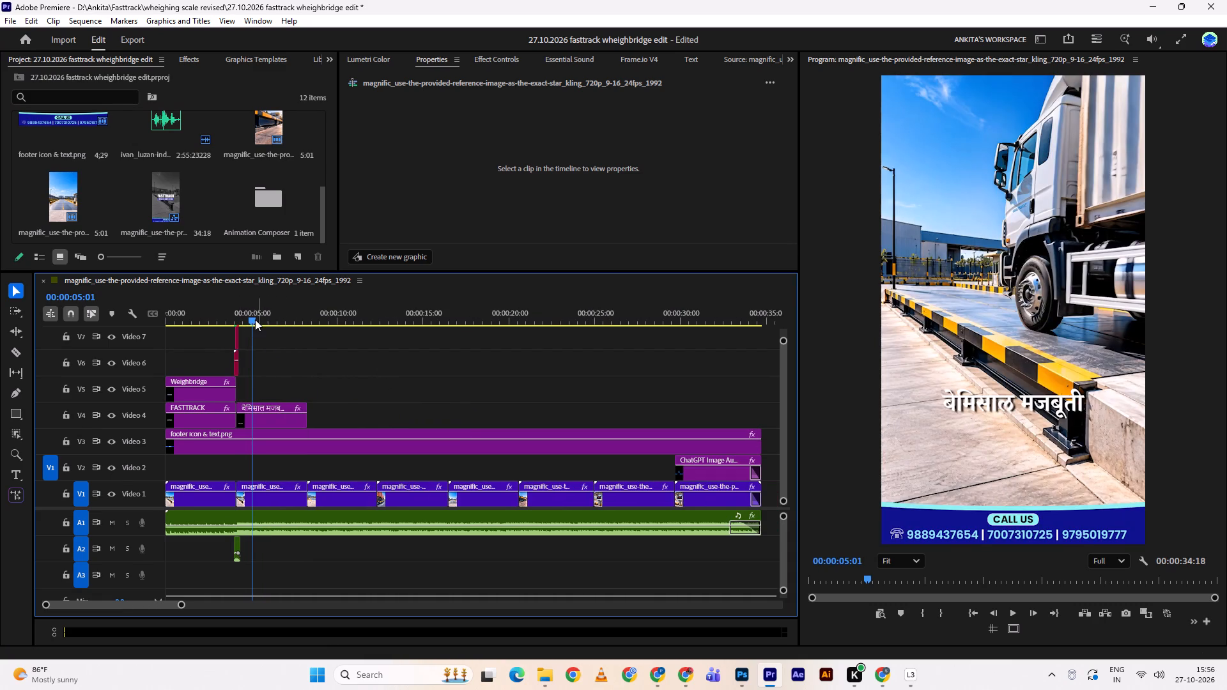
left_click_drag(254, 319, 219, 326)
key("space")
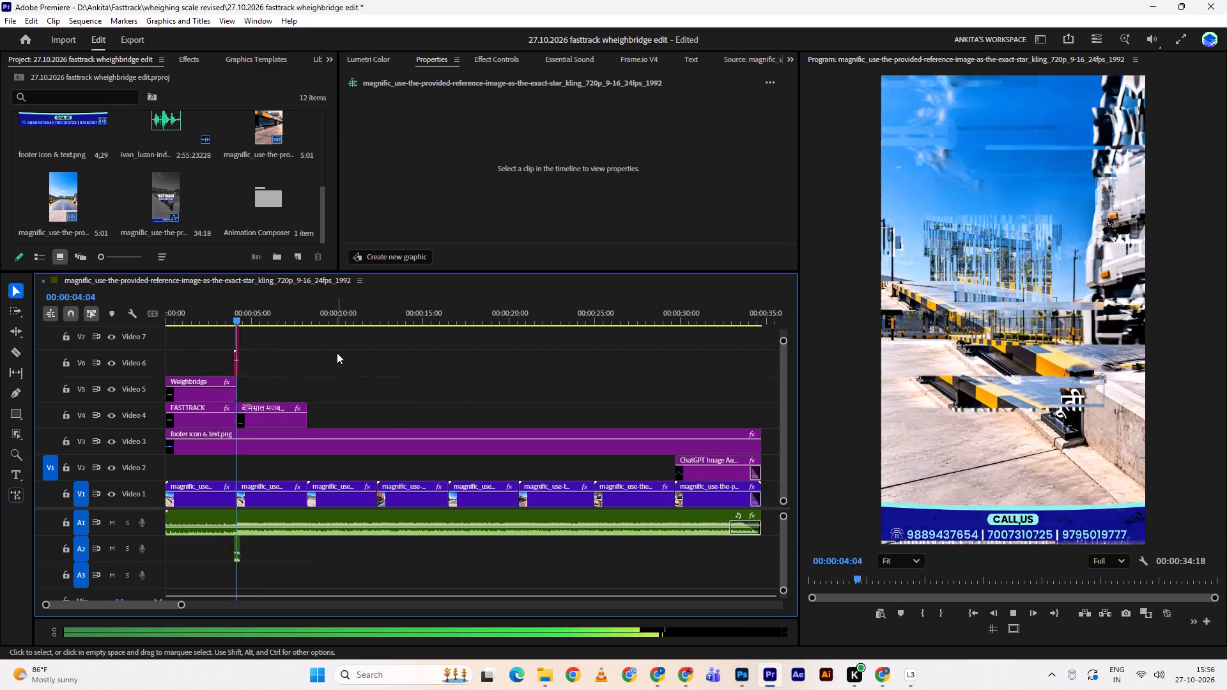
key("space")
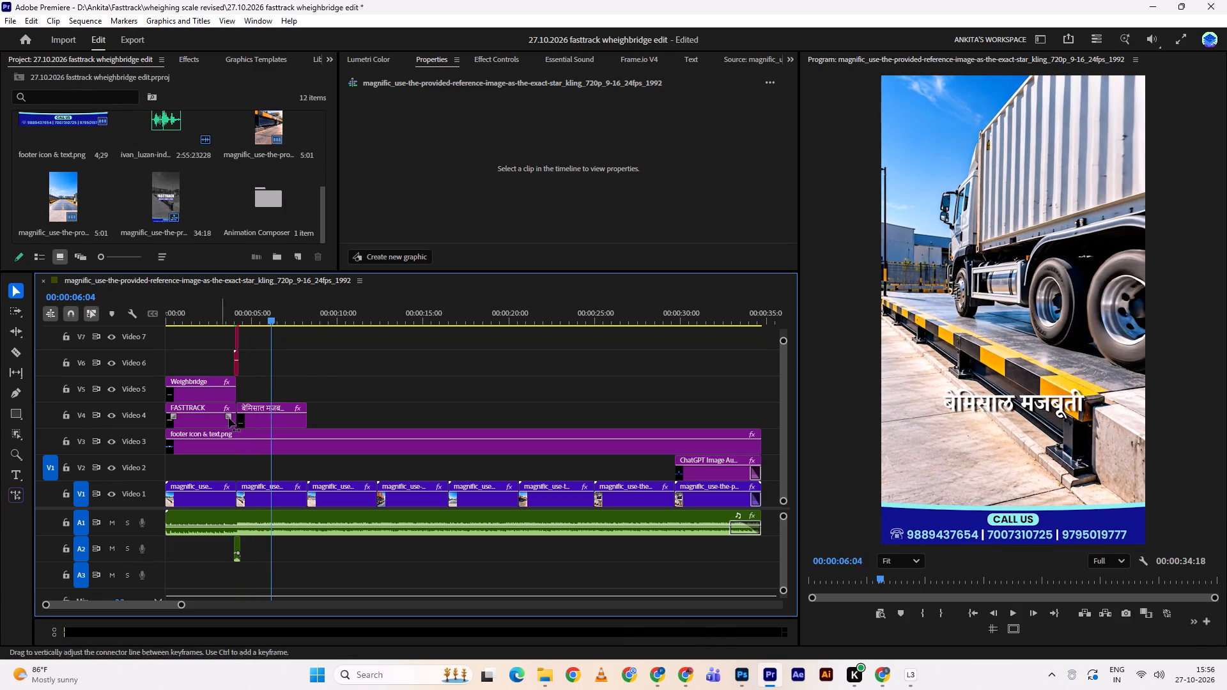
With the "बेमिसाल मजबूती" text clip selected, clear the old effects search and browse the available video effects.
left_click(256, 416)
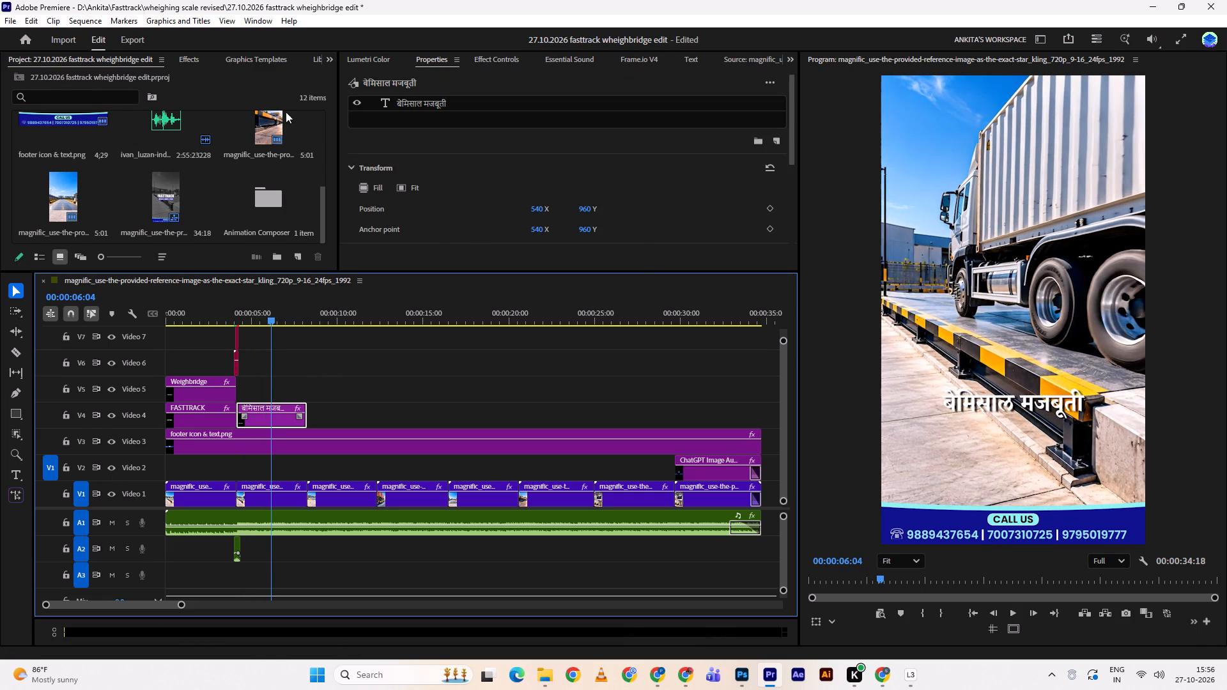
double_click(191, 64)
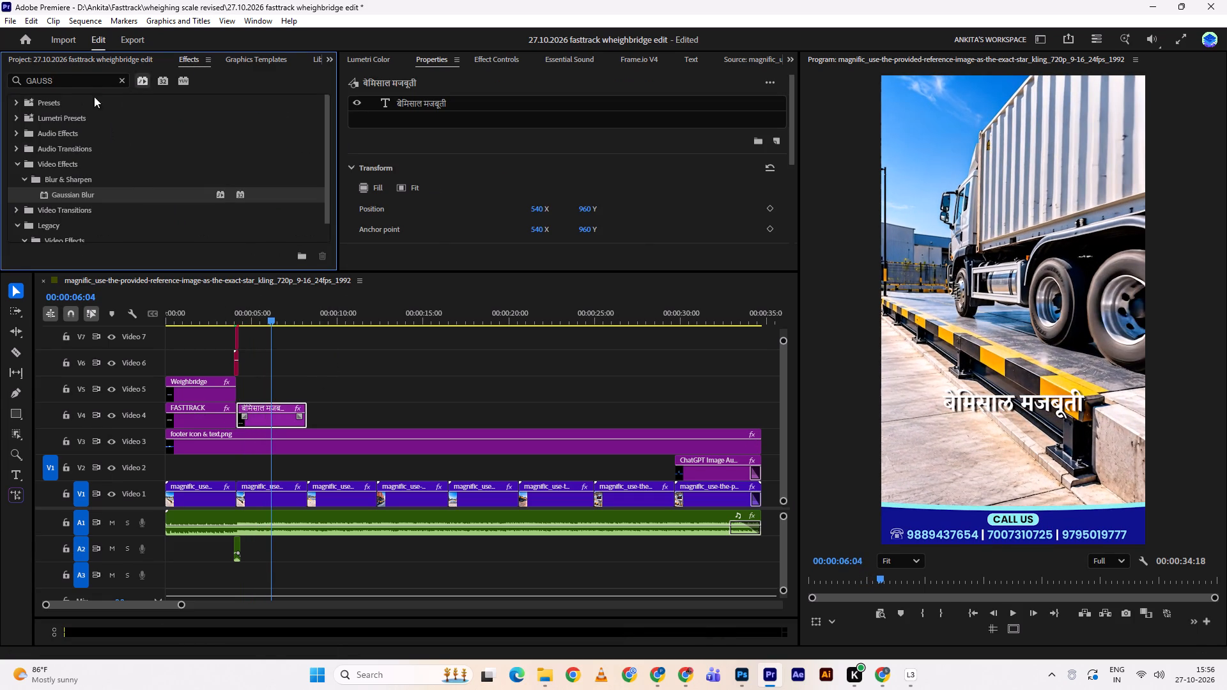
double_click(121, 77)
scroll(155, 220, "down", 3)
scroll(157, 211, "up", 1)
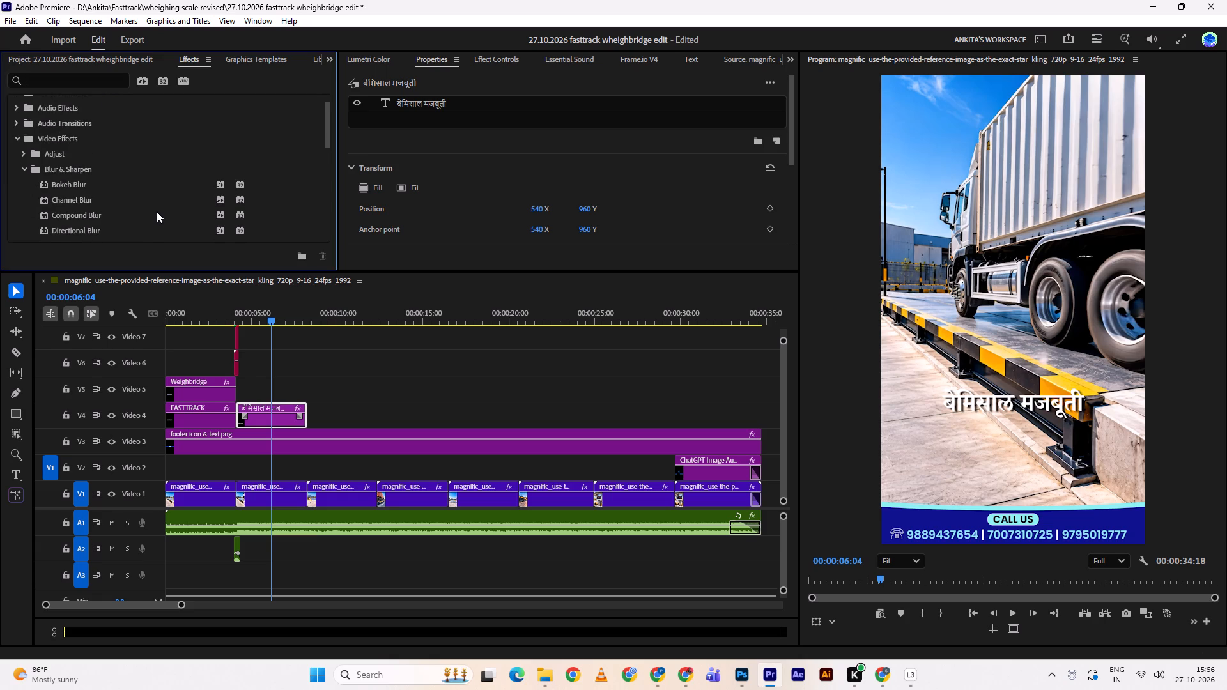
scroll(157, 211, "down", 3)
scroll(136, 187, "up", 3)
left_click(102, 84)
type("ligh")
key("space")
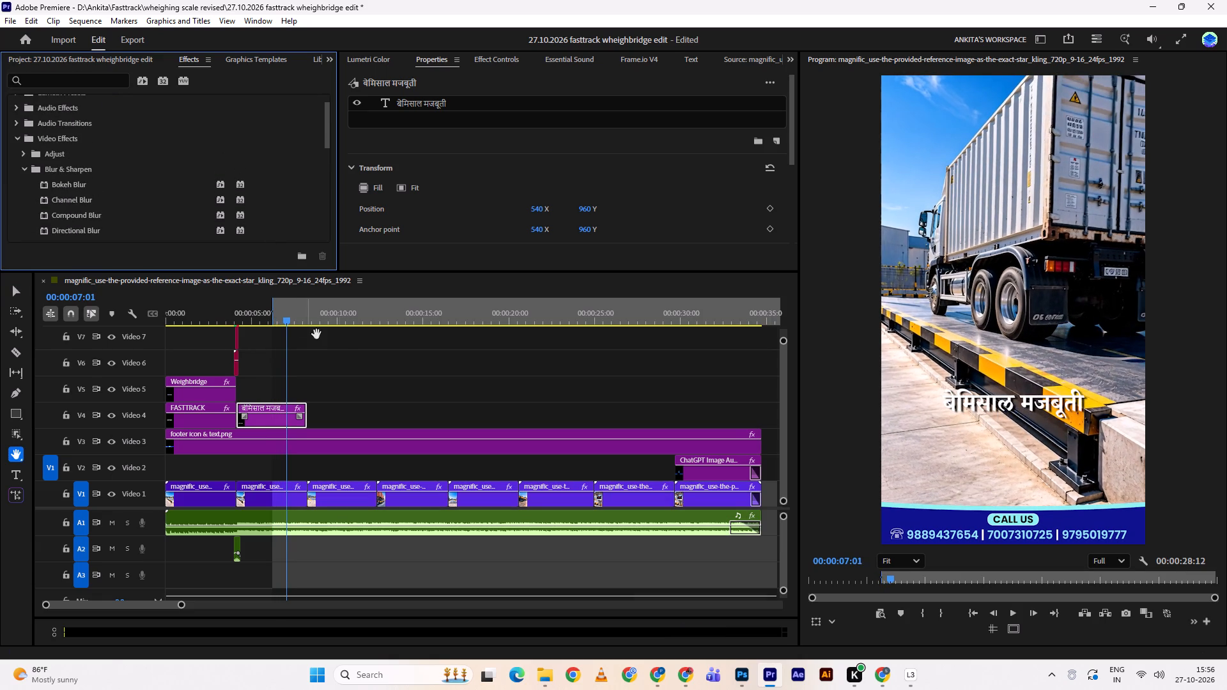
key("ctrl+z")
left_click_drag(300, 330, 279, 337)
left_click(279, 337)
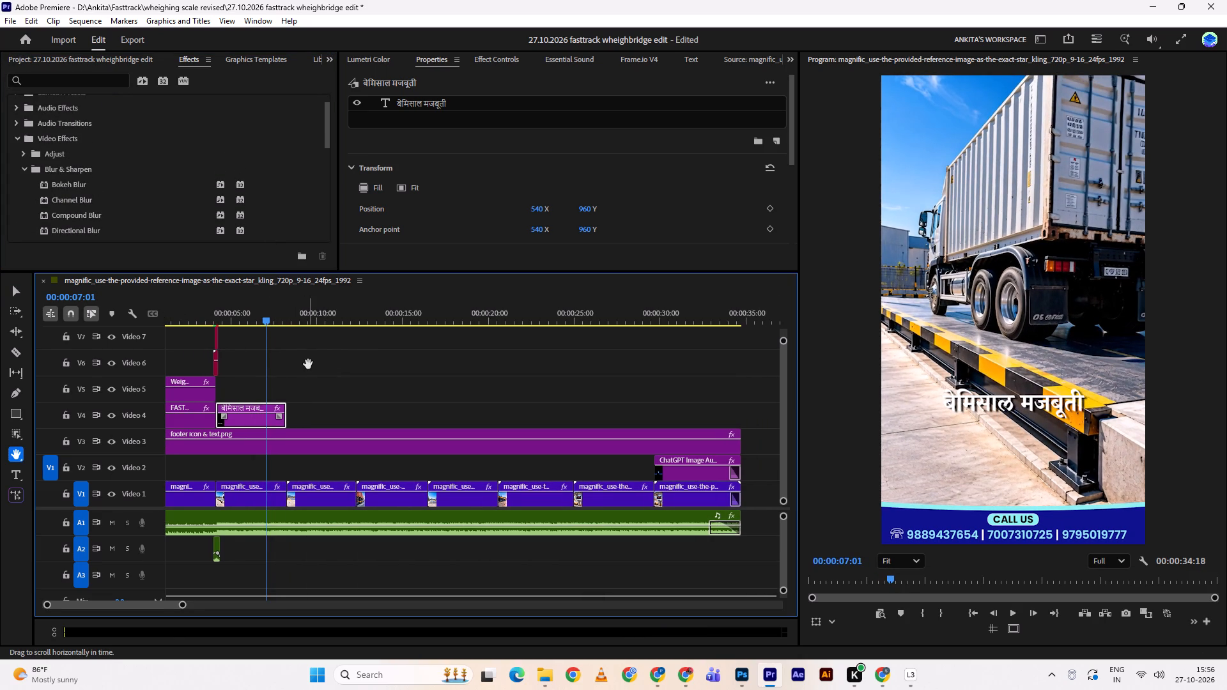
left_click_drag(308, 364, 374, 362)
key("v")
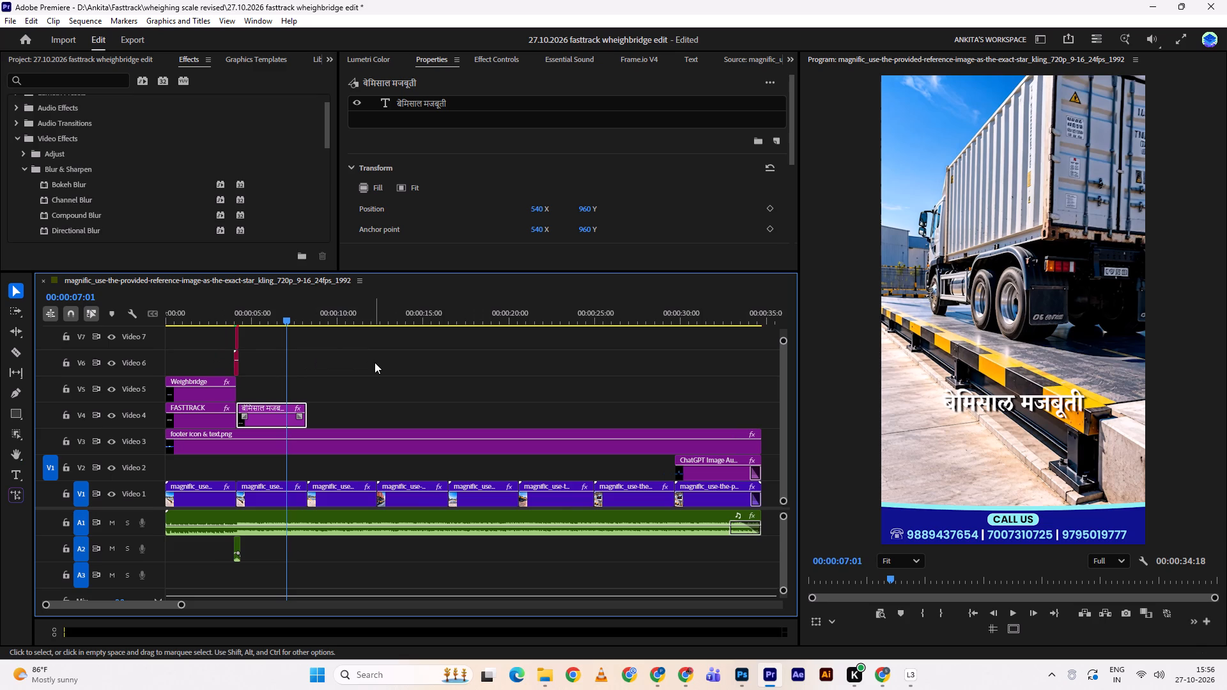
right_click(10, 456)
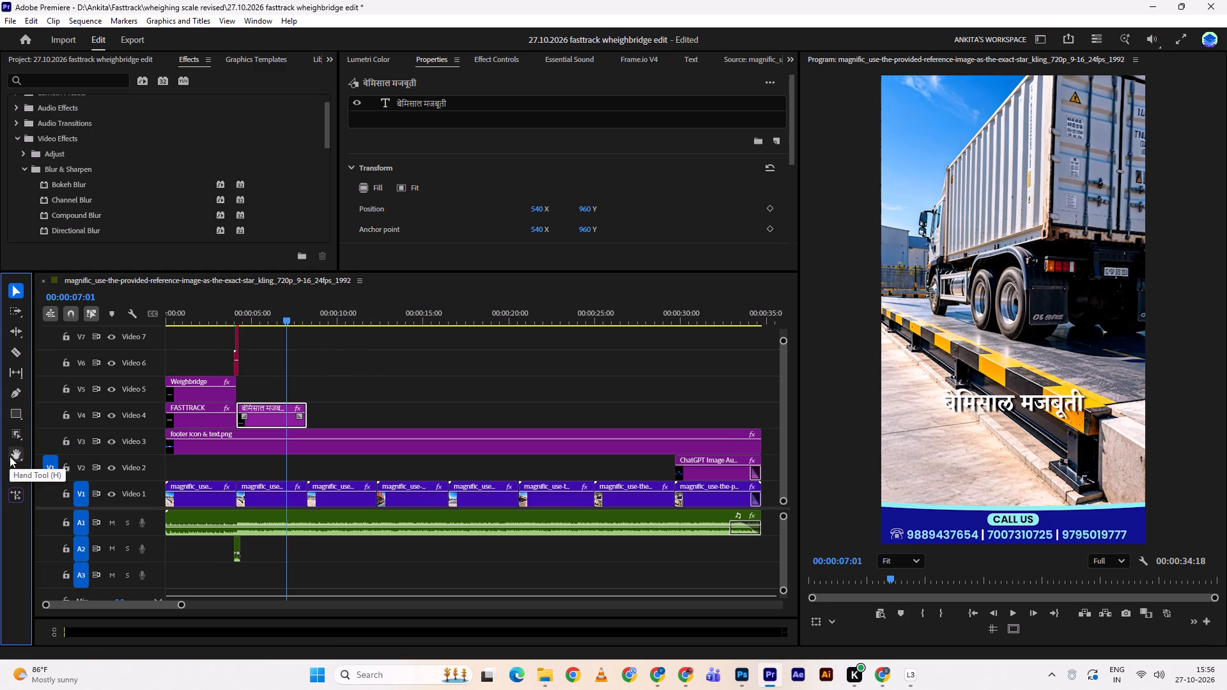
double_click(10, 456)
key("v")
Search the effects for "light" and browse the matching video effects and the Lights & Blurs transitions.
left_click(69, 88)
left_click(72, 84)
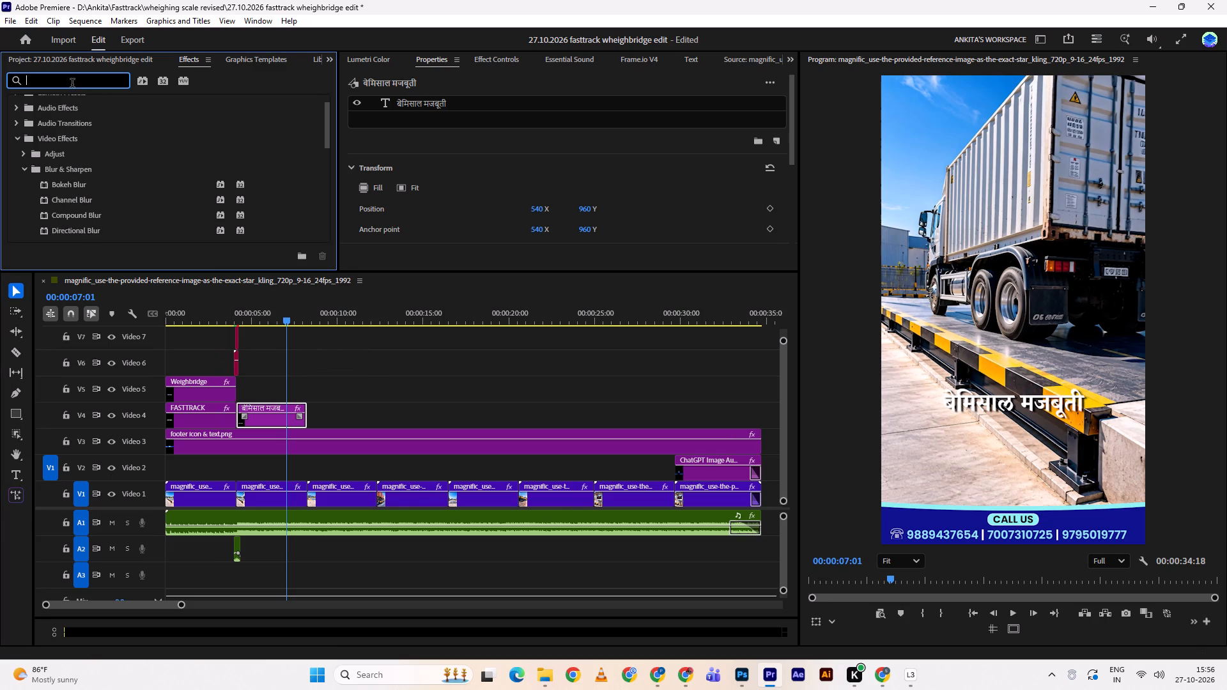
type("light")
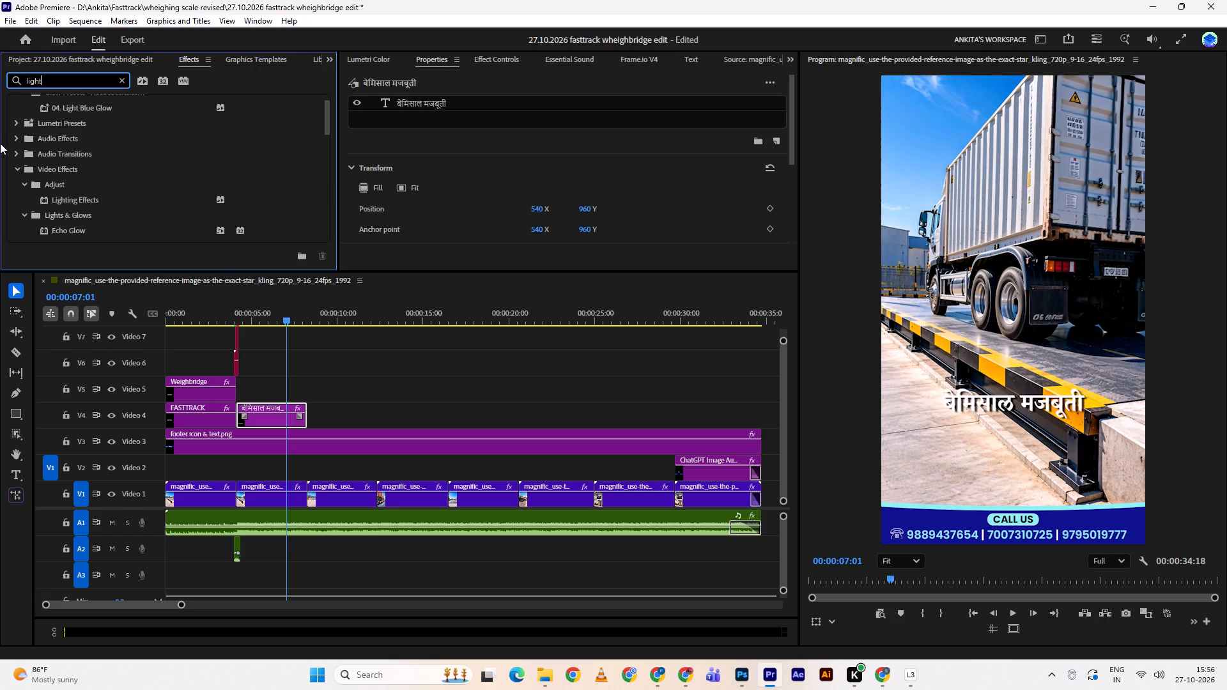
scroll(107, 205, "down", 17)
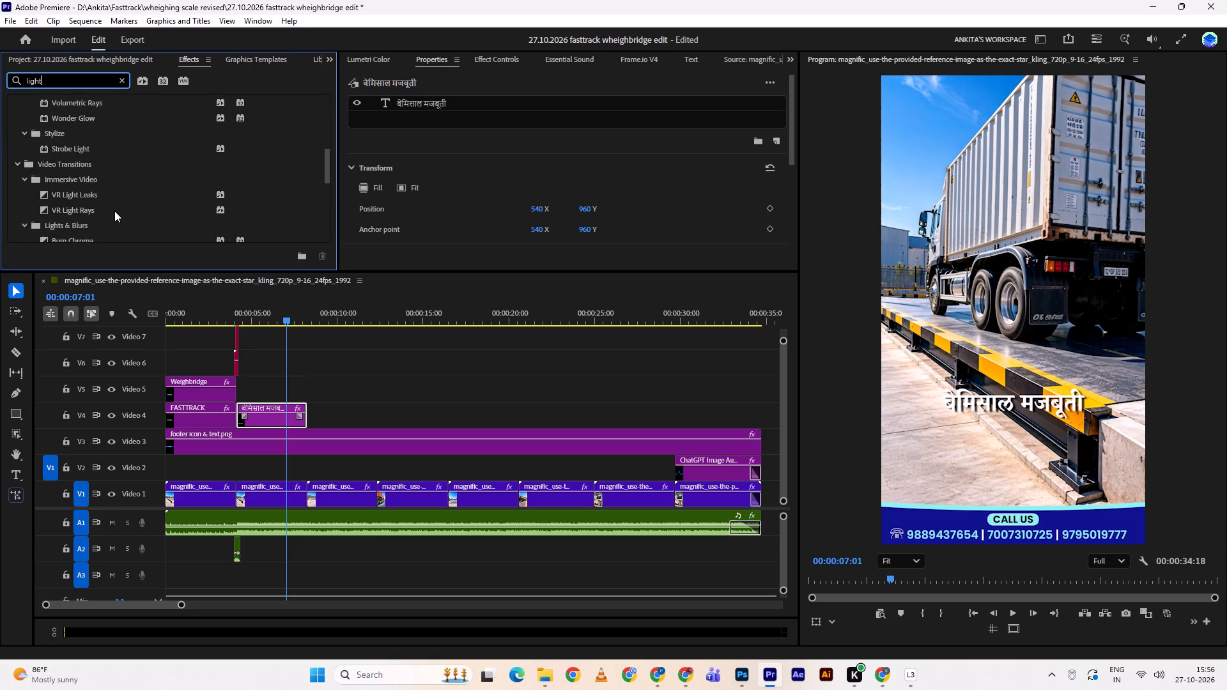
scroll(139, 183, "down", 4)
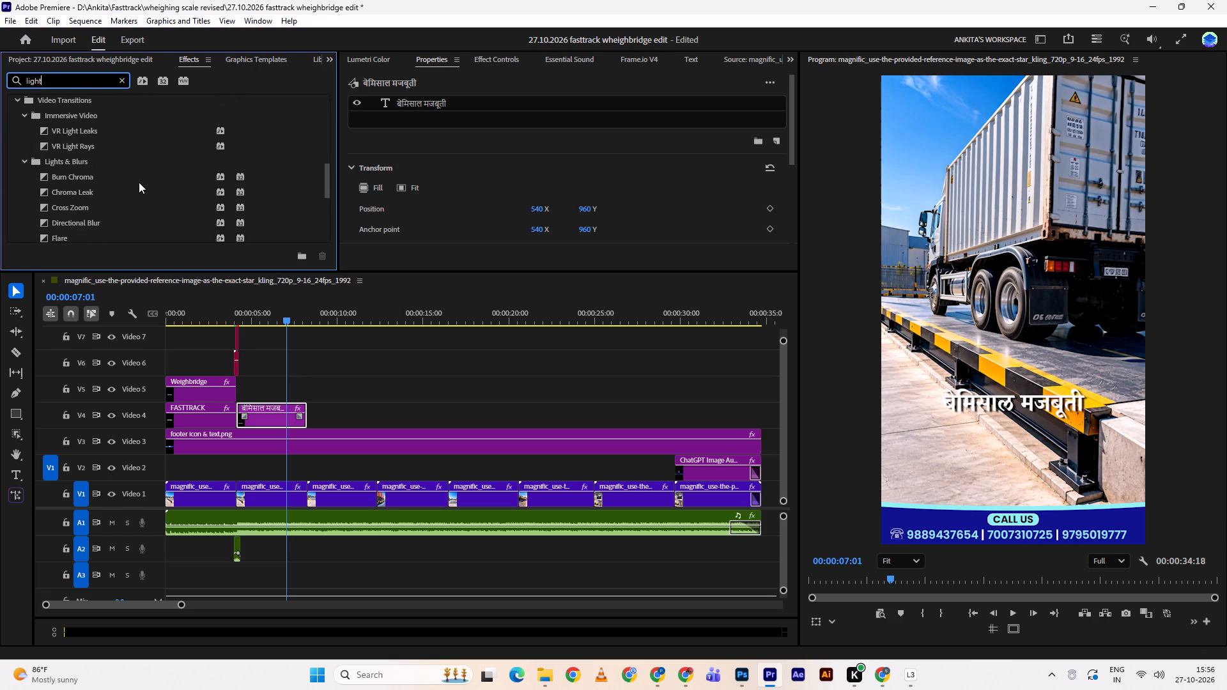
scroll(139, 182, "down", 7)
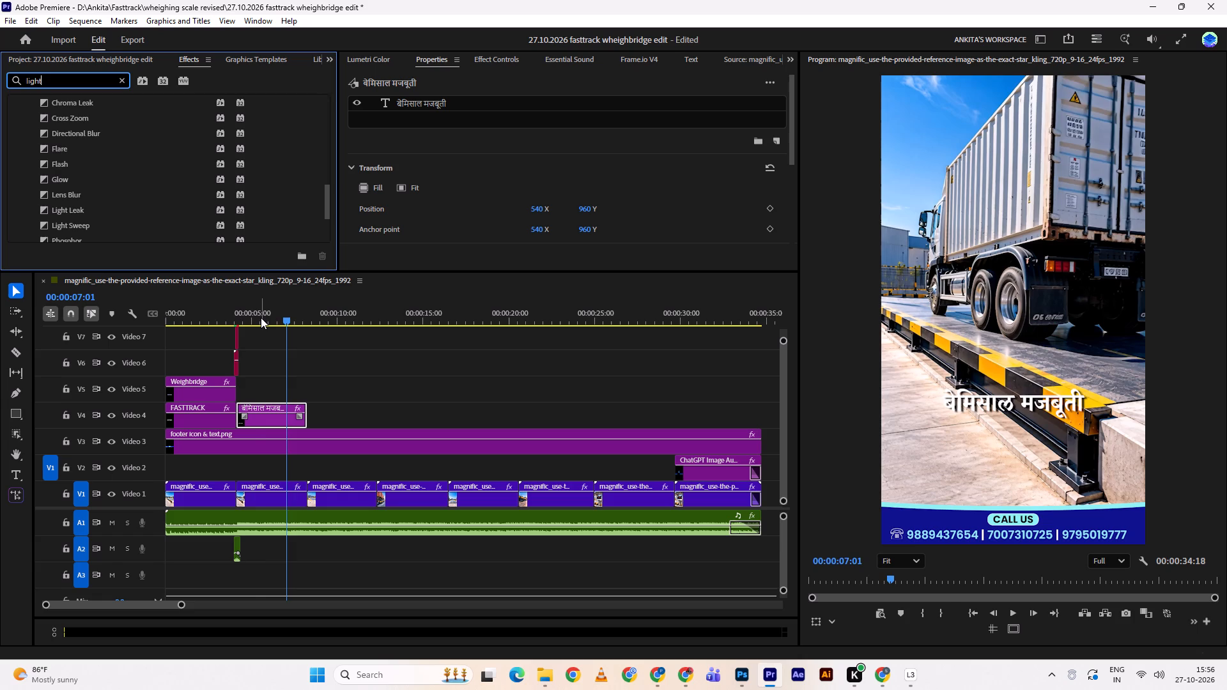
Play back from the end of the FASTTRACK title into the "बेमिसाल मजबूती" text to judge when the text should appear.
left_click_drag(261, 318, 245, 311, "shift")
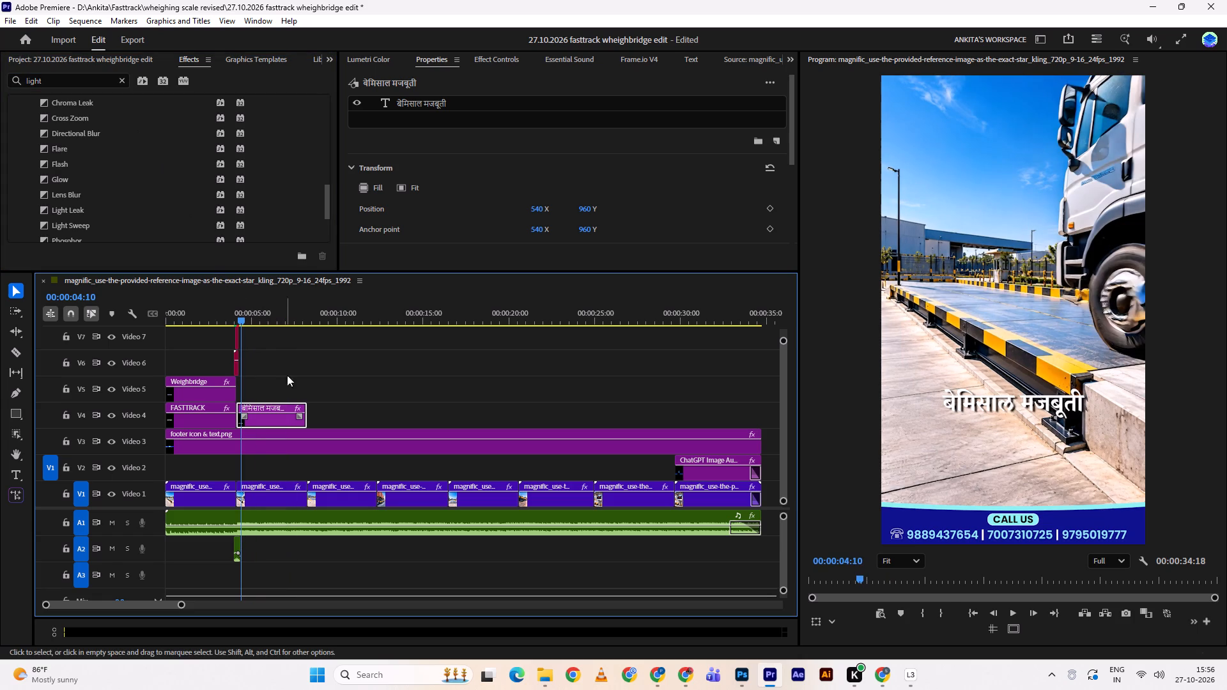
key("space")
key("space")
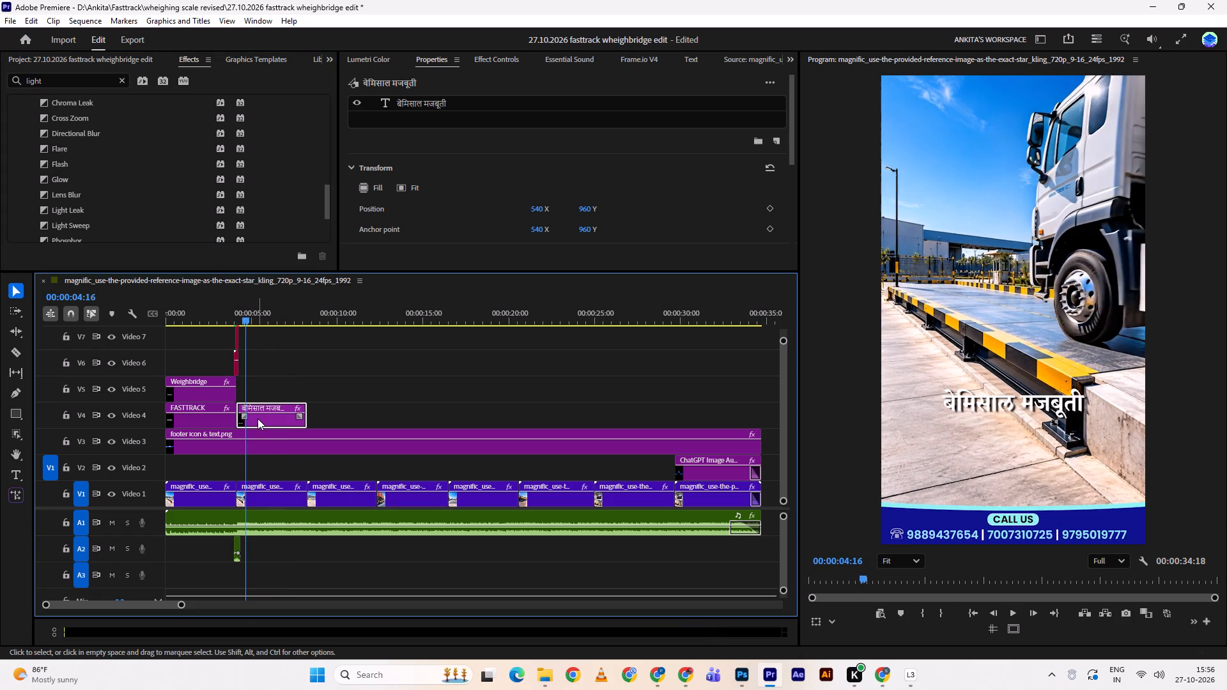
key("space")
key("space")
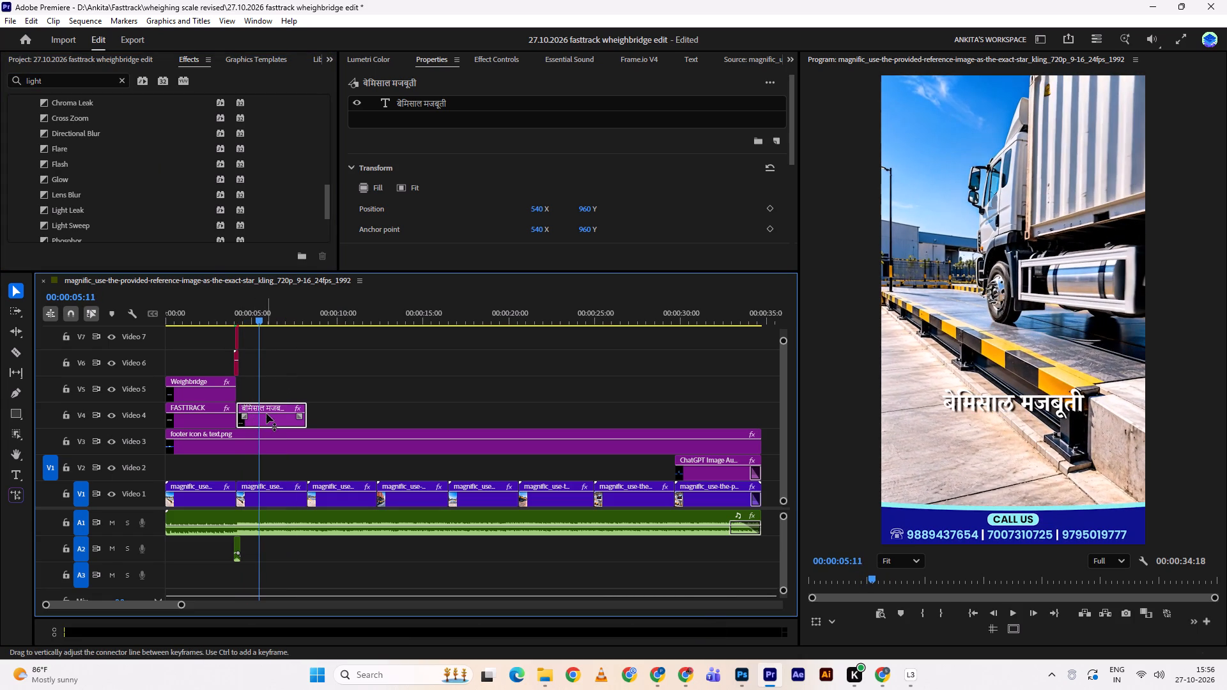
double_click(230, 312)
key("space")
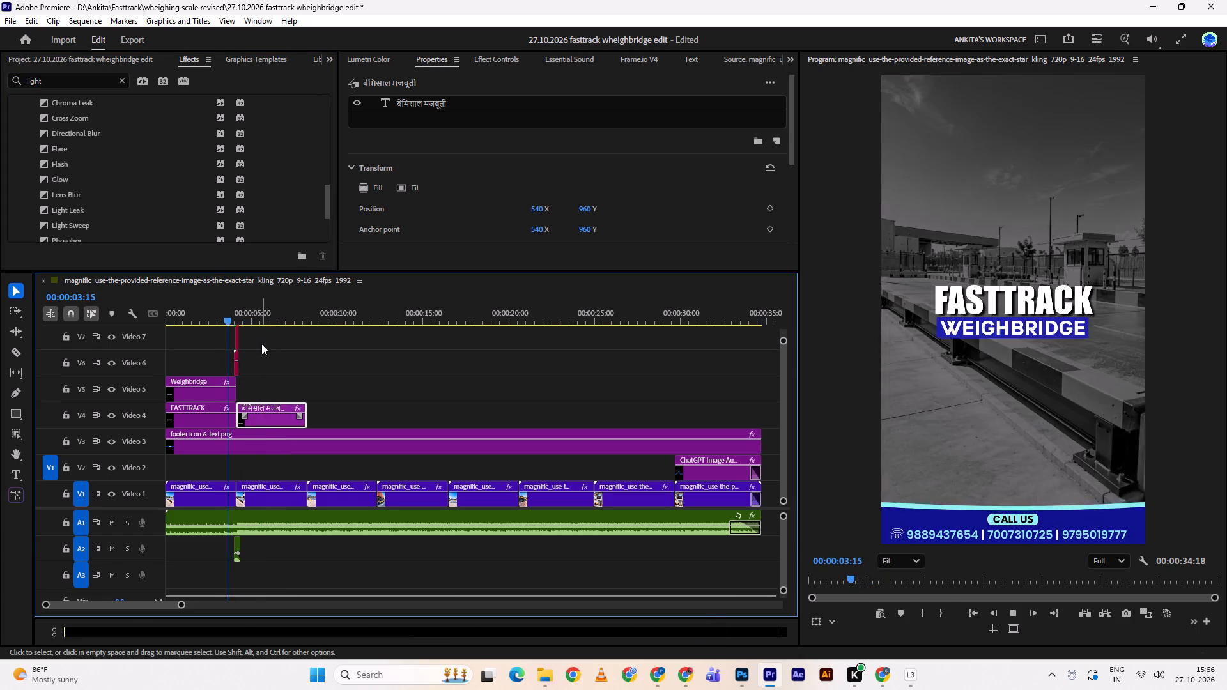
key("space")
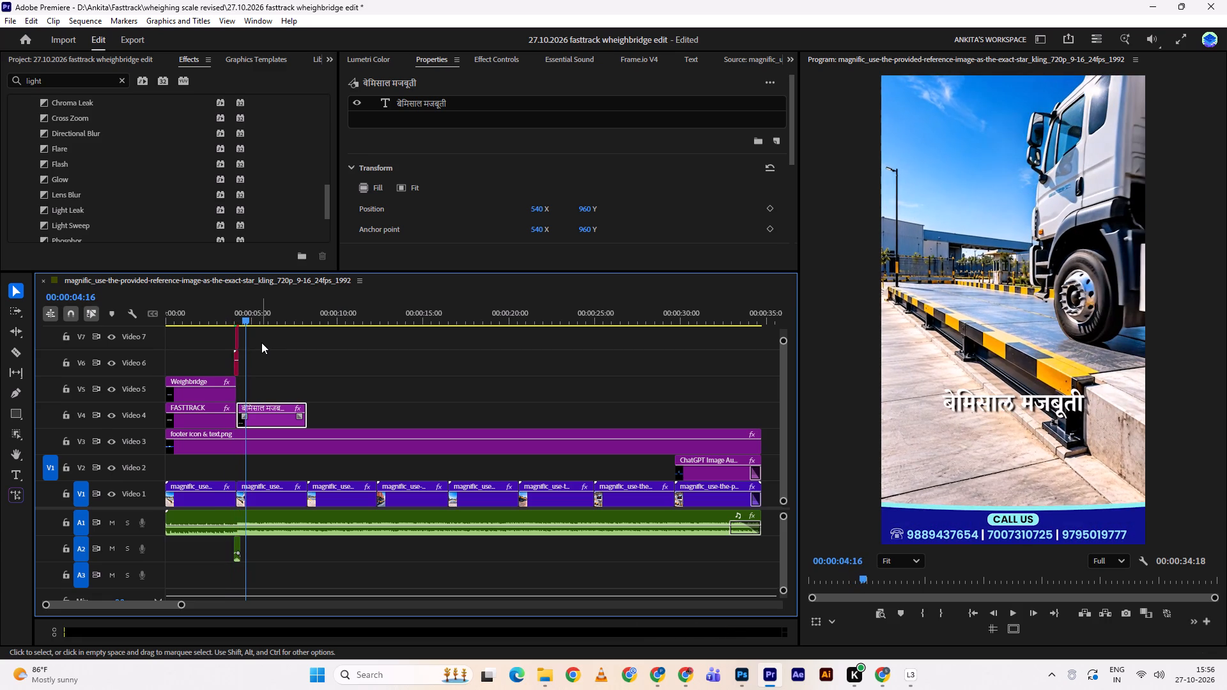
key("space")
key("space")
Trim the start of the "बेमिसाल मजबूती" text clip to about 00:00:05:00 and play from there.
left_click_drag(243, 409, 247, 410)
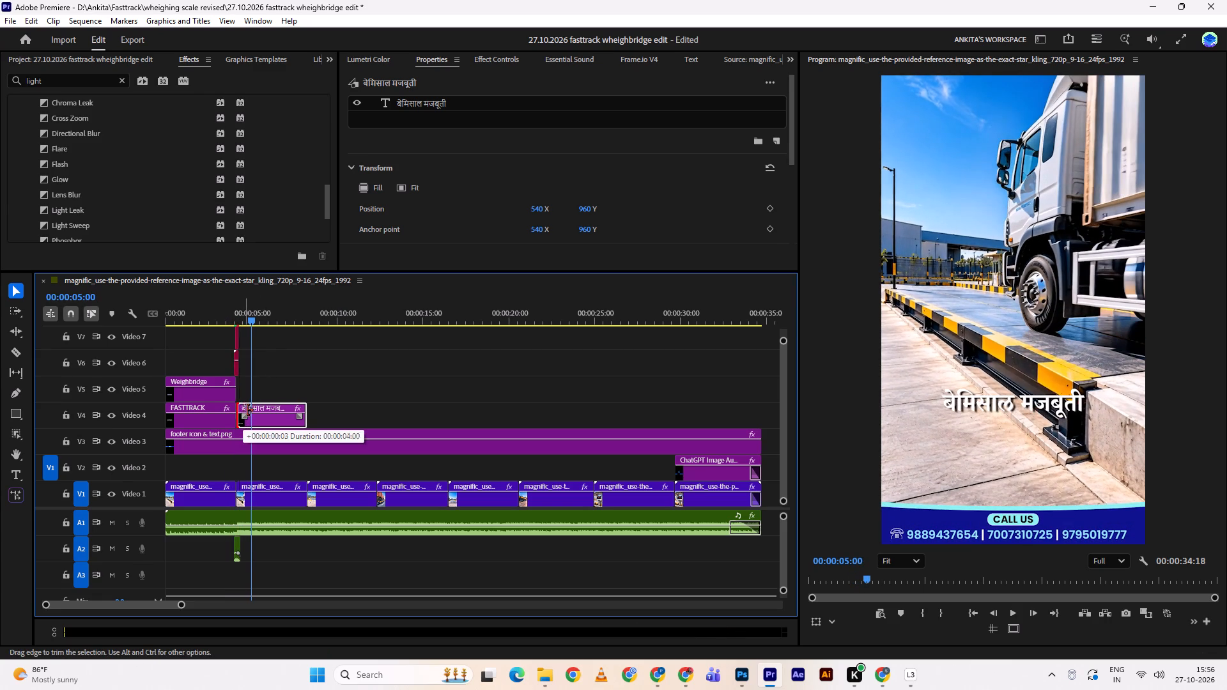
left_click_drag(247, 410, 252, 412)
key("space")
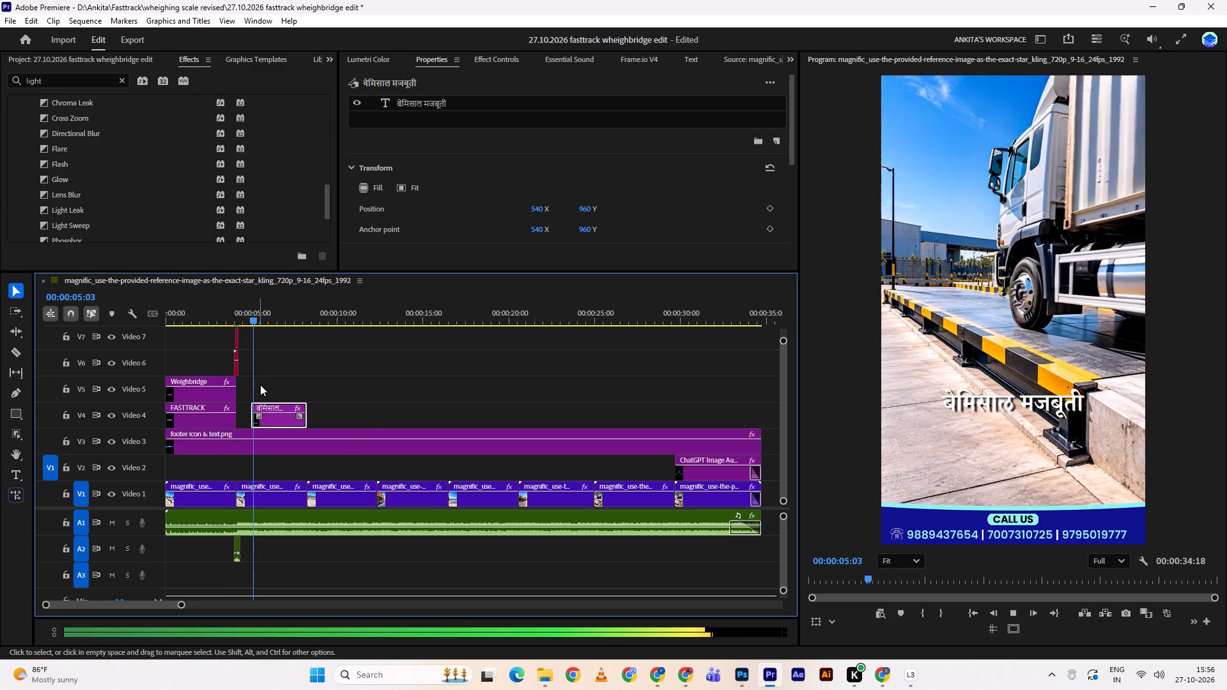
key("space")
Split the "बेमिसाल मजबूती" text clip at 00:00:05:18 and move its short first piece up to Video 5.
key("space")
key("space")
key("c")
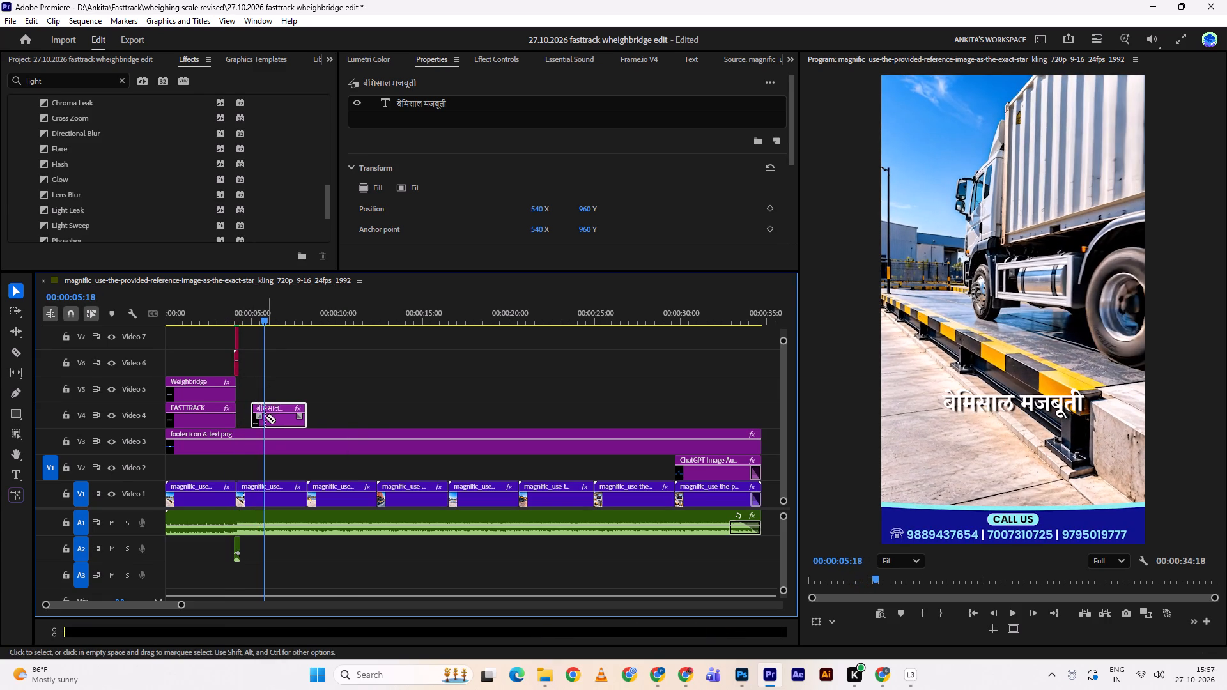
left_click(264, 416)
key("v")
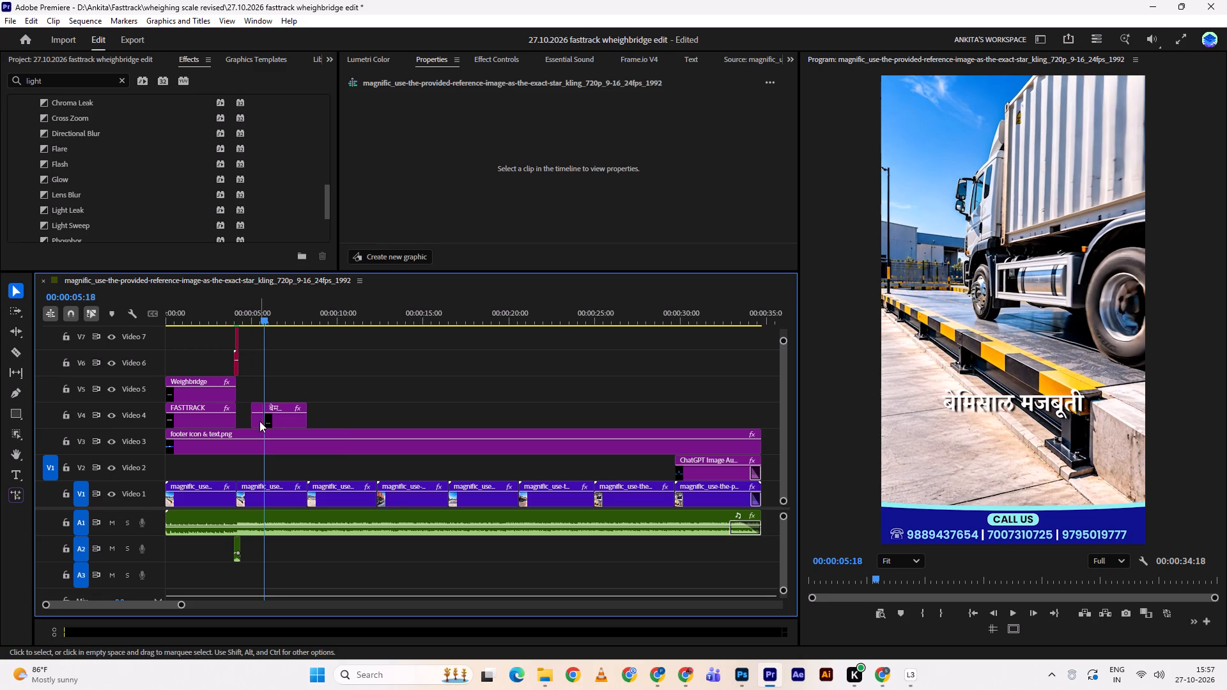
left_click_drag(259, 421, 258, 399)
left_click(258, 399)
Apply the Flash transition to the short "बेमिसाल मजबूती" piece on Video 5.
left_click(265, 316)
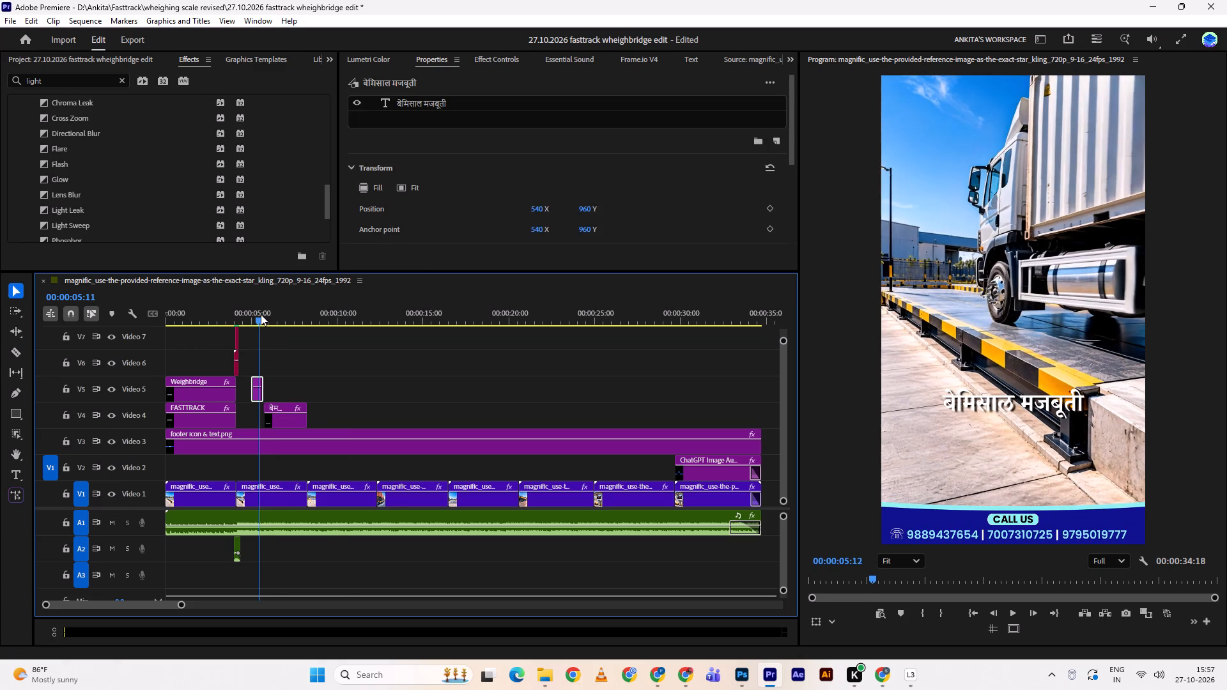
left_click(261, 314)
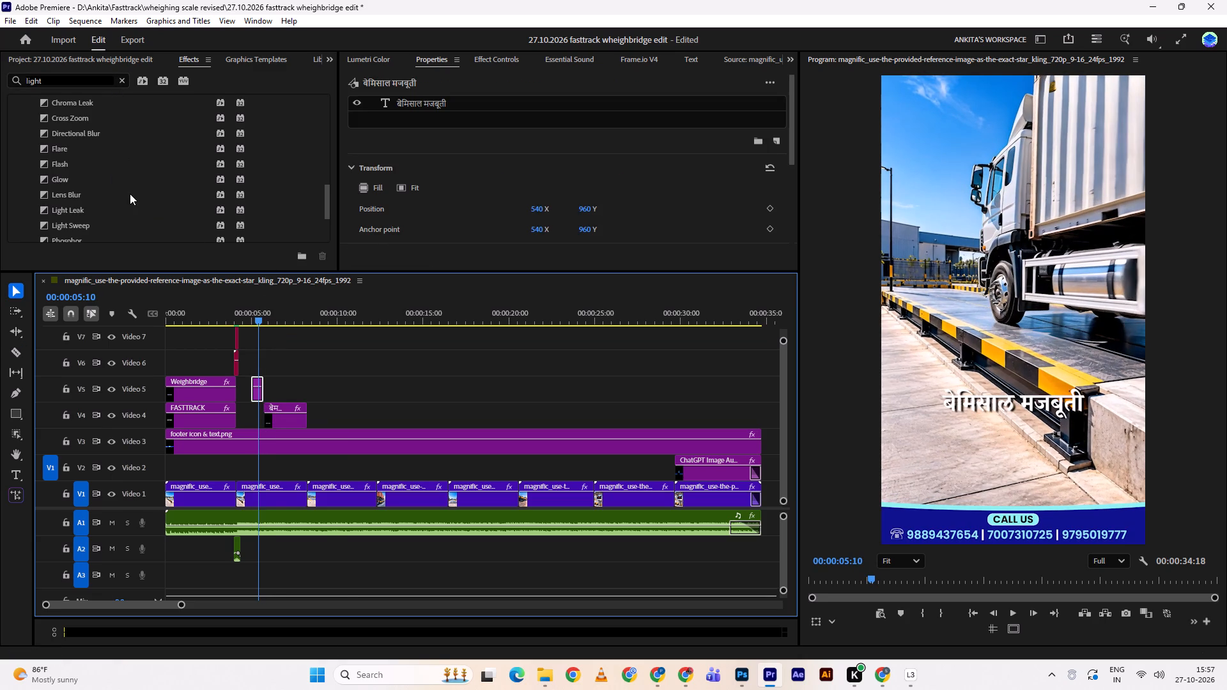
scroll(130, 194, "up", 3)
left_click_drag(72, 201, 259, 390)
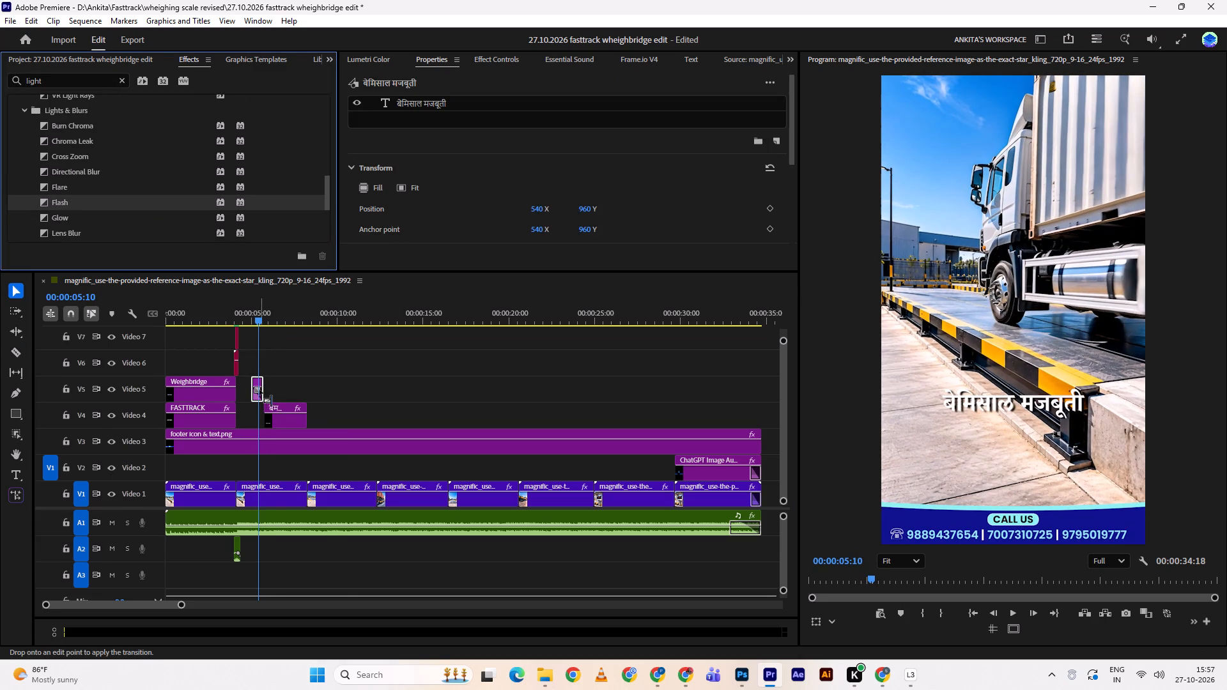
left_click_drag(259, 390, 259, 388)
Play and scrub repeatedly across the short text piece on Video 5 to check the Flash transition.
left_click(249, 319)
key("space")
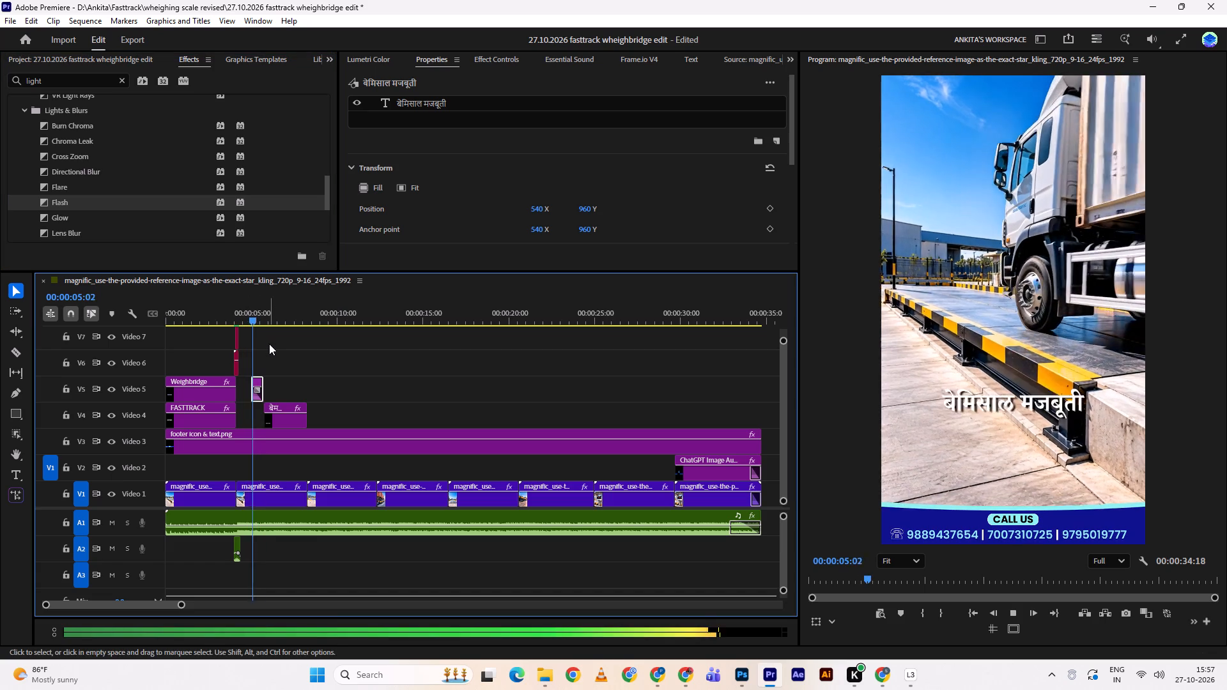
key("space")
left_click(258, 325)
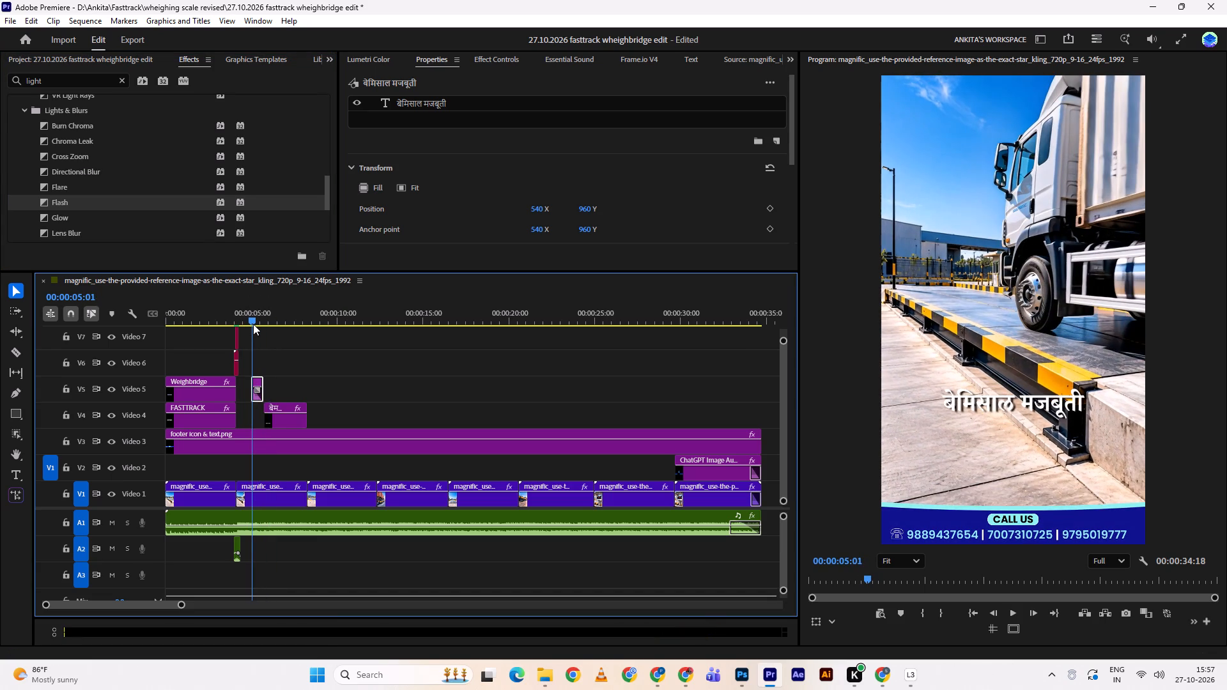
left_click(254, 326)
left_click_drag(254, 326, 247, 326)
left_click_drag(254, 310, 244, 312)
left_click(300, 358)
key("space")
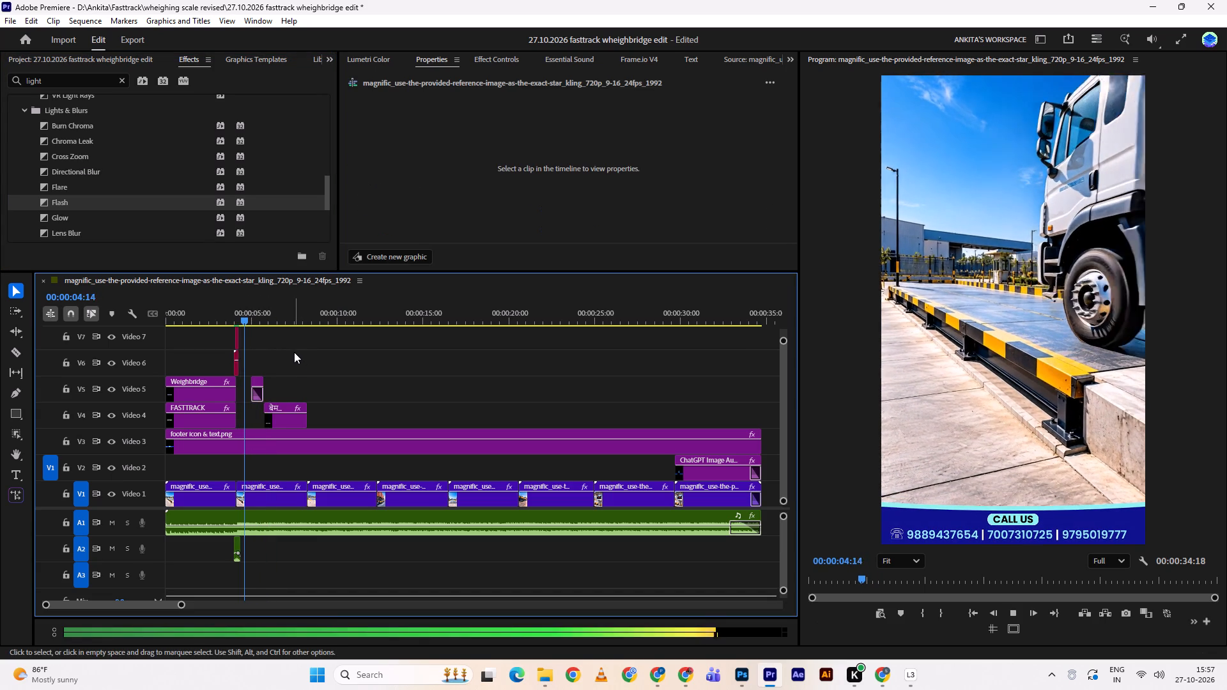
left_click_drag(251, 323, 234, 314)
key("space")
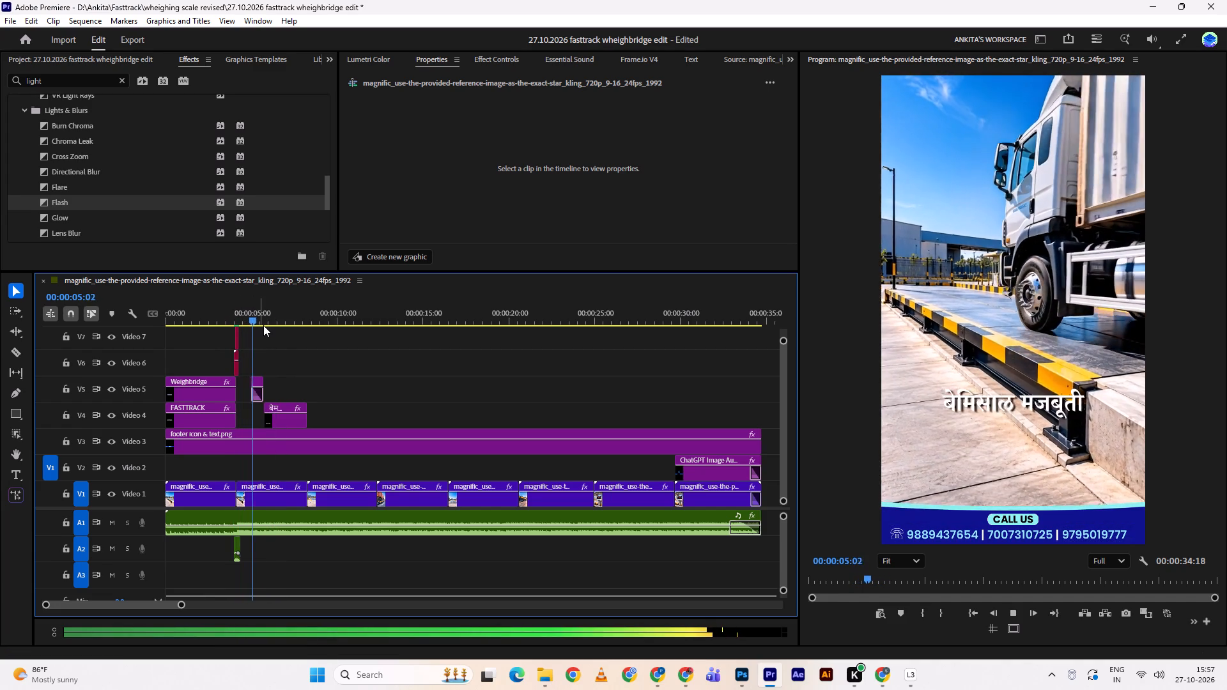
key("space")
left_click_drag(262, 314, 256, 310)
left_click(256, 310)
Select the short text piece on Video 5 and examine its motion, text, opacity and time remapping settings.
left_click(258, 386)
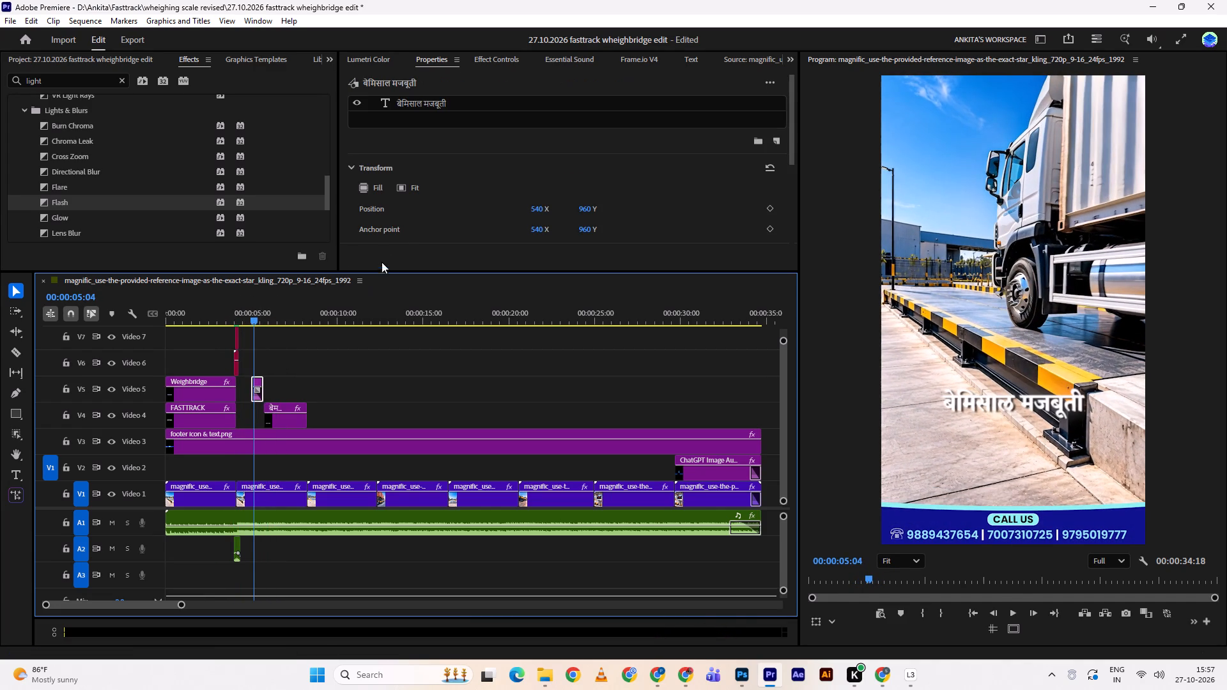
left_click(485, 65)
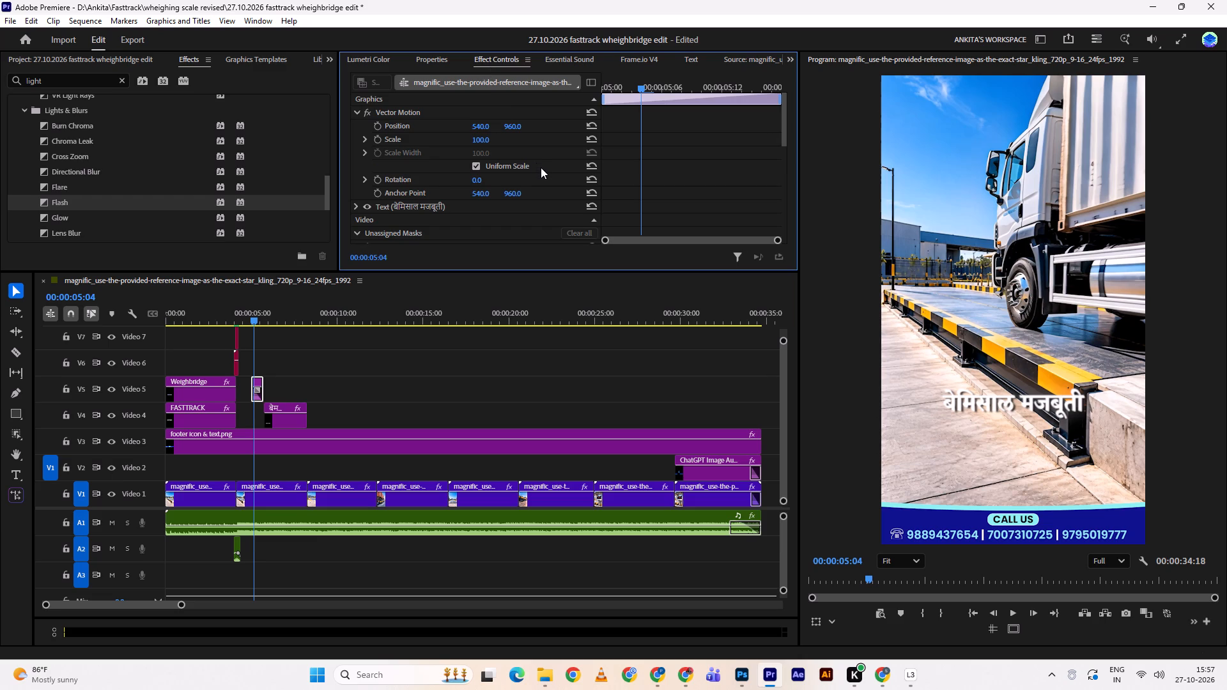
scroll(544, 167, "down", 18)
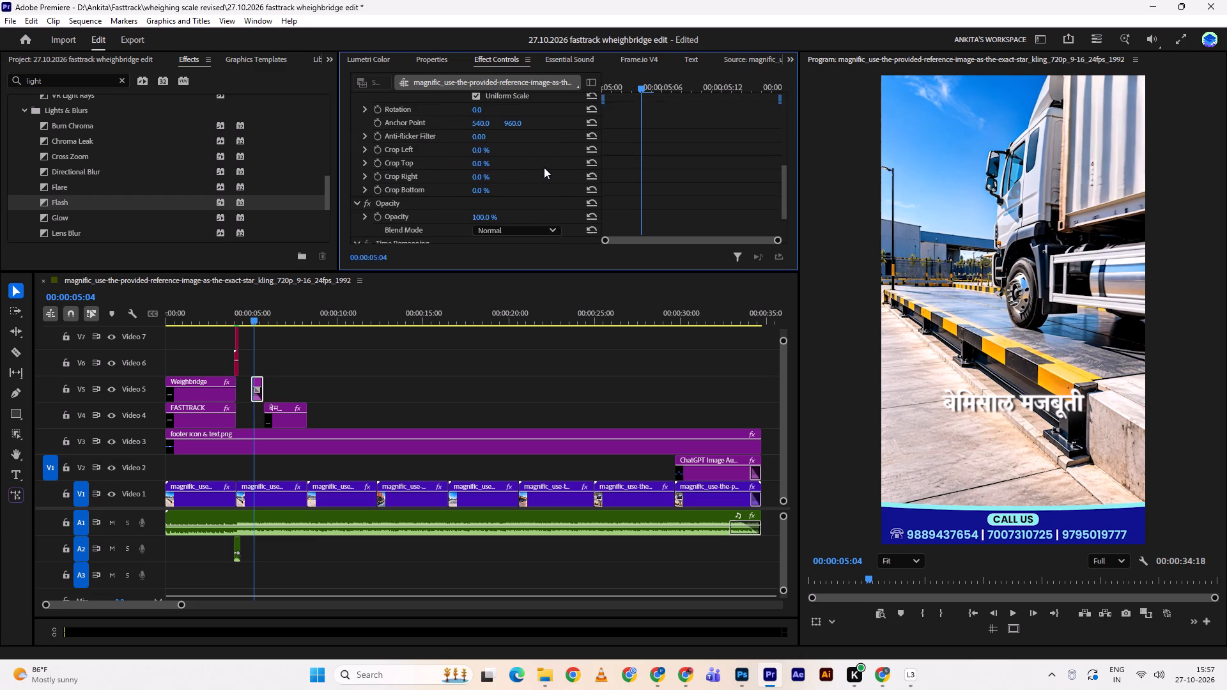
scroll(544, 167, "down", 2)
scroll(544, 167, "up", 7)
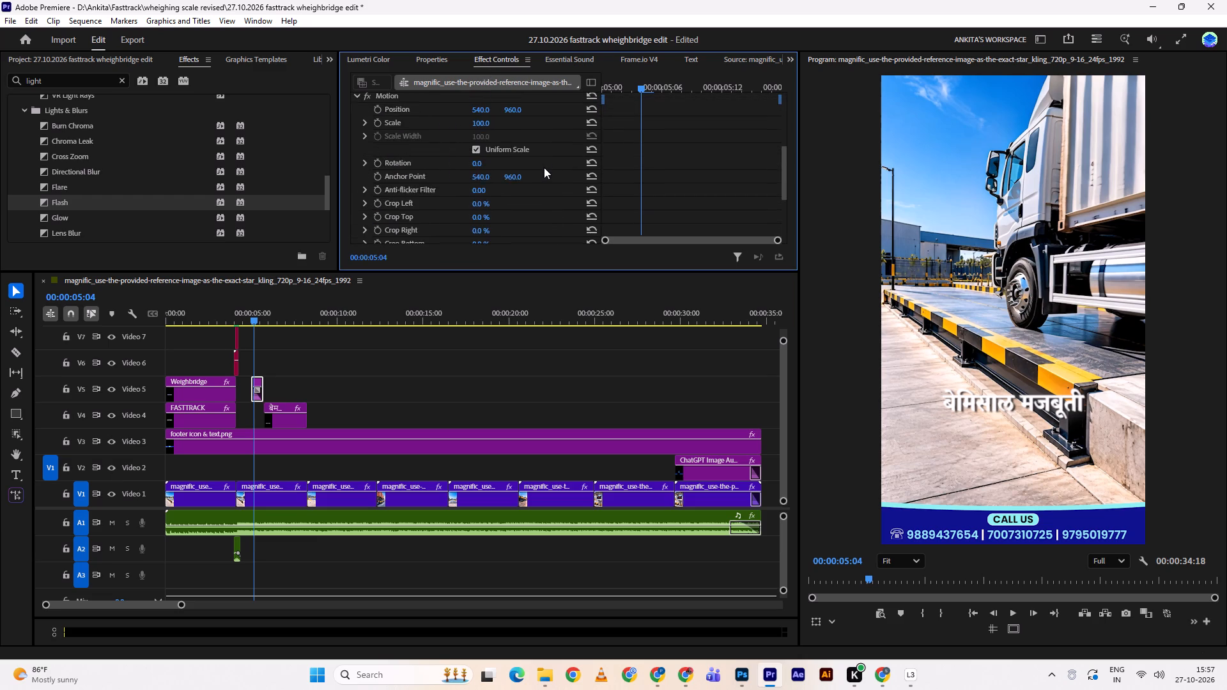
scroll(544, 167, "up", 11)
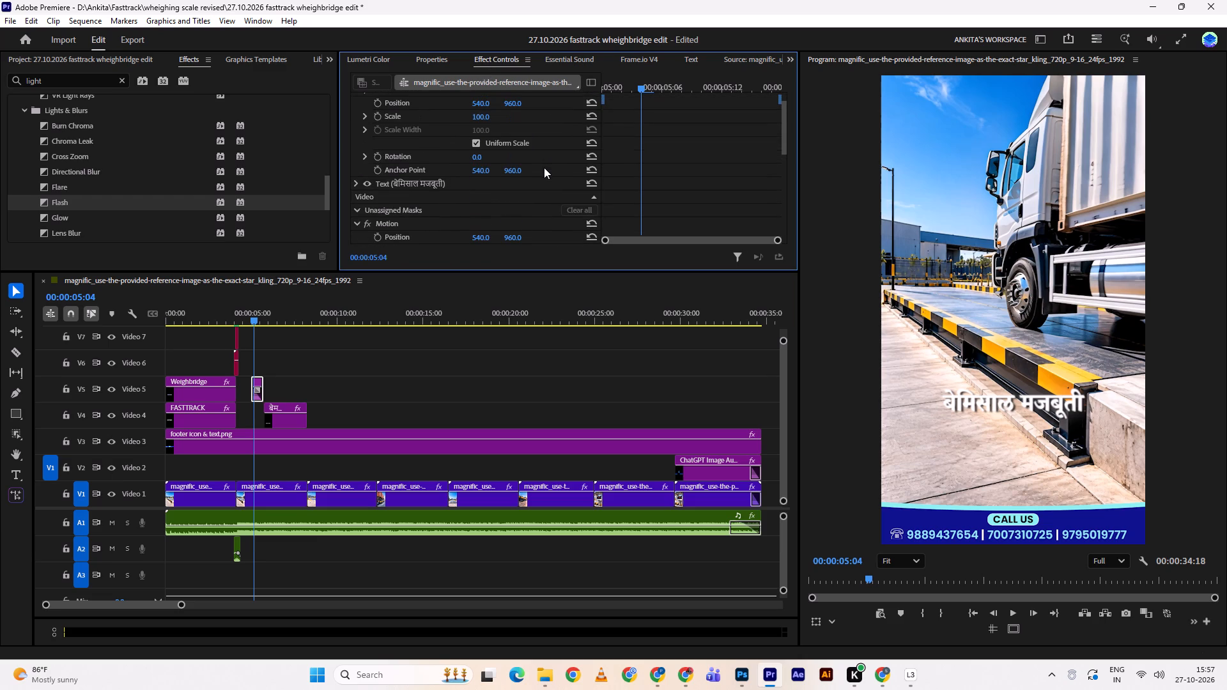
scroll(544, 167, "down", 5)
scroll(544, 167, "up", 7)
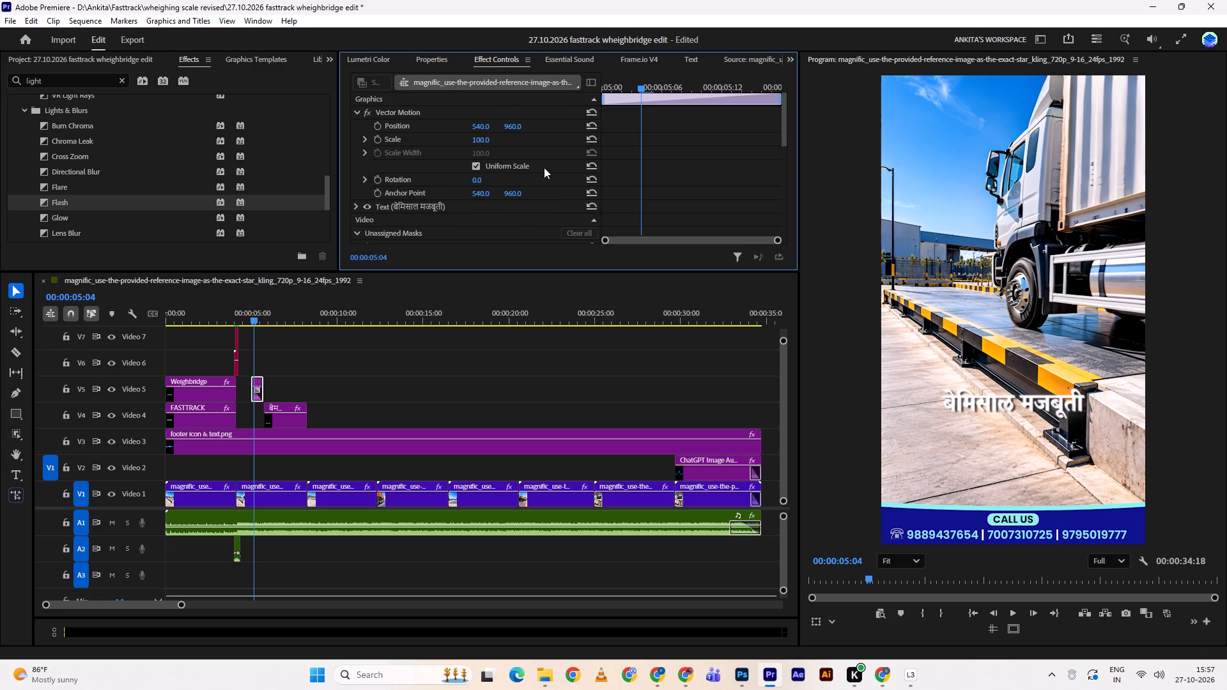
scroll(544, 167, "up", 7)
scroll(544, 167, "down", 9)
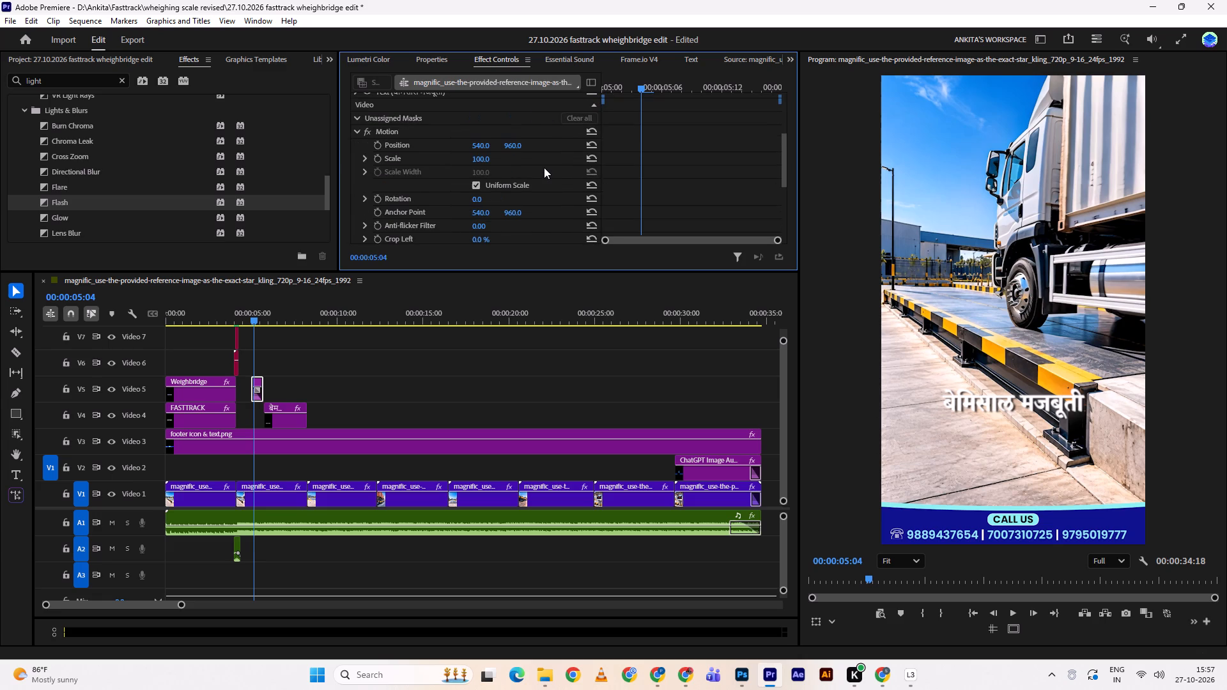
scroll(544, 167, "down", 10)
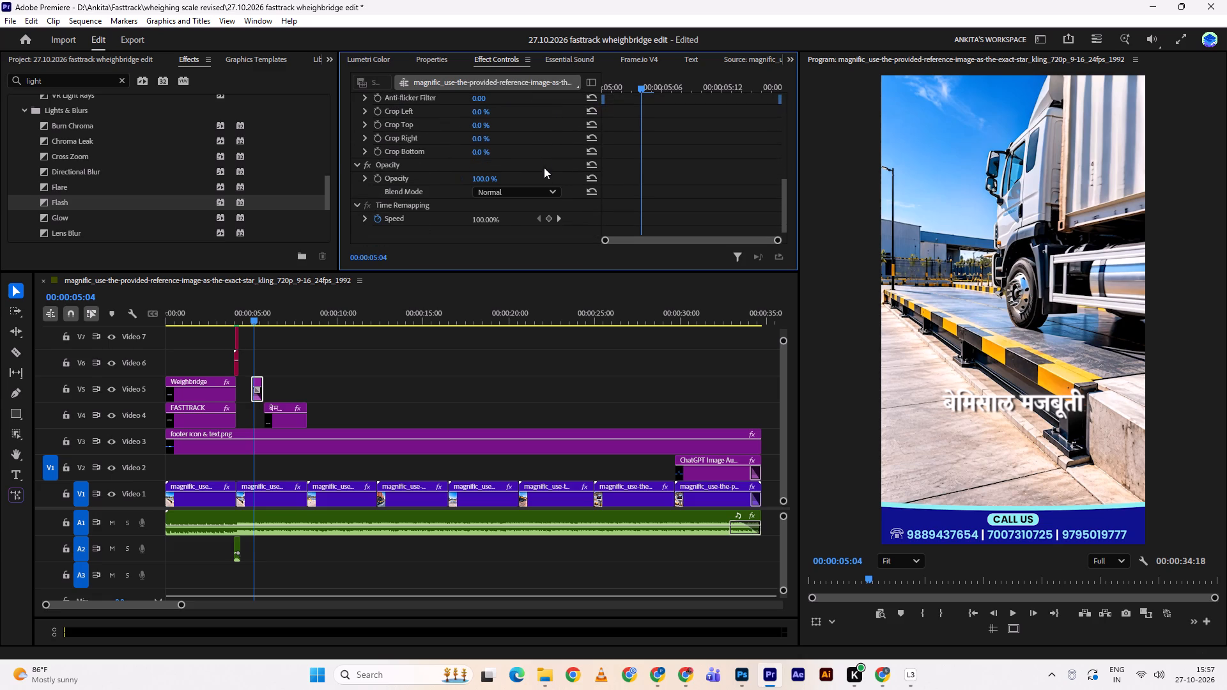
scroll(544, 167, "up", 7)
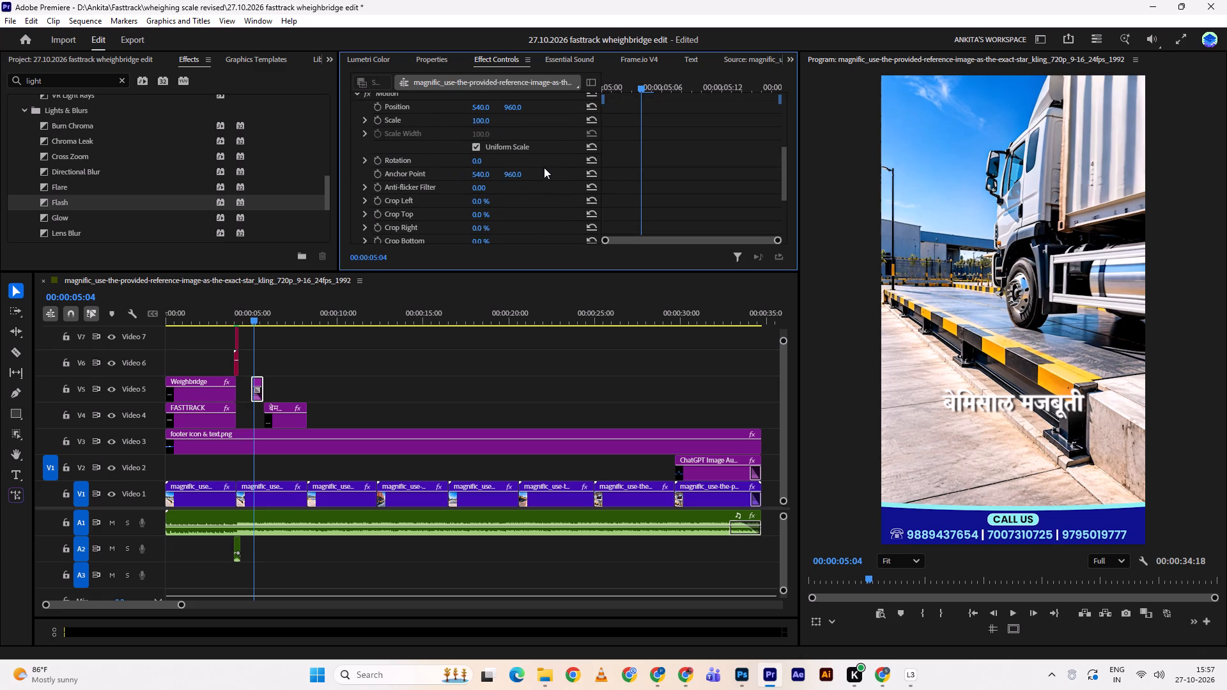
scroll(544, 167, "up", 6)
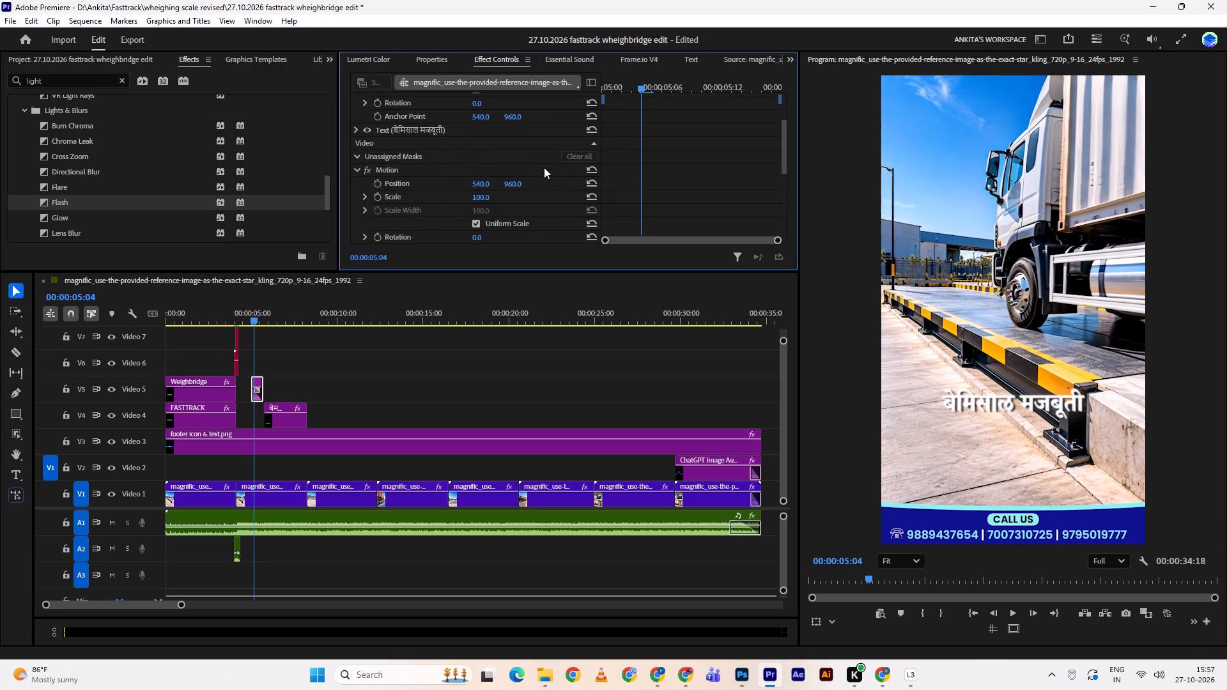
double_click(355, 130)
left_click(357, 130)
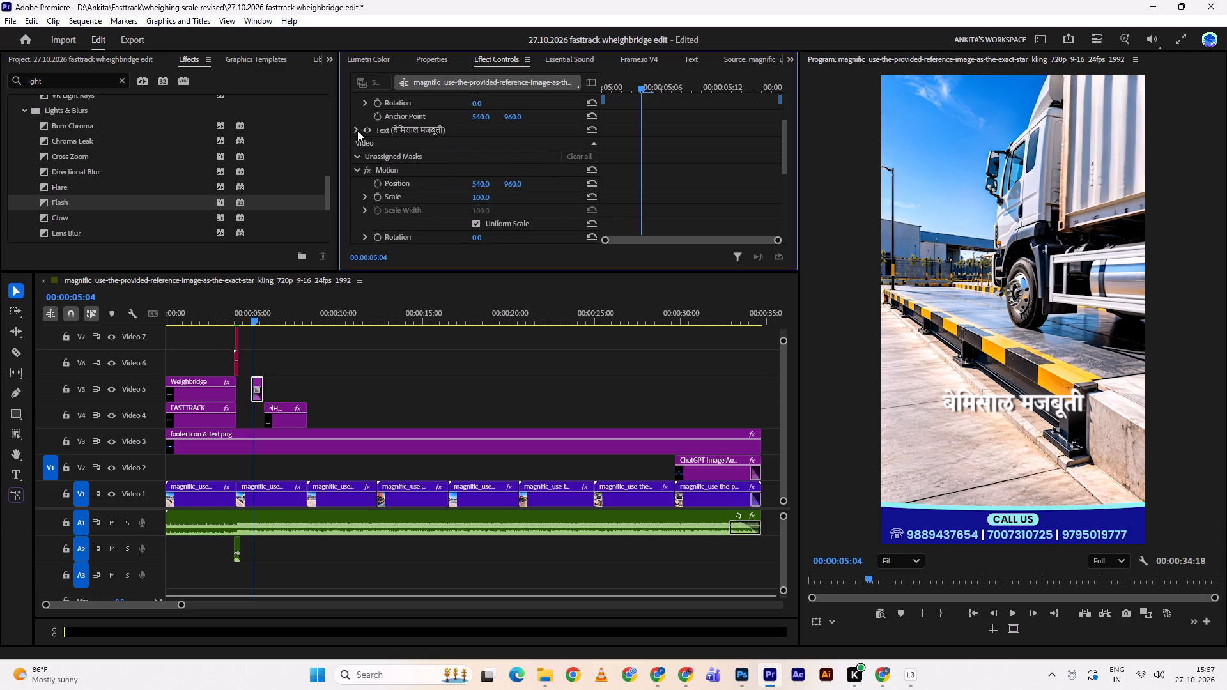
left_click(357, 130)
scroll(396, 149, "up", 12)
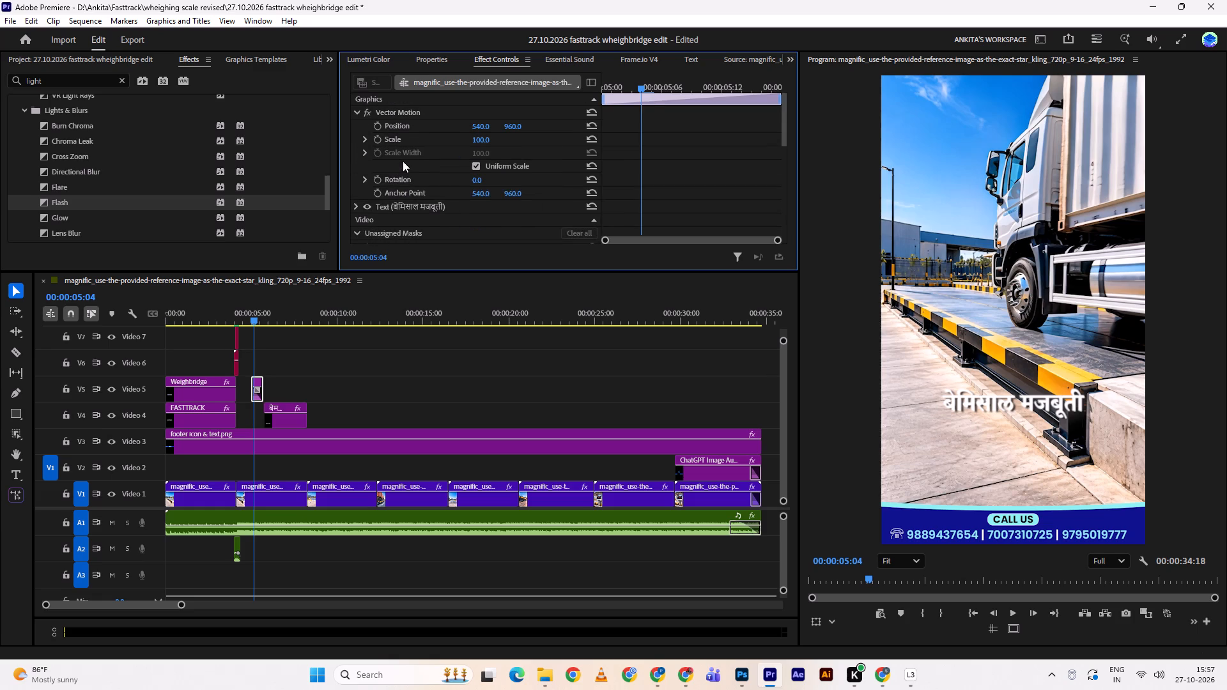
scroll(403, 161, "down", 20)
scroll(403, 161, "down", 5)
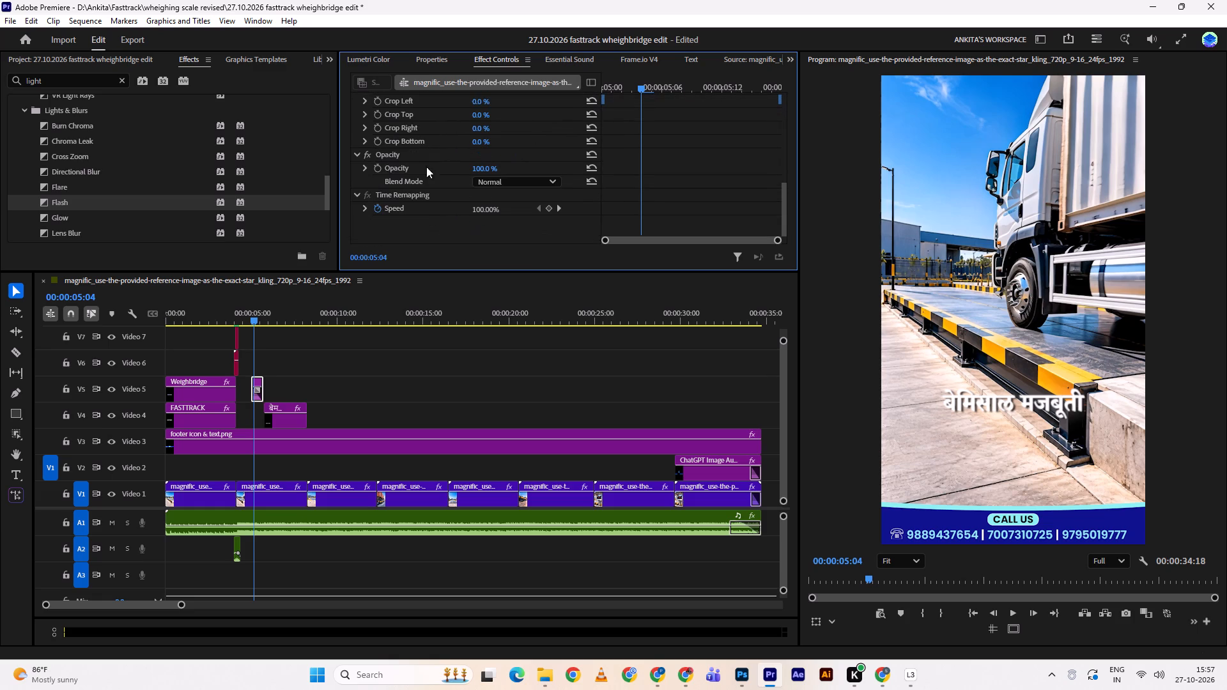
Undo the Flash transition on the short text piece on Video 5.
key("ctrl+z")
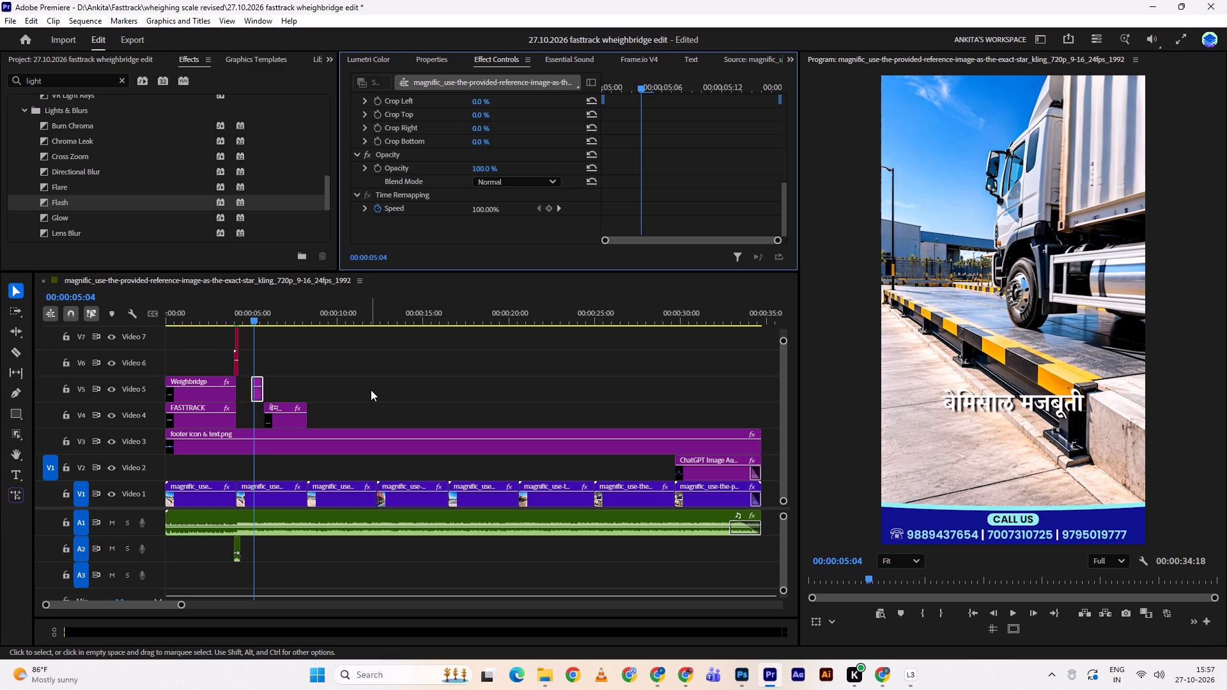
Browse the "light" search results again for another light effect or transition for the short text piece.
scroll(99, 208, "down", 2)
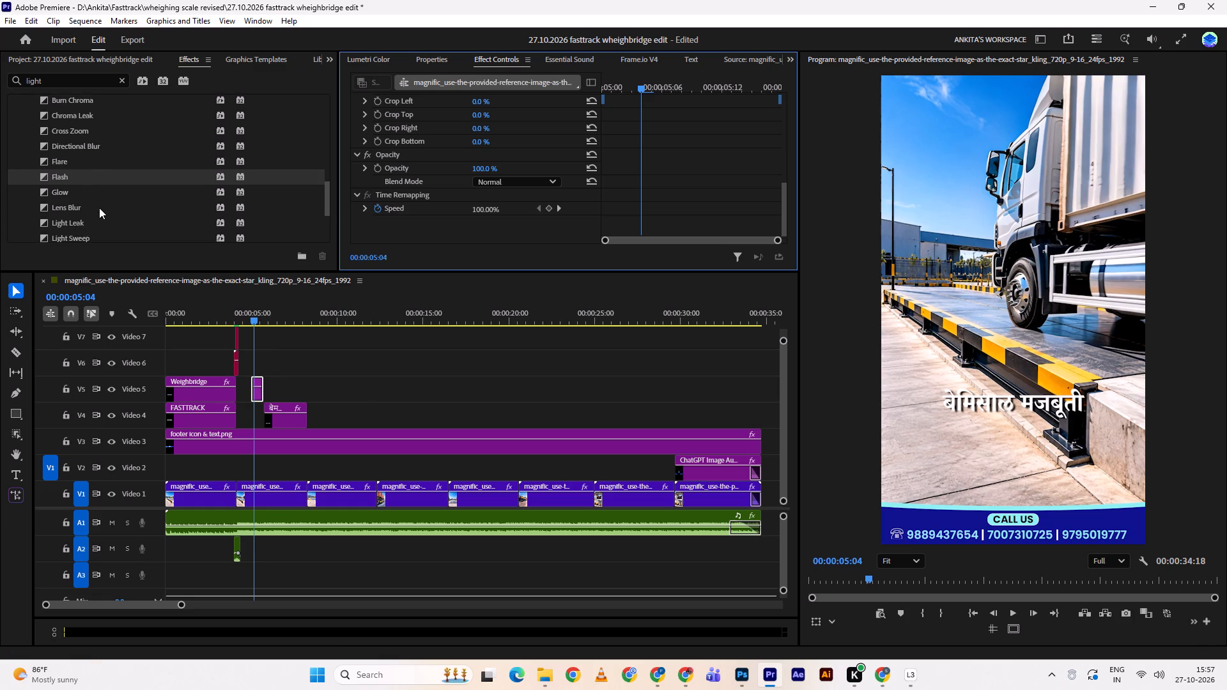
scroll(99, 208, "down", 5)
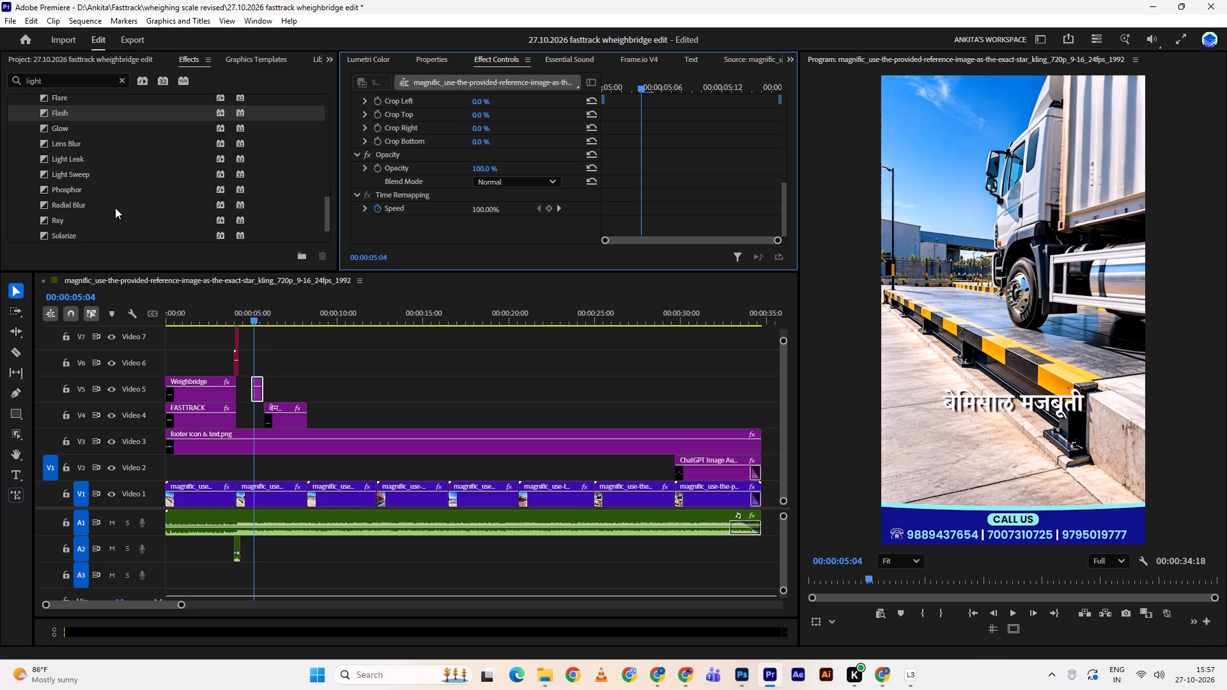
scroll(116, 206, "down", 8)
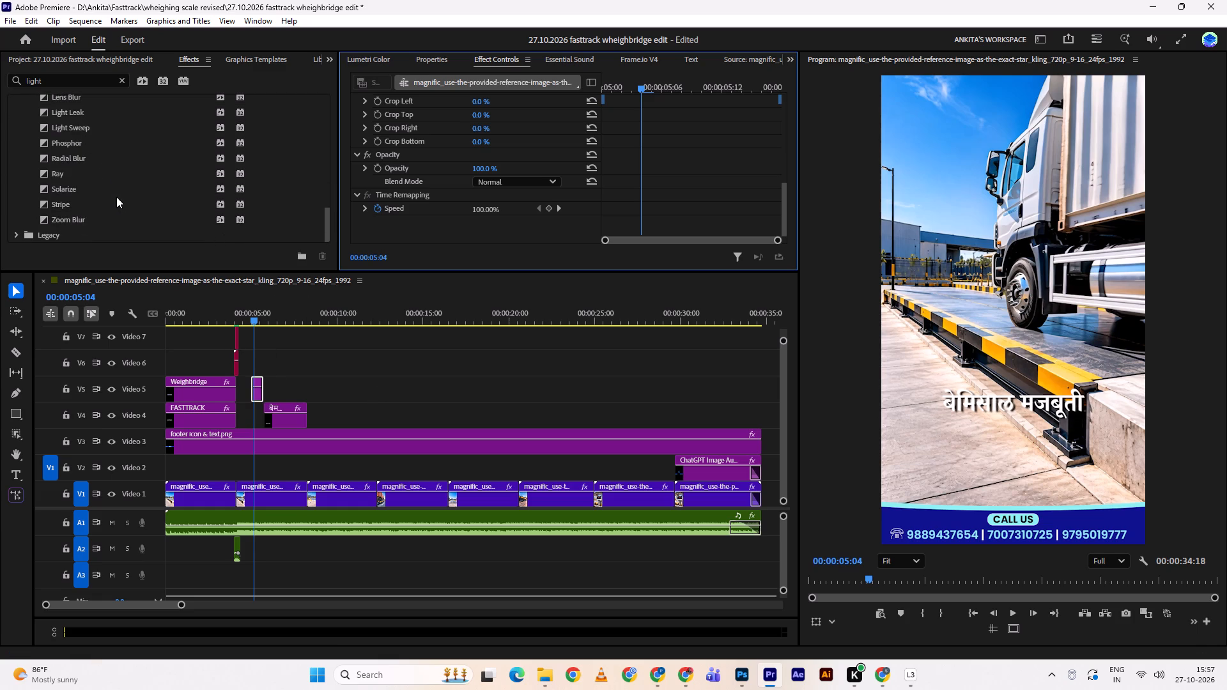
scroll(116, 197, "down", 4)
scroll(112, 195, "up", 20)
scroll(112, 195, "up", 1)
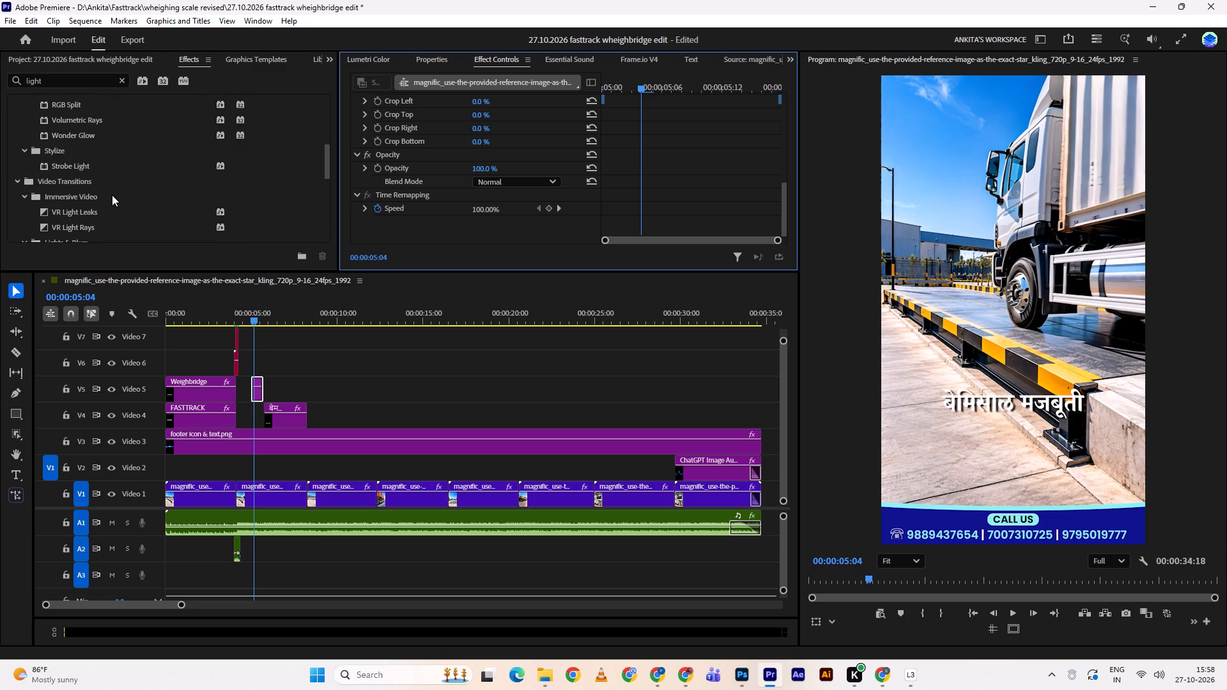
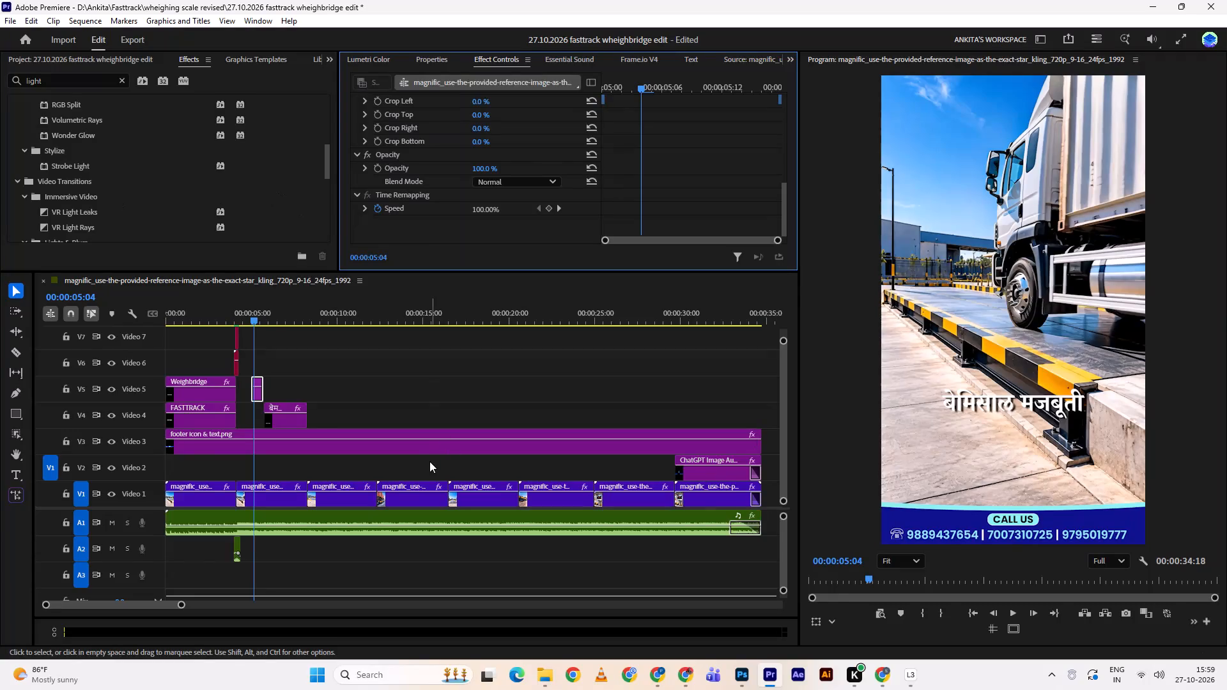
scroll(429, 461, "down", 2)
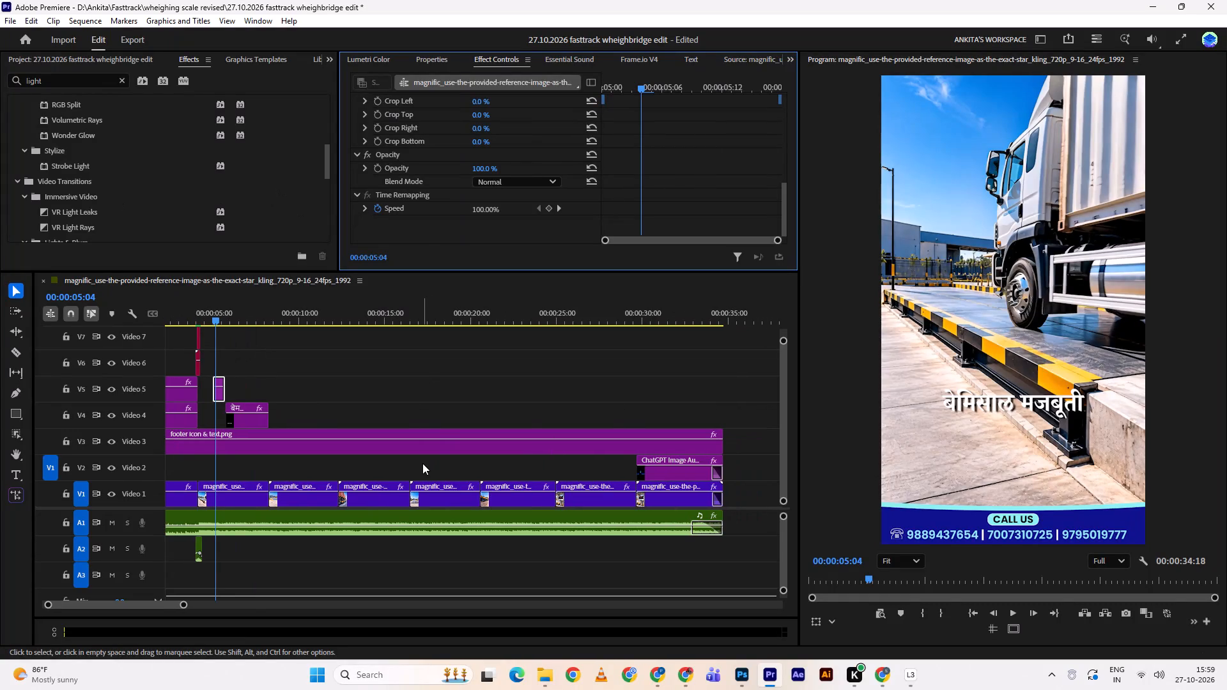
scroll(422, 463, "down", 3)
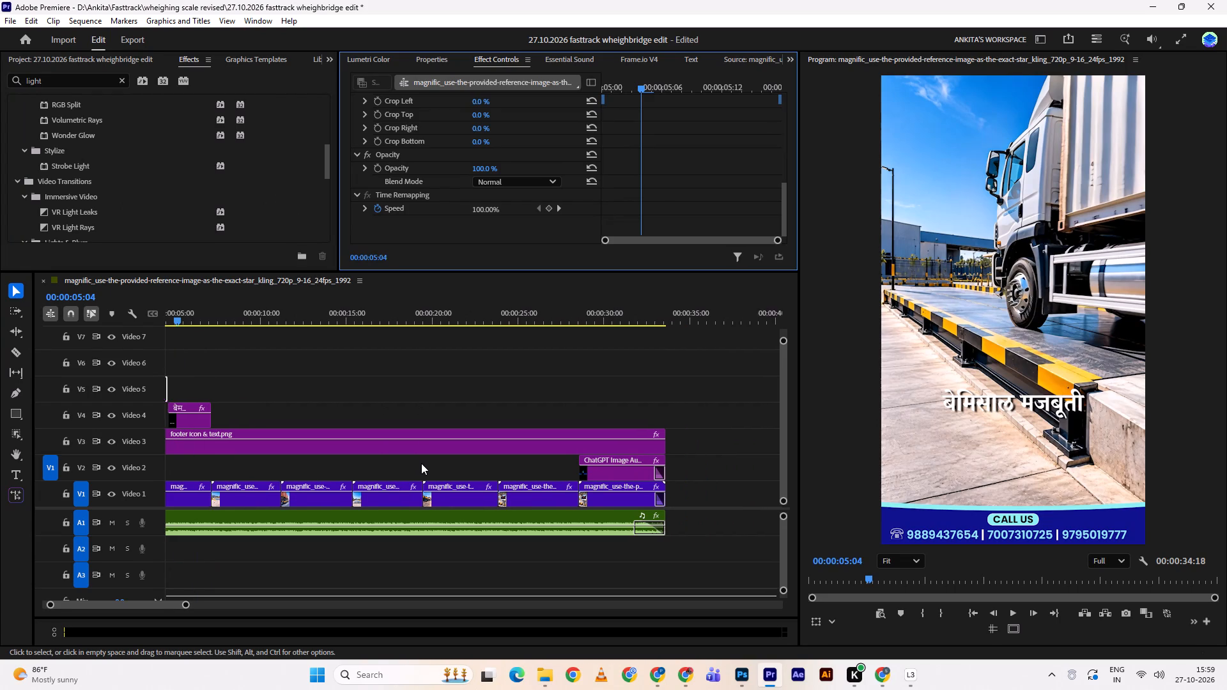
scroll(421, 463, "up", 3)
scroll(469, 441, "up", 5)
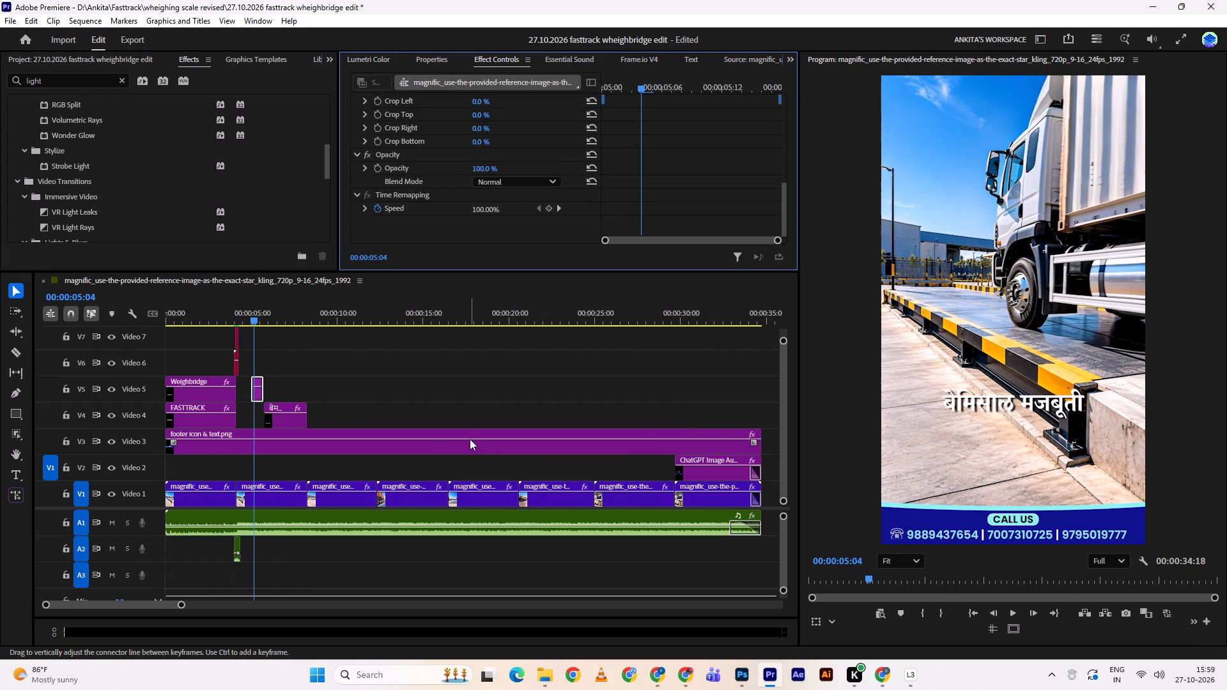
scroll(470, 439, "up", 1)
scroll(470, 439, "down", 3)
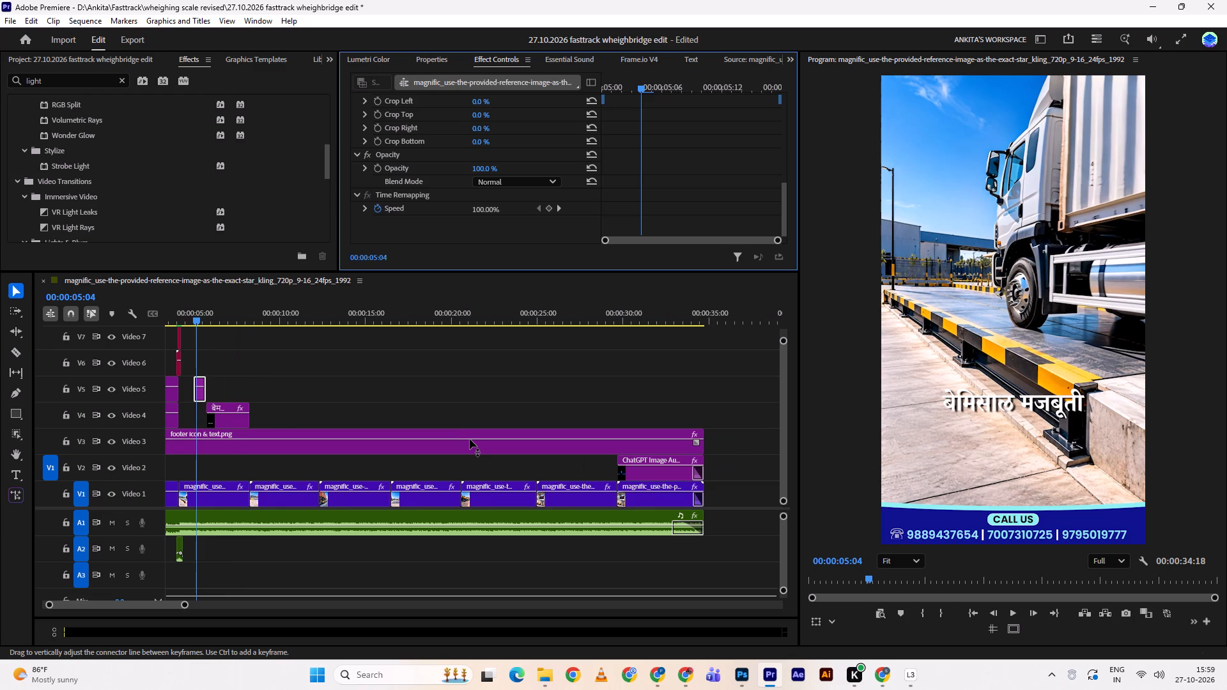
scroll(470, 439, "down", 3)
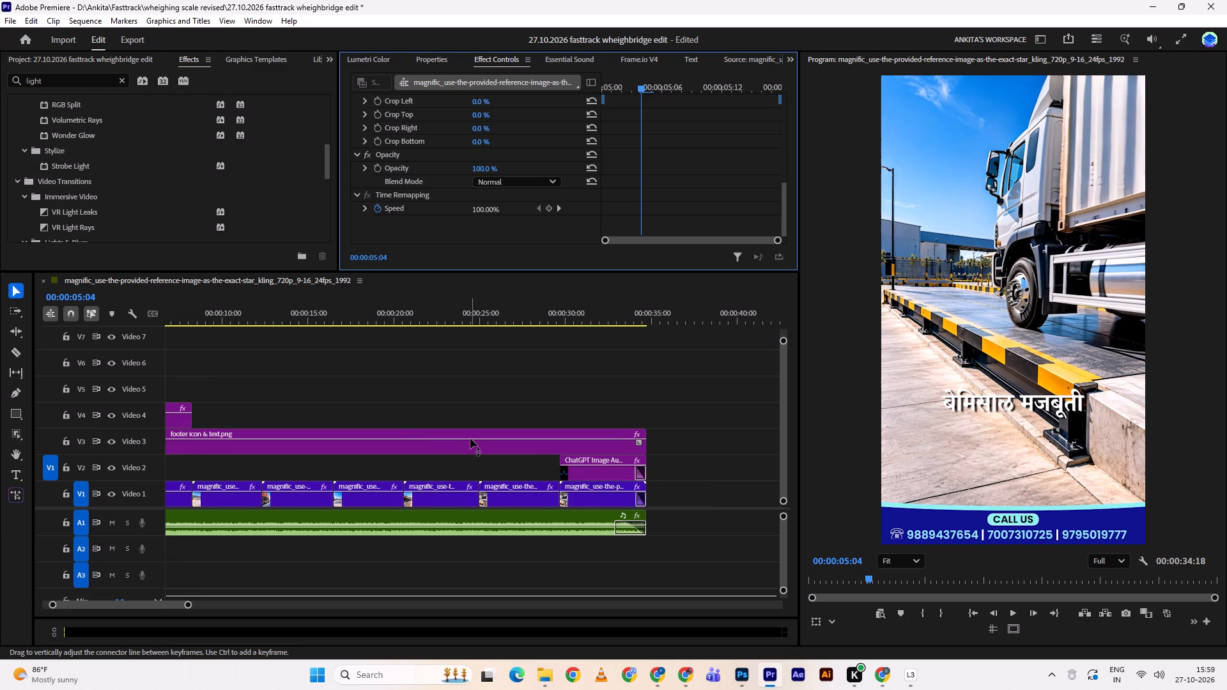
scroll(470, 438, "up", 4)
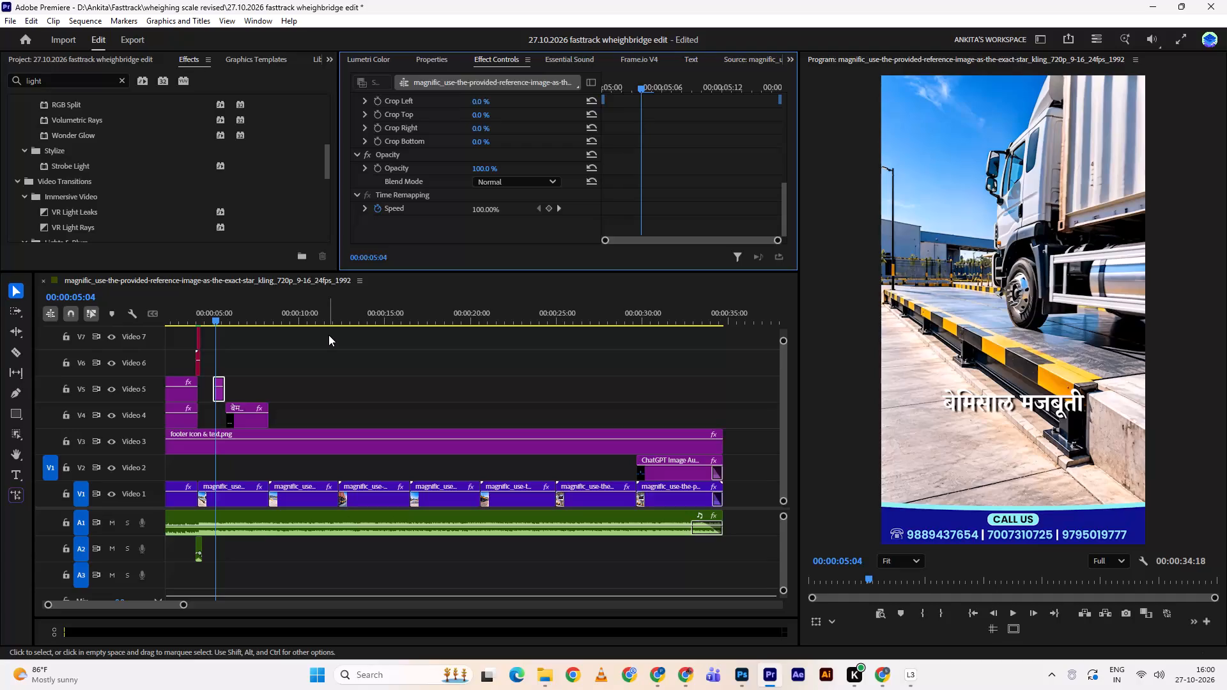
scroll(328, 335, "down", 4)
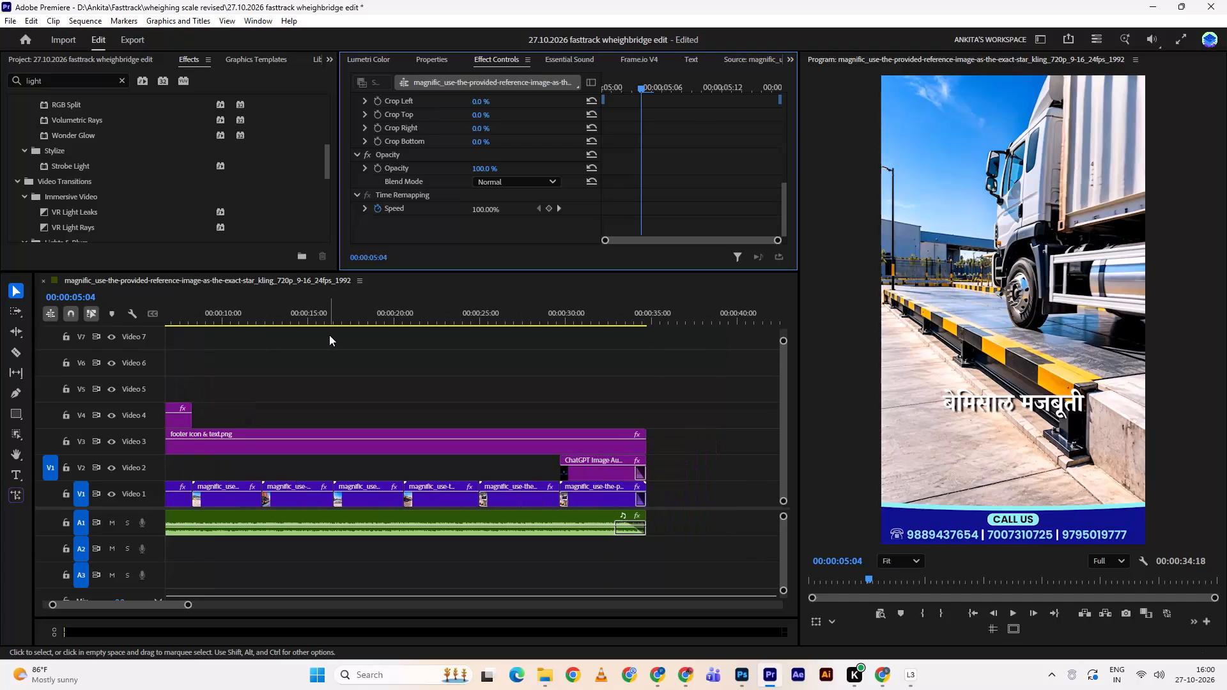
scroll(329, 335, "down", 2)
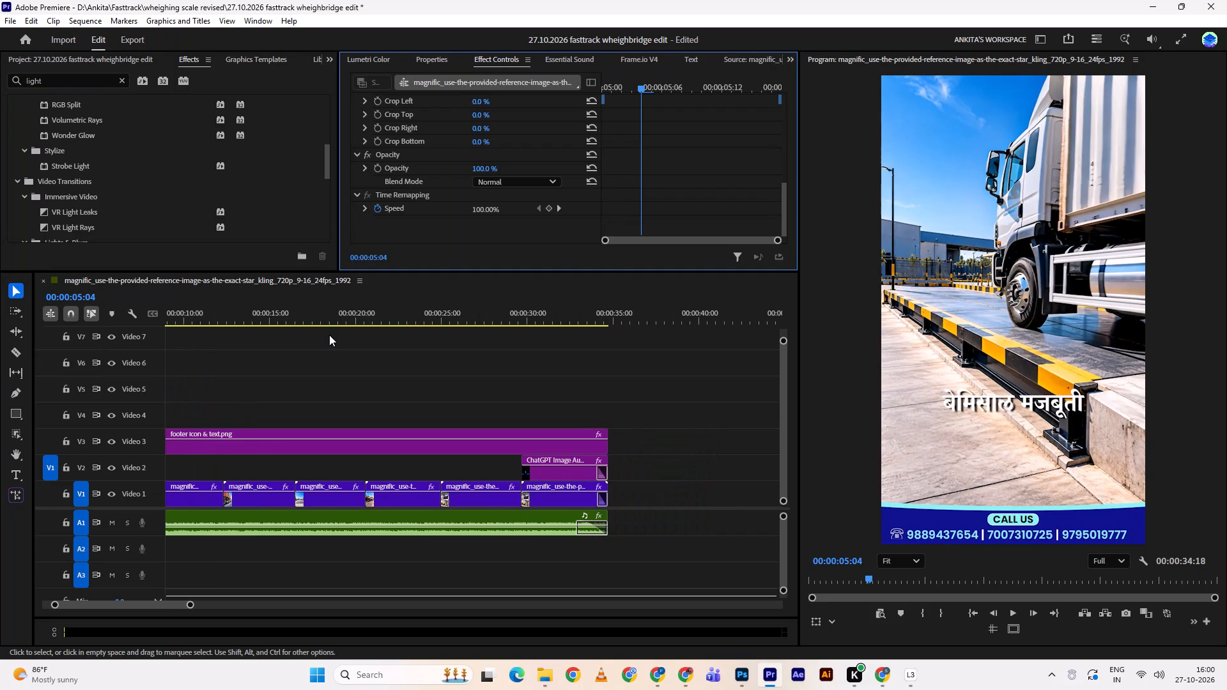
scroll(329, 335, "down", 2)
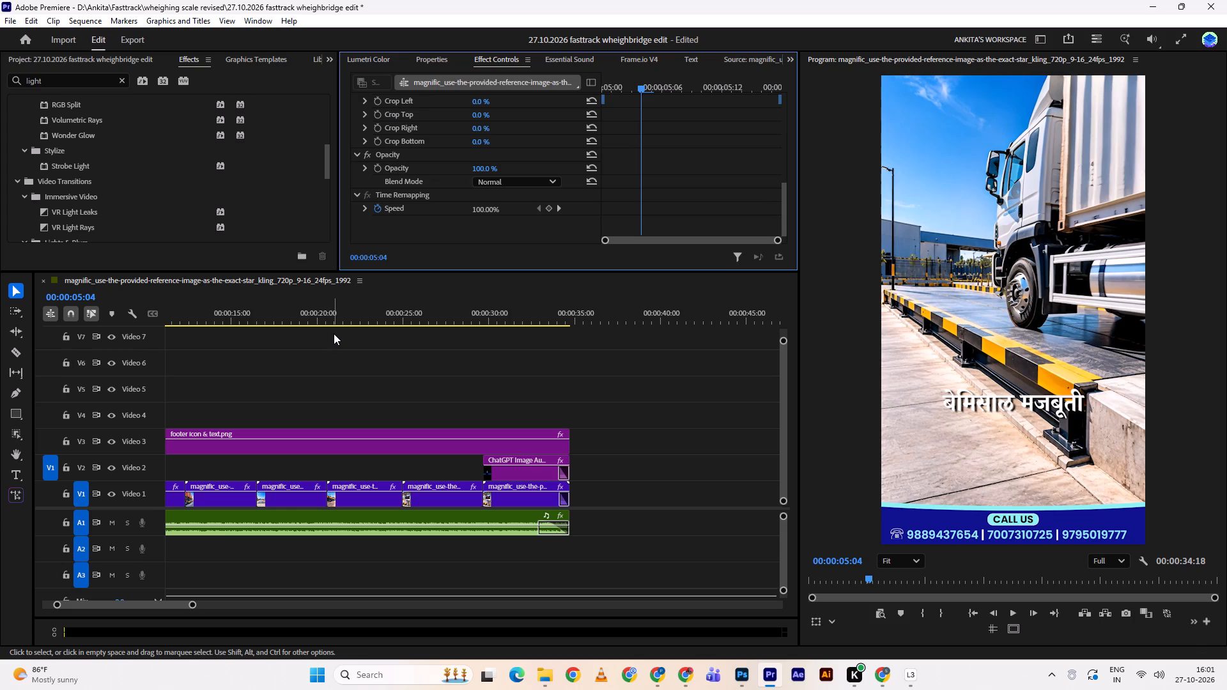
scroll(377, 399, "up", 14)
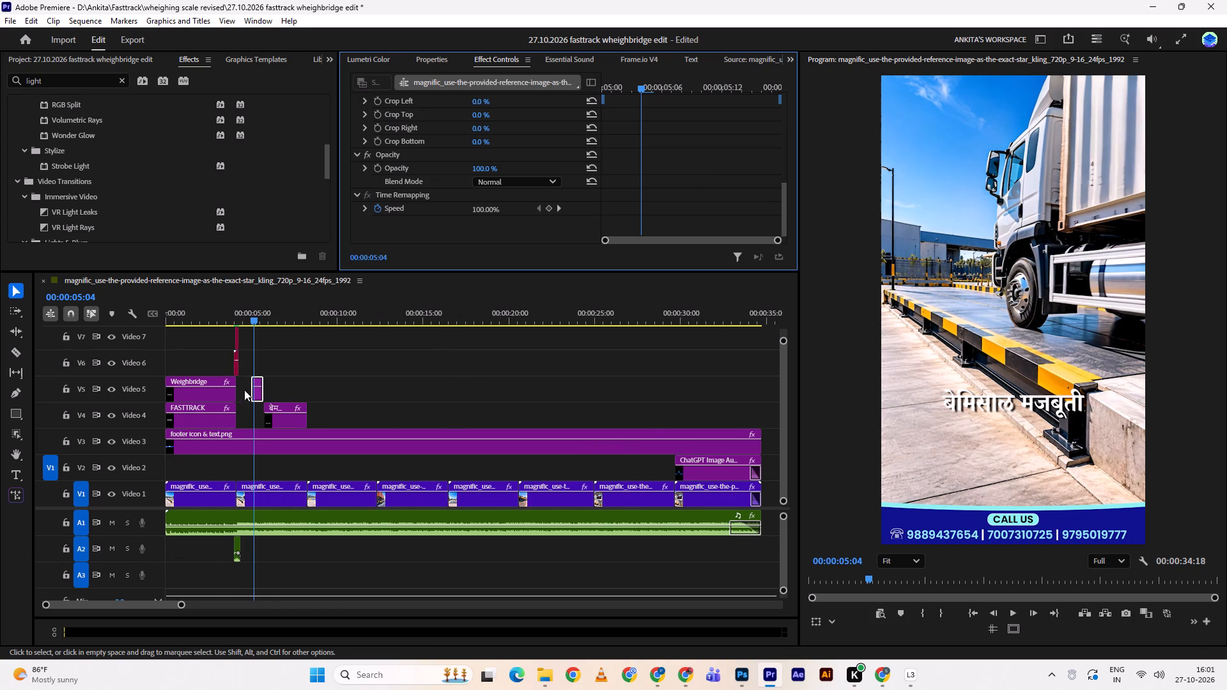
Redo the undone Flash transition on the short text piece on Video 5.
key("ctrl+shift+z")
key("ctrl+shift+z")
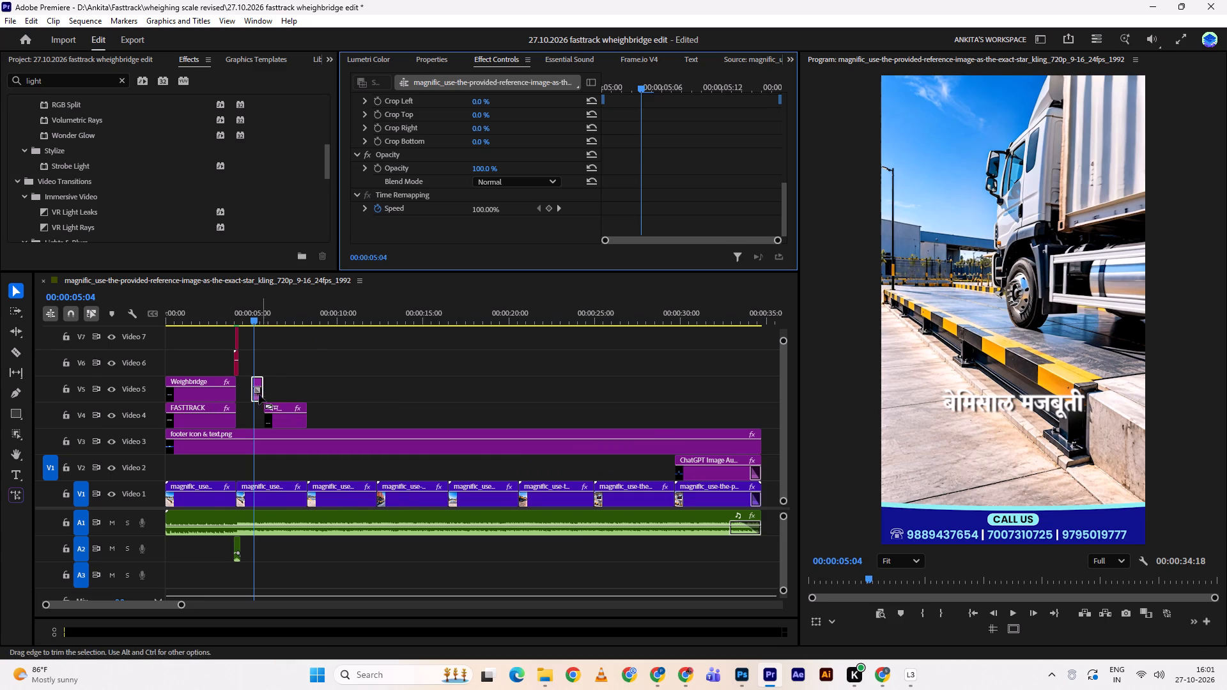
Trim the start of the Flash transition on the short Video 5 text piece, shortening it to about 13 frames.
left_click(256, 390)
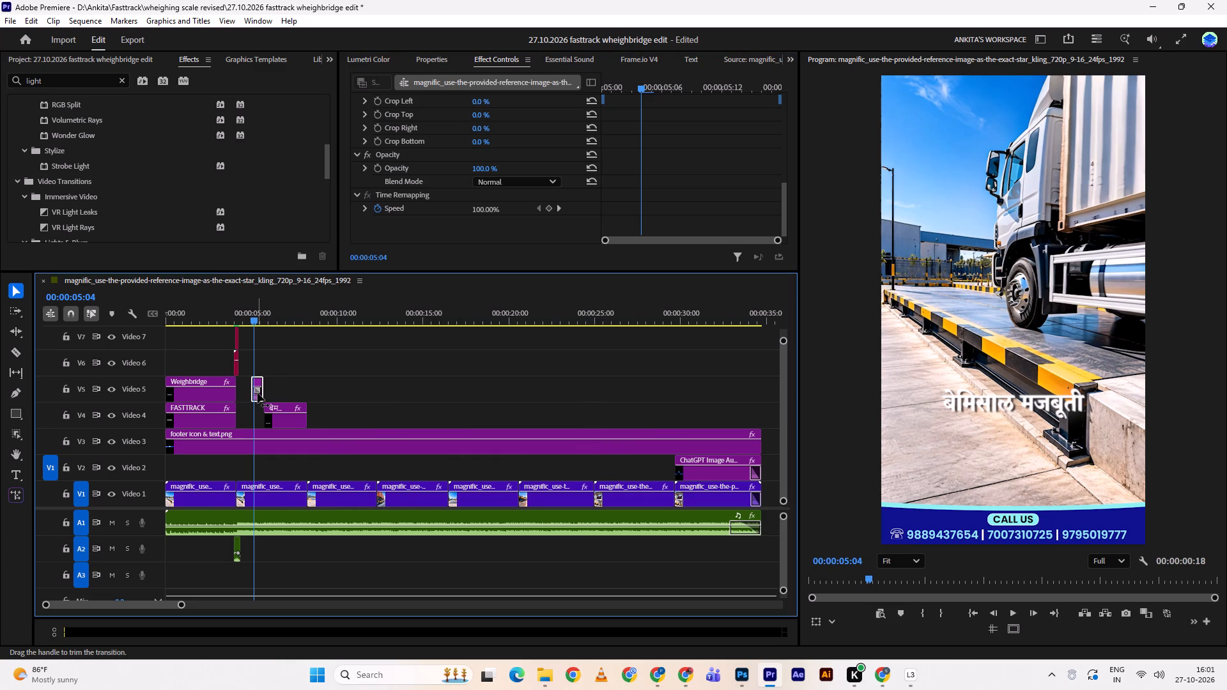
left_click(256, 389)
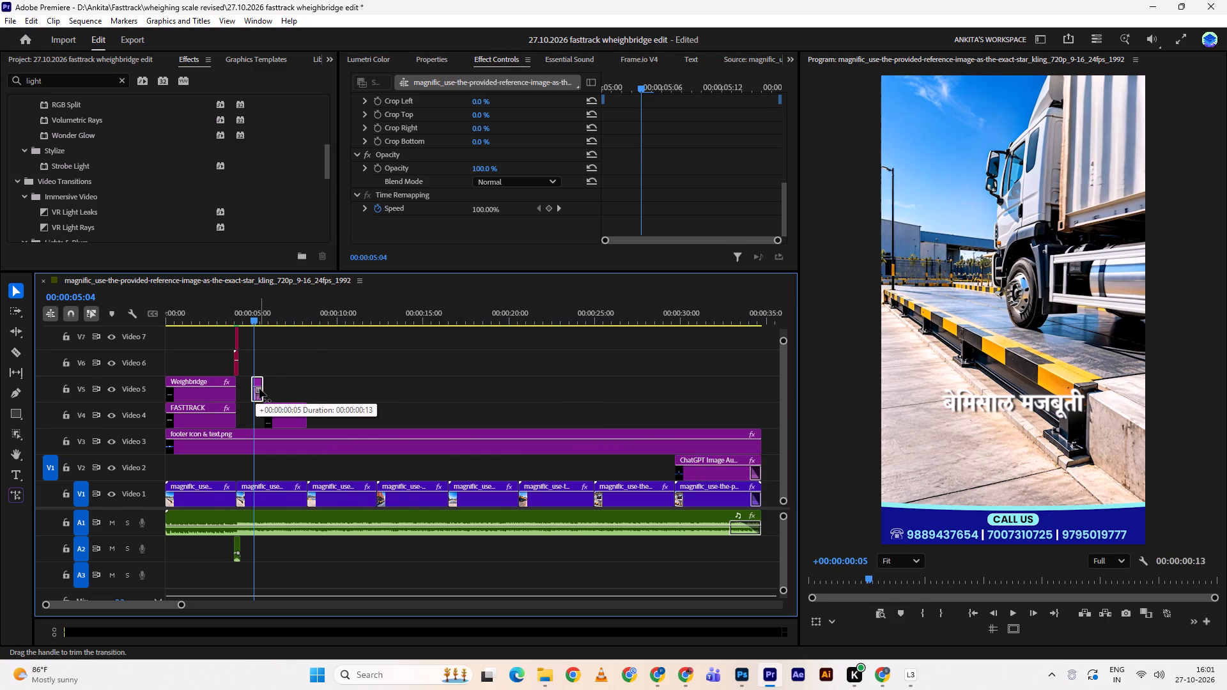
Play through the short text piece on Video 5 to check the shortened transition.
key("space")
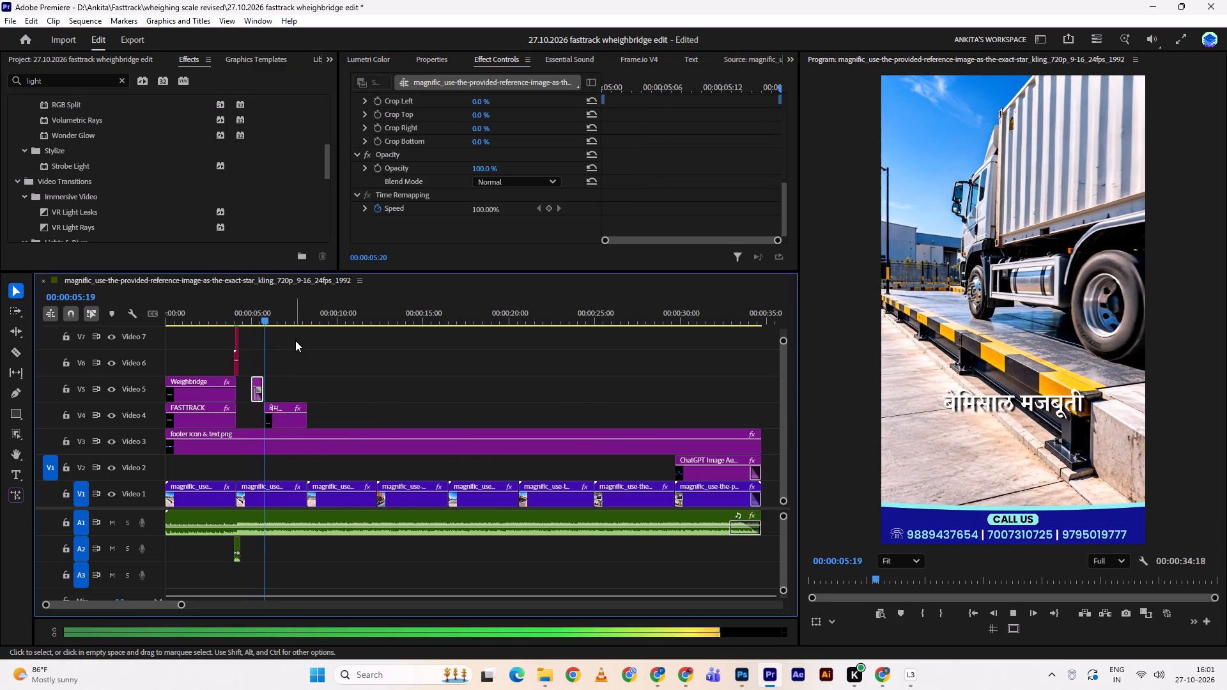
key("space")
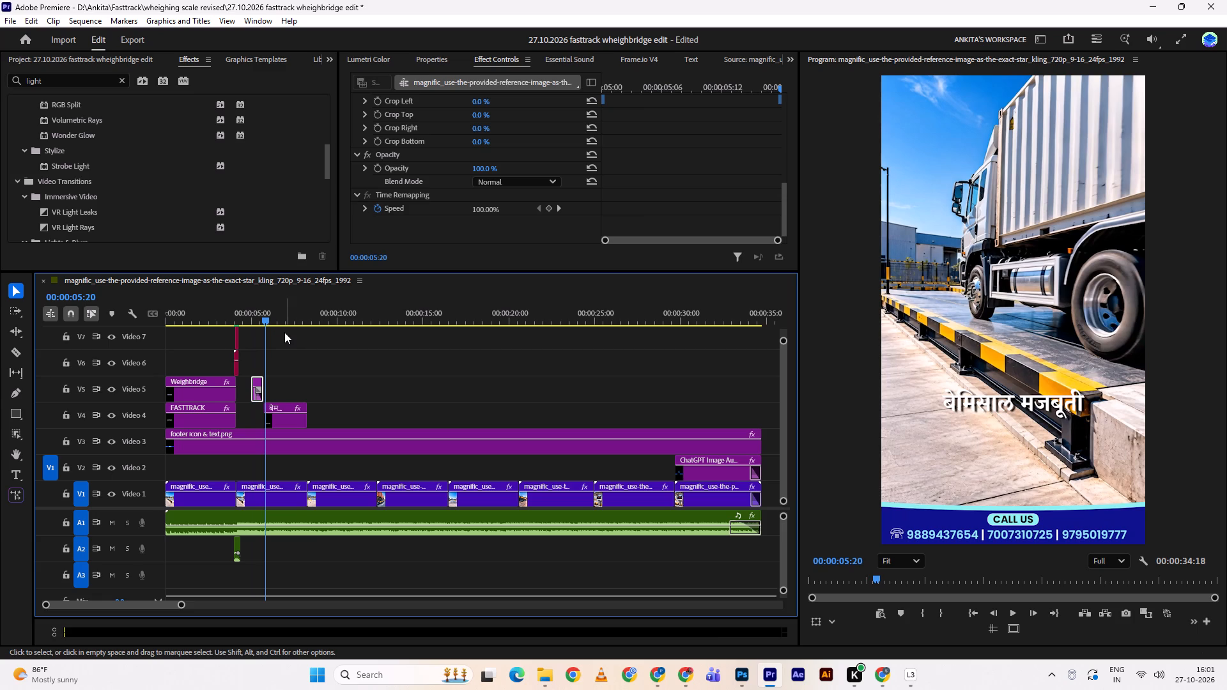
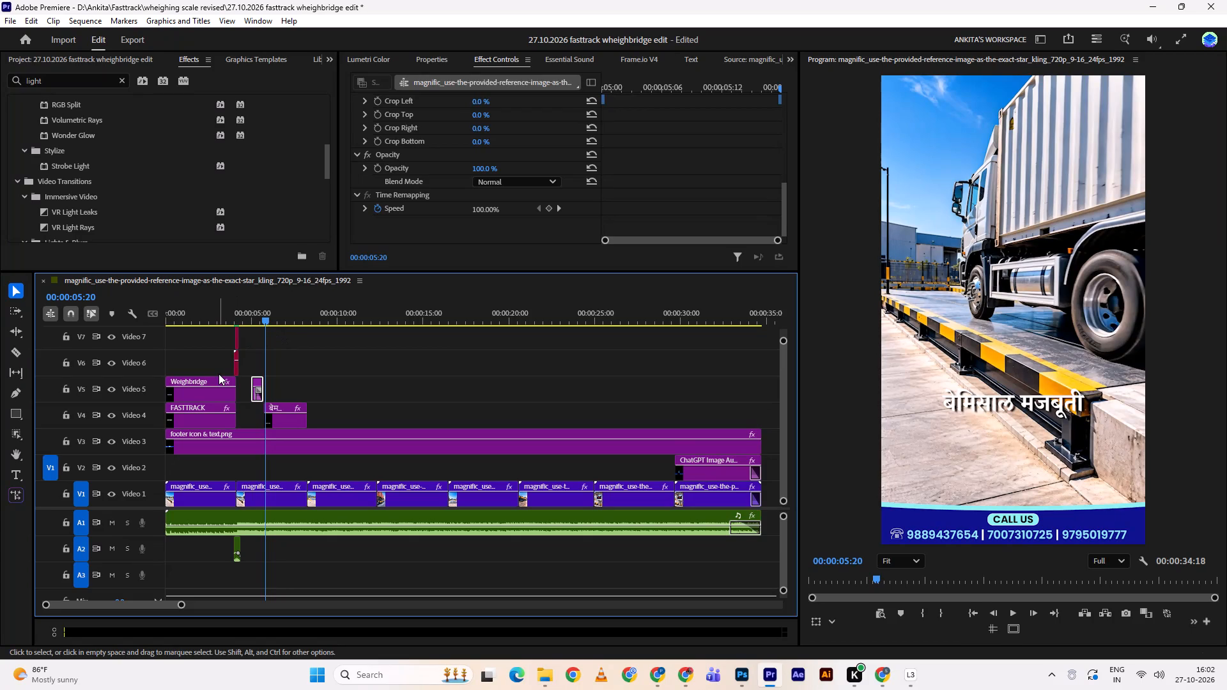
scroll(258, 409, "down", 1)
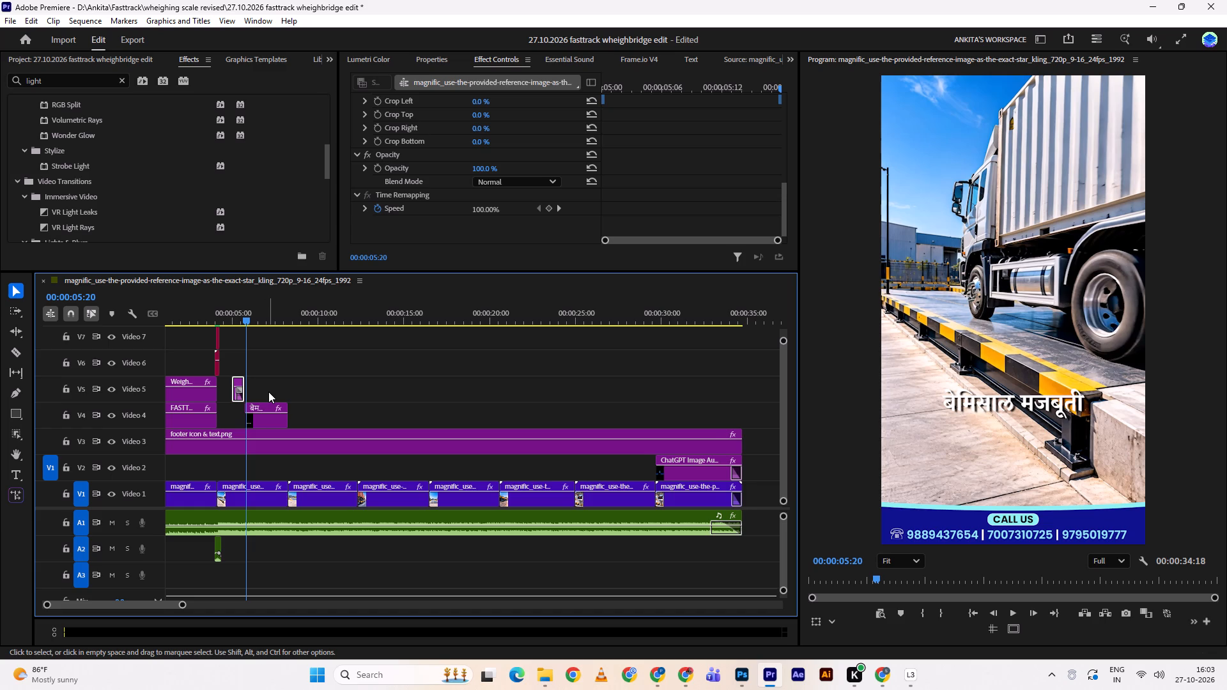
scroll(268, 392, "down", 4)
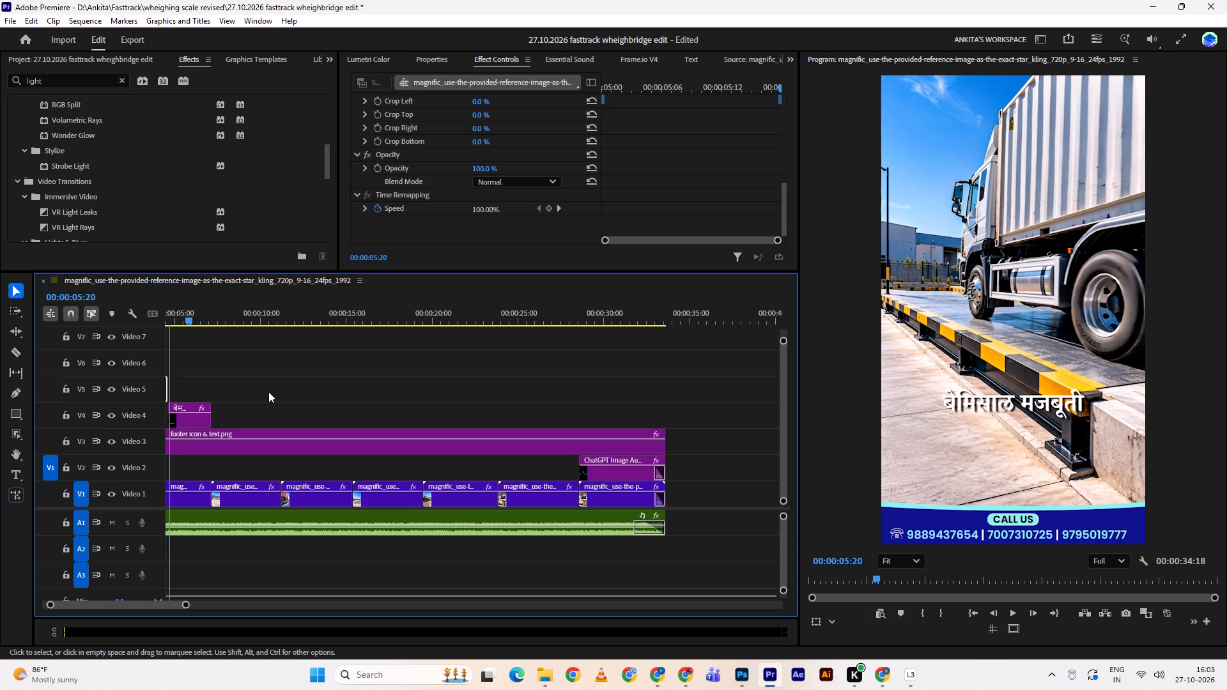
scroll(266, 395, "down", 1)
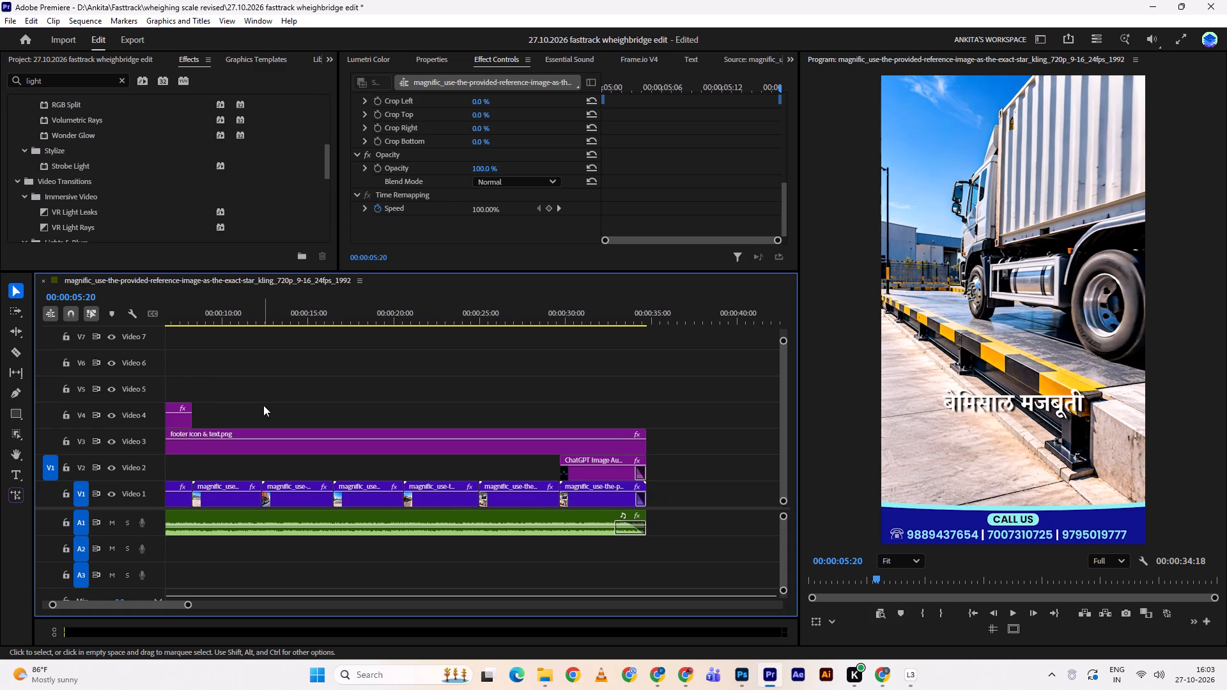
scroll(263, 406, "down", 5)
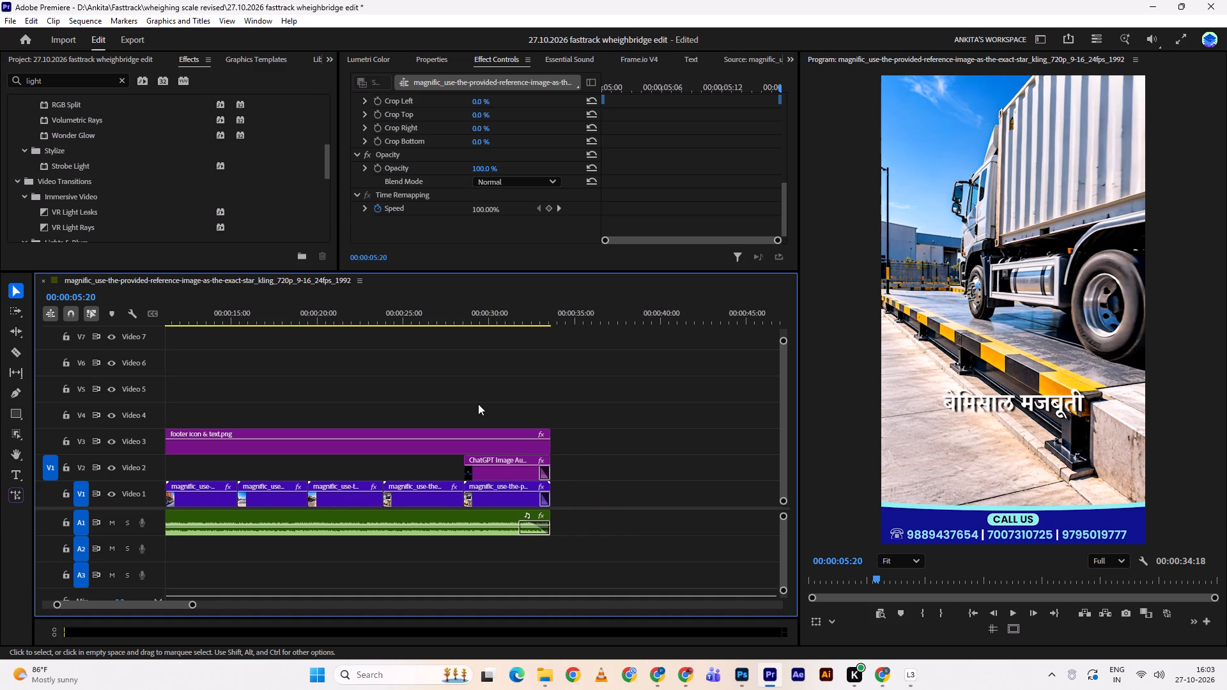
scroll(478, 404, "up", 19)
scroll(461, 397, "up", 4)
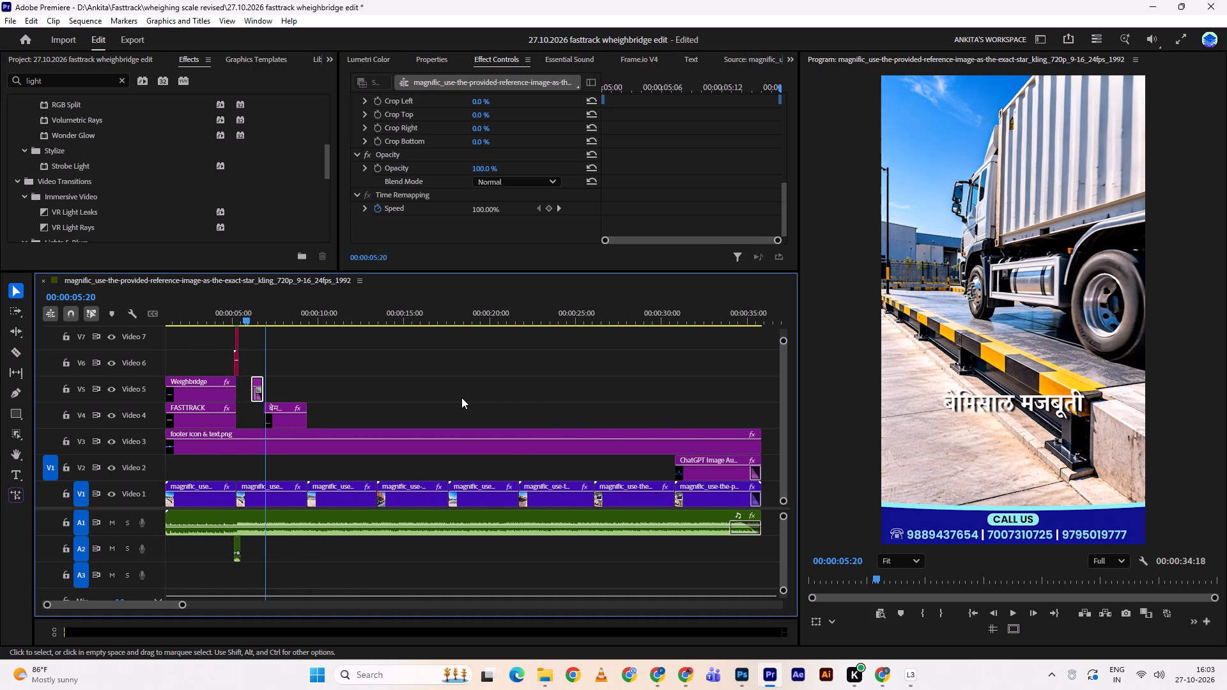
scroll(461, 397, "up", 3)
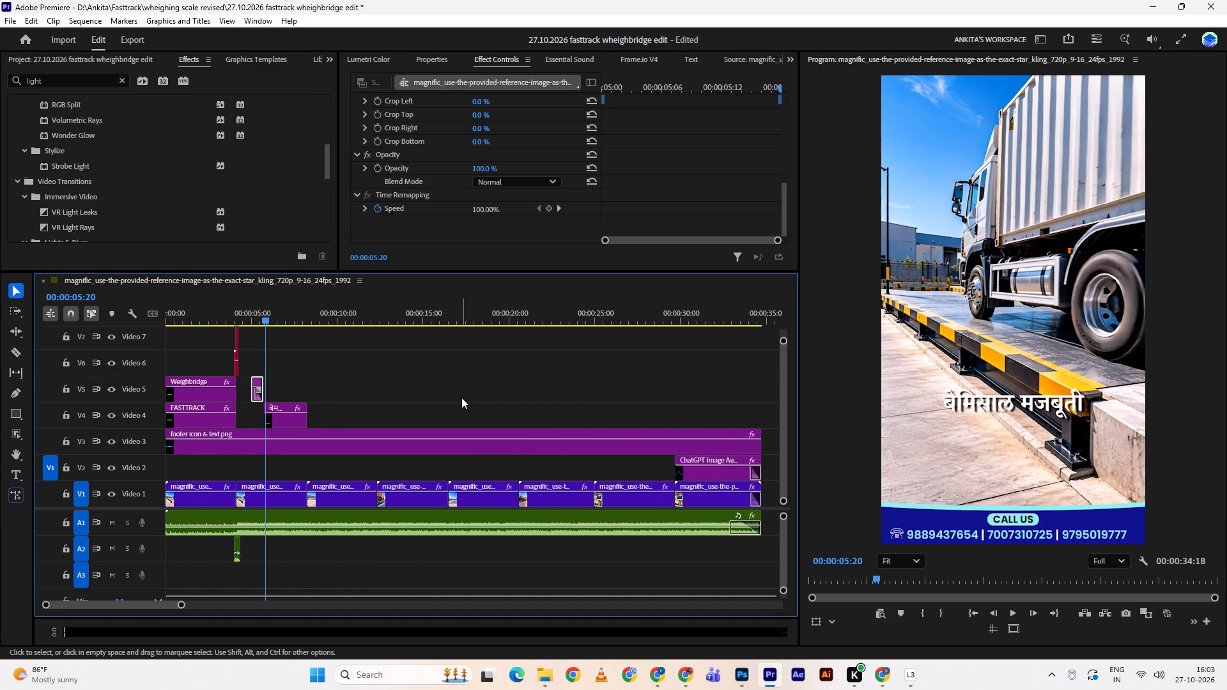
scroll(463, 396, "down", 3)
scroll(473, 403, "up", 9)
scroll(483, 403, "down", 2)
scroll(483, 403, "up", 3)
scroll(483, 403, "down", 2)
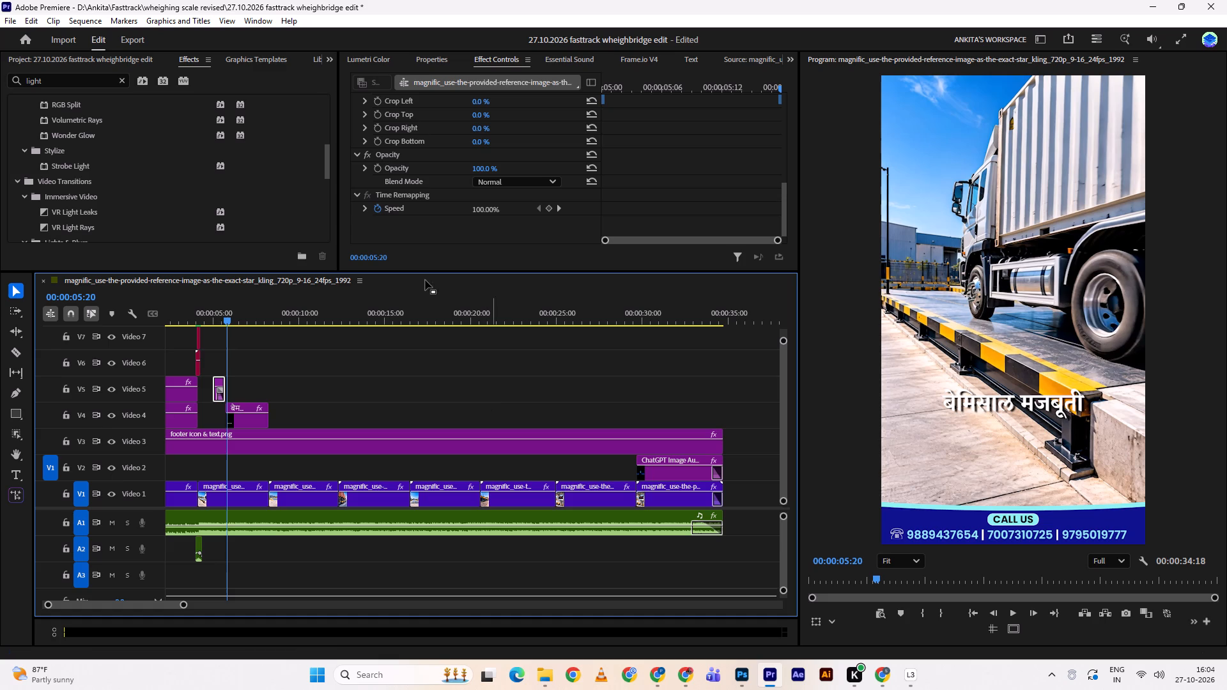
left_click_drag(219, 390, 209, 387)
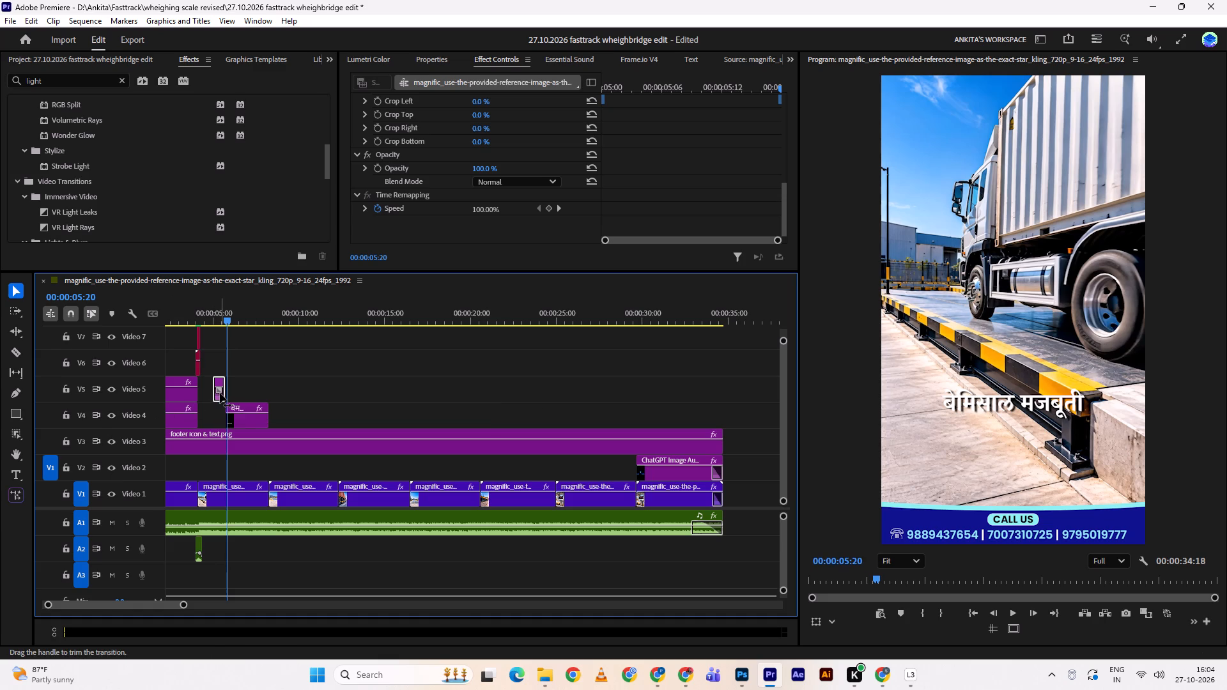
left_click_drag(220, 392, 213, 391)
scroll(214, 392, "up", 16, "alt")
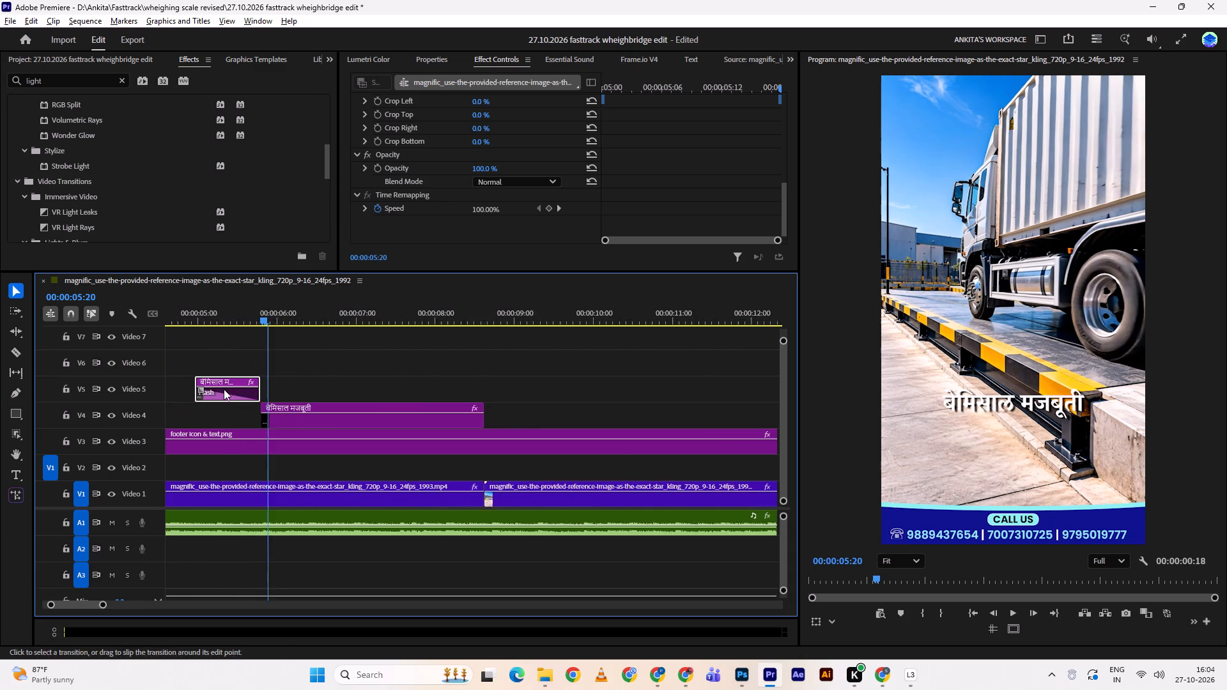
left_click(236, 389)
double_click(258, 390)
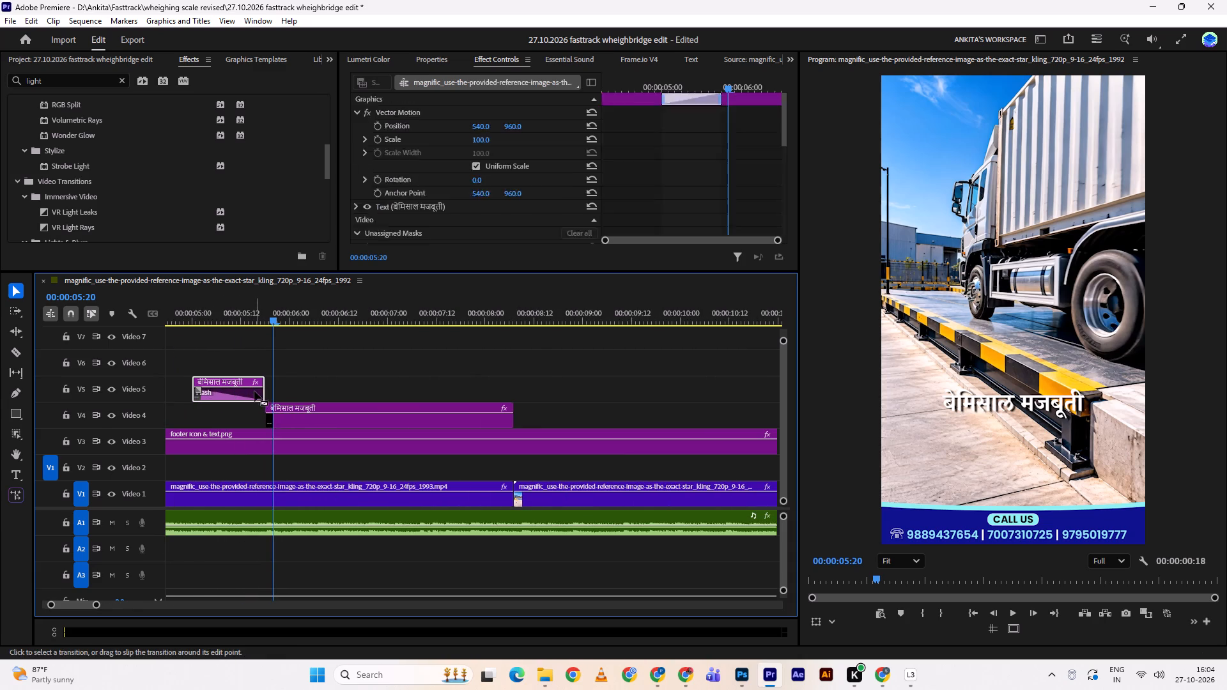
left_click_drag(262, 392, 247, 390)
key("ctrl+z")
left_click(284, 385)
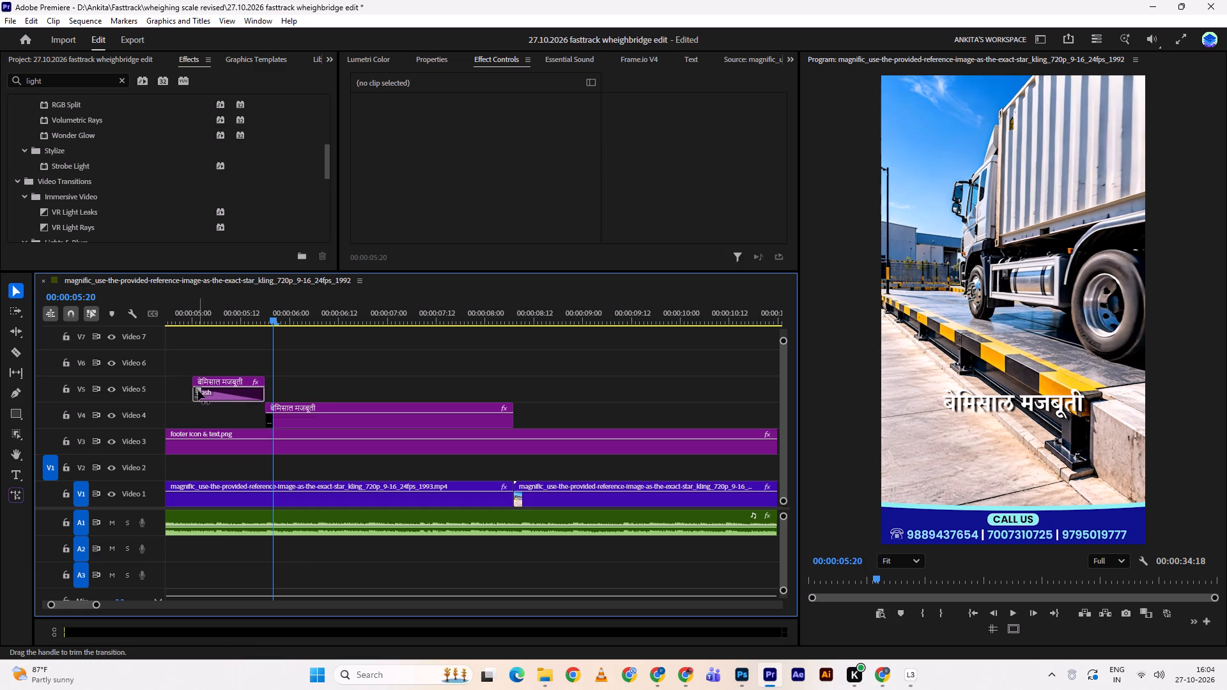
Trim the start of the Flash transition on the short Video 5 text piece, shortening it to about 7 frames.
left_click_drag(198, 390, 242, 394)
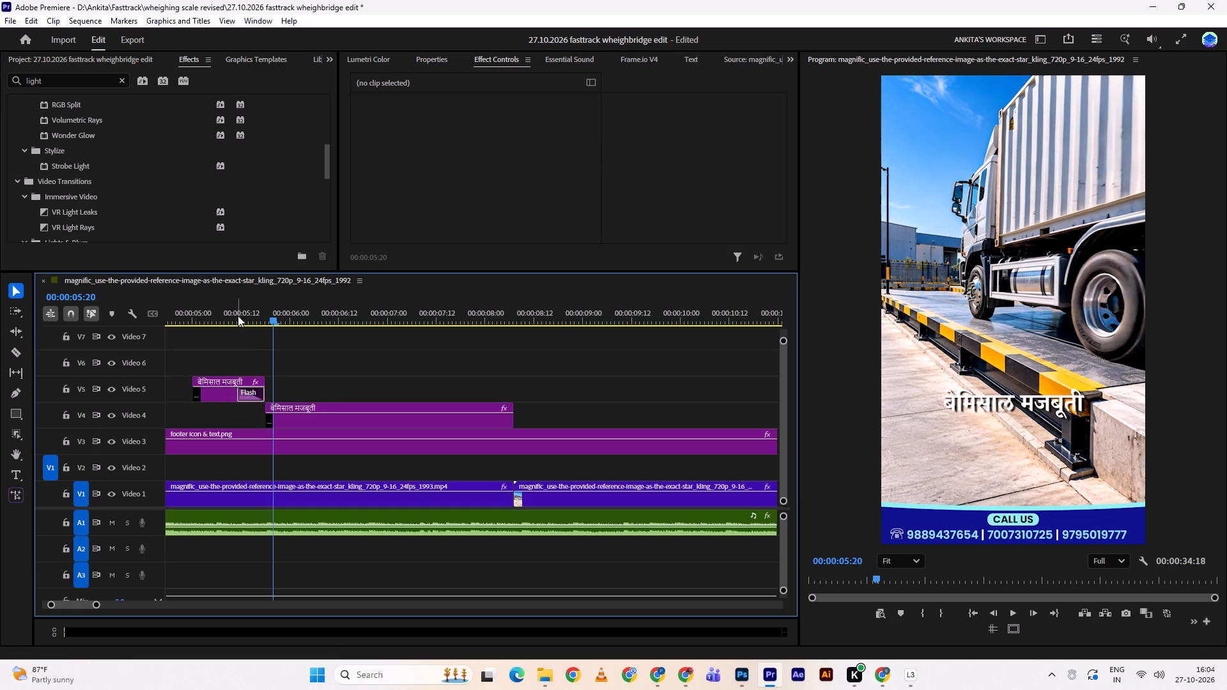
Play through the short Video 5 text piece and the phrase after it to check the shortened Flash transition.
left_click_drag(238, 316, 210, 316)
key("space")
left_click_drag(234, 319, 201, 318)
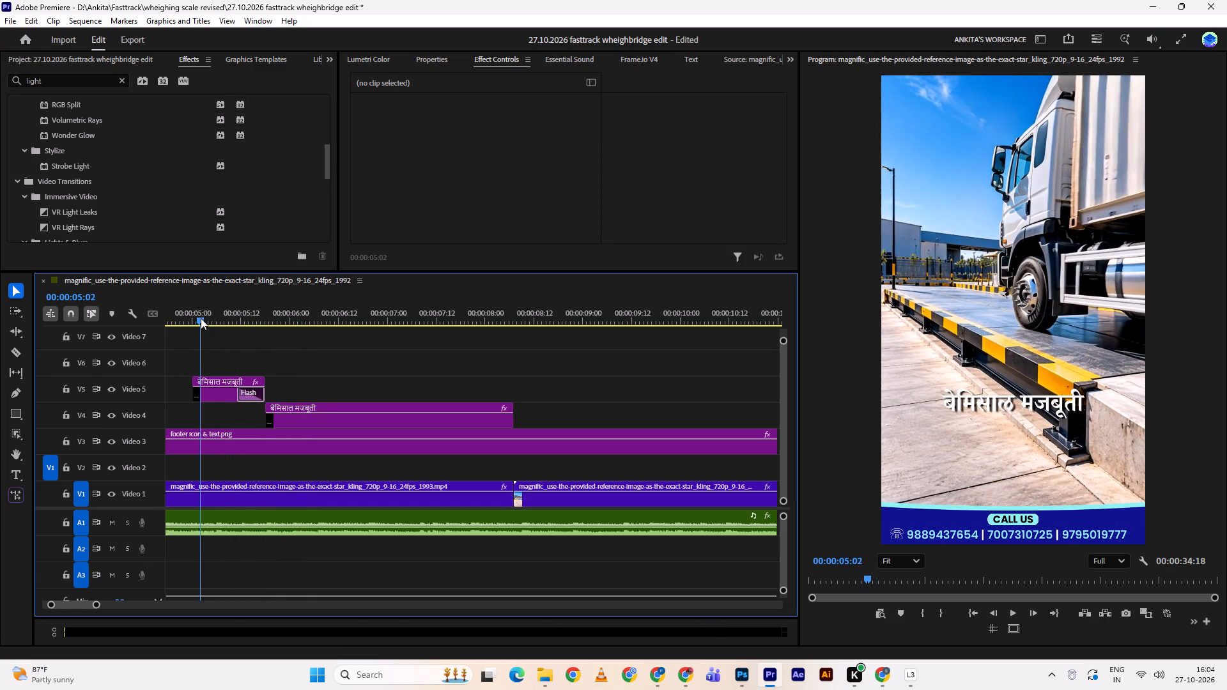
left_click_drag(201, 318, 189, 320)
key("space")
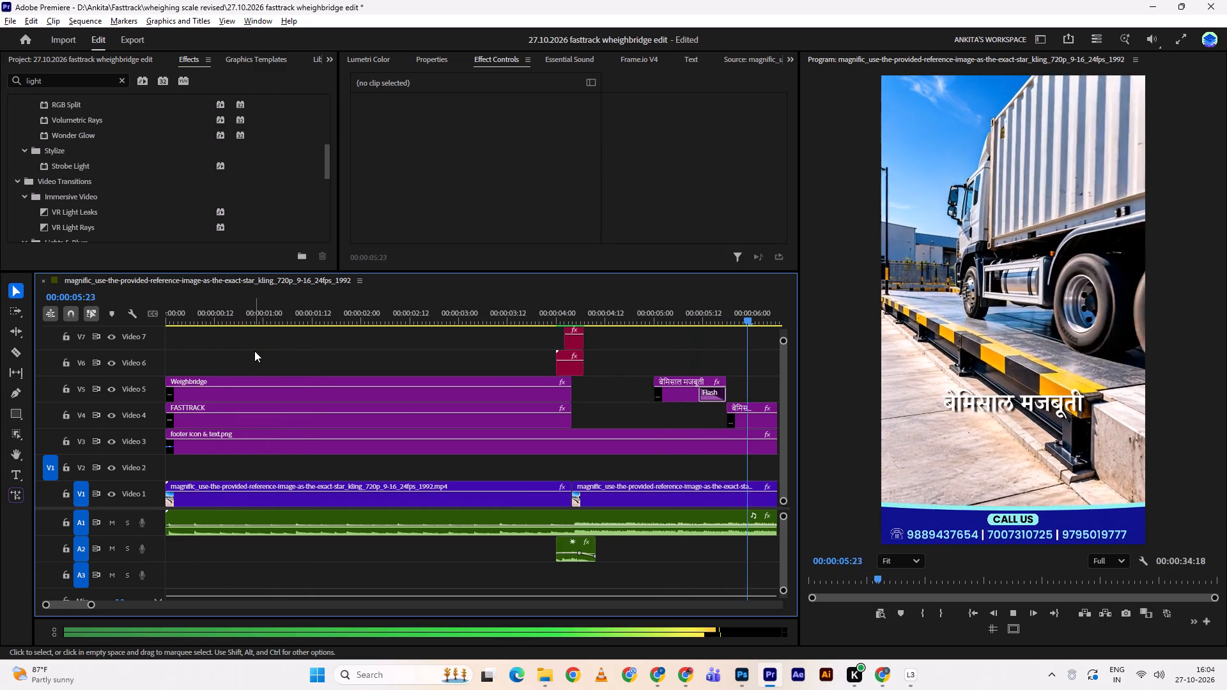
key("space")
left_click(266, 353)
scroll(269, 353, "down", 2, "alt")
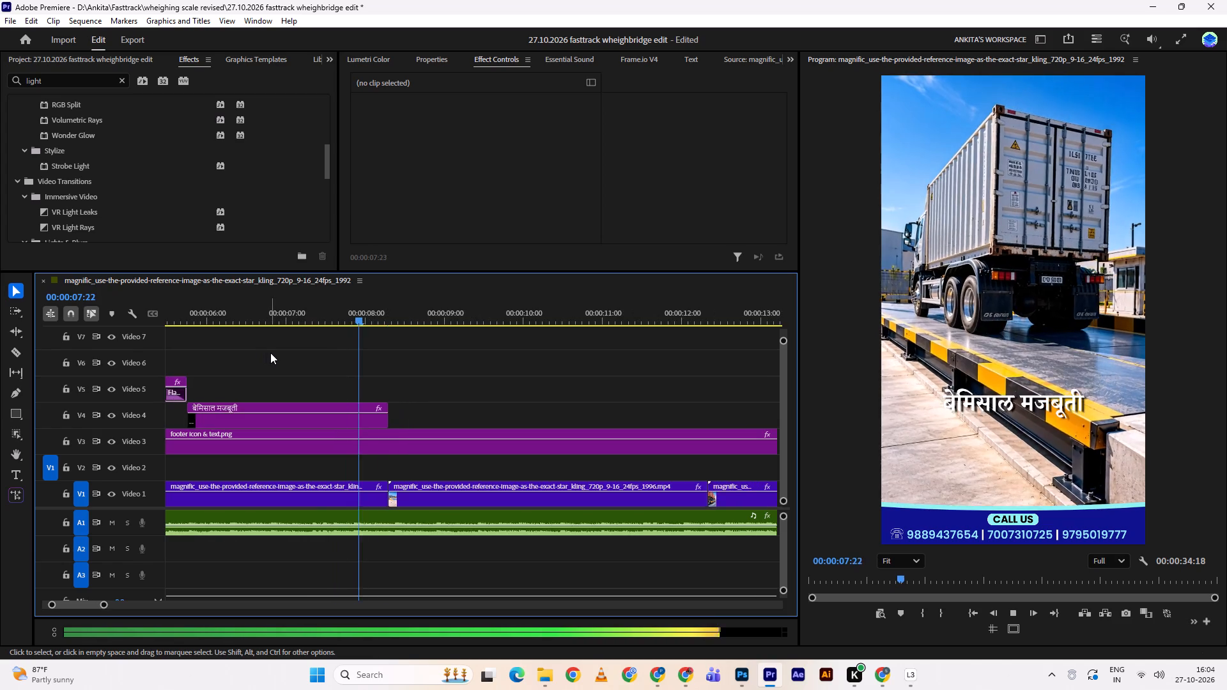
scroll(272, 353, "up", 4)
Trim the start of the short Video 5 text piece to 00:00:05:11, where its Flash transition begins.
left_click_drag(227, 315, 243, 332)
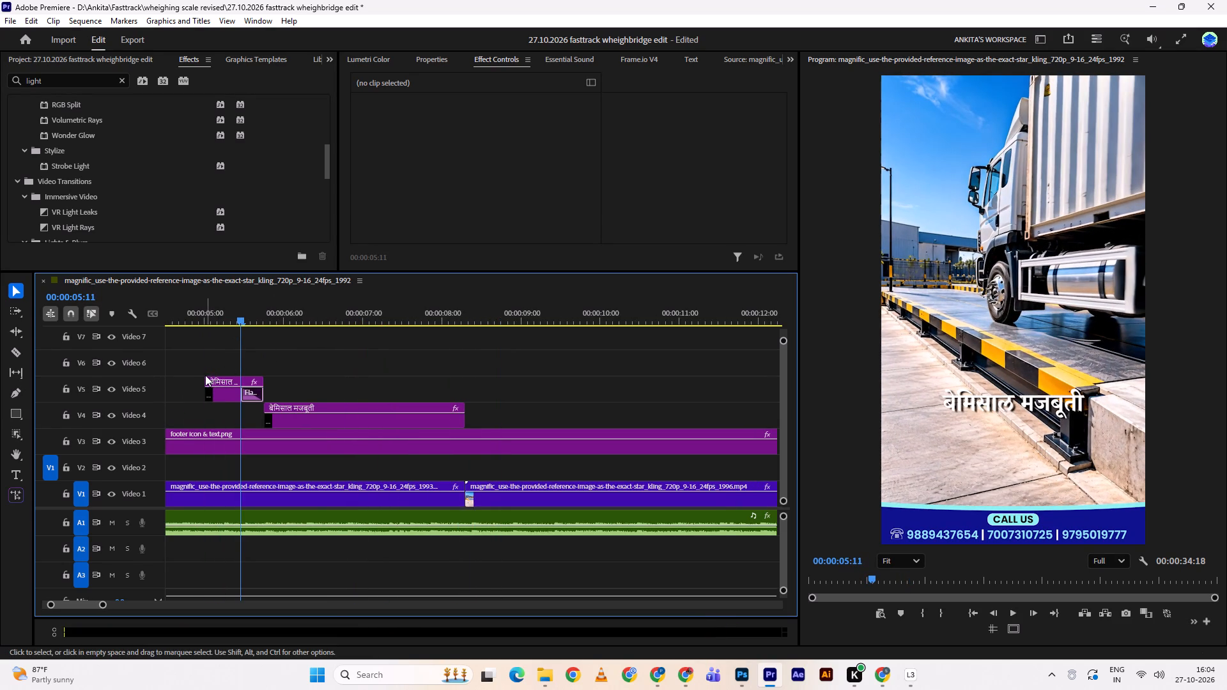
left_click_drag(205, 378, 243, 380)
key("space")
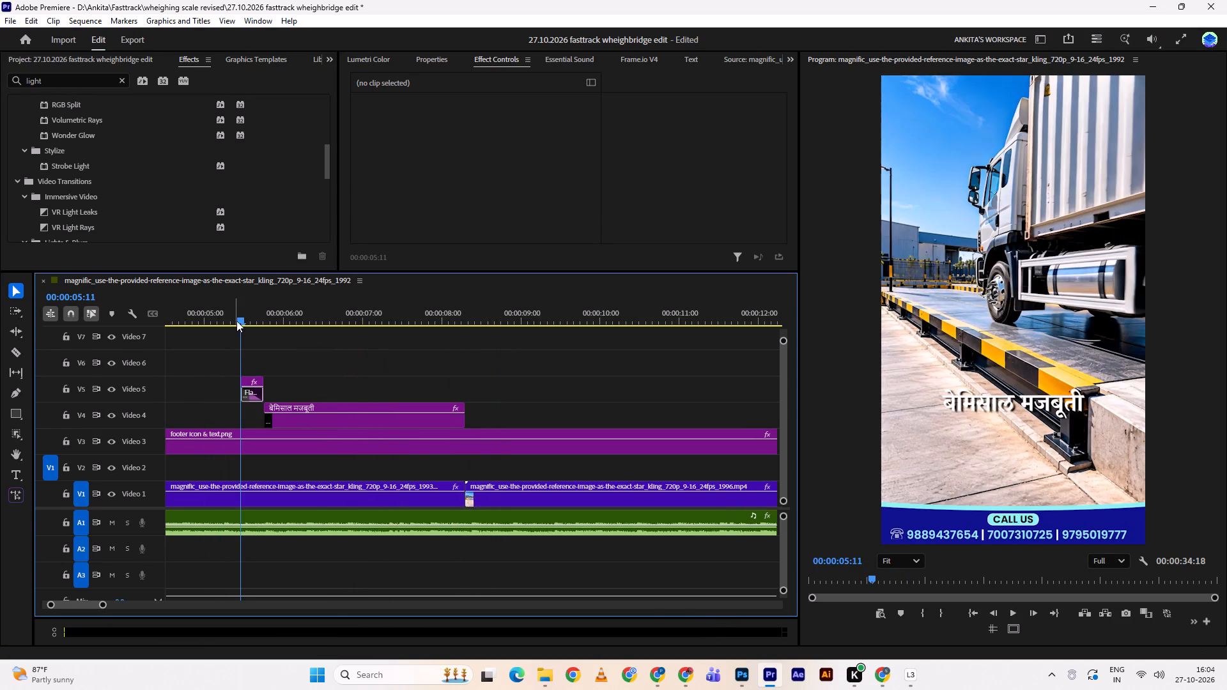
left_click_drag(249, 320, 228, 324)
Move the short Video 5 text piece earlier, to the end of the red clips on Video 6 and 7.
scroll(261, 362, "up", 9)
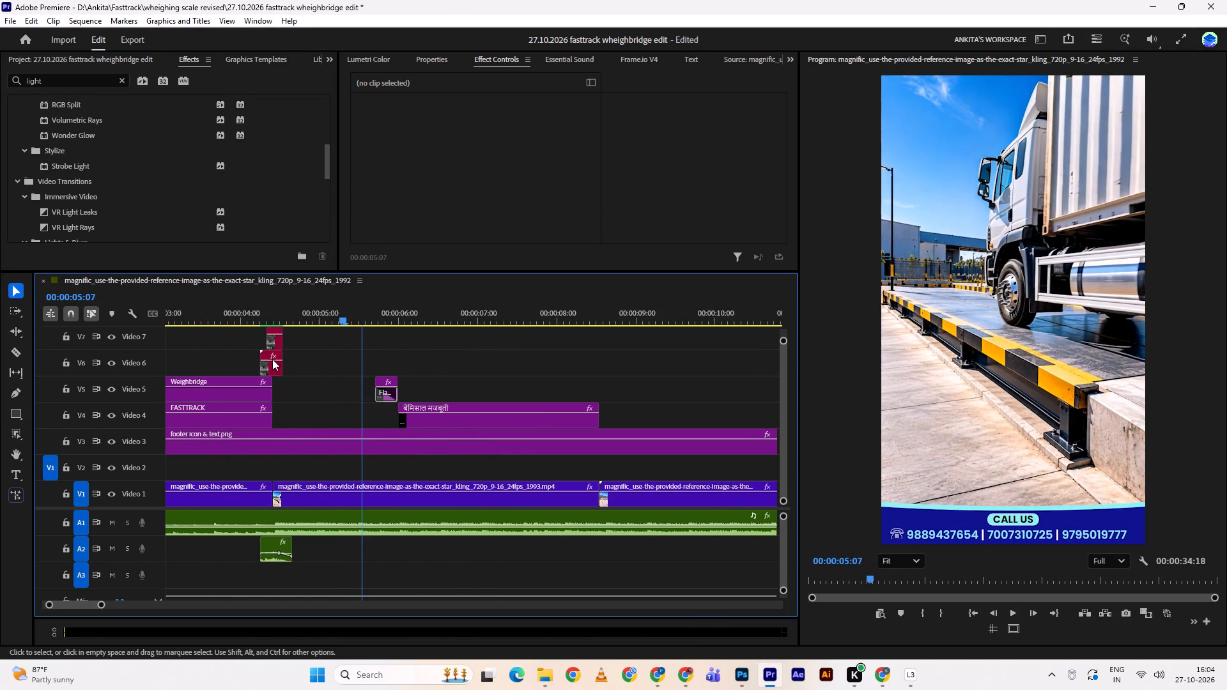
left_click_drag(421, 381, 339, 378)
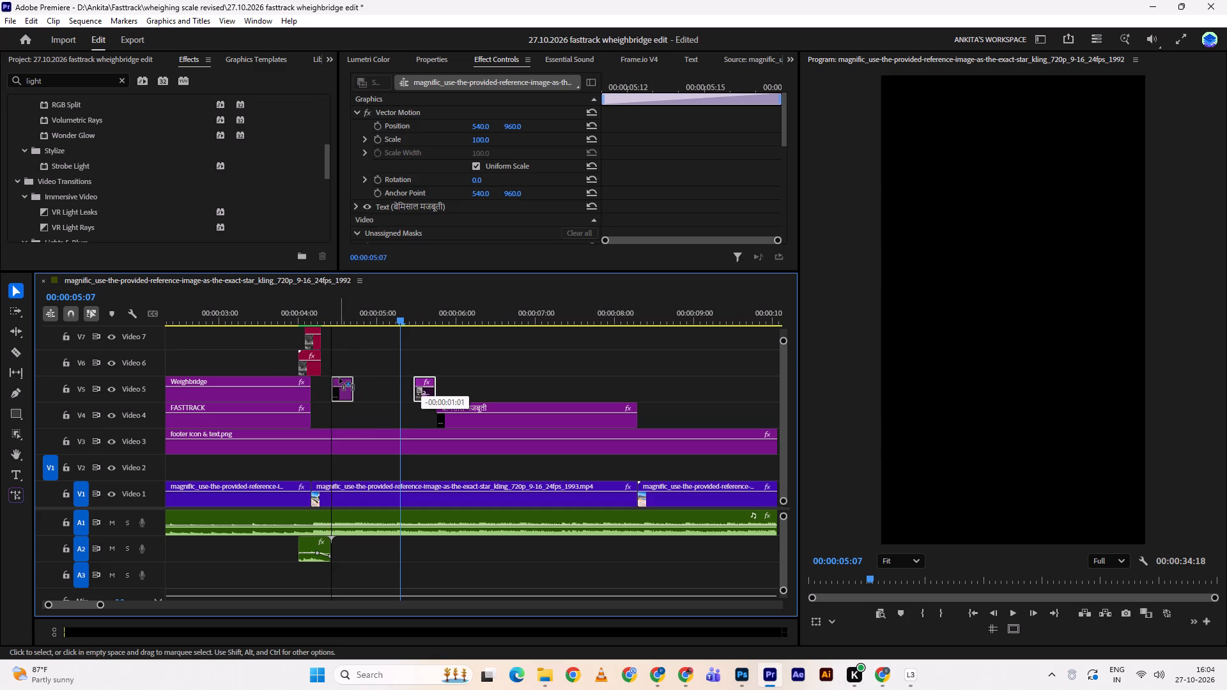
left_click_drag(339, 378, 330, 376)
Move the बेमिसाल मजबूती text clip on Video 4 earlier so it starts right after the short Video 5 piece, at about 00:00:04:14.
left_click_drag(510, 406, 453, 405)
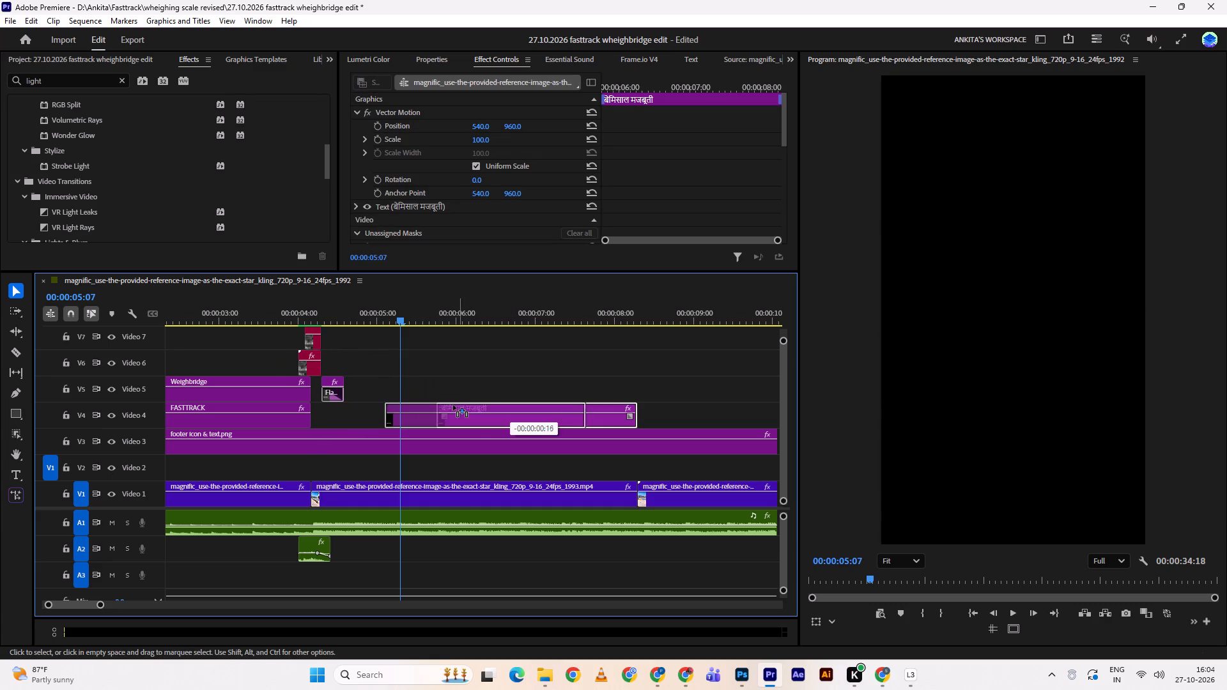
left_click_drag(453, 405, 419, 405)
left_click(419, 405)
Play from the end of the title into the बेमिसाल मजबूती phrase to check the new timing.
left_click_drag(343, 311, 309, 328)
double_click(383, 351)
key("space")
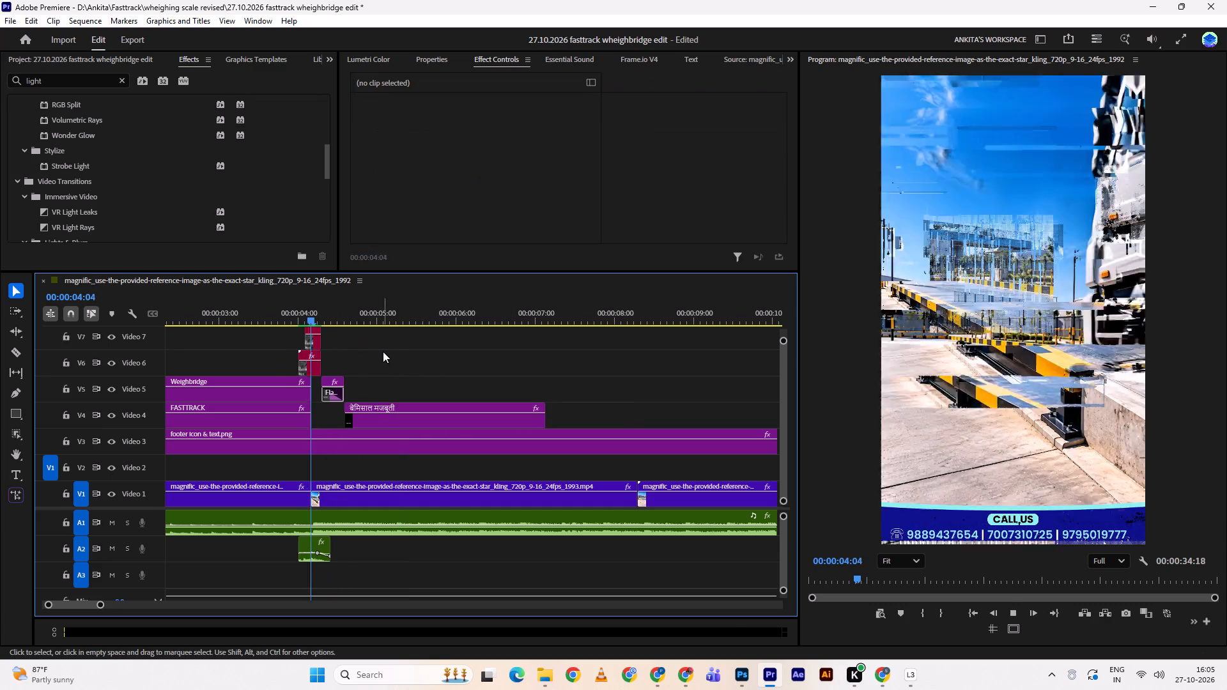
key("space")
left_click_drag(330, 309, 298, 312)
key("space")
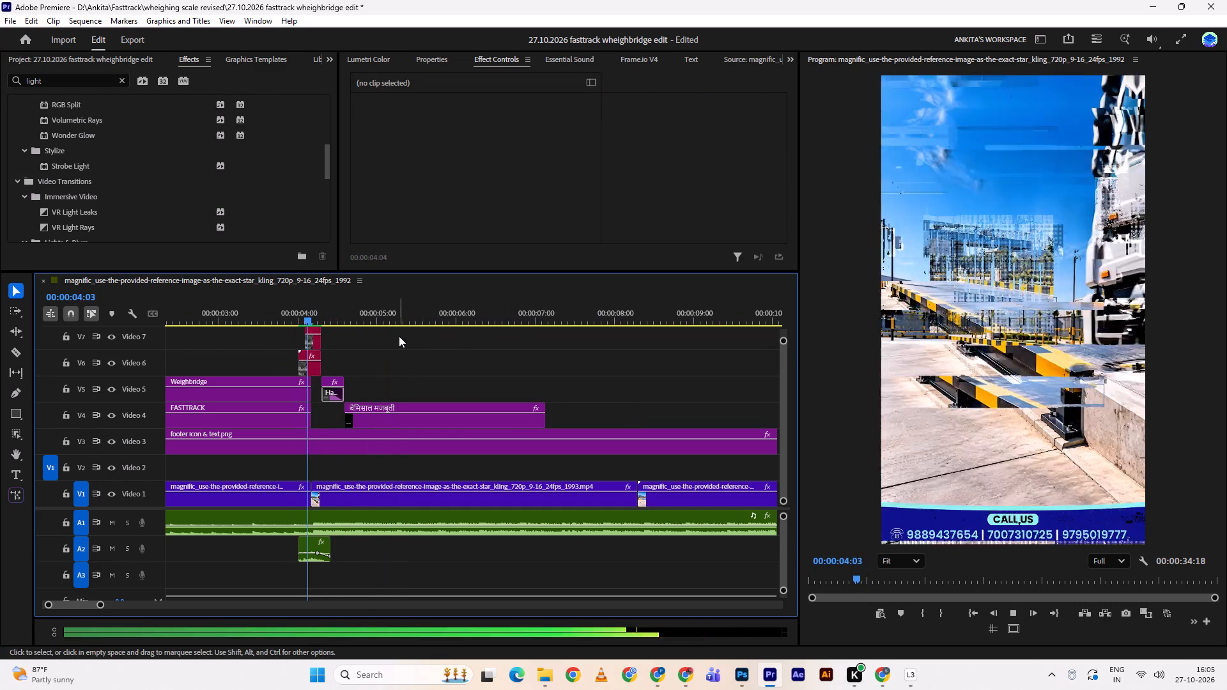
key("space")
Delete the short बेमिसाल मजबूती text piece with the Flash transition from Video 5.
double_click(337, 384)
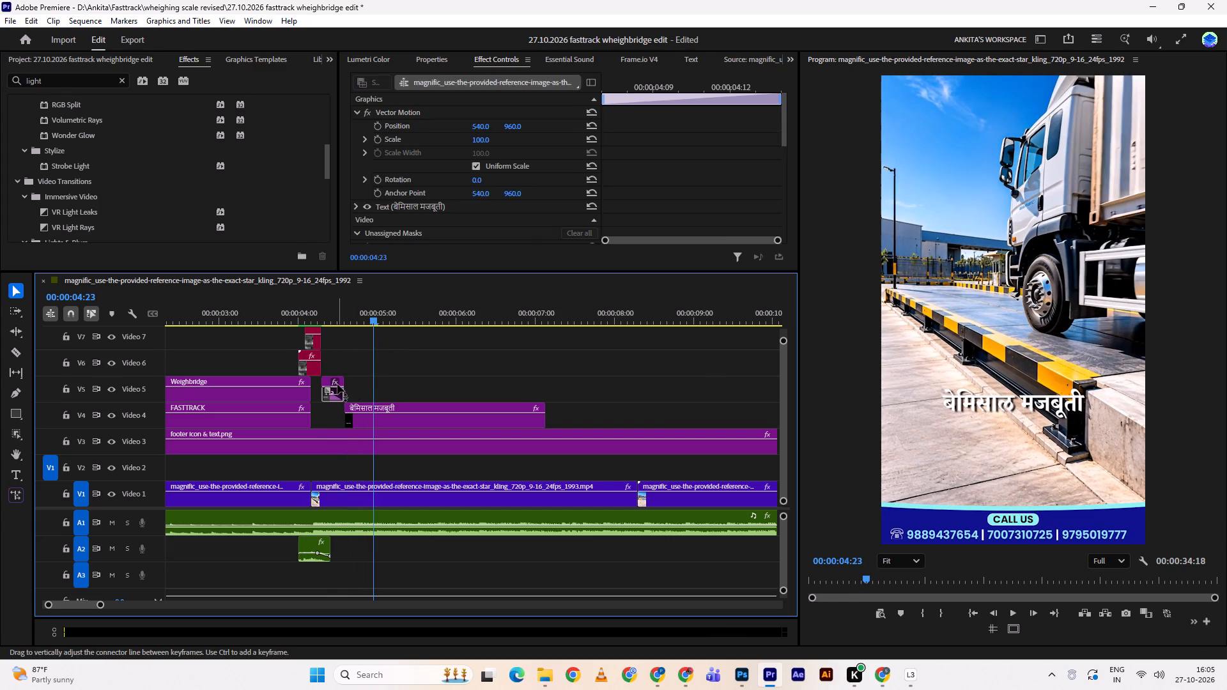
key("d")
left_click(661, 344)
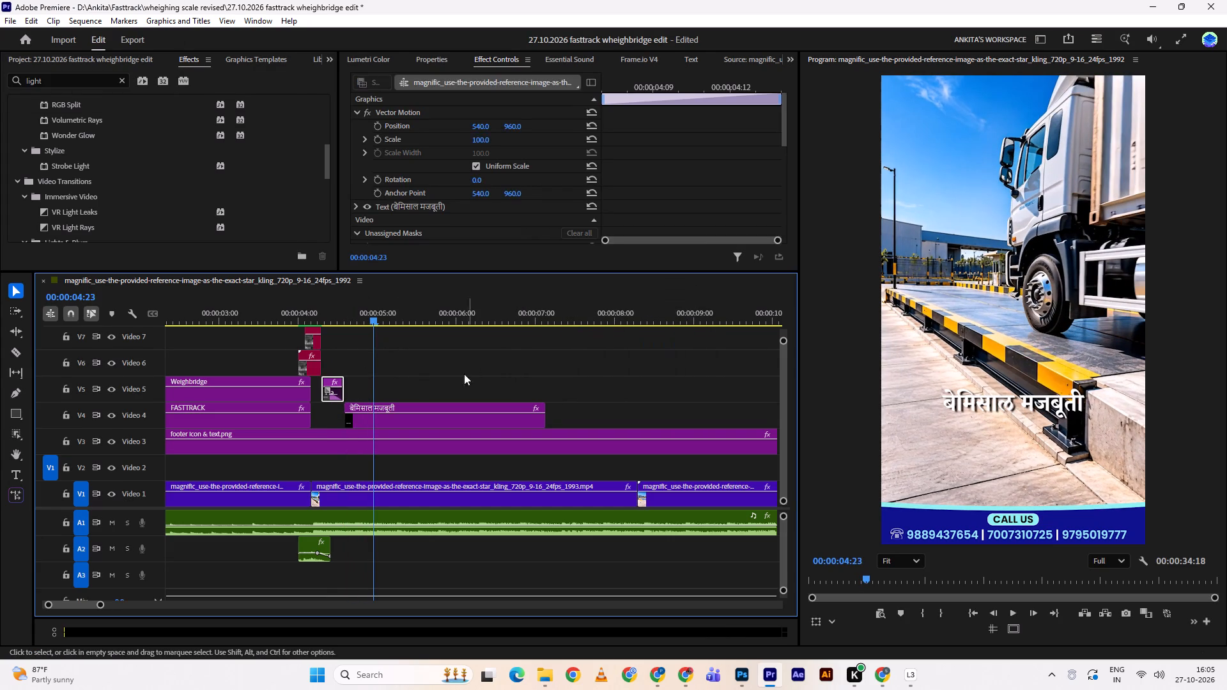
key("d")
Play from the end of the title through the बेमिसाल मजबूती phrase to check it without the Flash piece.
left_click_drag(335, 312, 303, 316)
left_click(303, 316)
key("space")
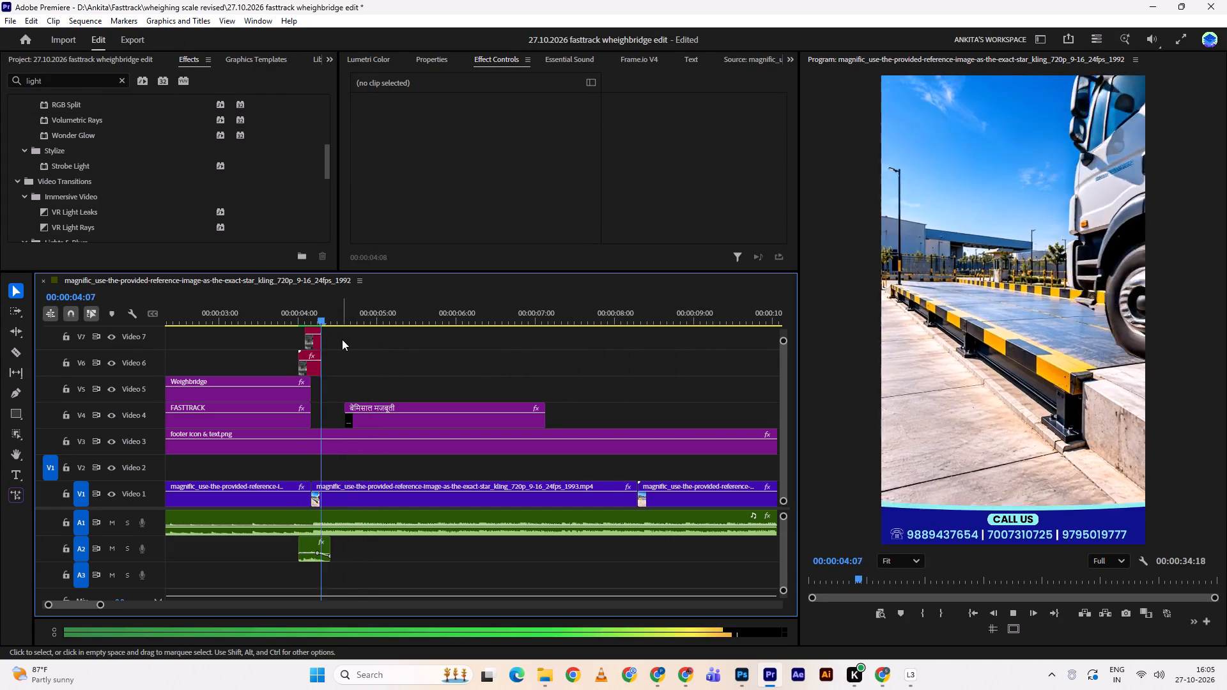
key("space")
scroll(397, 356, "down", 2, "alt")
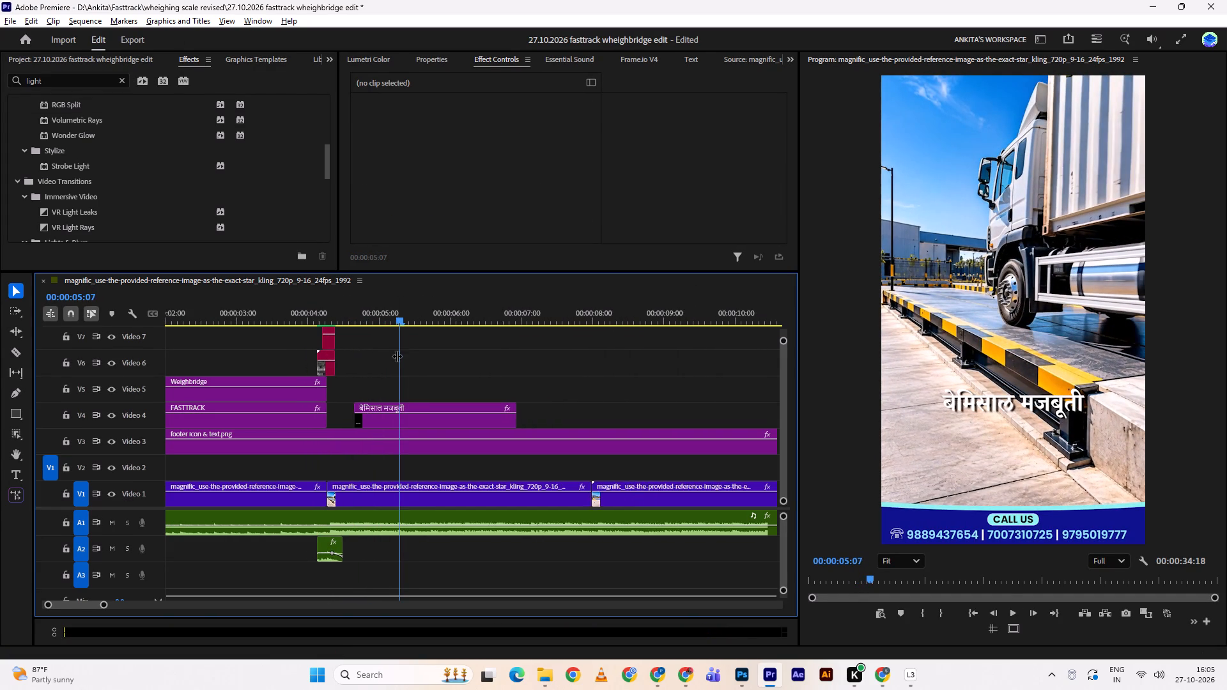
scroll(397, 356, "down", 2, "alt")
key("space")
scroll(398, 356, "down", 5)
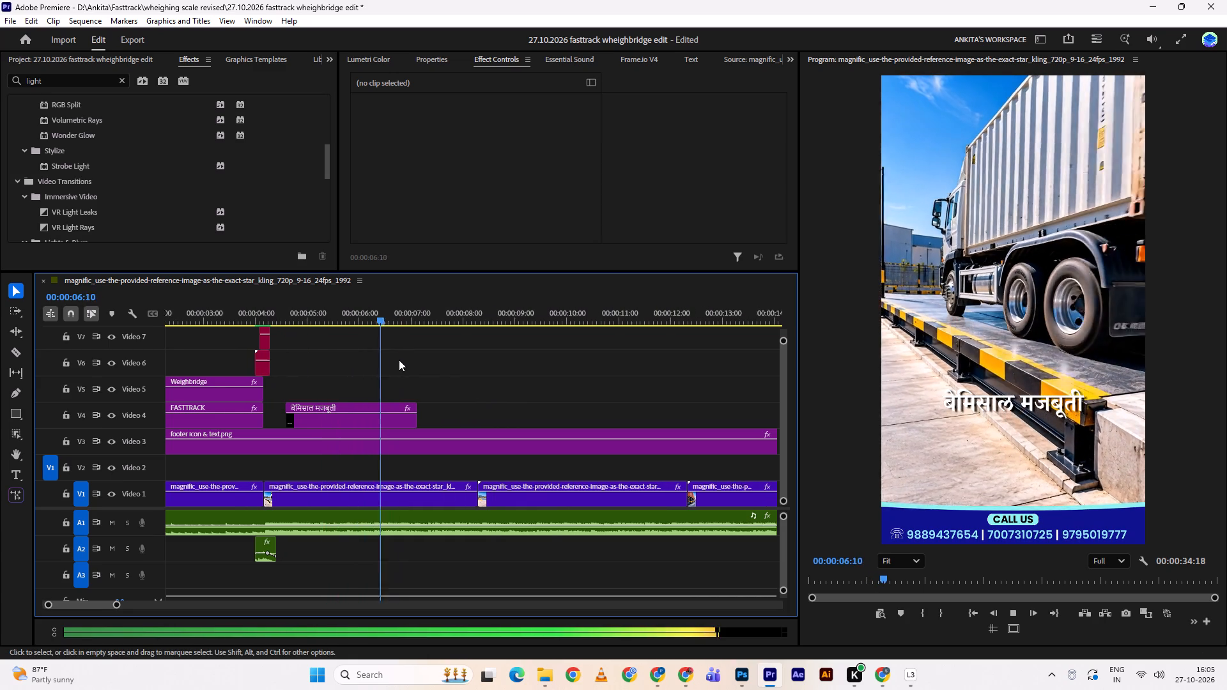
scroll(399, 360, "down", 1)
Extend the end of the बेमिसाल मजबूती text clip on Video 4 to the start of the third Video 1 clip, about 00:00:08:07.
left_click_drag(401, 314, 367, 314)
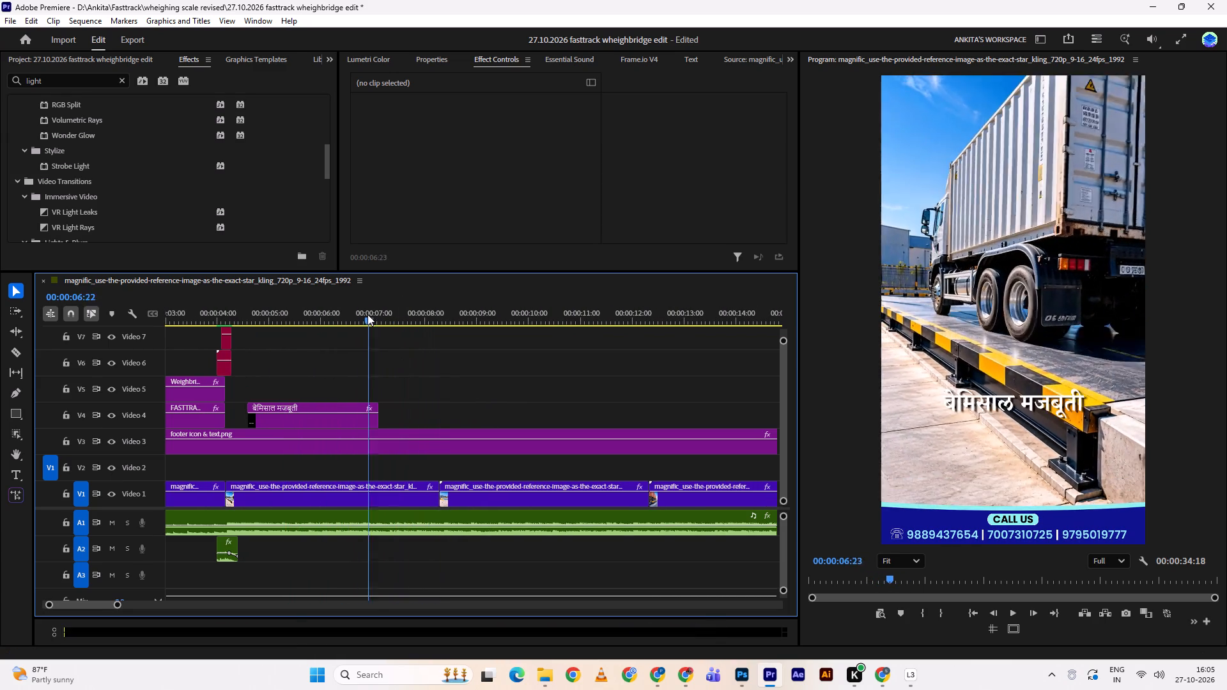
left_click_drag(367, 314, 439, 326)
left_click_drag(387, 411, 445, 402)
left_click(445, 402)
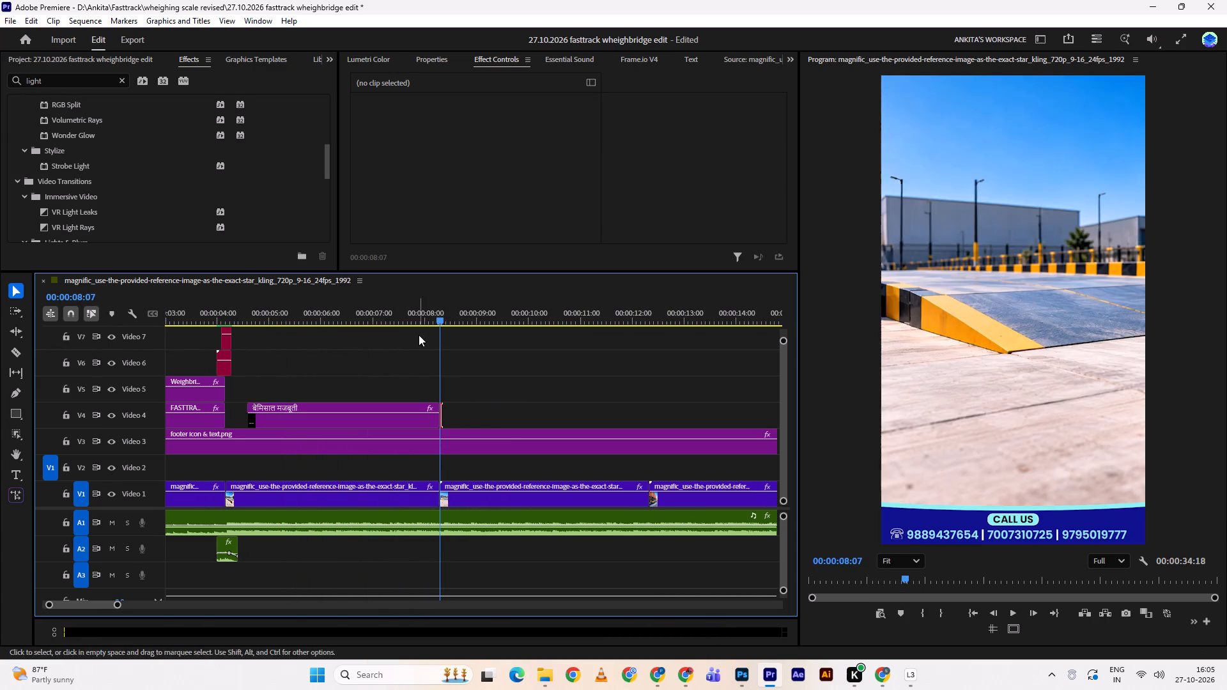
Play through the extended बेमिसाल मजबूती phrase and into the third video clip to check the timing.
left_click_drag(416, 316, 237, 327)
key("space")
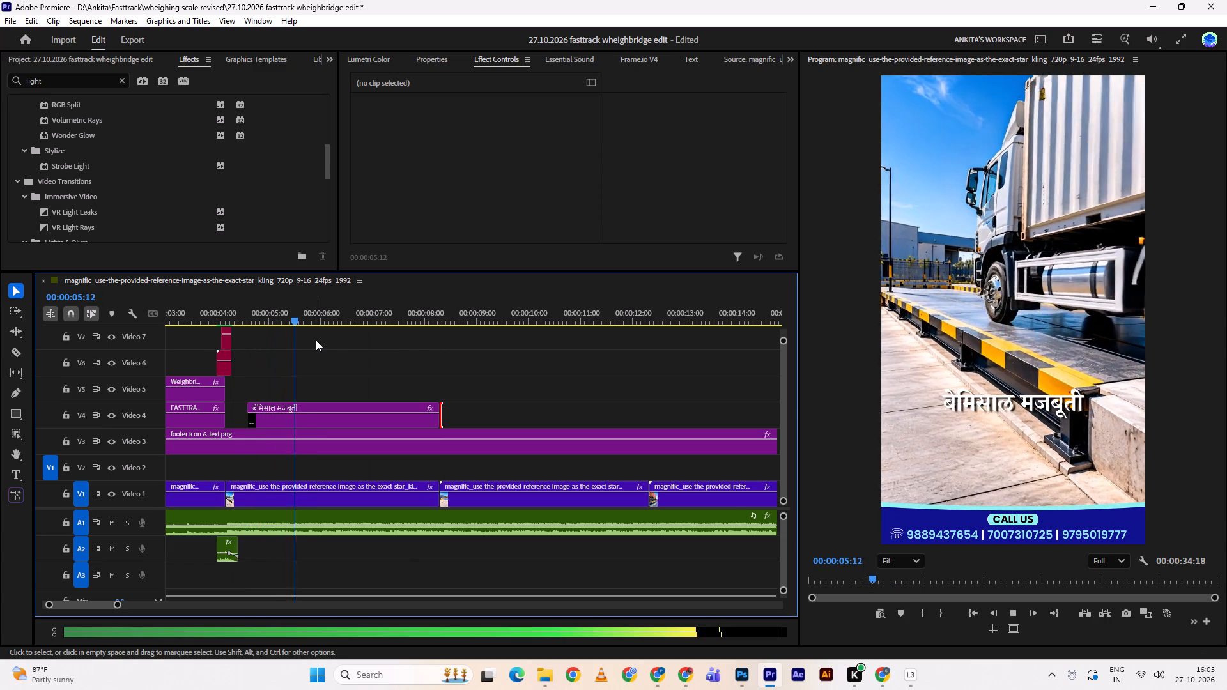
scroll(355, 364, "down", 3, "alt")
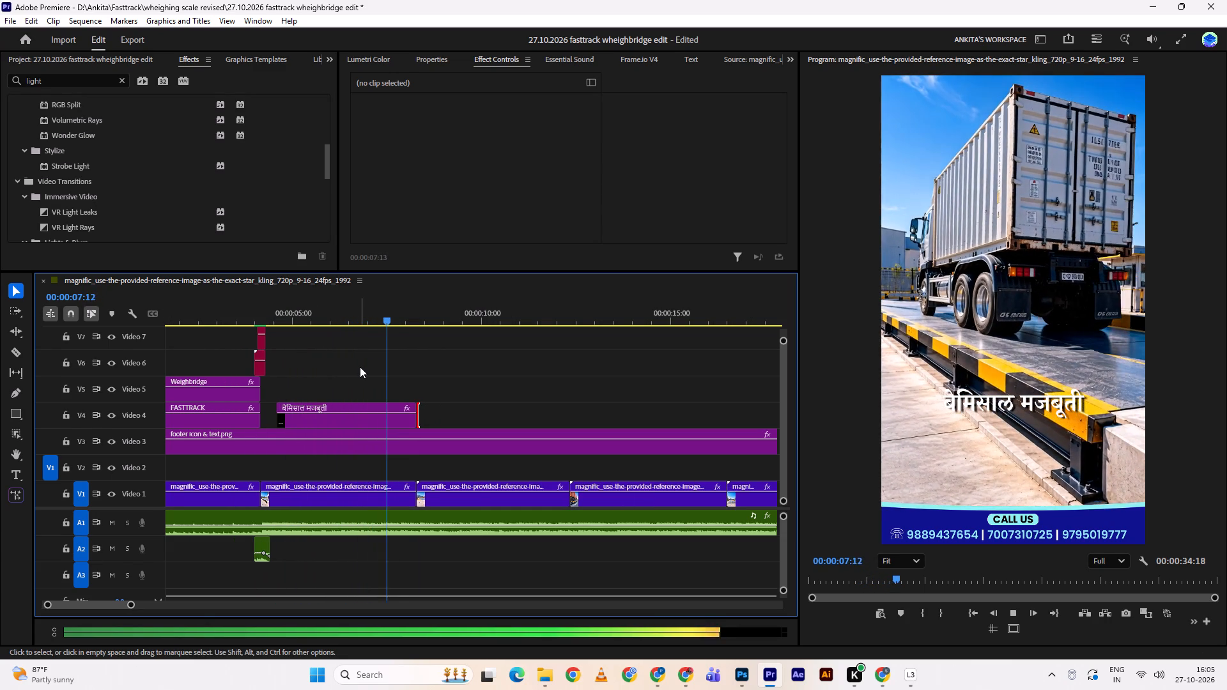
key("space")
scroll(360, 367, "down", 4, "alt")
key("space")
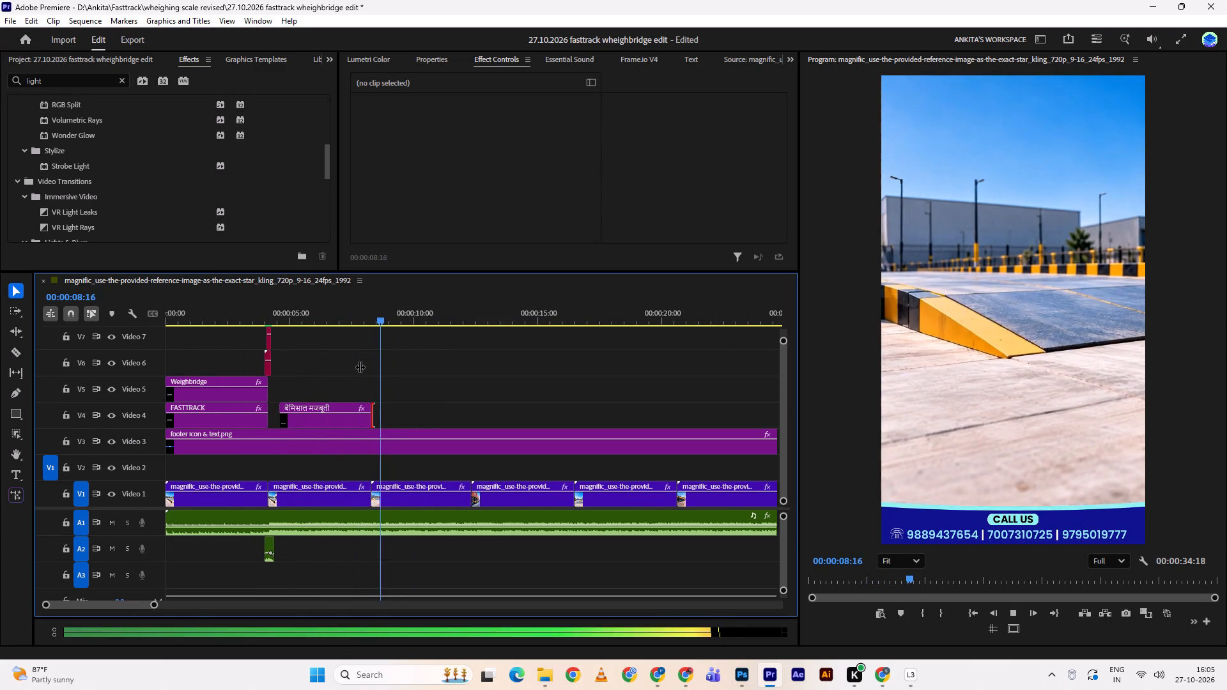
key("space")
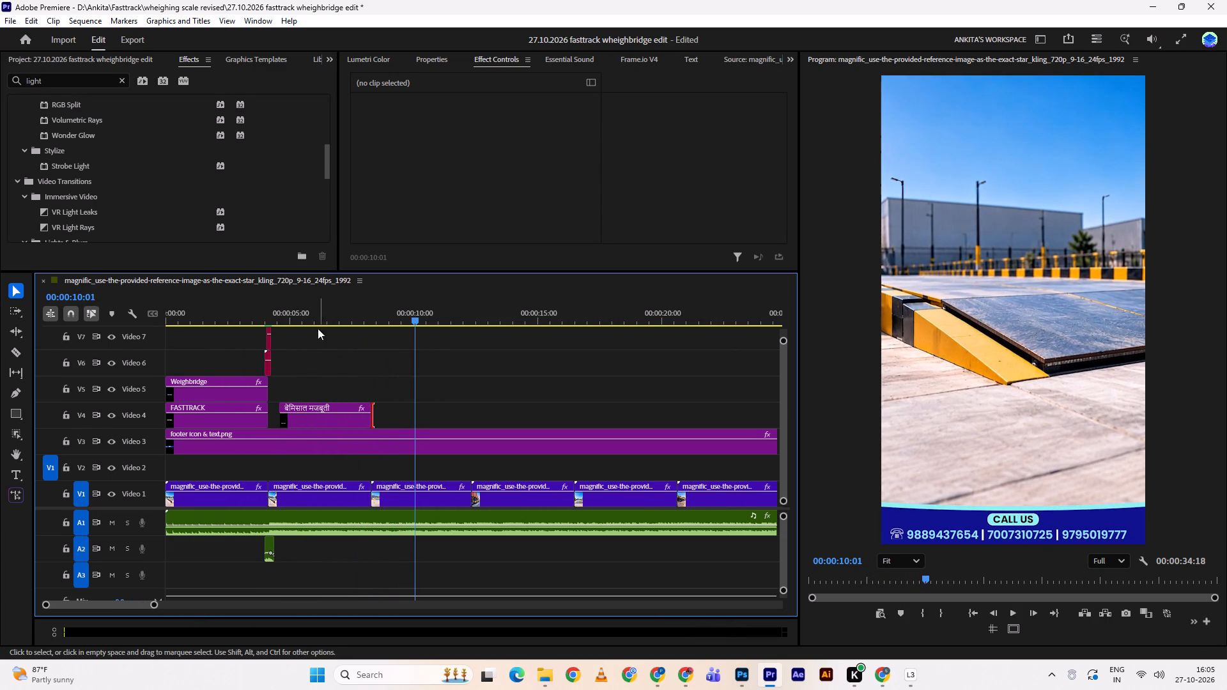
Play from the end of the title into the बेमिसाल मजबूती phrase to check how the text comes in.
left_click_drag(313, 318, 259, 319)
key("space")
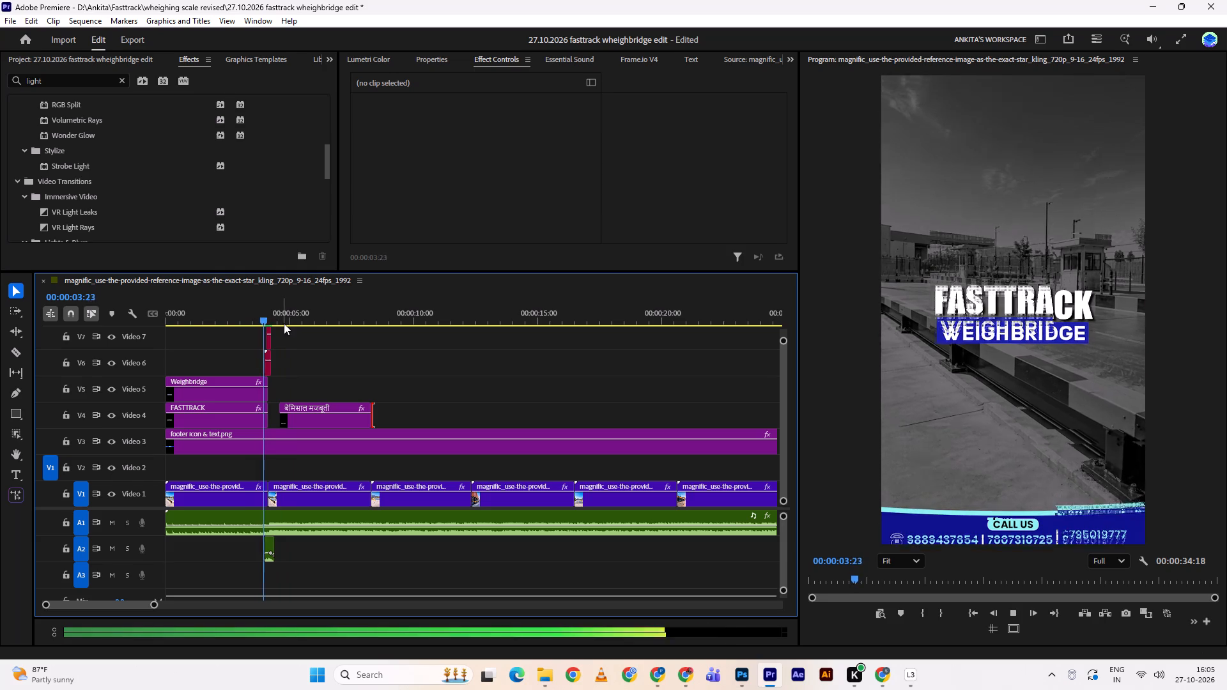
key("space")
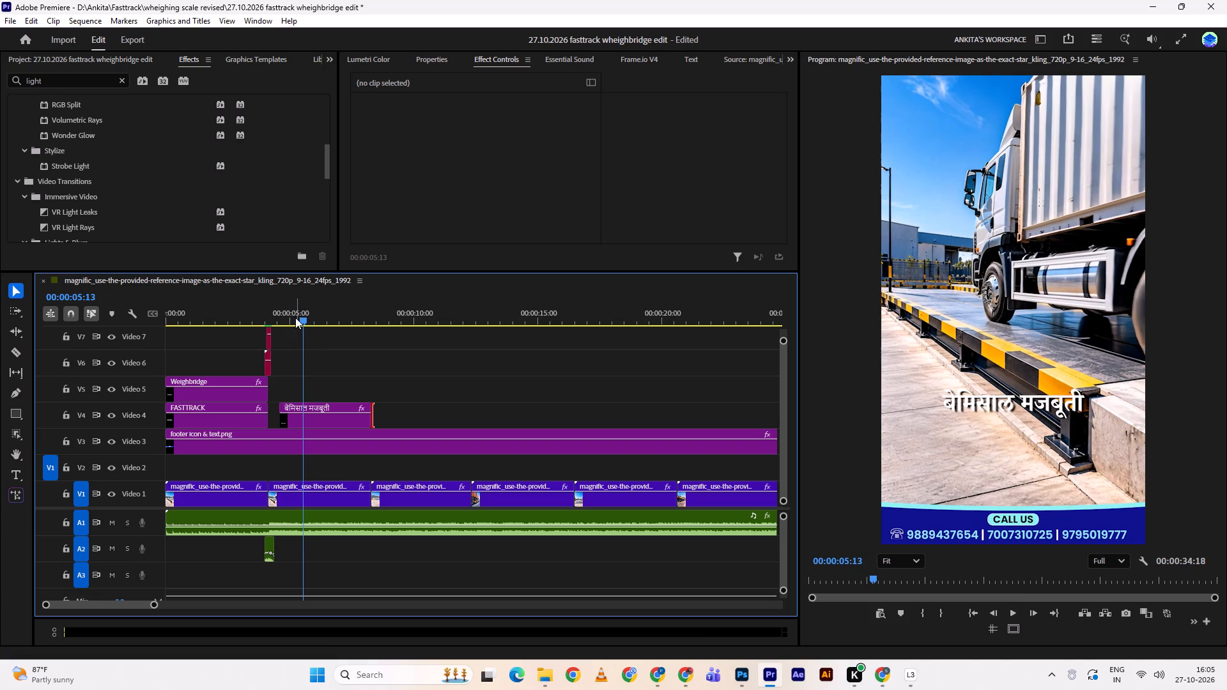
Apply the Light Sweep video transition to the start of the बेमिसाल मजबूती text clip on Video 4.
scroll(162, 202, "up", 2)
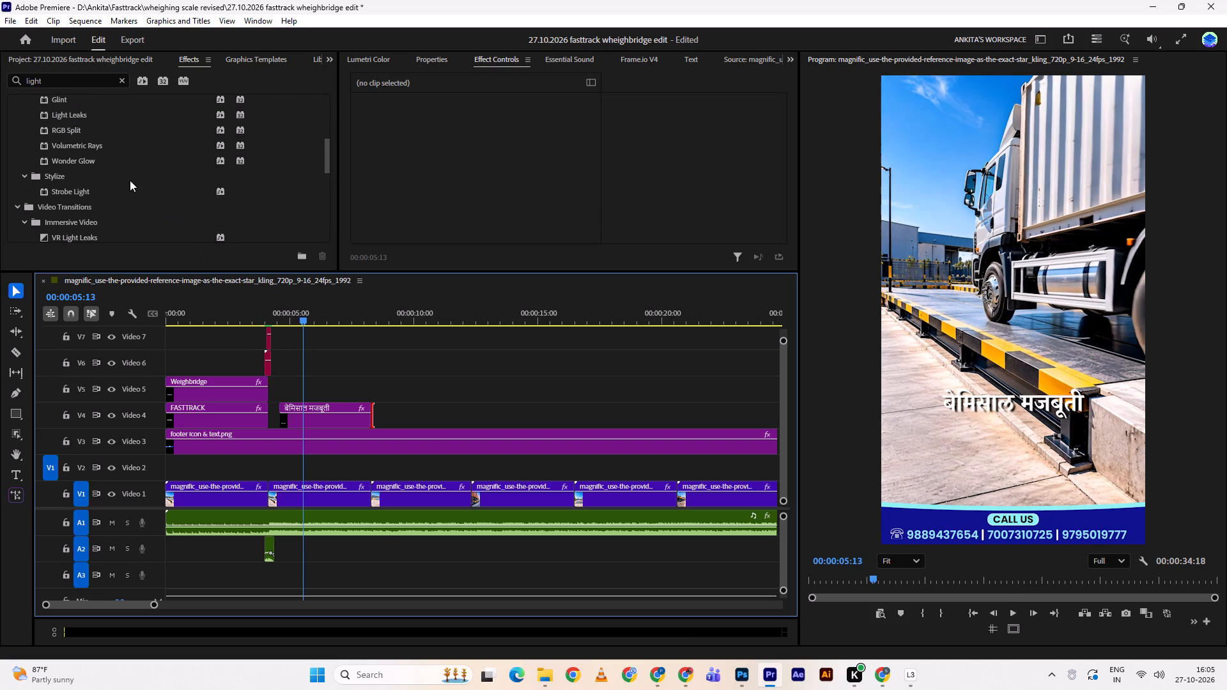
scroll(131, 177, "up", 4)
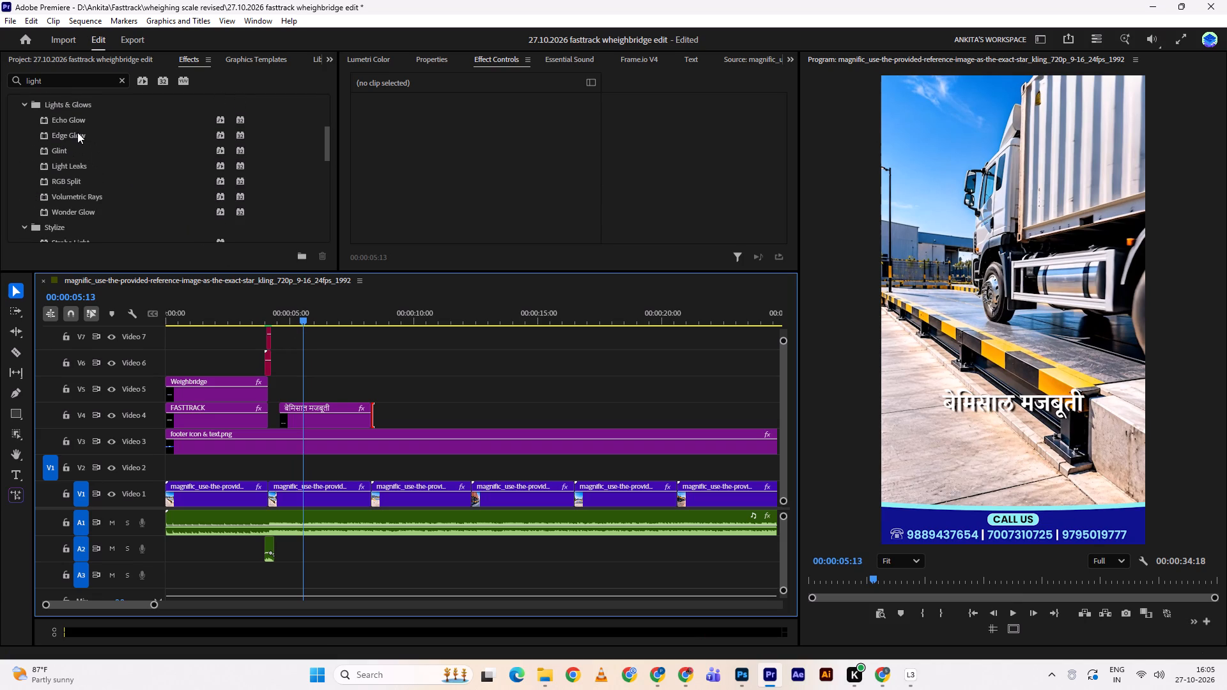
scroll(77, 137, "down", 3)
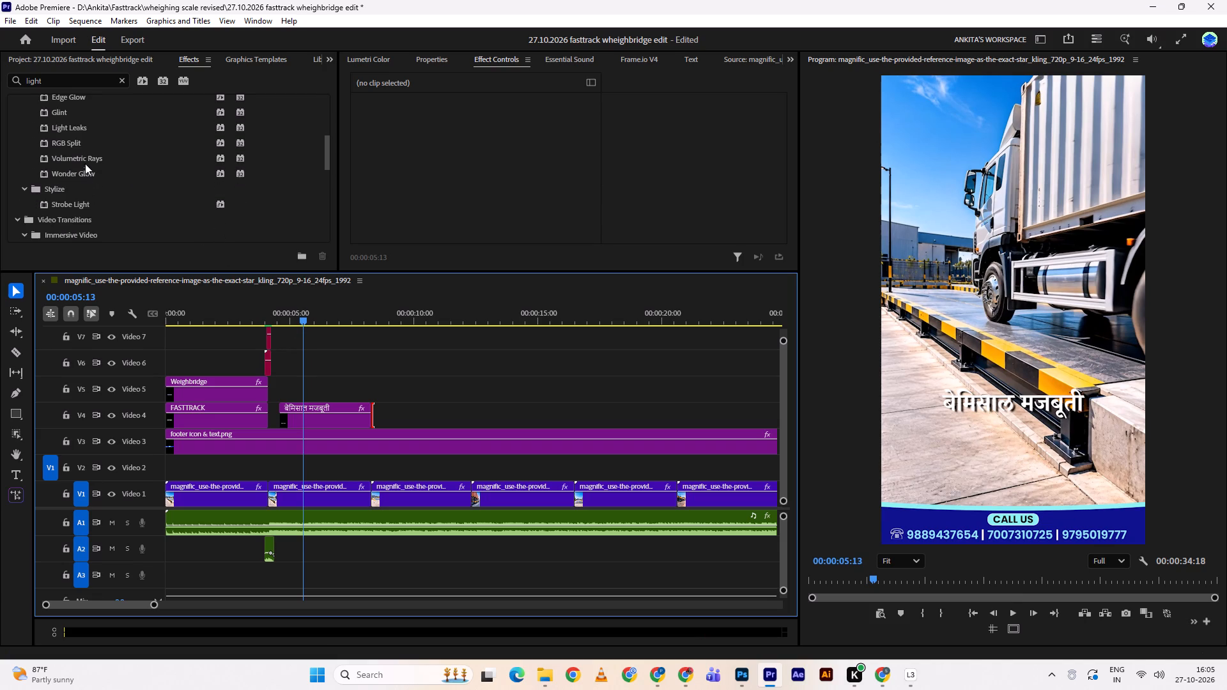
scroll(85, 162, "down", 5)
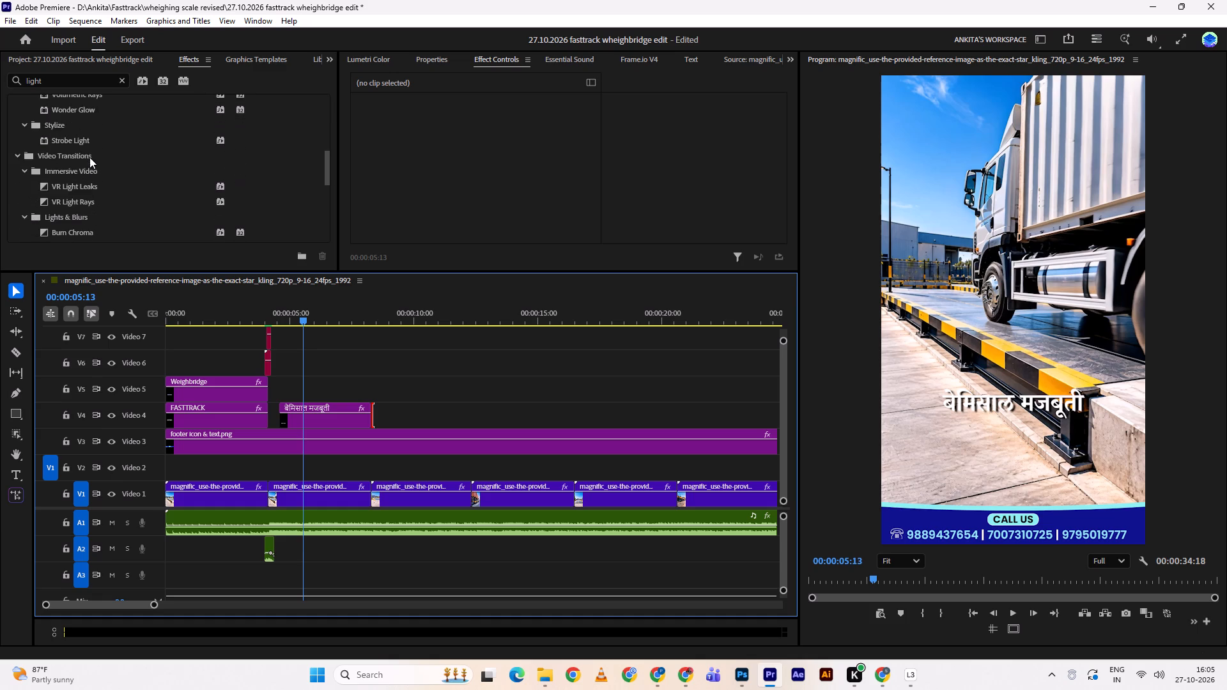
scroll(89, 157, "down", 6)
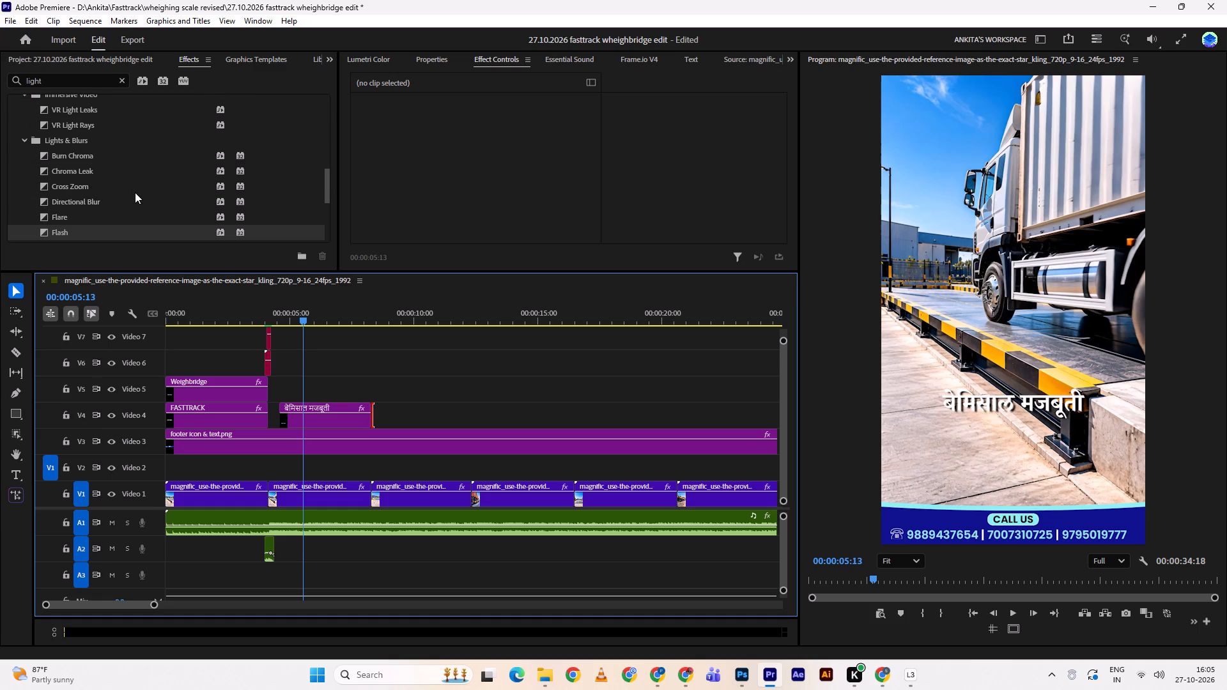
scroll(123, 190, "down", 3)
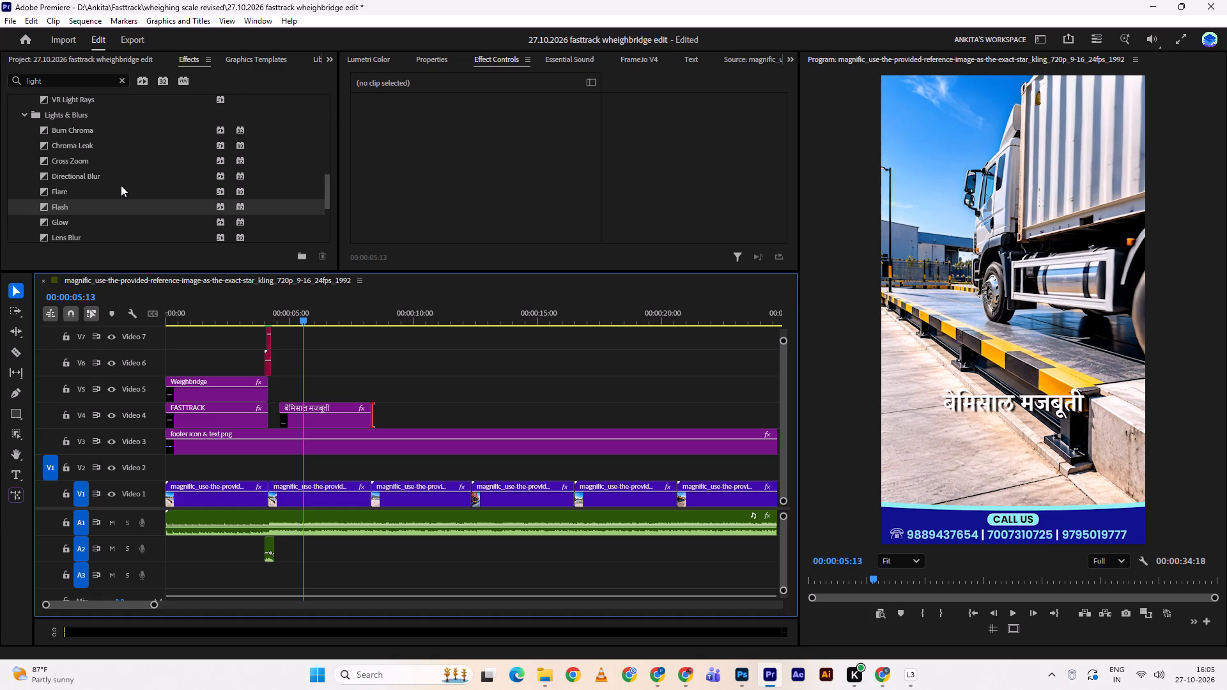
scroll(120, 186, "down", 5)
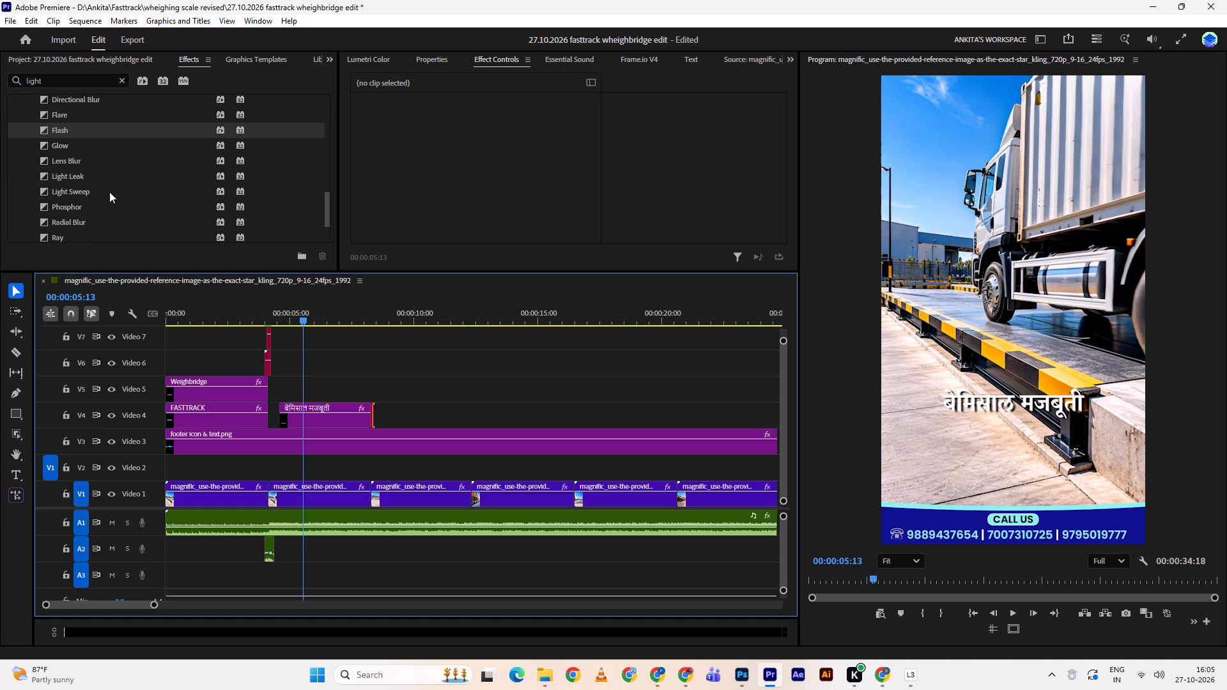
scroll(111, 186, "down", 1)
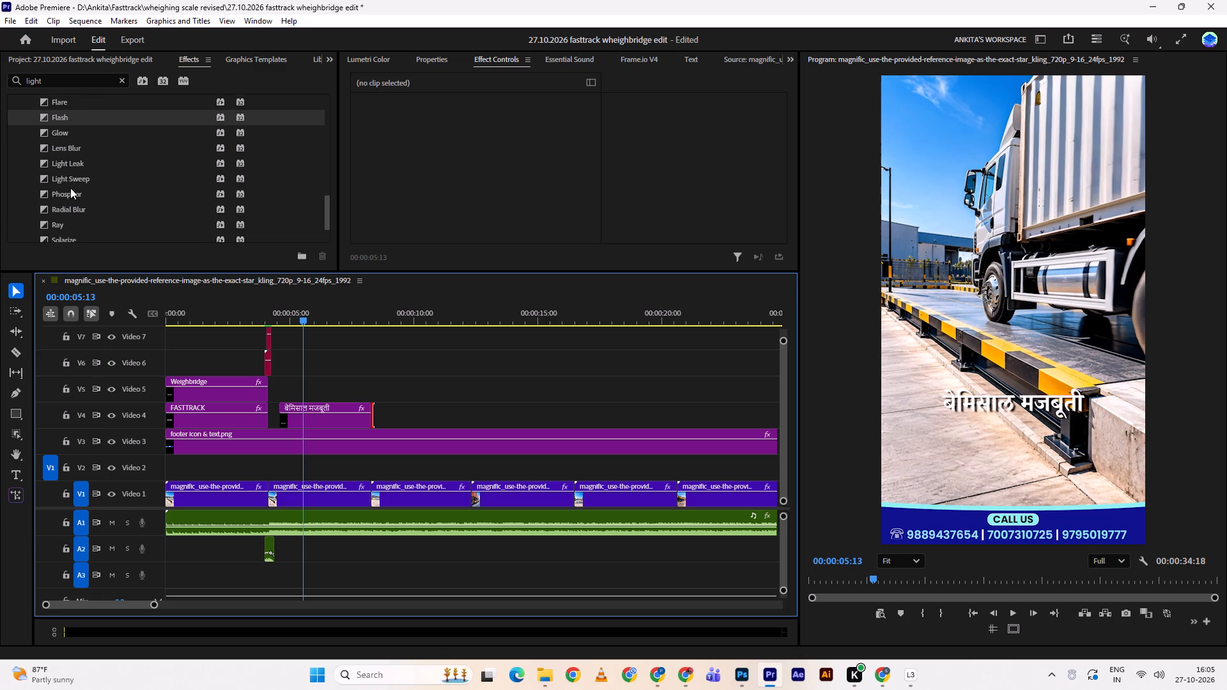
left_click_drag(72, 178, 300, 410)
double_click(300, 410)
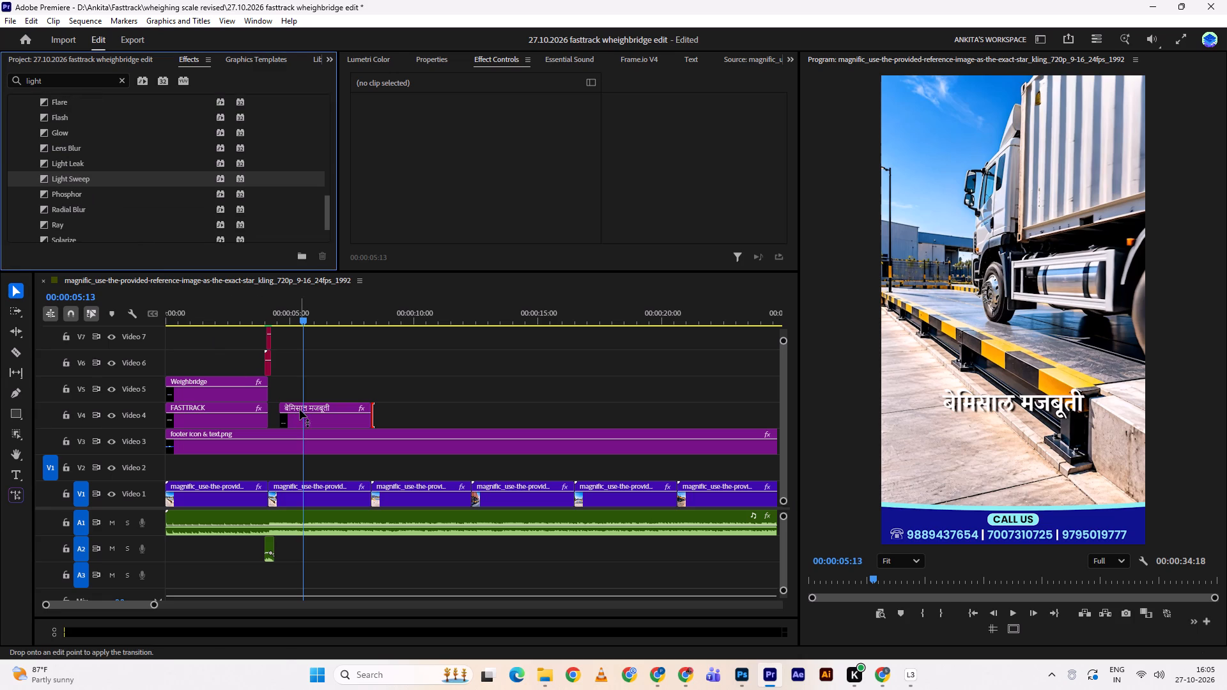
left_click_drag(111, 174, 350, 429)
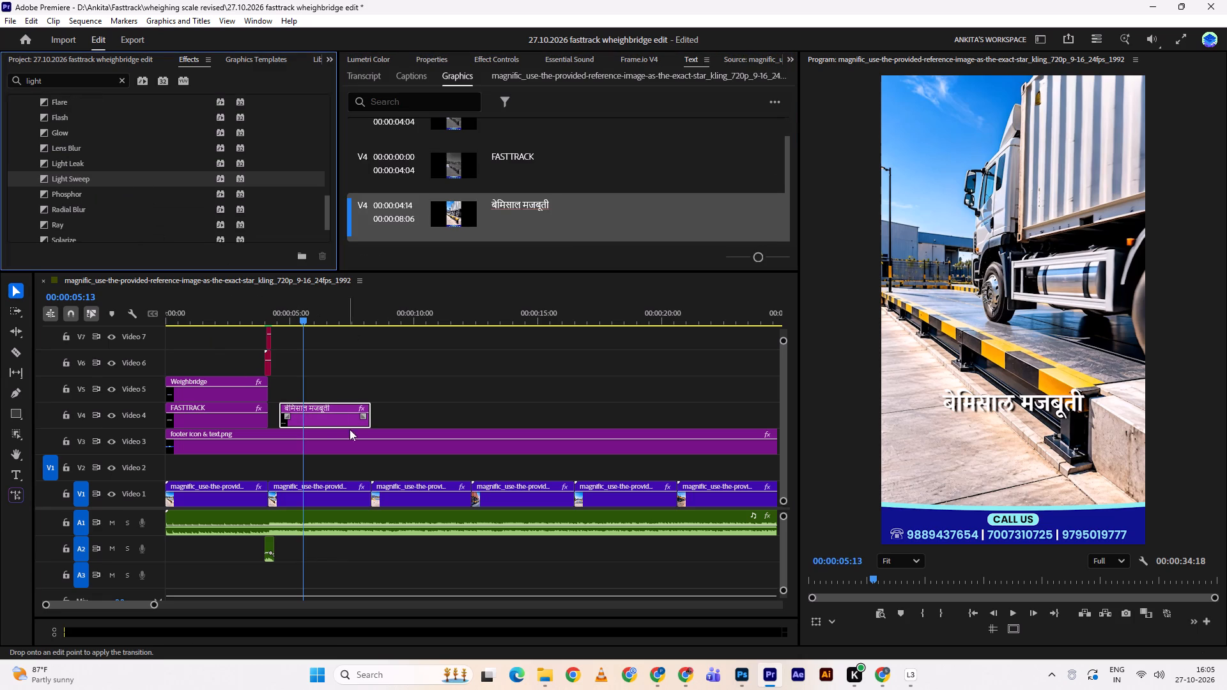
left_click_drag(350, 429, 316, 417)
left_click(346, 356)
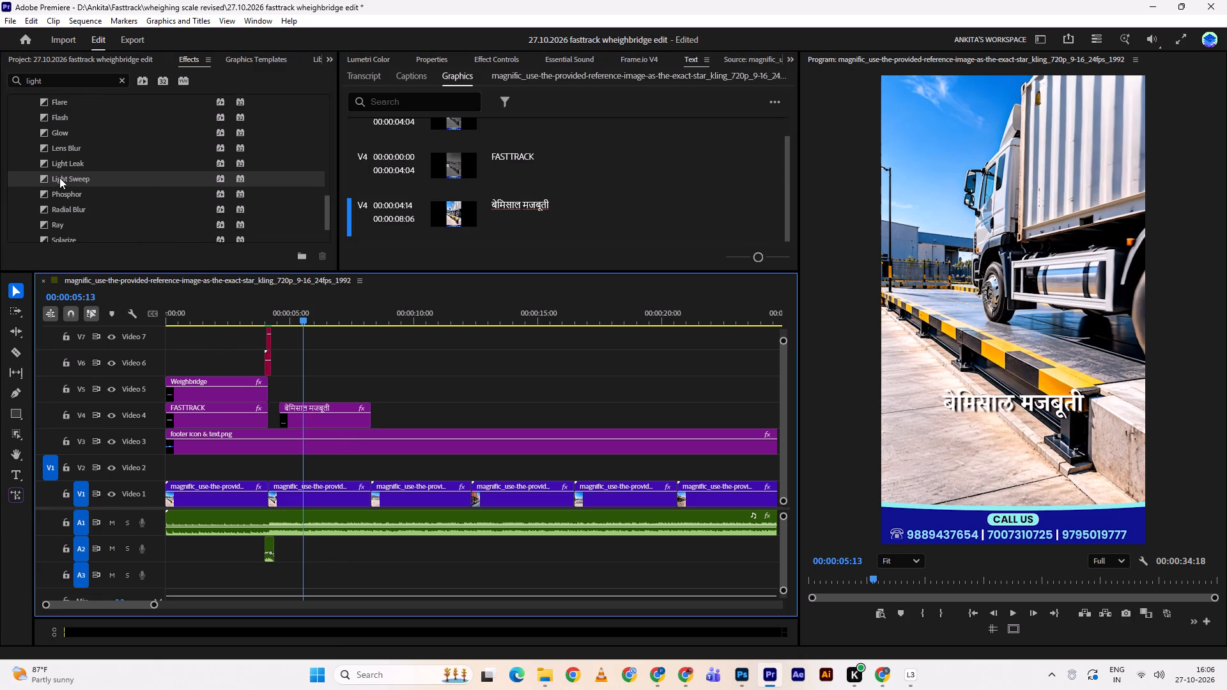
left_click_drag(59, 178, 288, 414)
Play the start of the बेमिसाल मजबूती phrase to check the Light Sweep transition.
left_click_drag(291, 306, 277, 315)
key("space")
key("space")
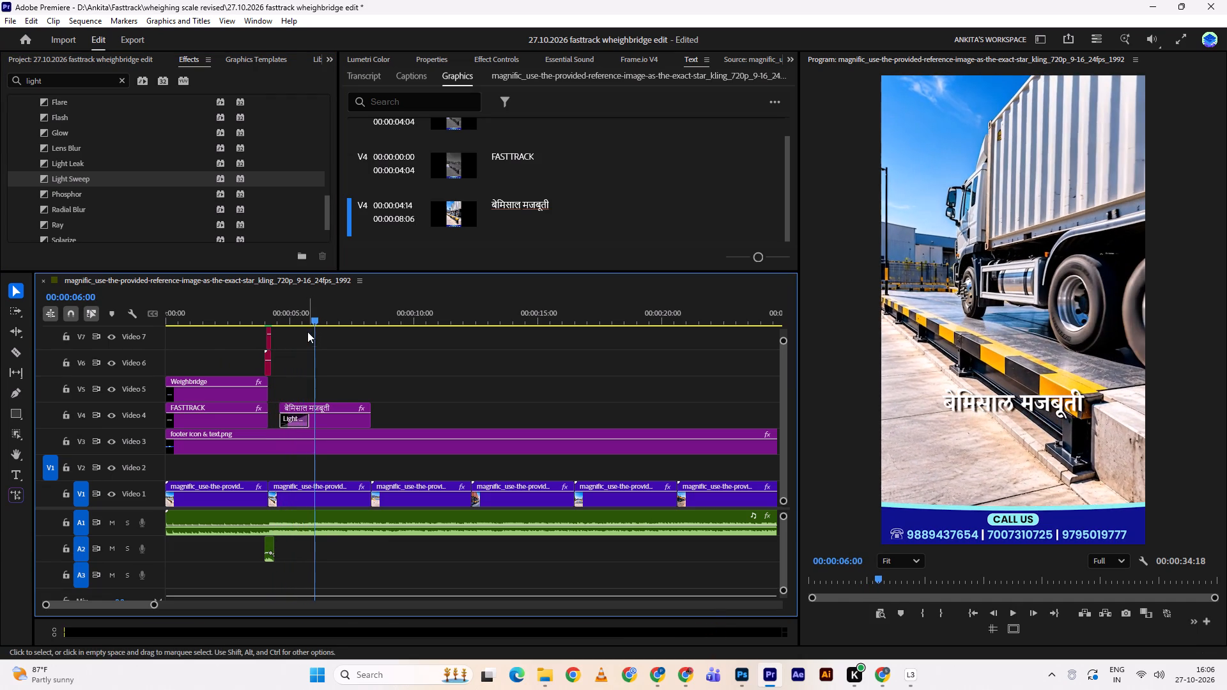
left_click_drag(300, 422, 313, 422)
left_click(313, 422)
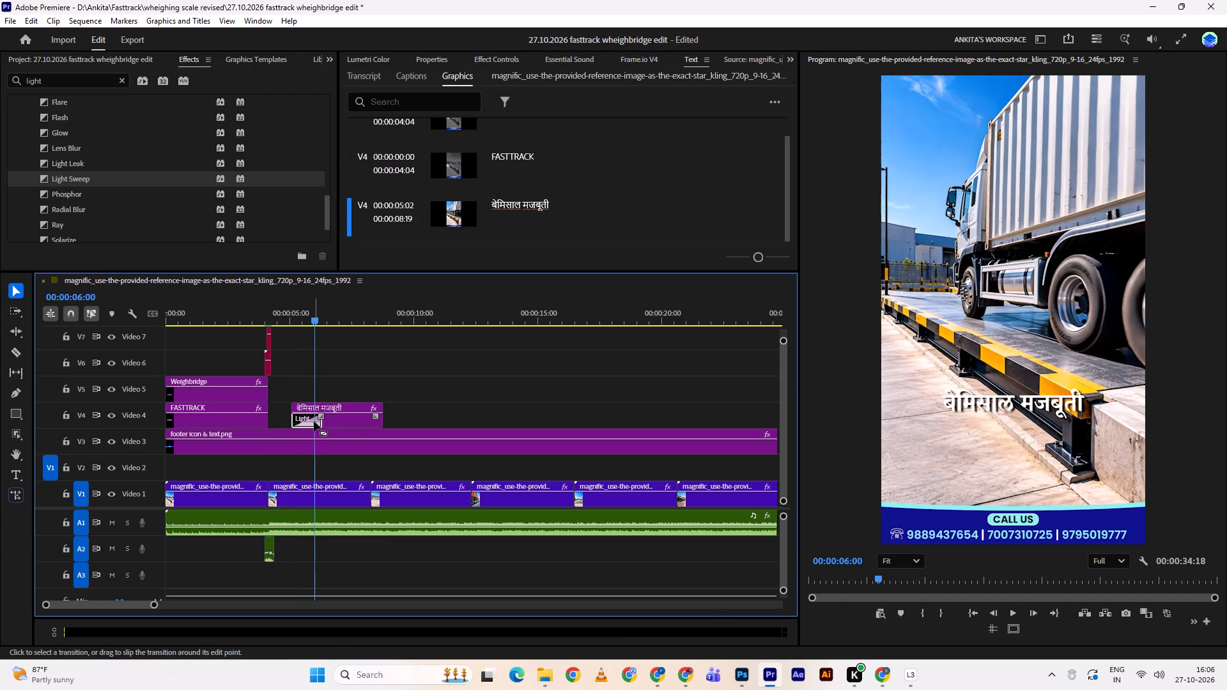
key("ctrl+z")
Shorten the Light Sweep transition on the बेमिसाल मजबूती clip so it ends at about 00:00:05:08.
left_click_drag(306, 417, 295, 419)
left_click(295, 419)
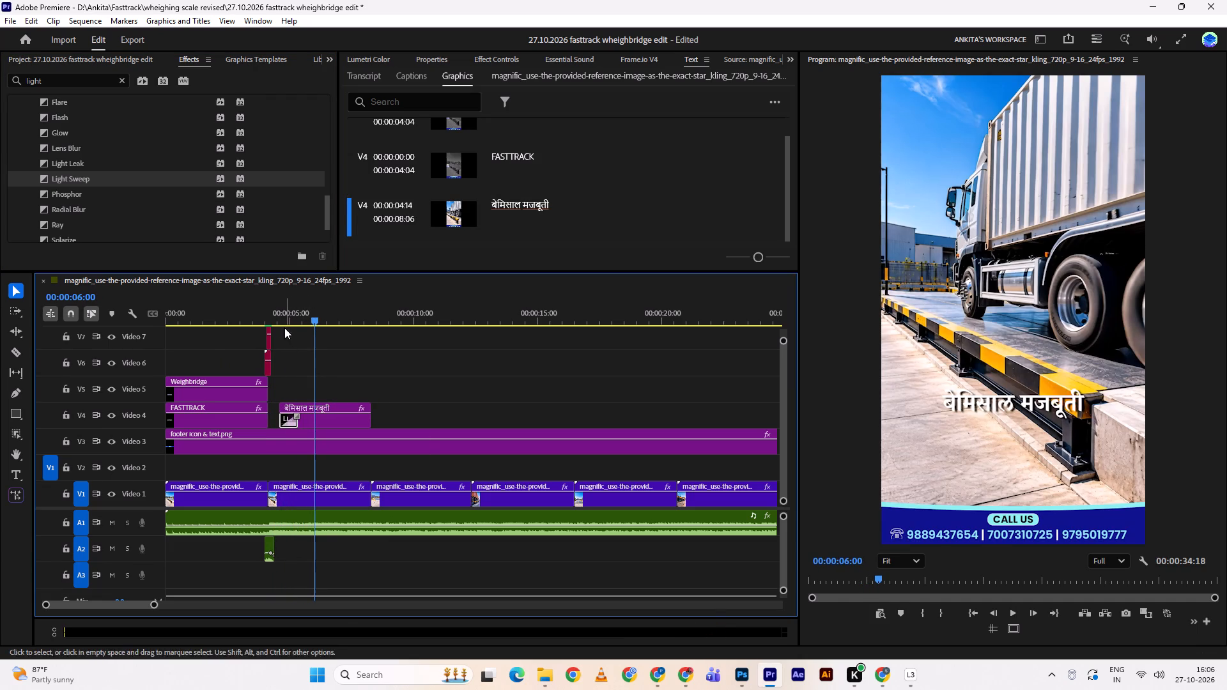
Play from the end of the title through the बेमिसाल मजबूती phrase to check the shortened Light Sweep.
left_click(281, 315)
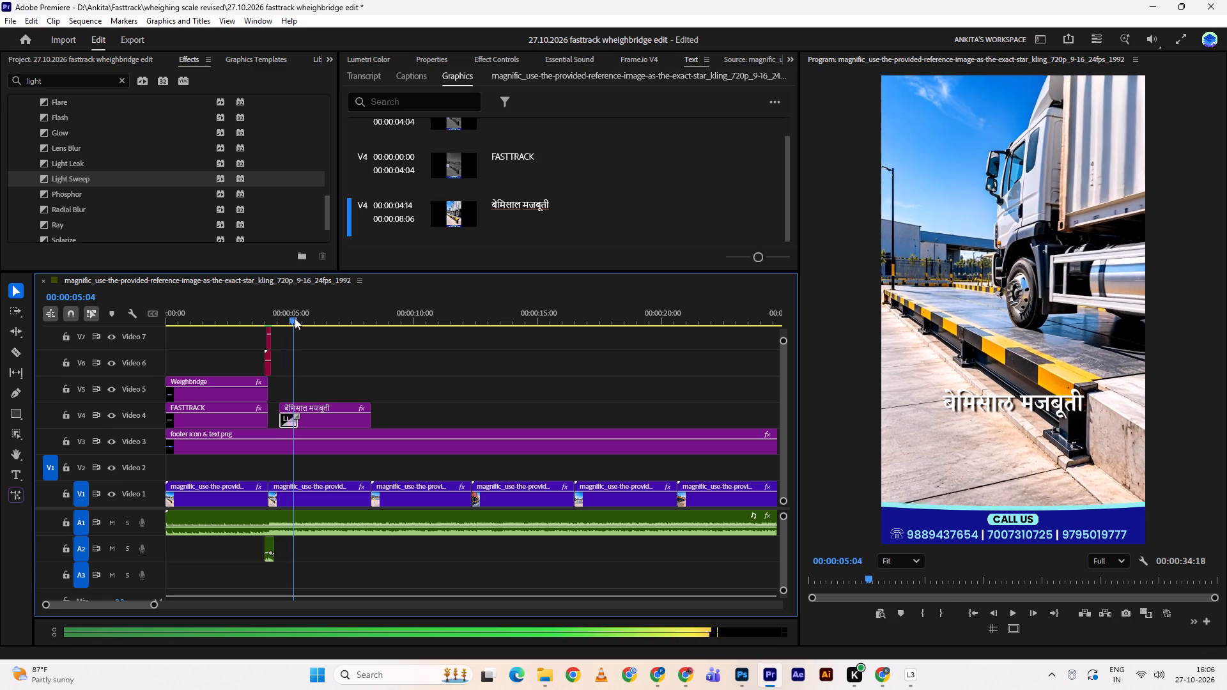
left_click(282, 311)
key("space")
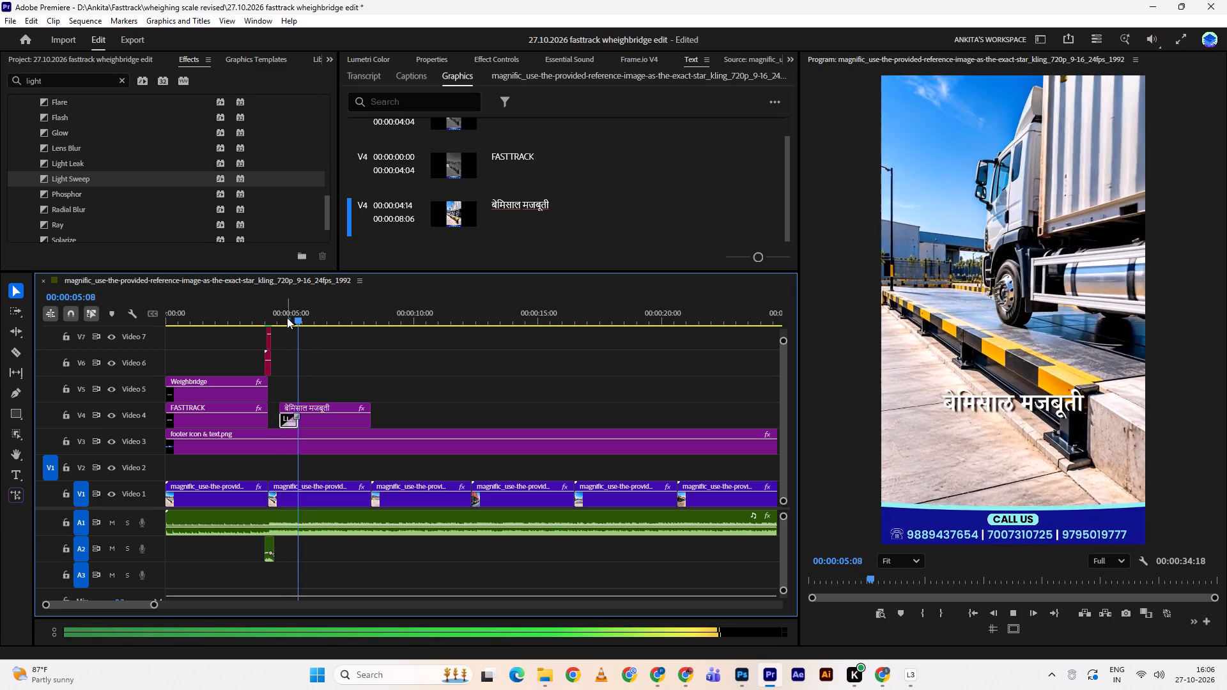
left_click_drag(278, 312, 261, 315)
key("space")
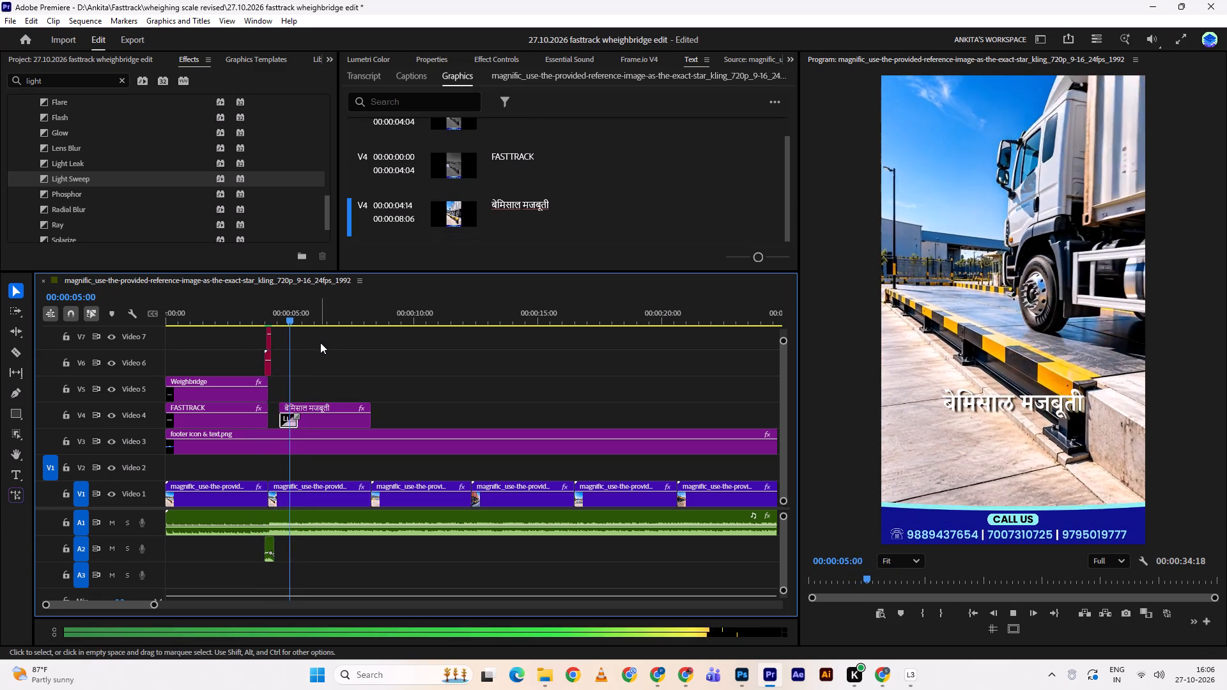
scroll(337, 355, "down", 3, "alt")
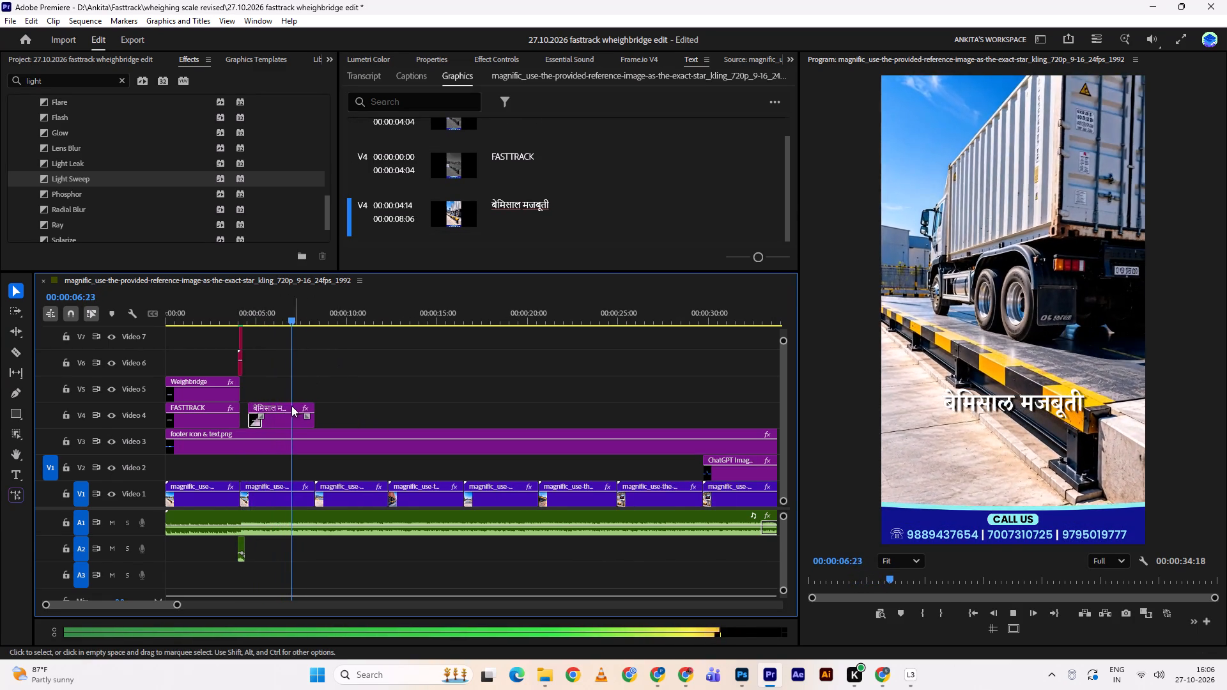
key("space")
Duplicate the बेमिसाल मजबूती clip with its Light Sweep directly after the original on Video 4, starting at 00:00:08:06.
left_click_drag(282, 421, 344, 417, "alt")
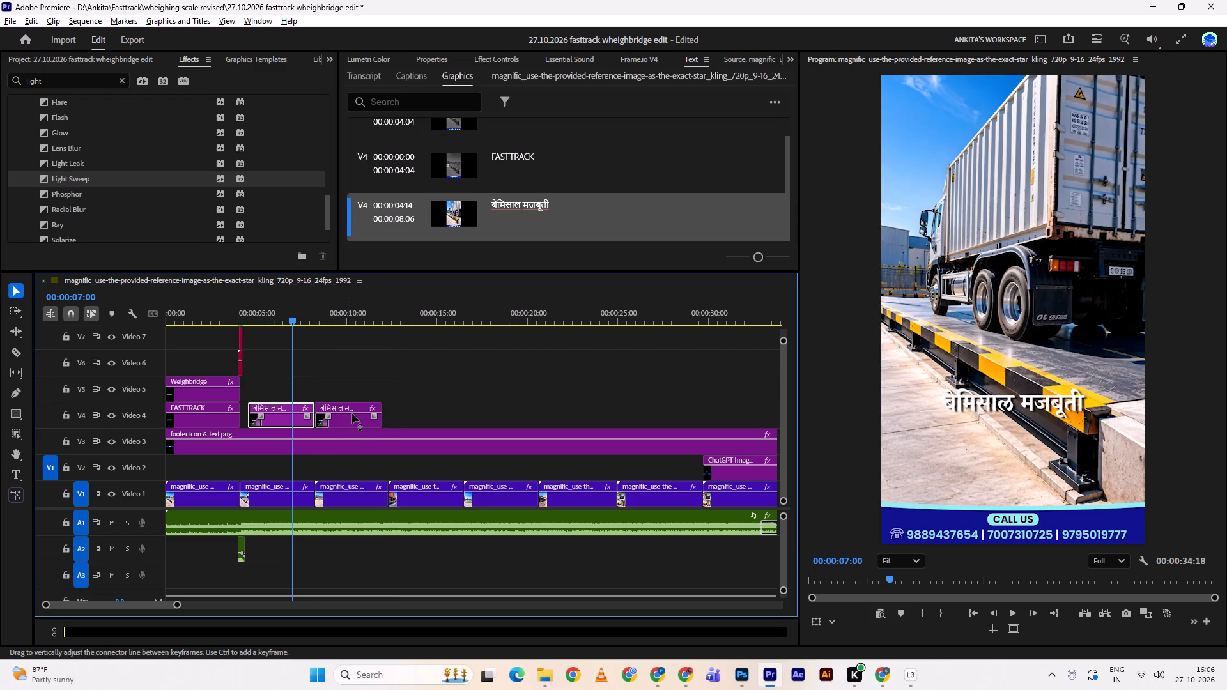
left_click(395, 404)
Extend the start of the first बेमिसाल मजबूती clip back to 00:00:04:08, just after the title transition.
left_click_drag(270, 318, 244, 321)
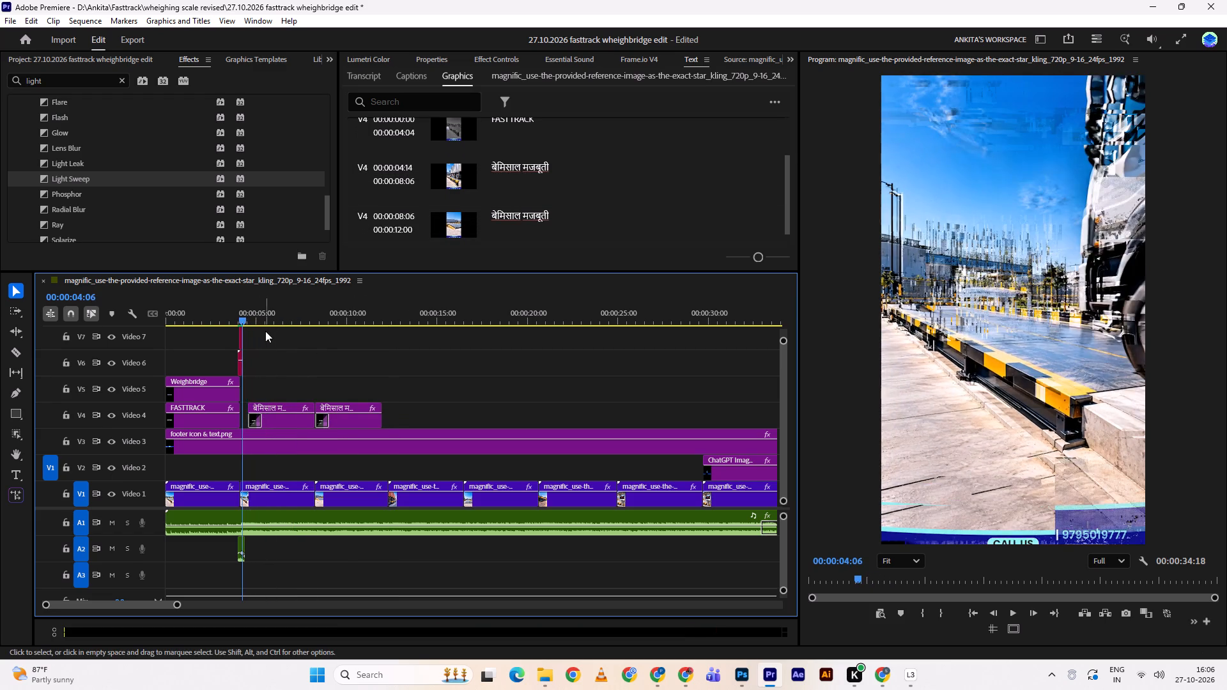
key("space")
left_click(244, 316)
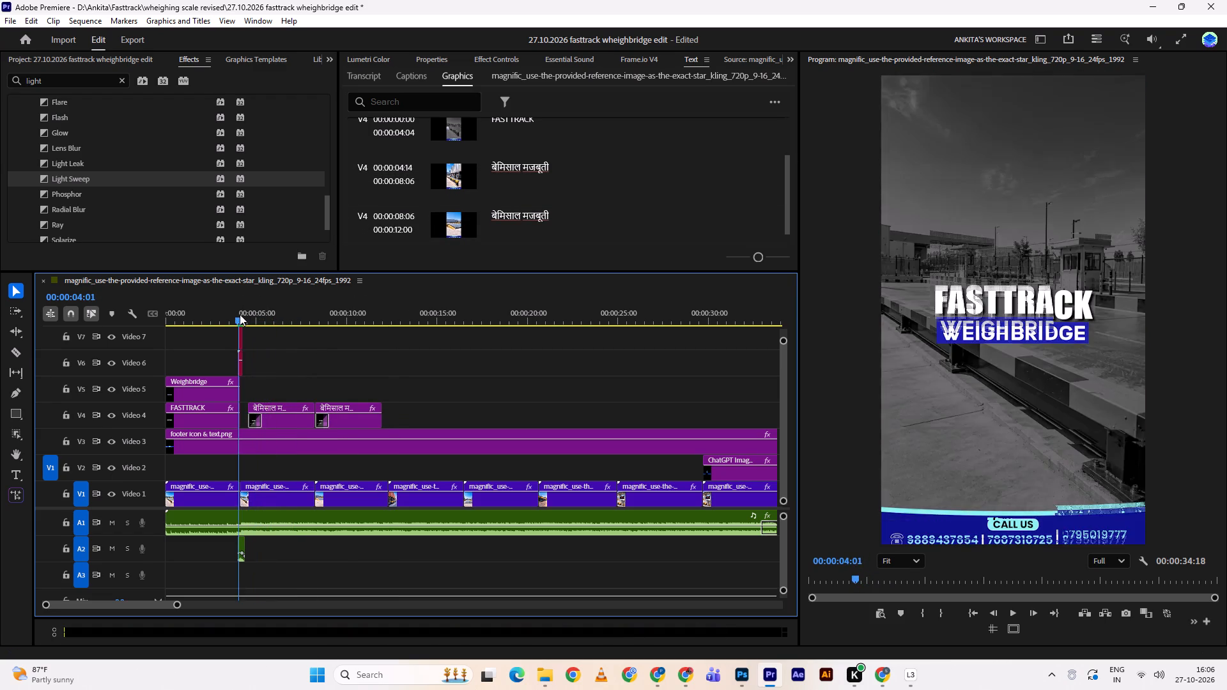
left_click(246, 316)
left_click(249, 406)
left_click(244, 406)
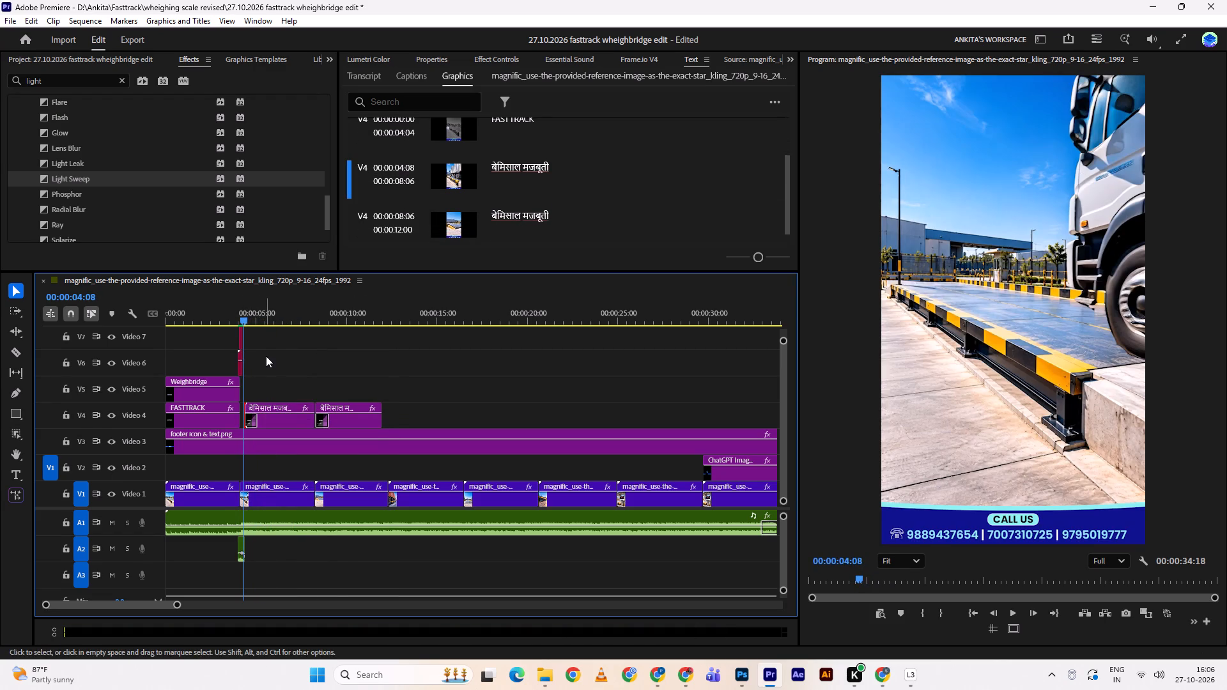
left_click_drag(236, 316, 228, 318)
left_click(228, 318)
key("space")
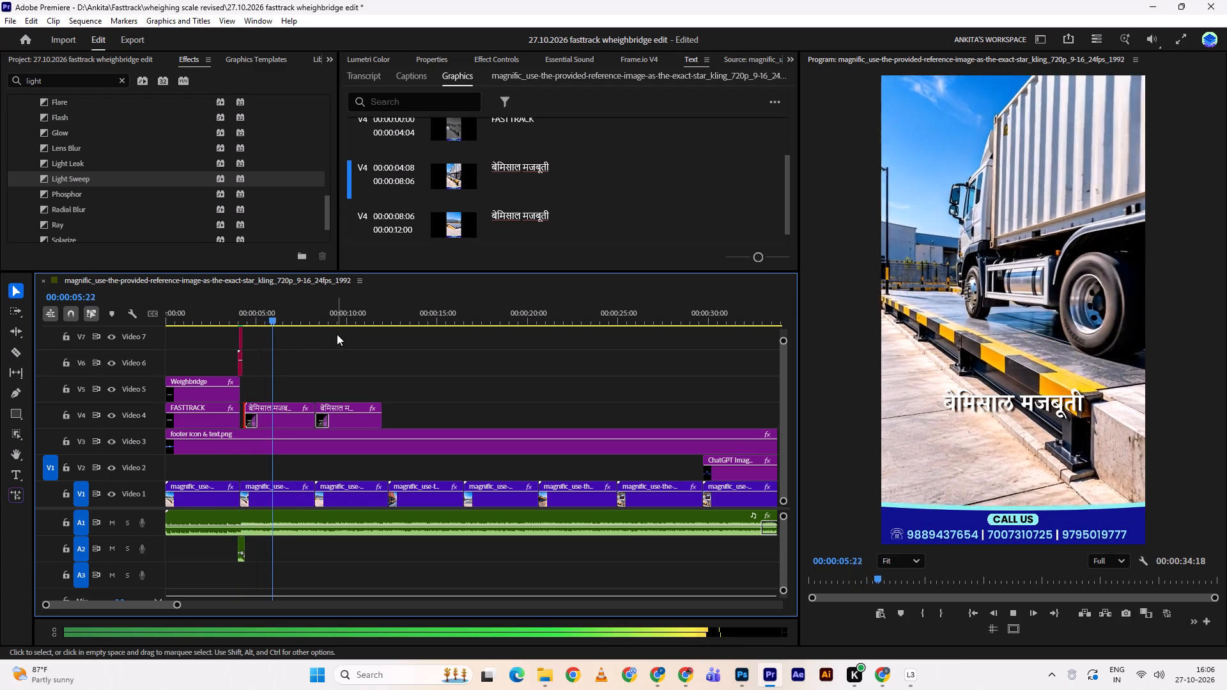
left_click(332, 346)
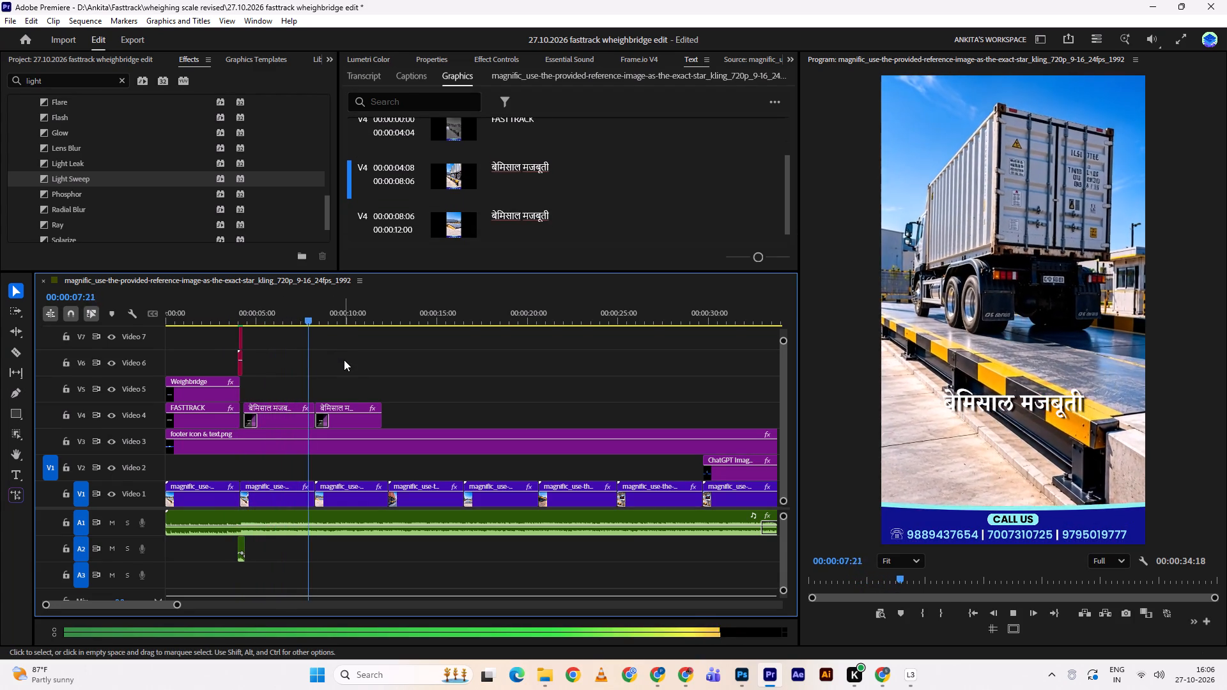
left_click_drag(339, 316, 312, 304)
left_click(312, 304)
key("space")
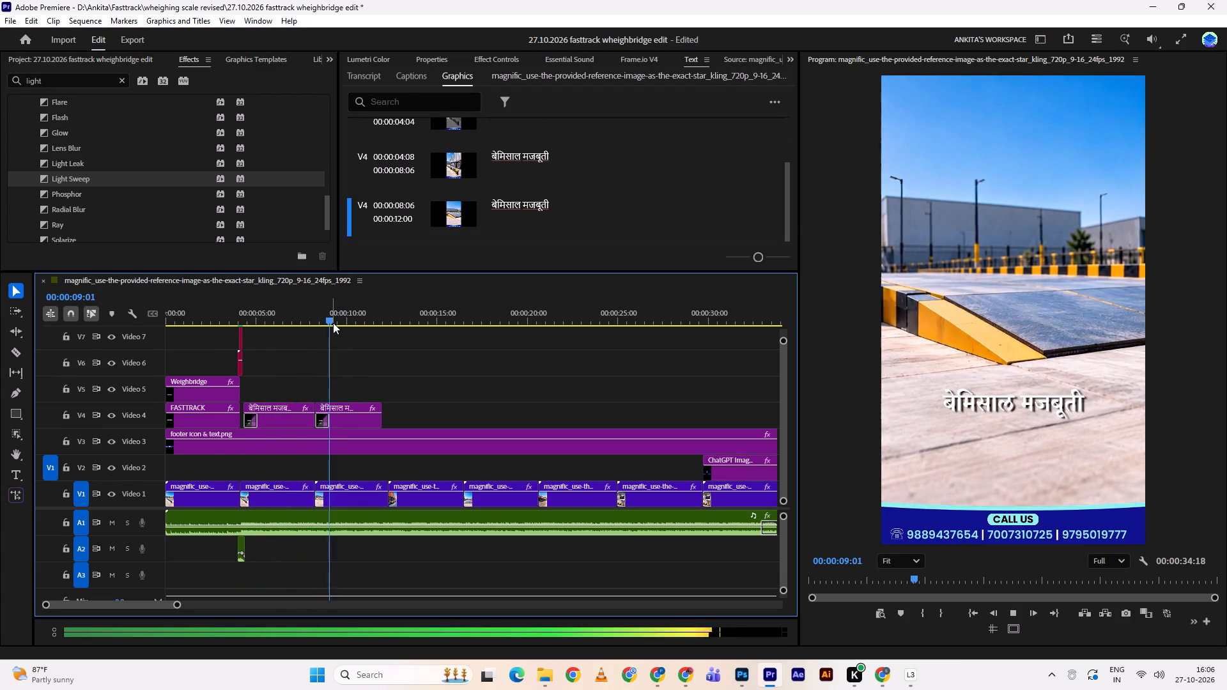
scroll(355, 381, "down", 1, "alt")
scroll(356, 380, "up", 2)
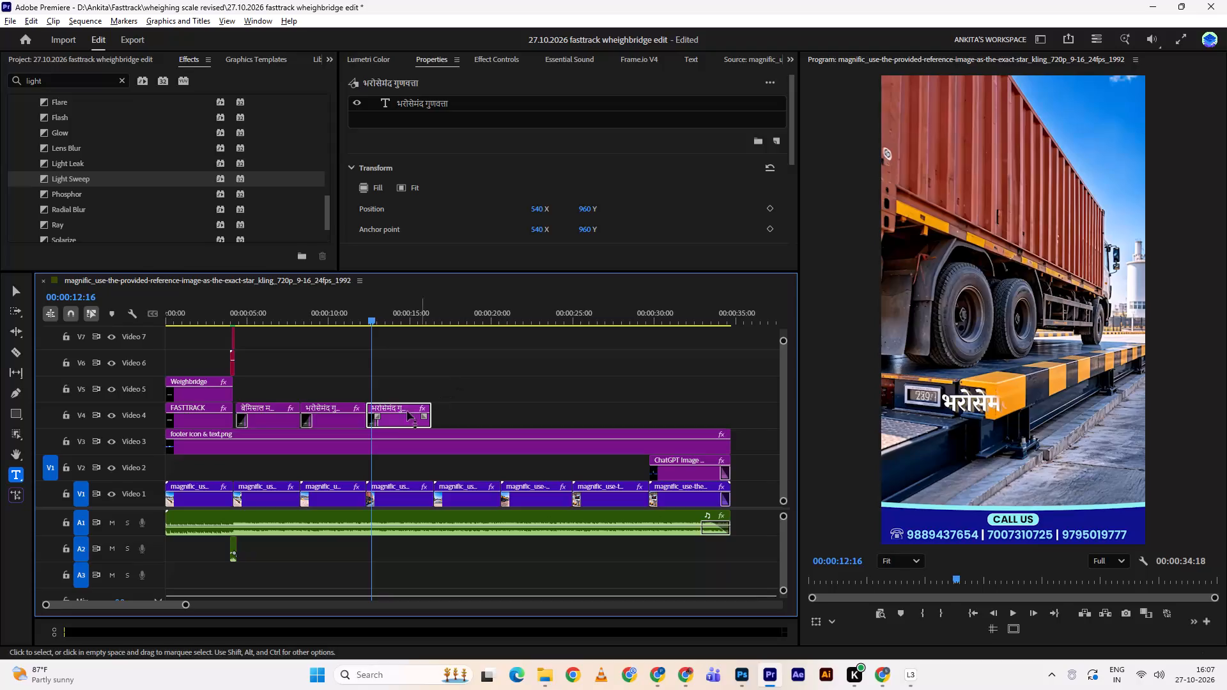
triple_click(397, 420)
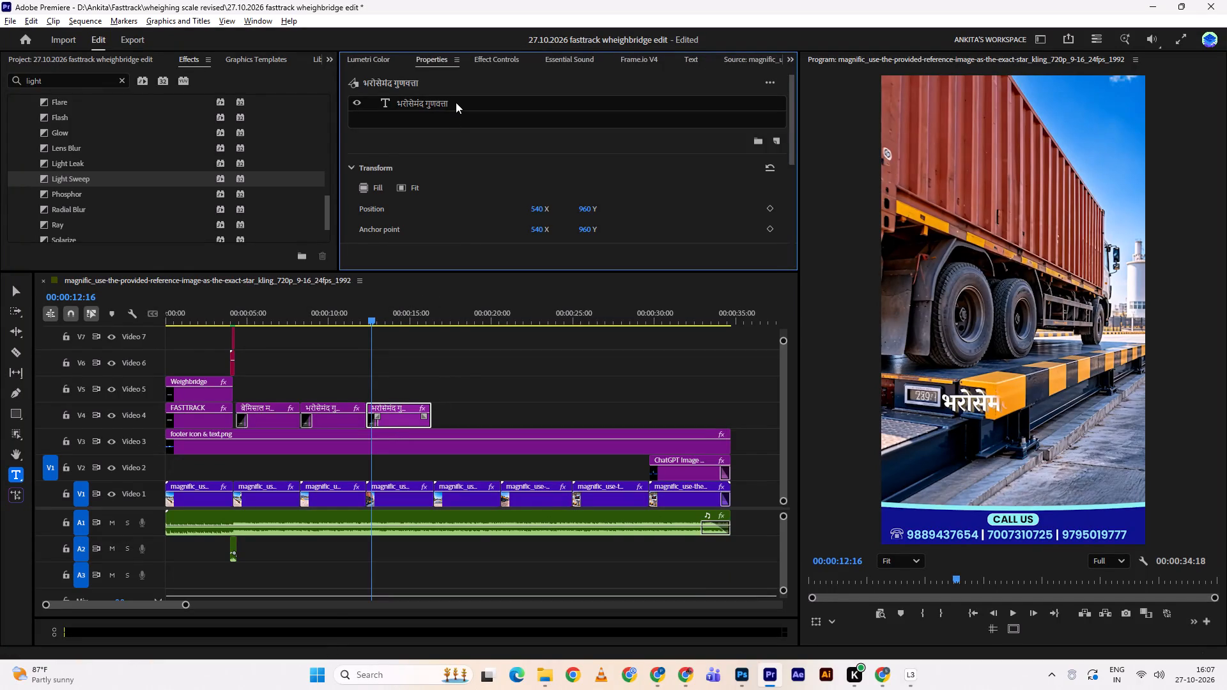
double_click(456, 102)
key("ctrl+v")
left_click(527, 354)
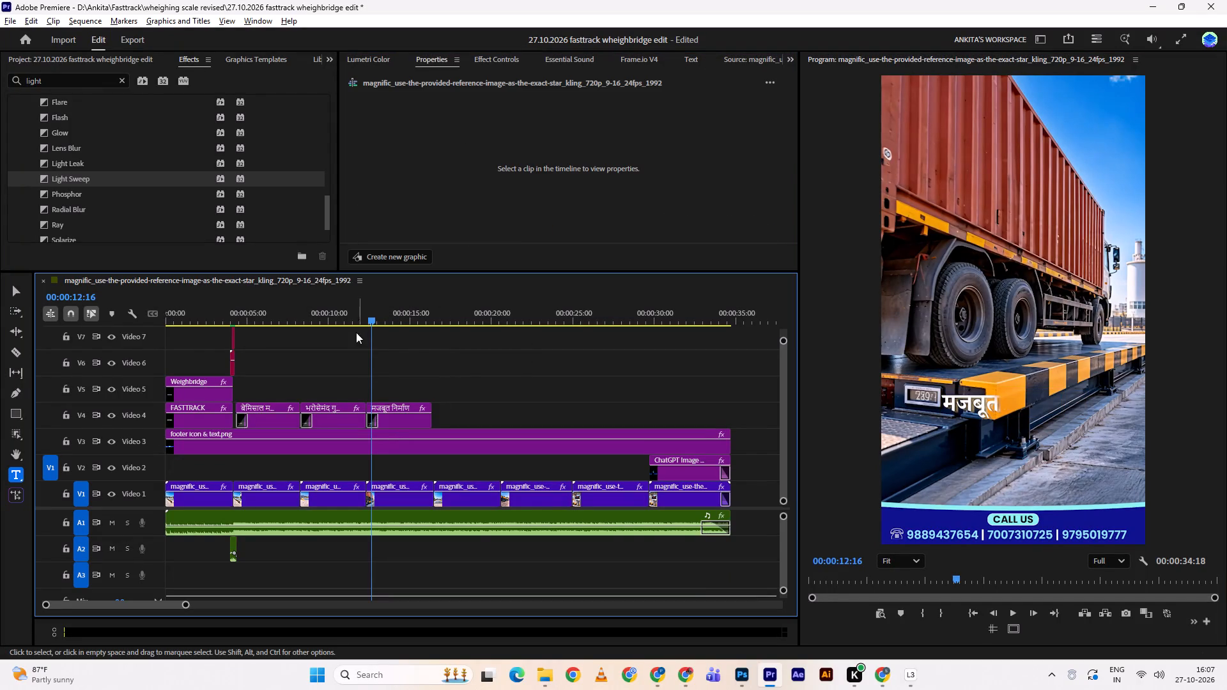
Lengthen the Light Sweep transition at the start of the मजबूत निर्माण clip and play it back.
left_click_drag(367, 323, 359, 326)
left_click(359, 326)
key("space")
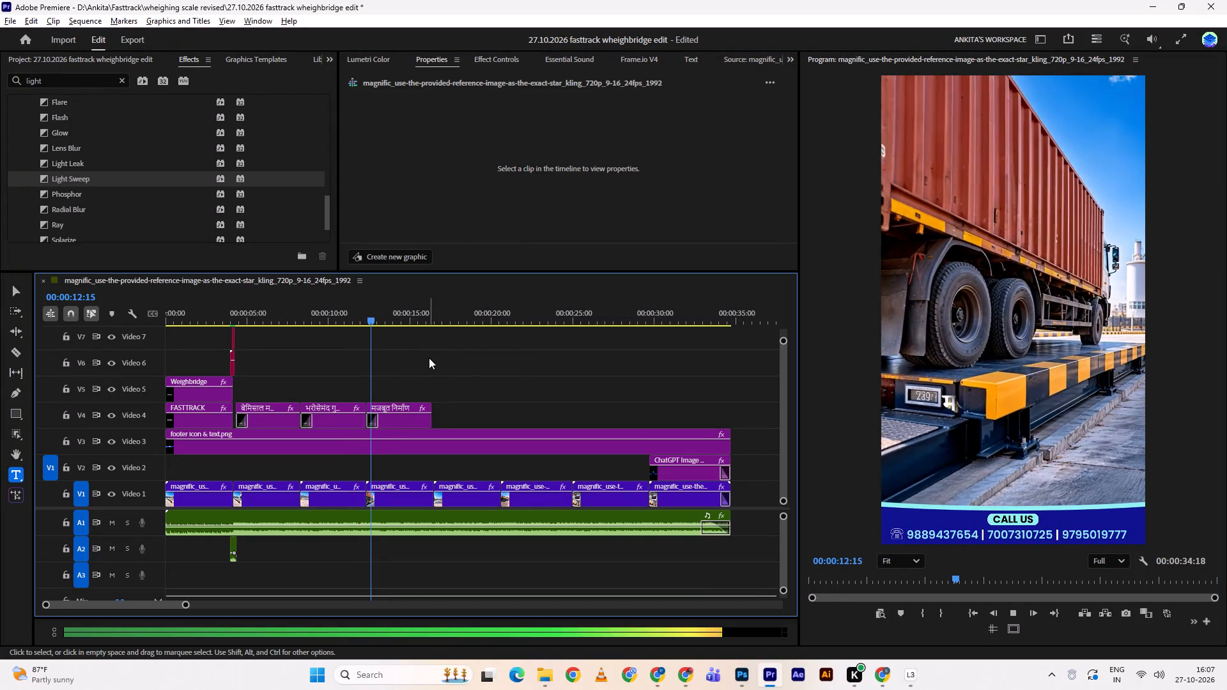
left_click_drag(387, 318, 360, 328)
key("space")
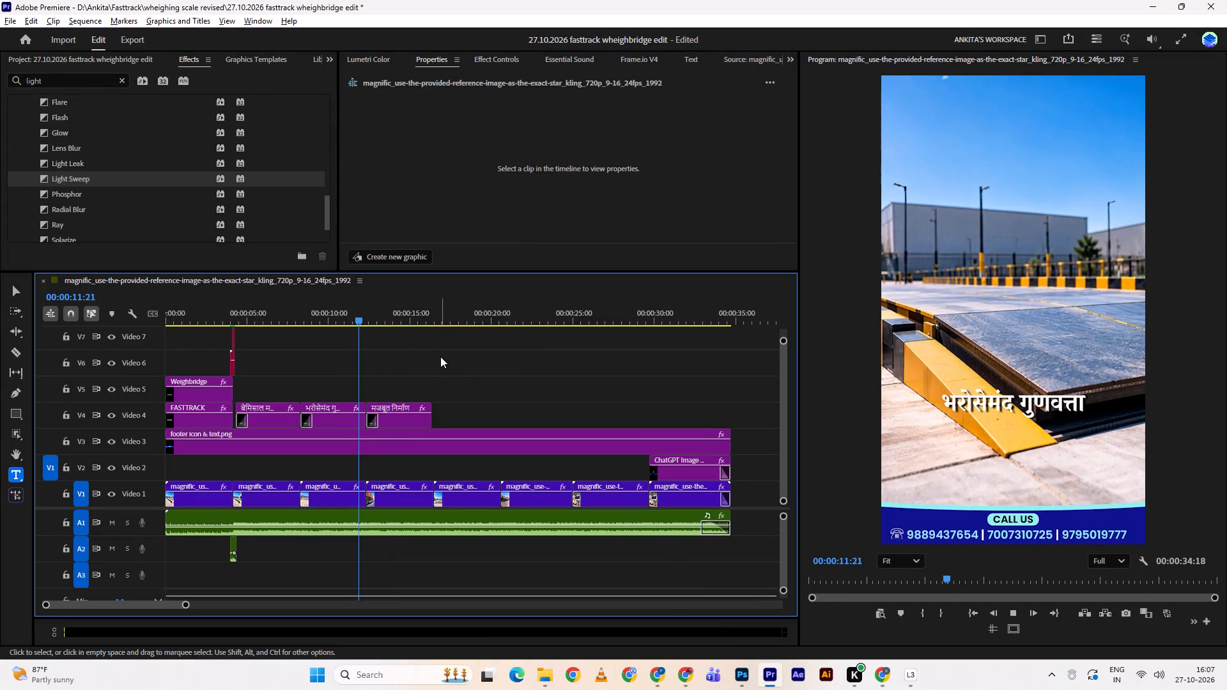
key("space")
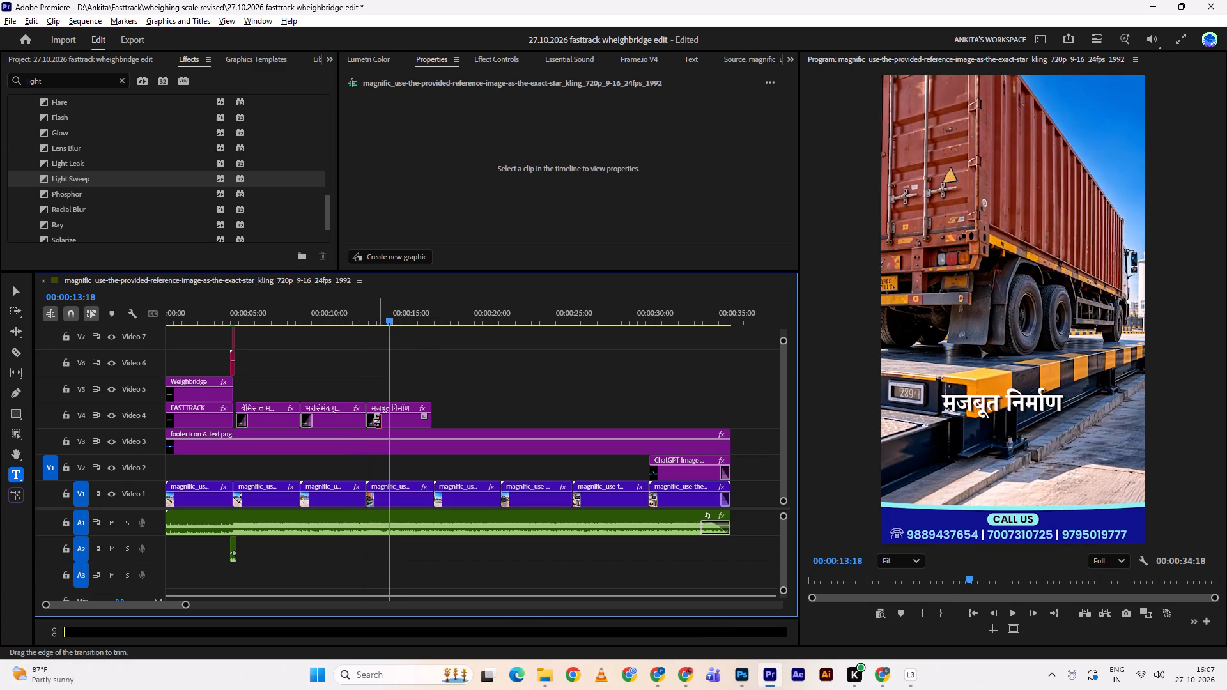
left_click_drag(377, 418, 383, 419)
double_click(376, 318)
key("space")
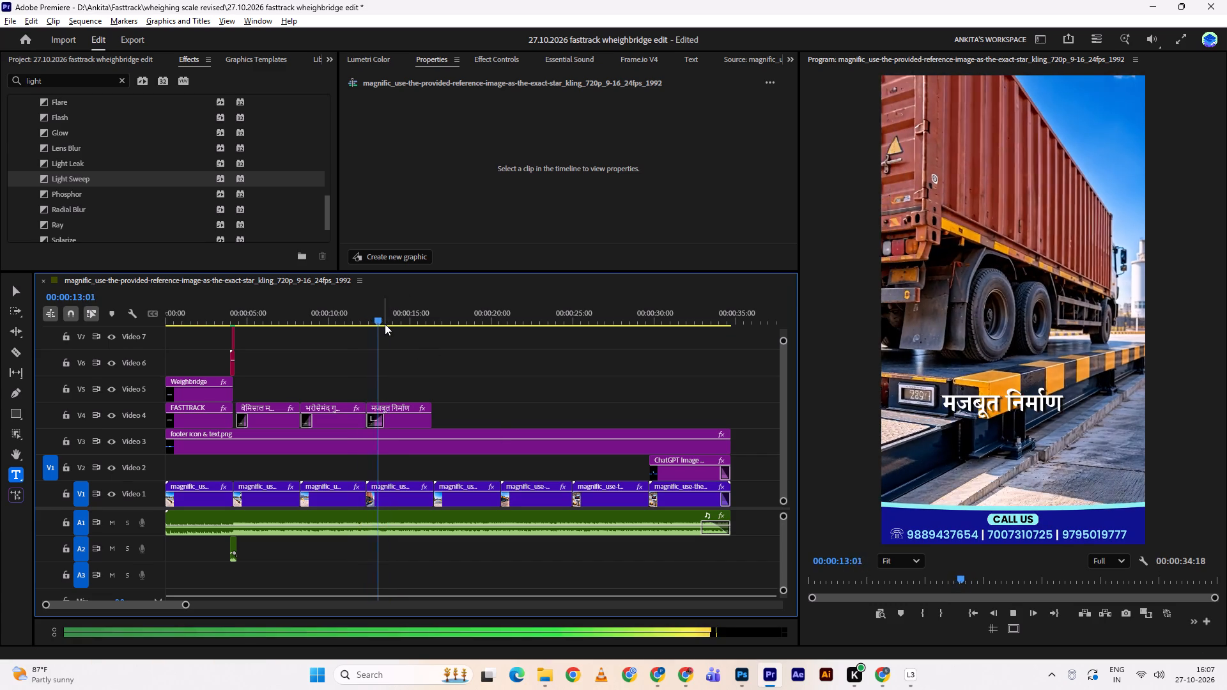
left_click_drag(388, 318, 360, 311)
key("space")
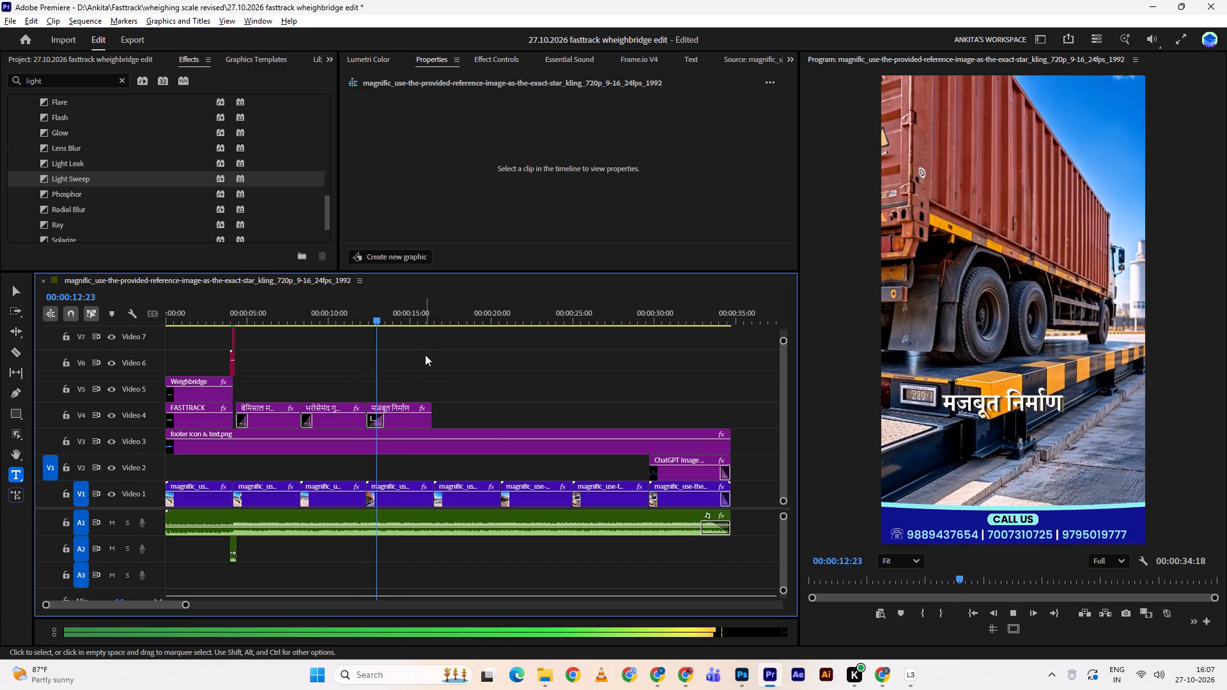
key("space")
Centre the मजबूत निर्माण text horizontally in the frame, at X position 295.6.
left_click(405, 418)
double_click(446, 103)
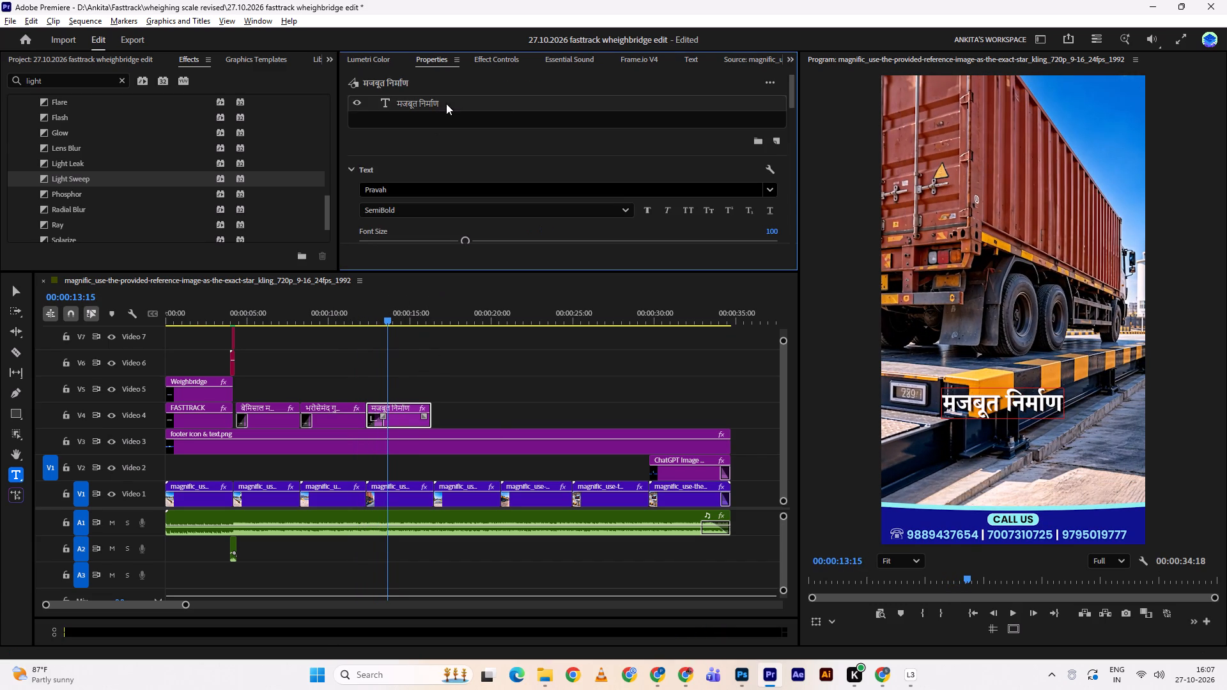
left_click_drag(792, 106, 783, 226)
left_click(783, 226)
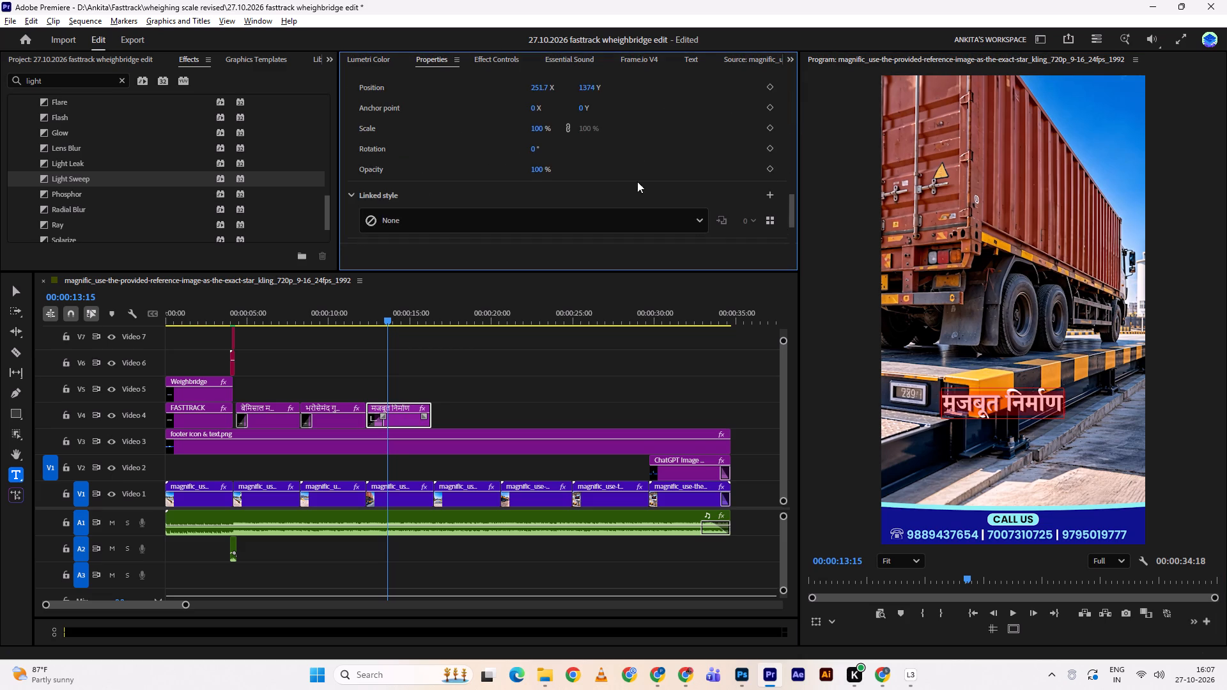
scroll(645, 150, "up", 4)
triple_click(552, 119)
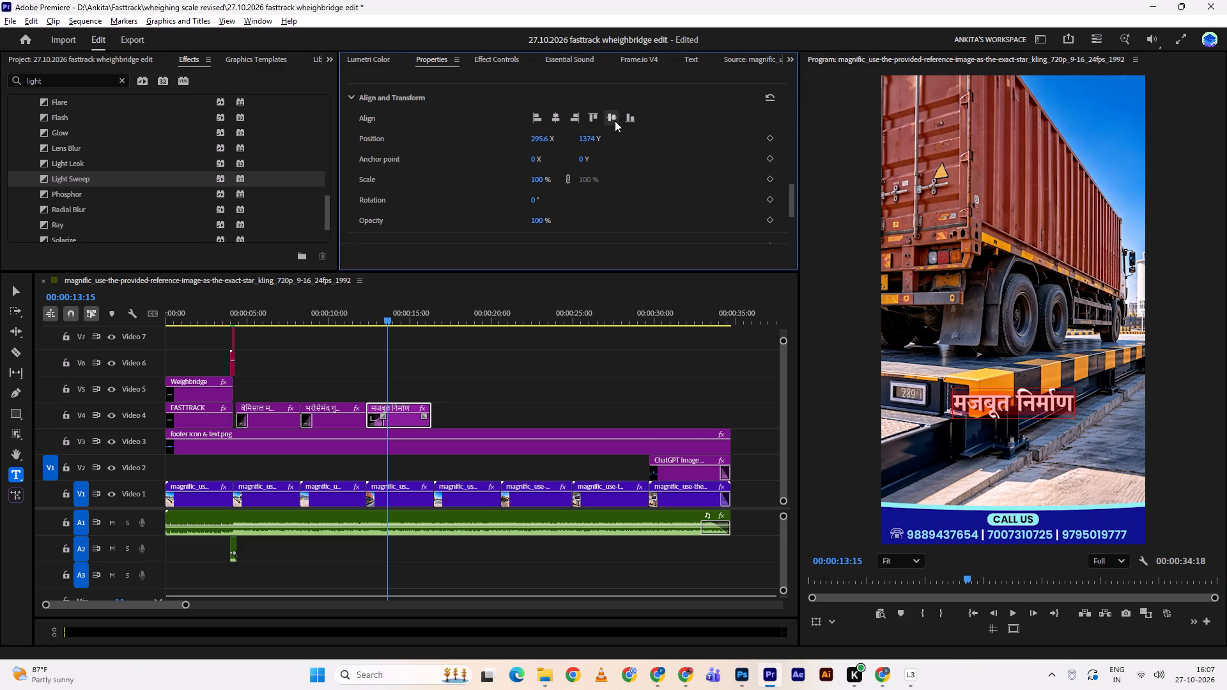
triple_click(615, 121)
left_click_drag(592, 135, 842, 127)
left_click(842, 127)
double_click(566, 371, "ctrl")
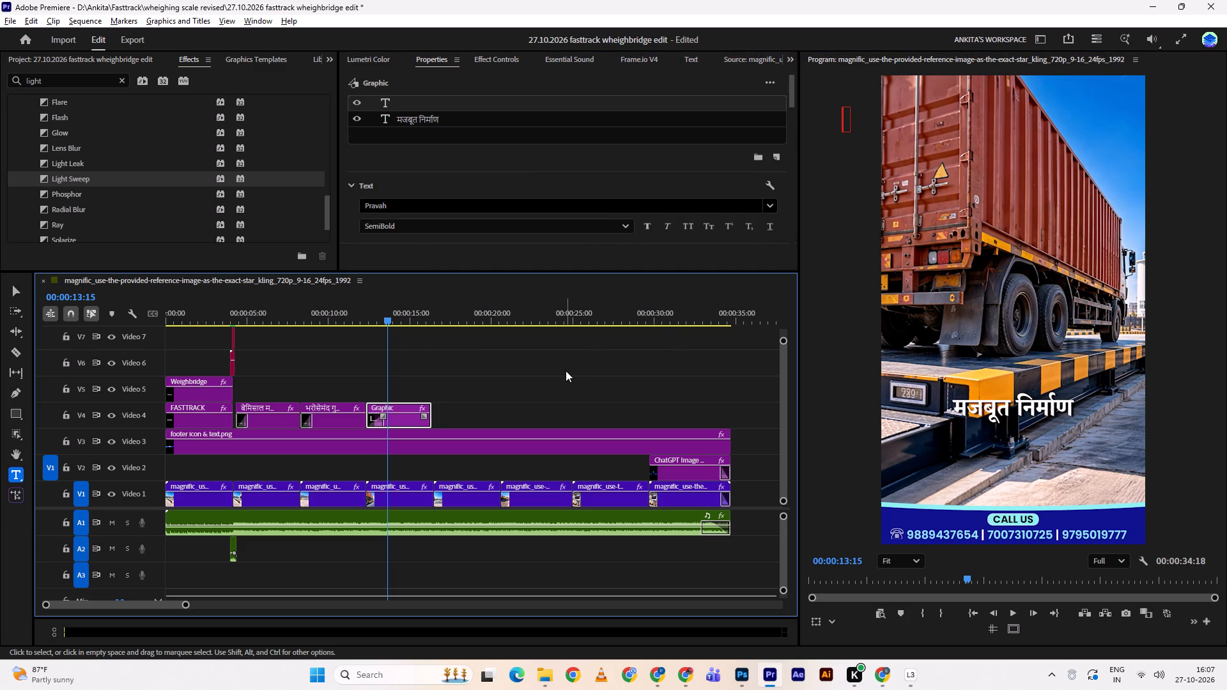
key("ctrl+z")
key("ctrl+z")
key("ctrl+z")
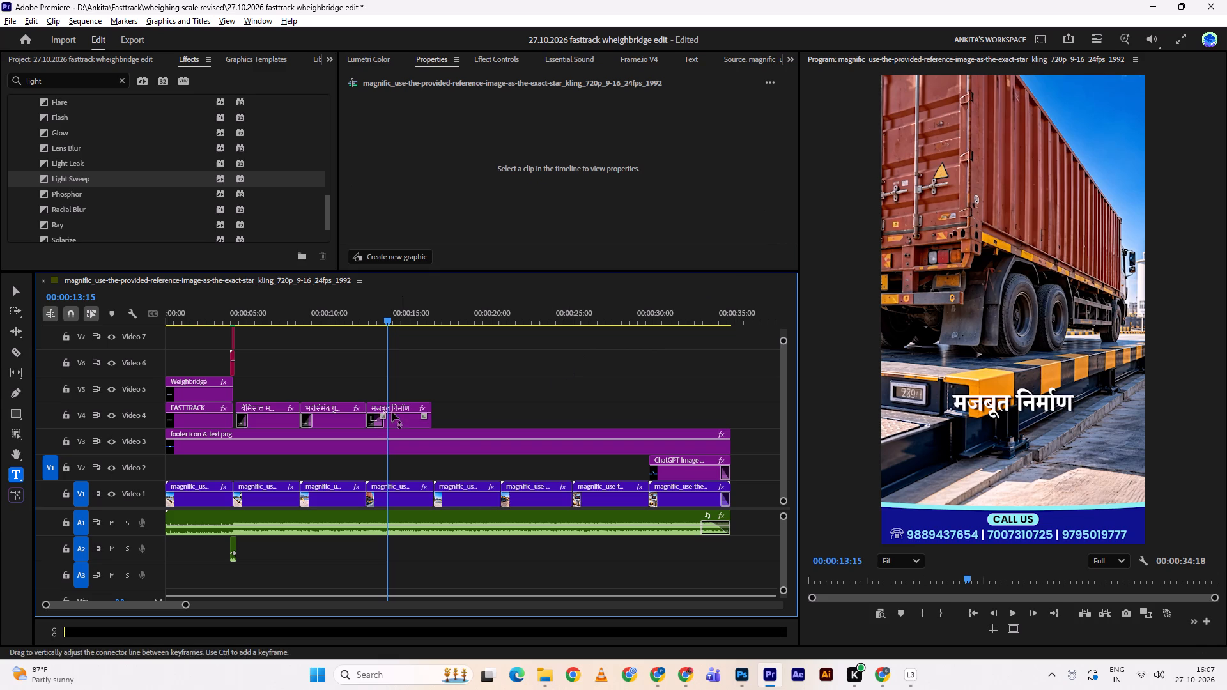
Reapply horizontal centring to the मजबूत निर्माण text layer.
double_click(395, 416)
left_click(546, 99)
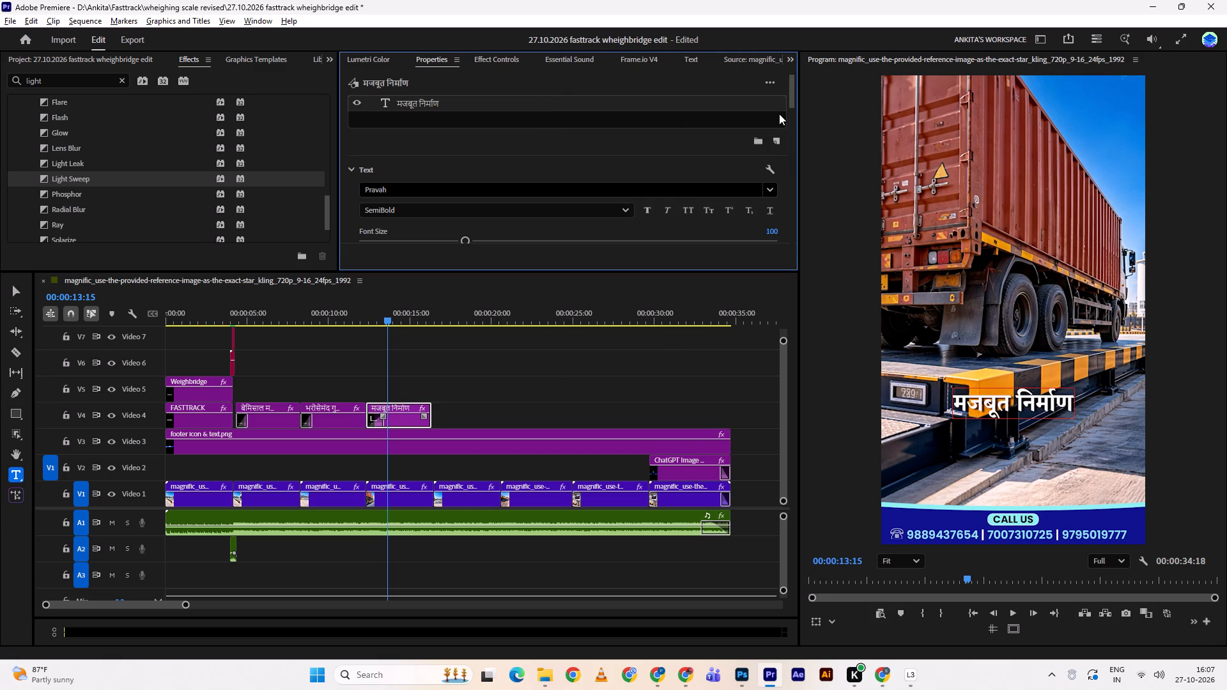
left_click_drag(793, 100, 803, 213)
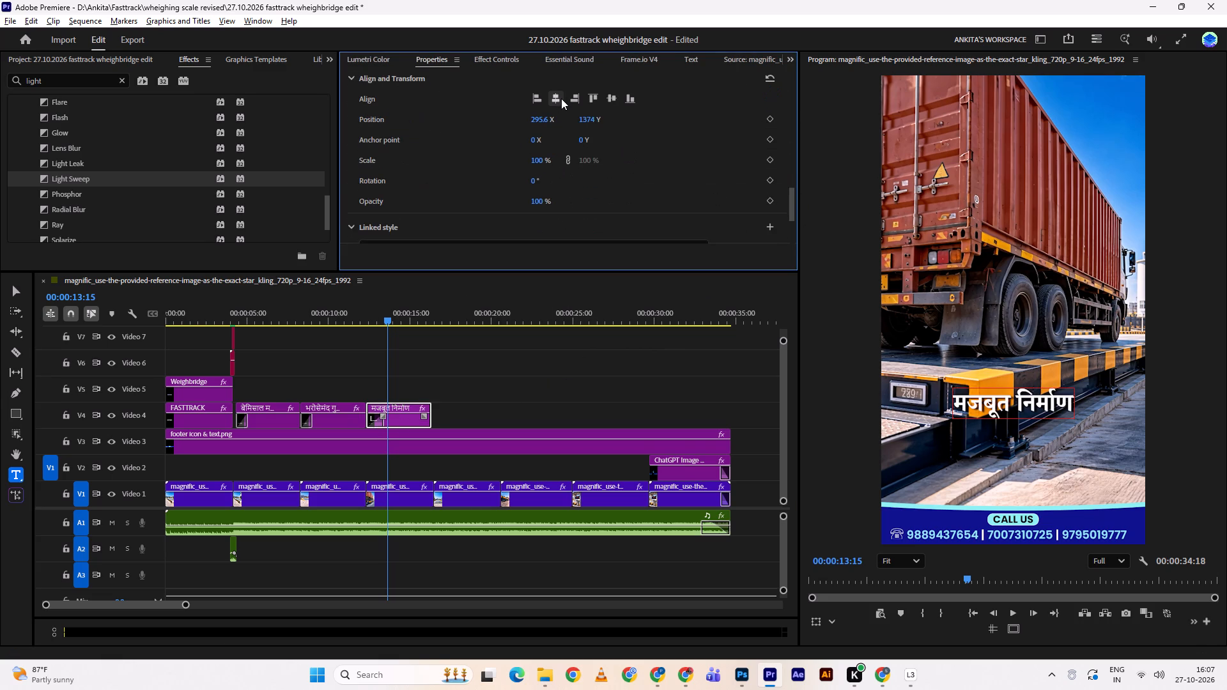
triple_click(561, 98)
triple_click(561, 98)
left_click(547, 375)
Centre the भरोसेमंद गुणवत्ता text horizontally in the frame.
left_click_drag(370, 306, 341, 306)
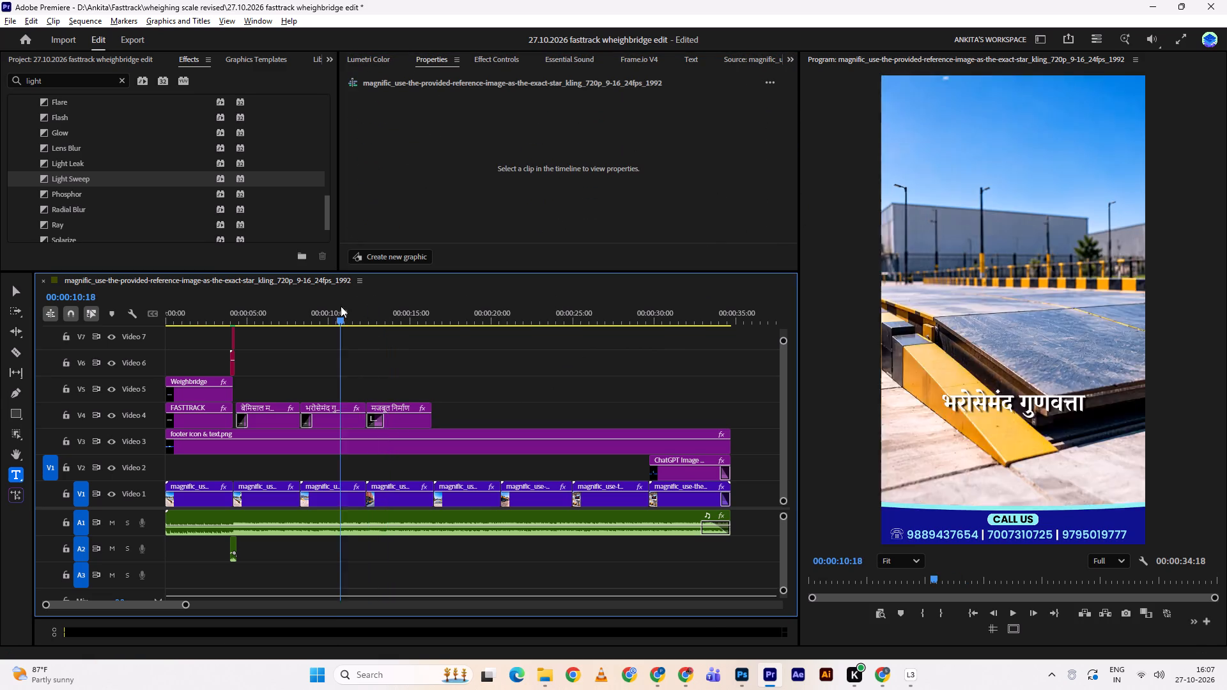
left_click_drag(341, 306, 327, 310)
left_click(342, 415)
left_click(479, 101)
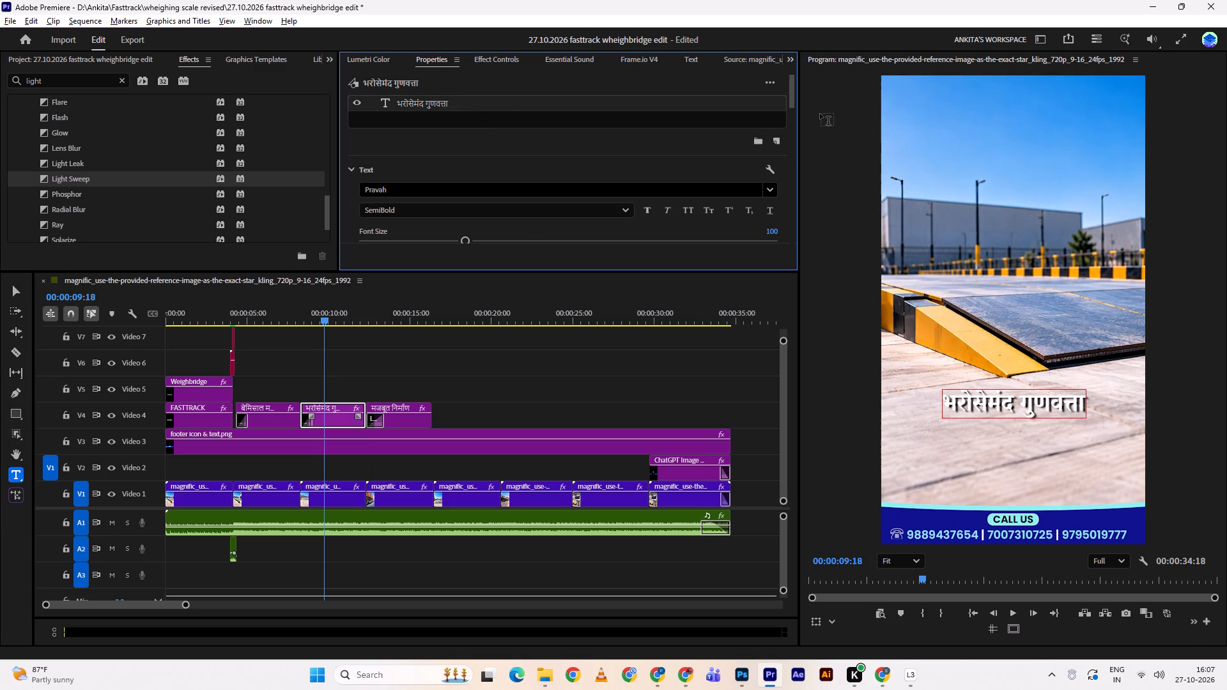
left_click_drag(792, 102, 801, 199)
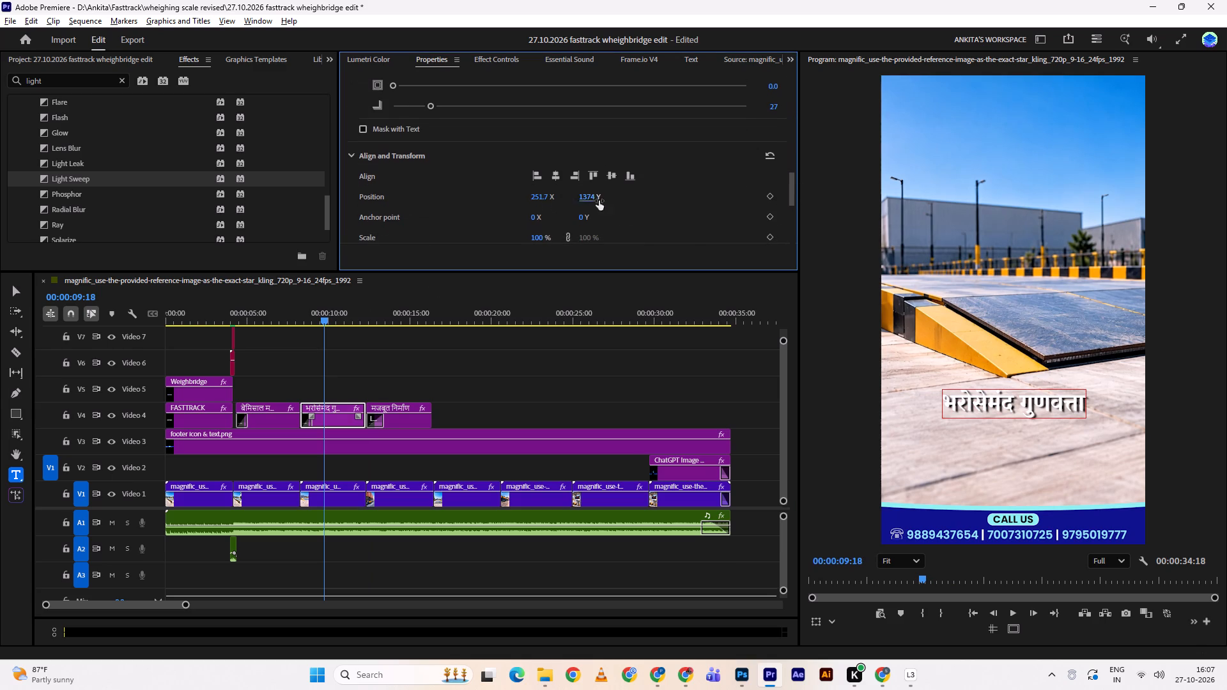
triple_click(554, 177)
left_click(554, 177)
left_click(532, 383)
key("space")
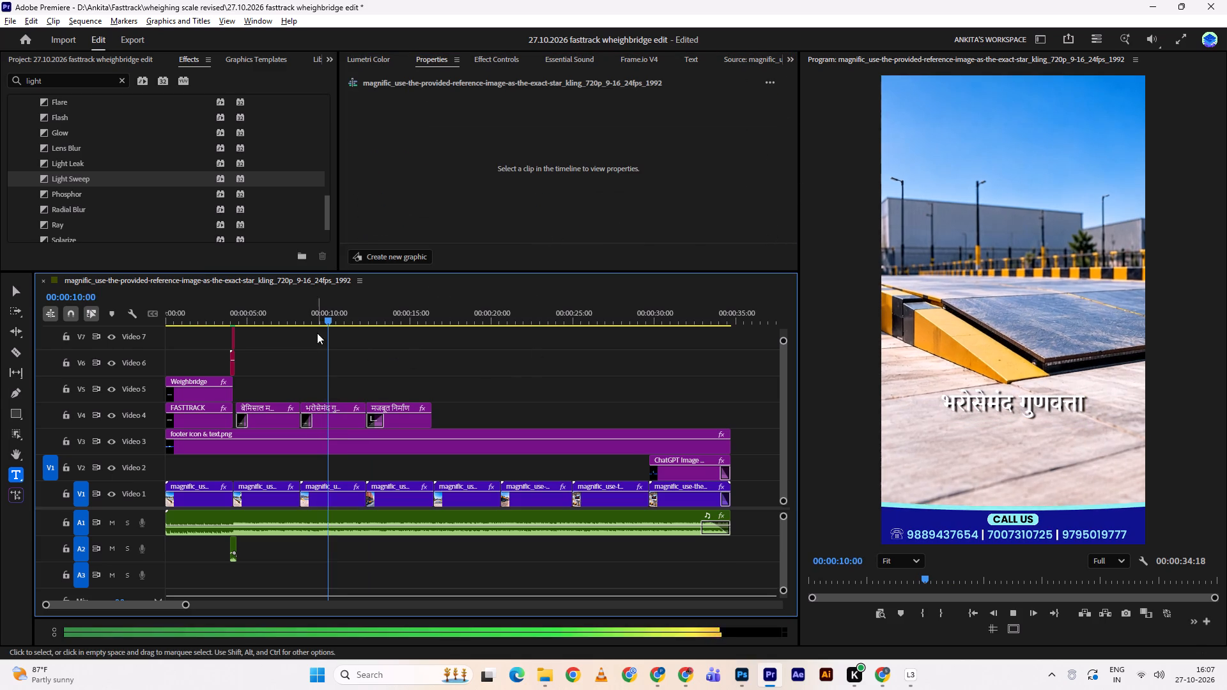
Centre the text of the बेमिसाल मजबूती clip horizontally in the frame.
left_click_drag(316, 326, 275, 325)
left_click(275, 325)
left_click_drag(293, 320, 233, 323)
key("space")
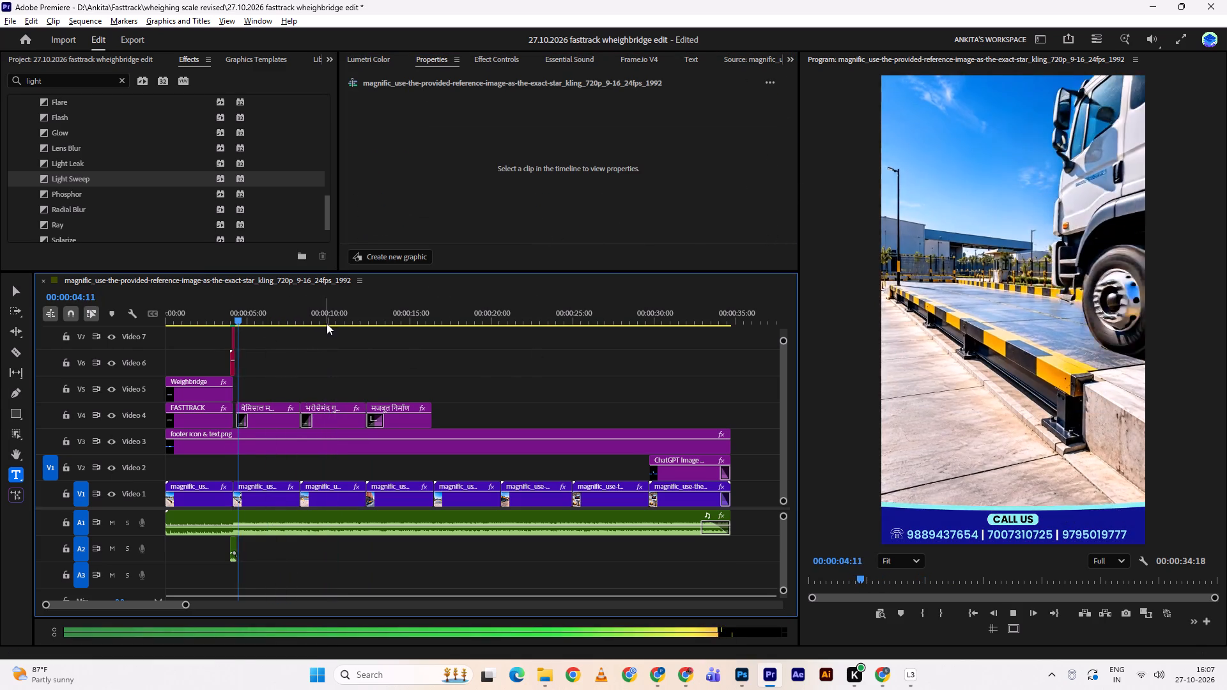
key("space")
double_click(260, 422)
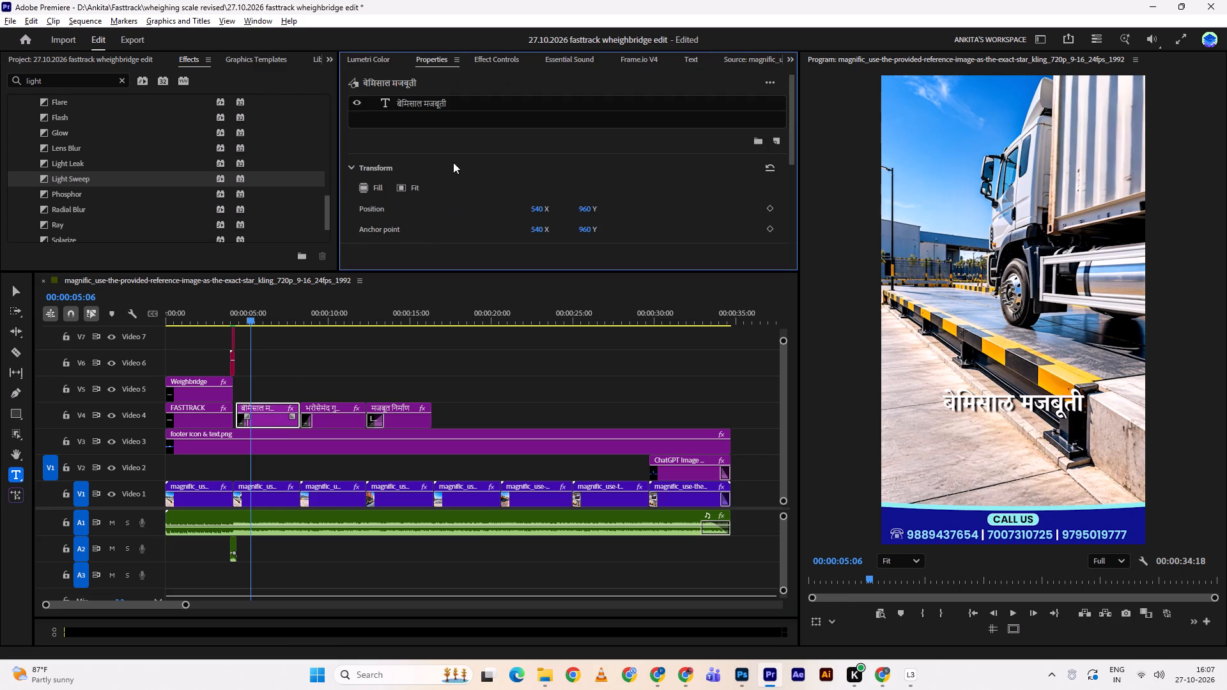
left_click(459, 98)
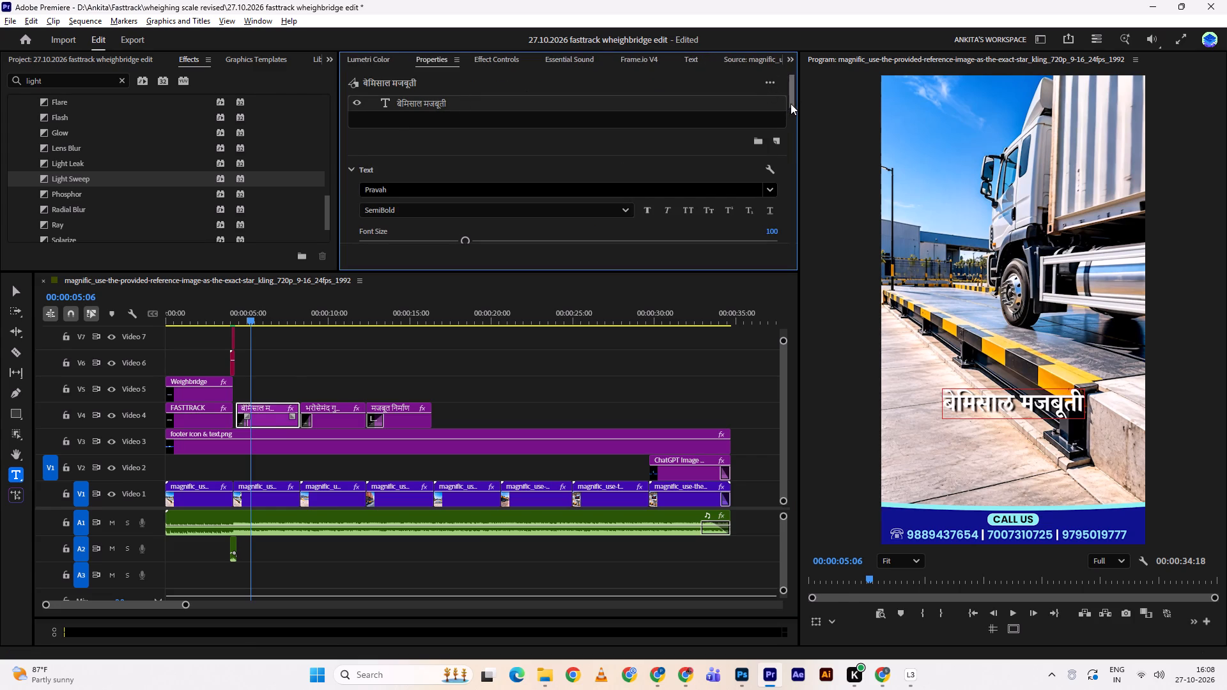
left_click_drag(791, 103, 791, 203)
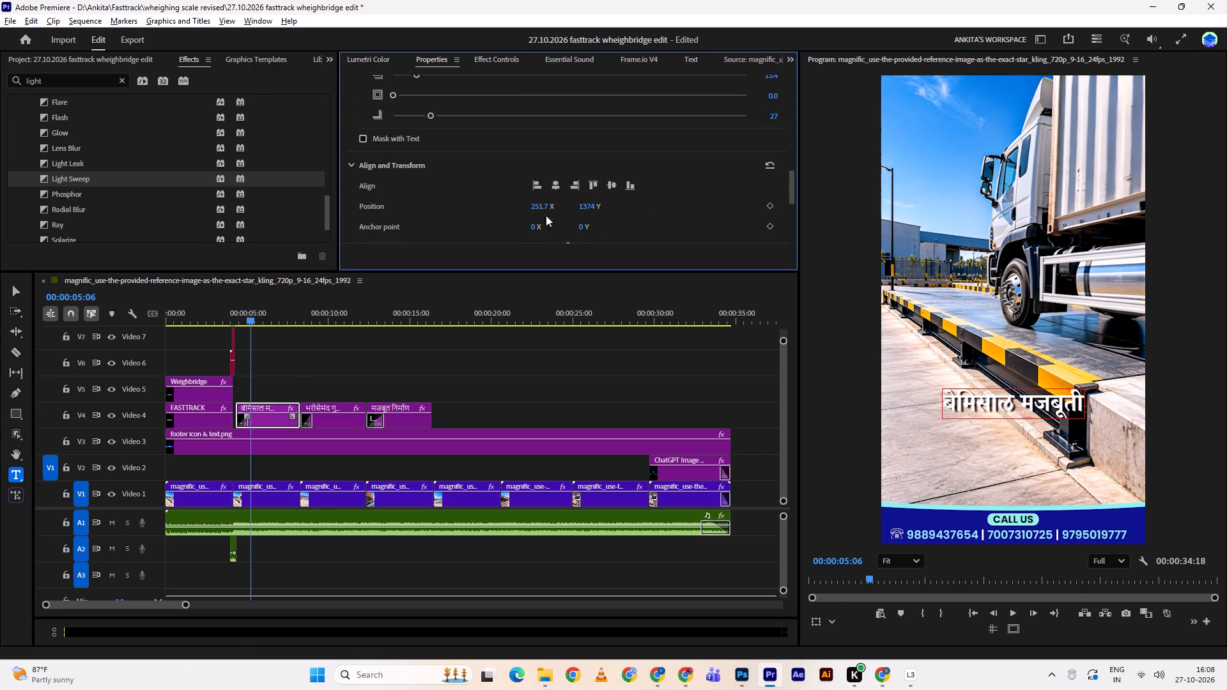
double_click(558, 185)
left_click_drag(558, 185, 558, 224)
left_click_drag(567, 399, 578, 456)
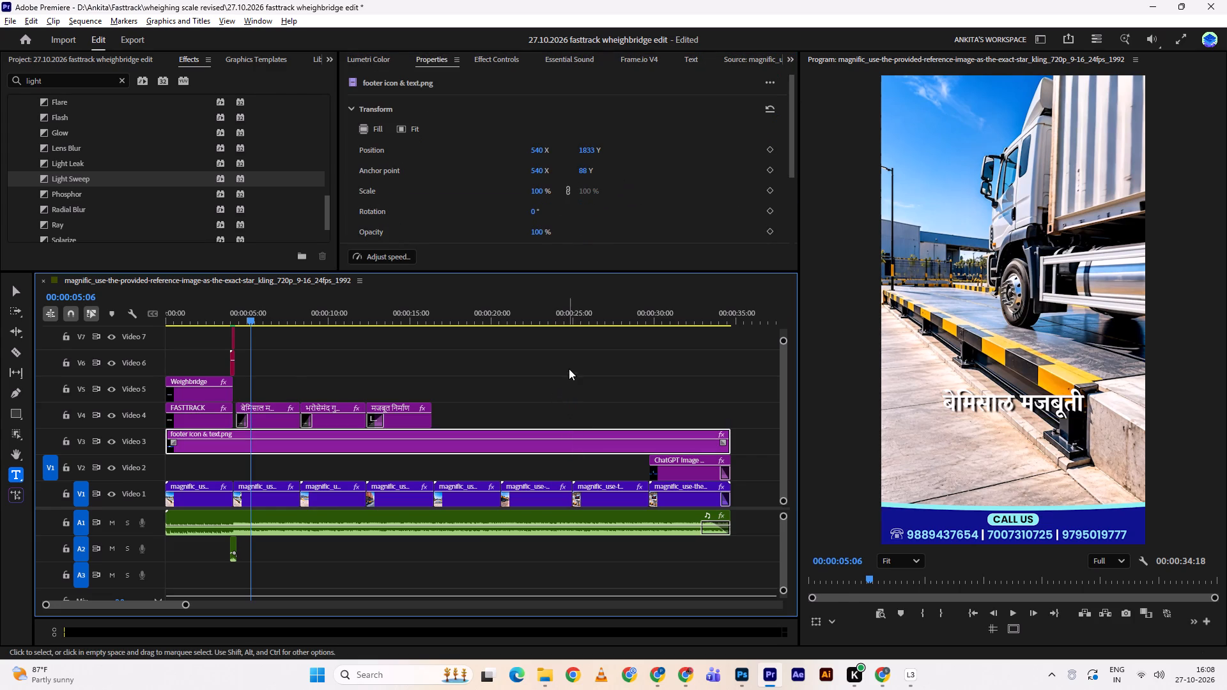
scroll(635, 251, "down", 4)
left_click(513, 388)
Play from the बेमिसाल मजबूती clip onward to check the centred phrases and their Light Sweep introductions.
key("space")
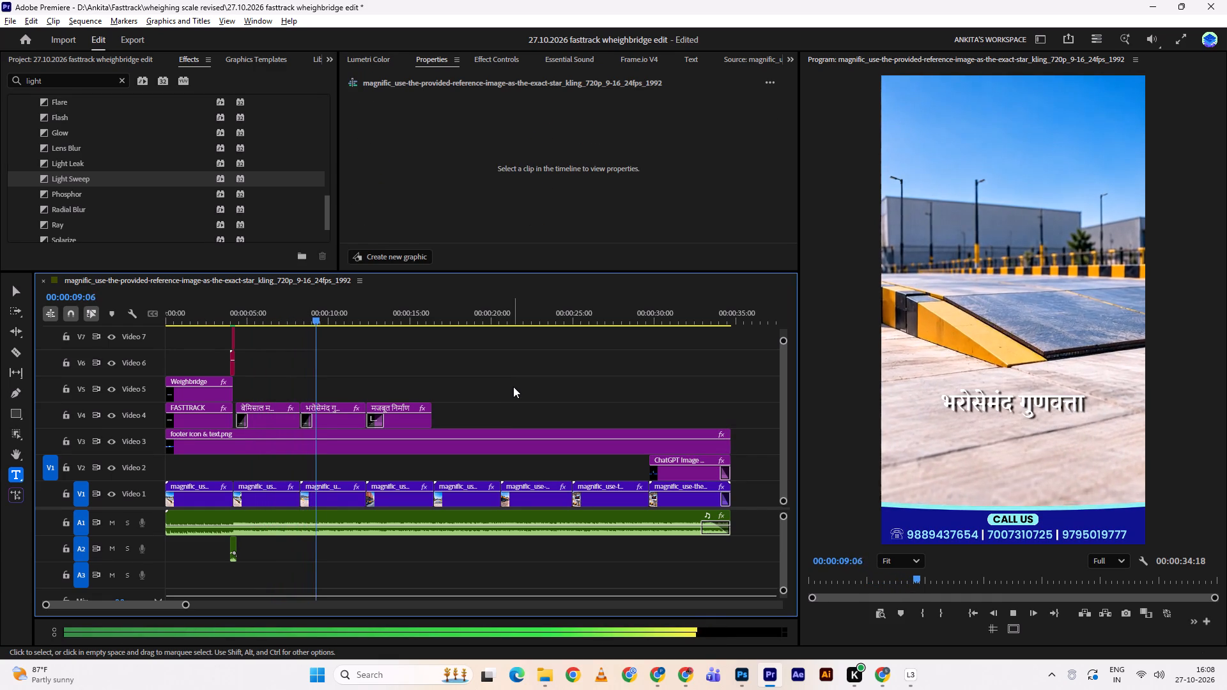
left_click(513, 387)
Duplicate the मजबूत निर्माण phrase clip on Video 4 to start with the fifth video clip at 00:00:16:12.
left_click_drag(378, 321, 430, 320)
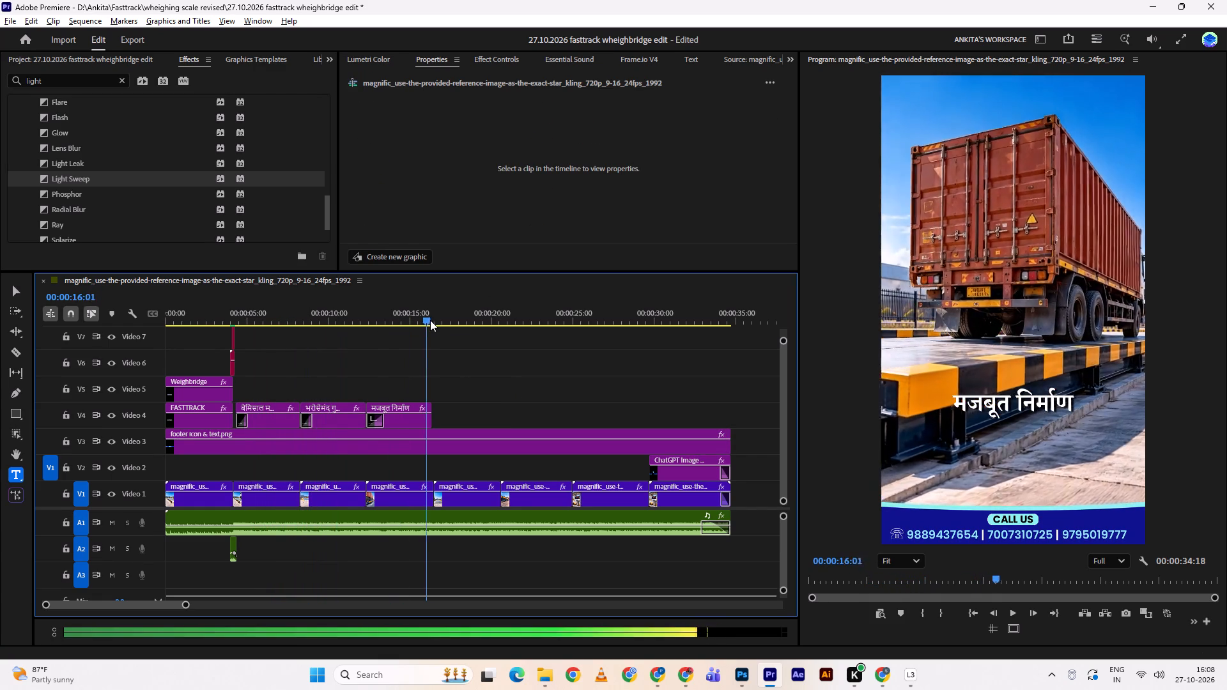
left_click_drag(430, 320, 435, 316)
left_click(436, 310, "shift")
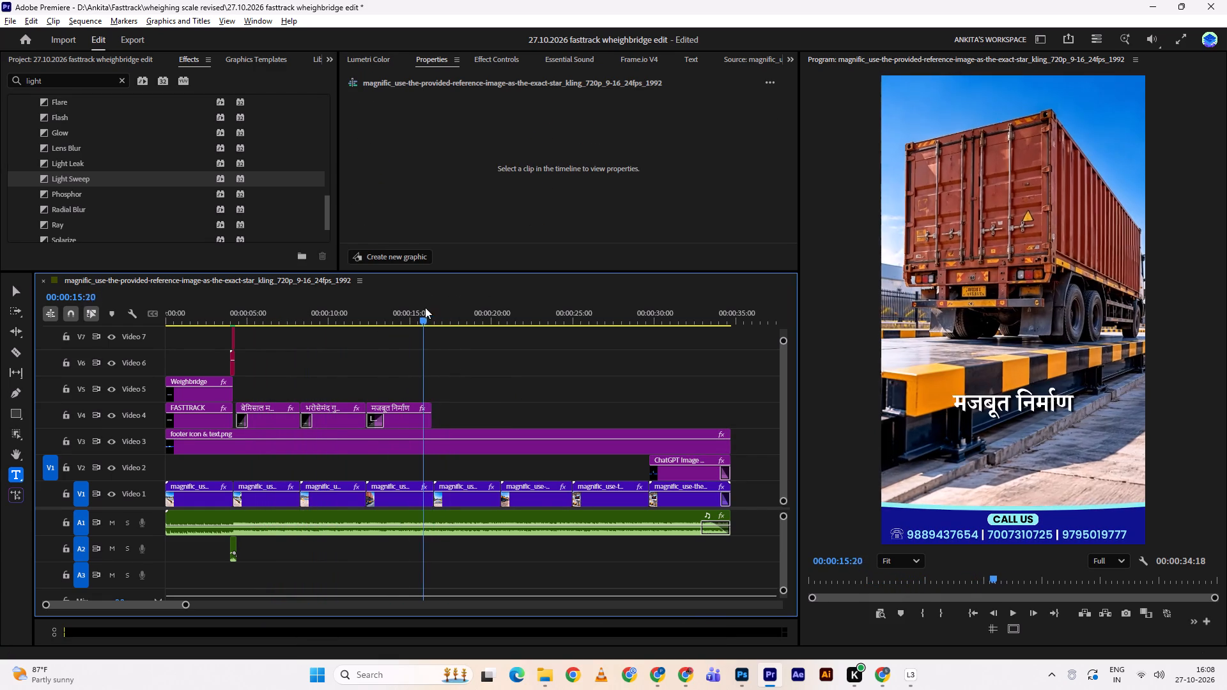
left_click(434, 312, "shift")
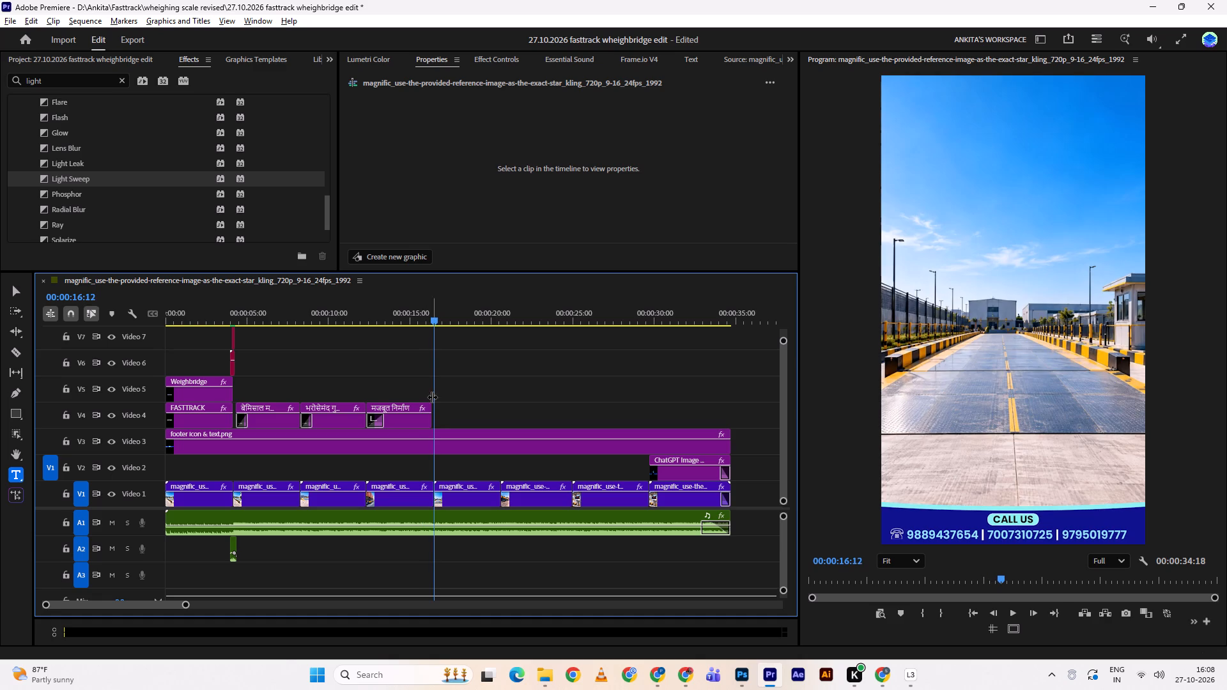
left_click(432, 406)
left_click_drag(406, 420, 455, 416, "alt")
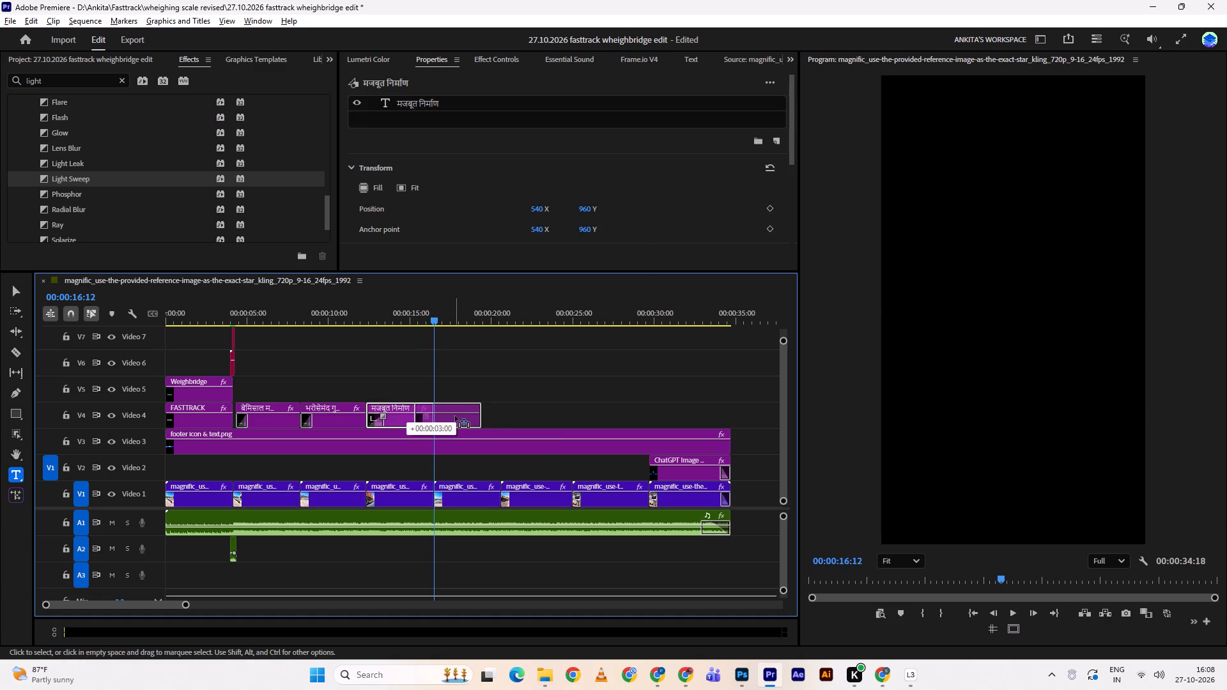
left_click_drag(455, 416, 473, 415, "alt")
double_click(492, 392)
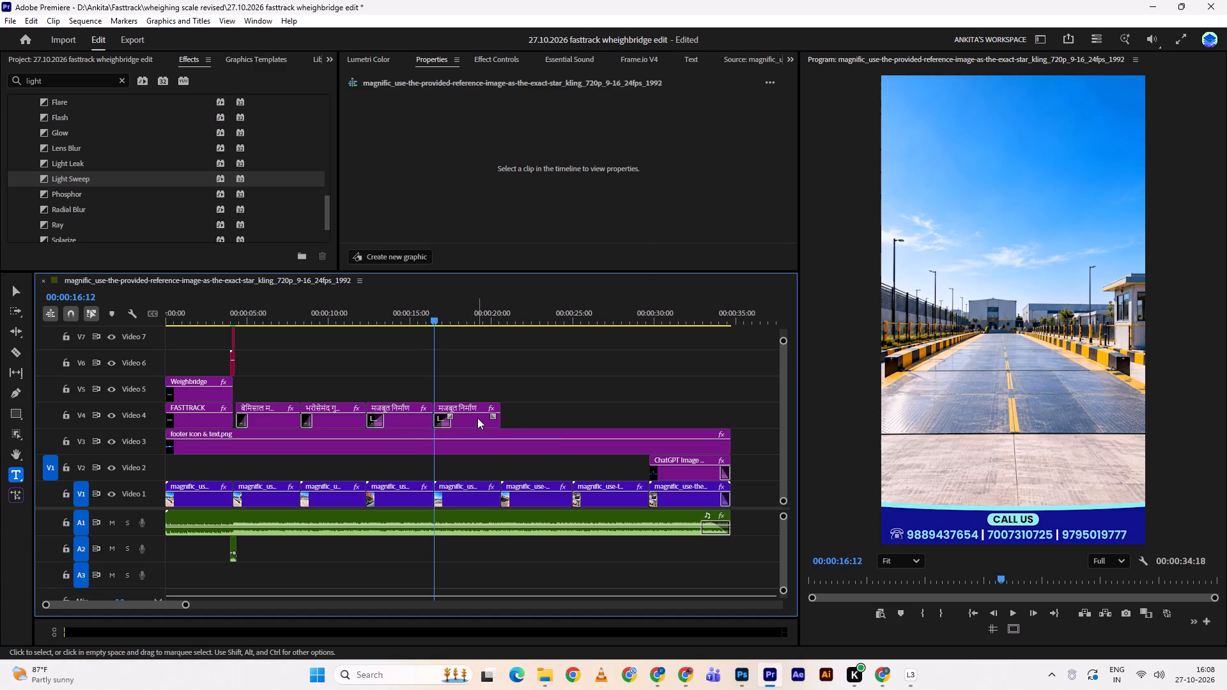
Duplicate the new मजबूत निर्माण phrase clip to start with the sixth video clip at 00:00:20:15.
left_click_drag(434, 318, 497, 326)
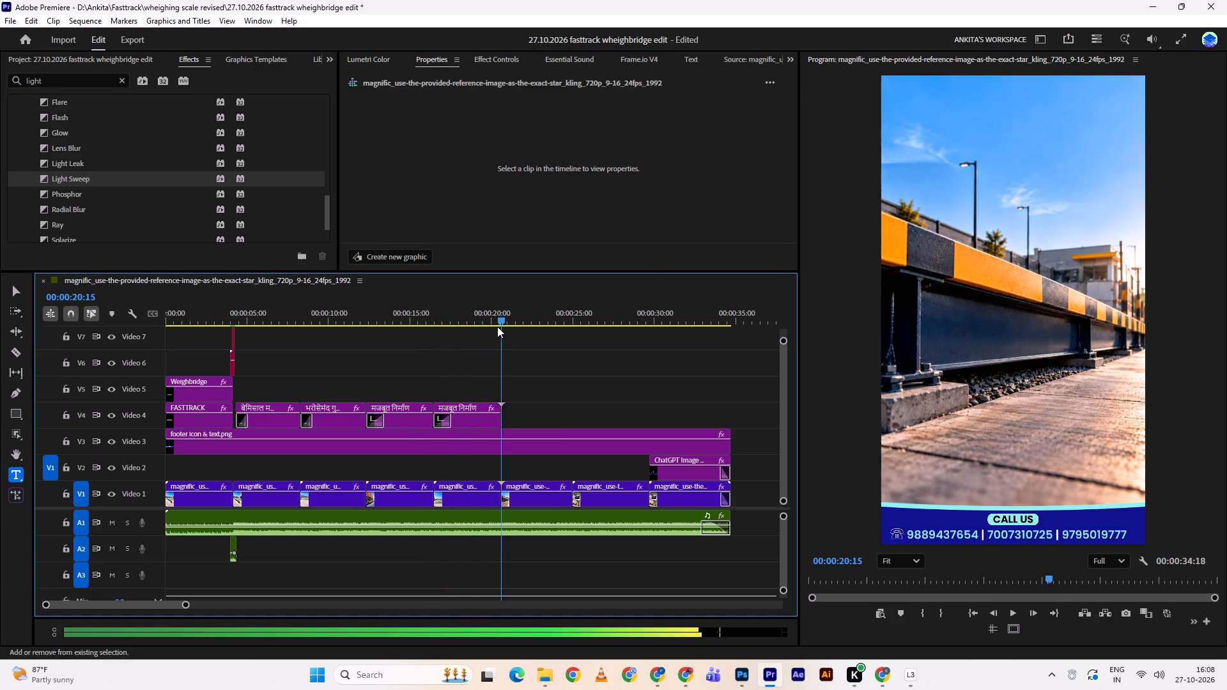
left_click_drag(497, 326, 503, 326)
left_click_drag(464, 424, 530, 422, "alt")
left_click(530, 422, "alt")
Extend the last मजबूत निर्माण phrase clip so it ends with its video clip at 00:00:25:00.
left_click_drag(509, 308, 532, 316)
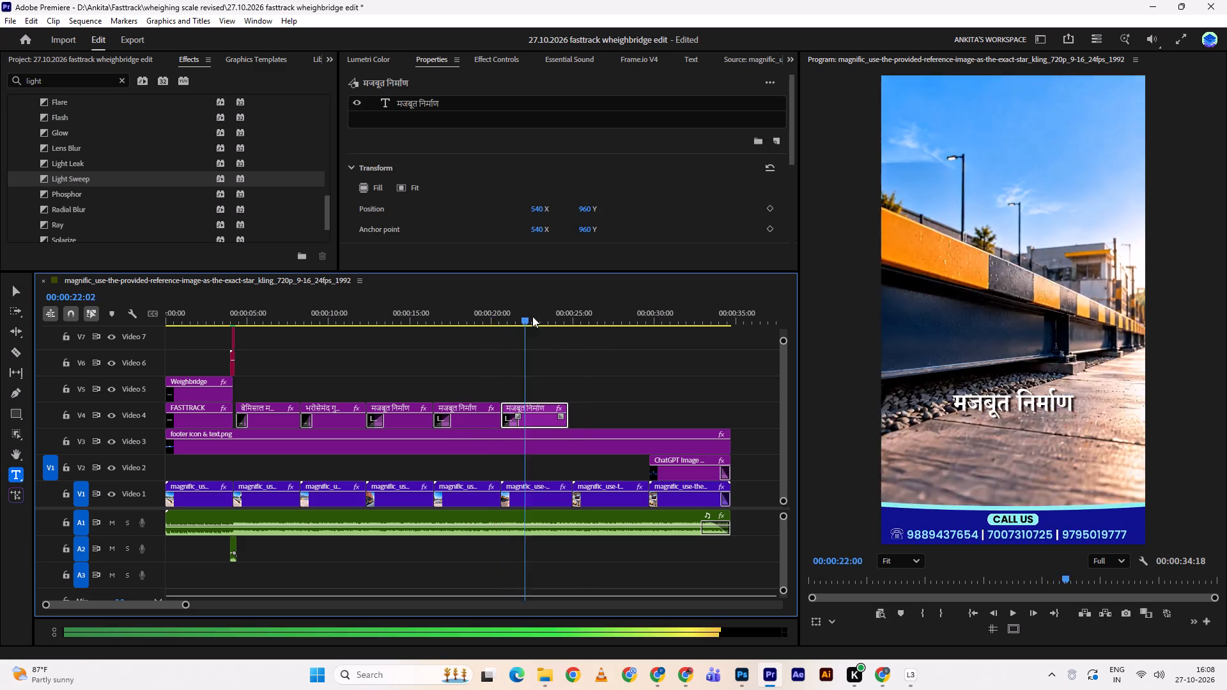
left_click_drag(532, 316, 578, 326)
left_click(578, 326, "shift")
left_click_drag(567, 408, 577, 407)
left_click_drag(578, 405, 571, 405)
left_click(571, 405)
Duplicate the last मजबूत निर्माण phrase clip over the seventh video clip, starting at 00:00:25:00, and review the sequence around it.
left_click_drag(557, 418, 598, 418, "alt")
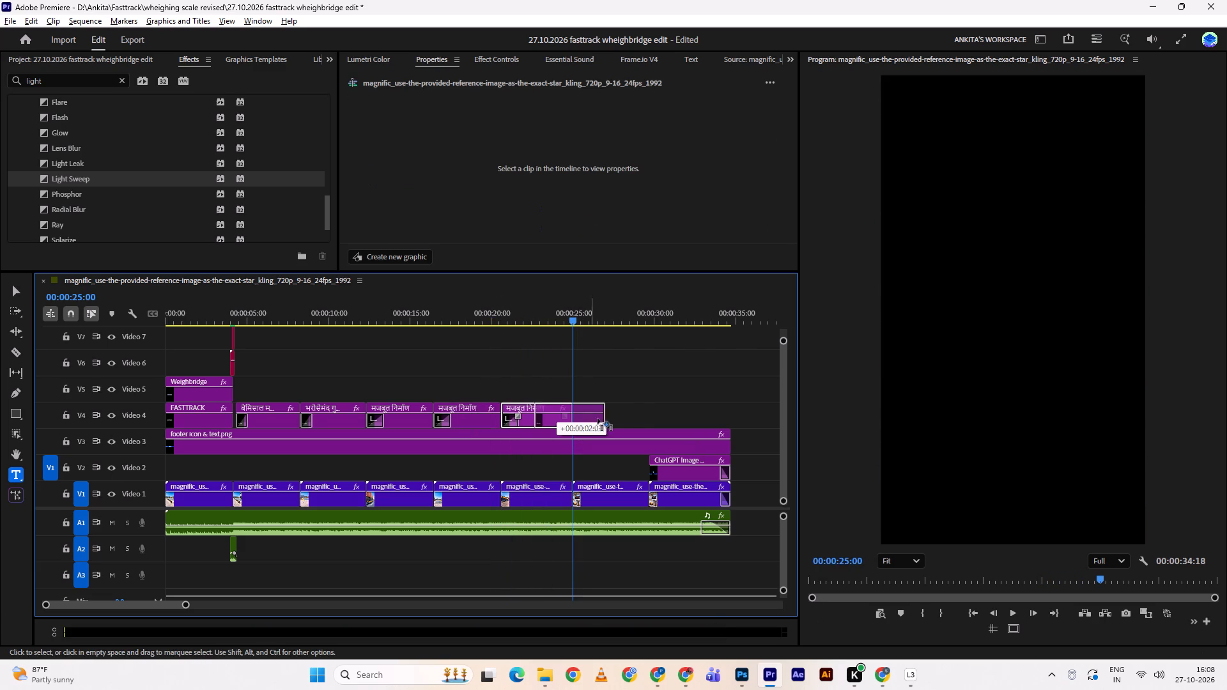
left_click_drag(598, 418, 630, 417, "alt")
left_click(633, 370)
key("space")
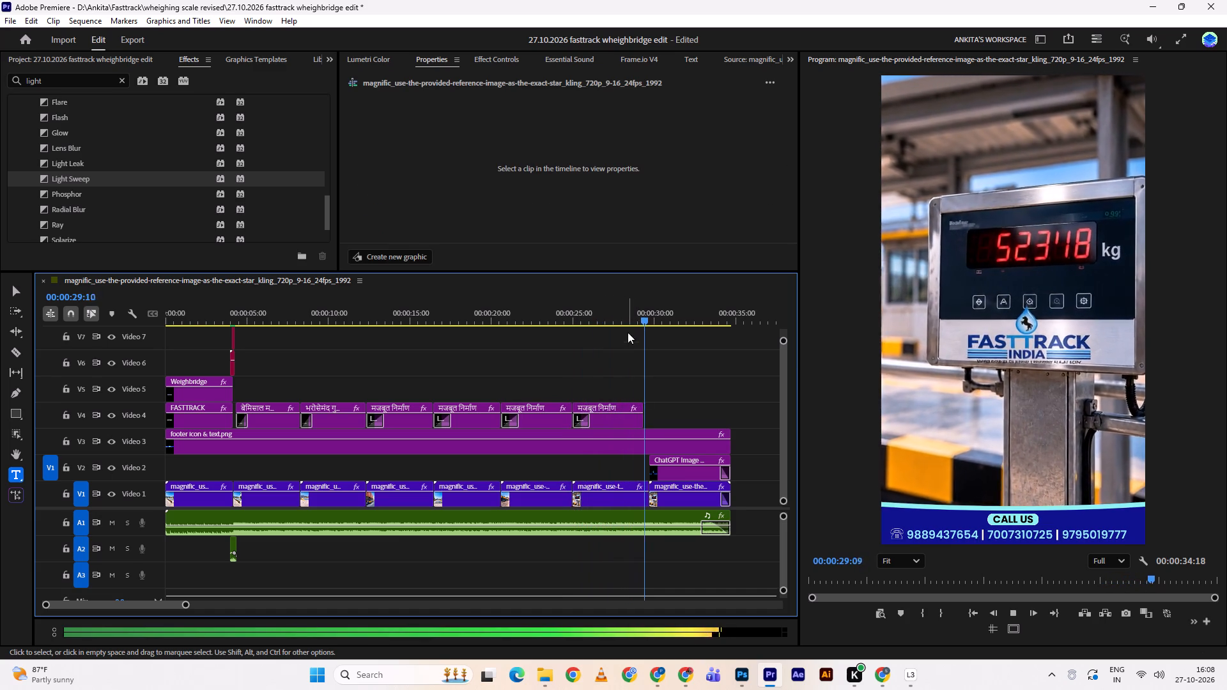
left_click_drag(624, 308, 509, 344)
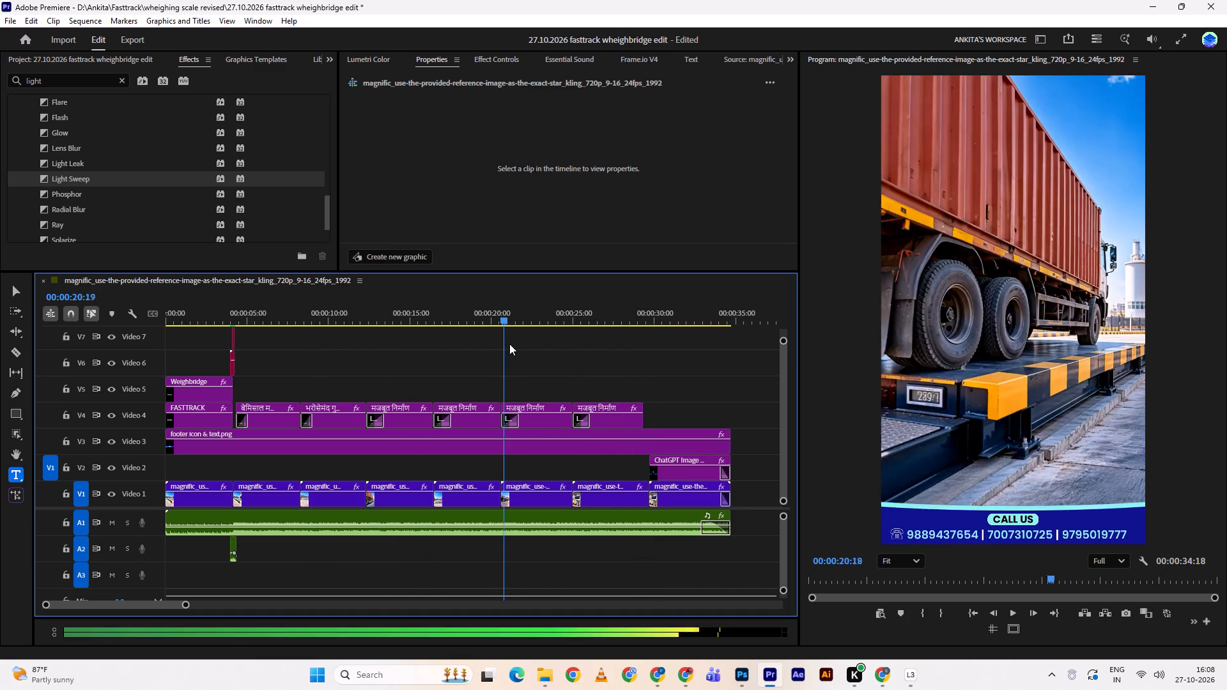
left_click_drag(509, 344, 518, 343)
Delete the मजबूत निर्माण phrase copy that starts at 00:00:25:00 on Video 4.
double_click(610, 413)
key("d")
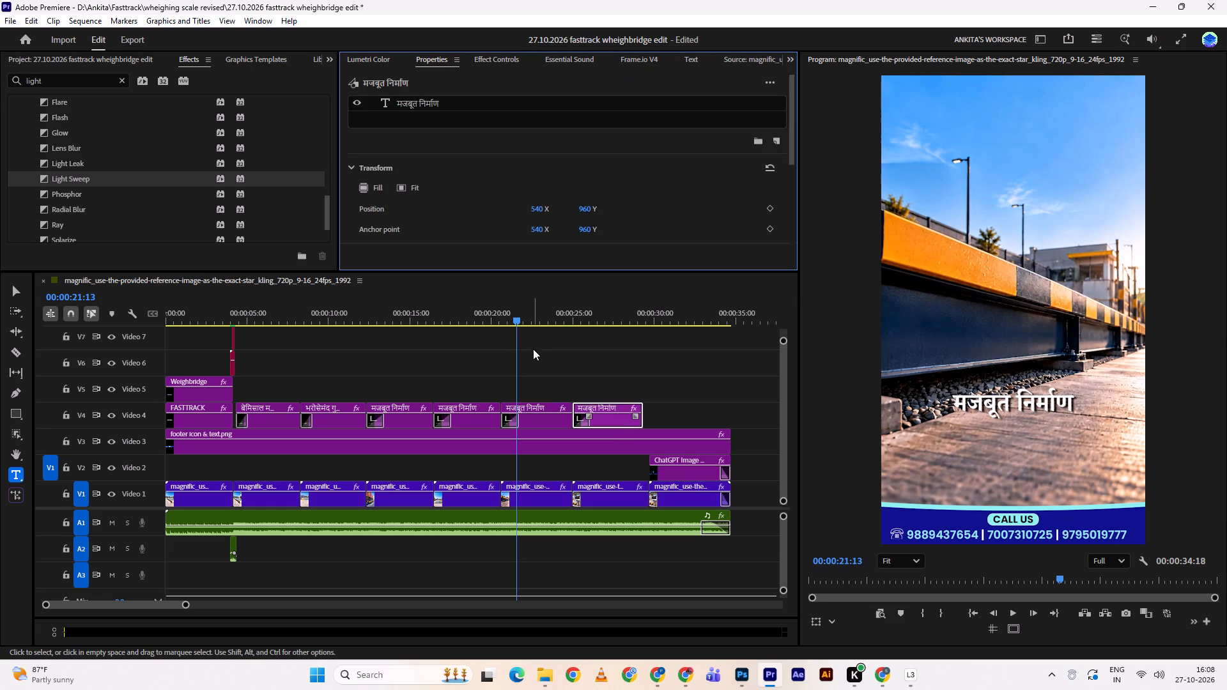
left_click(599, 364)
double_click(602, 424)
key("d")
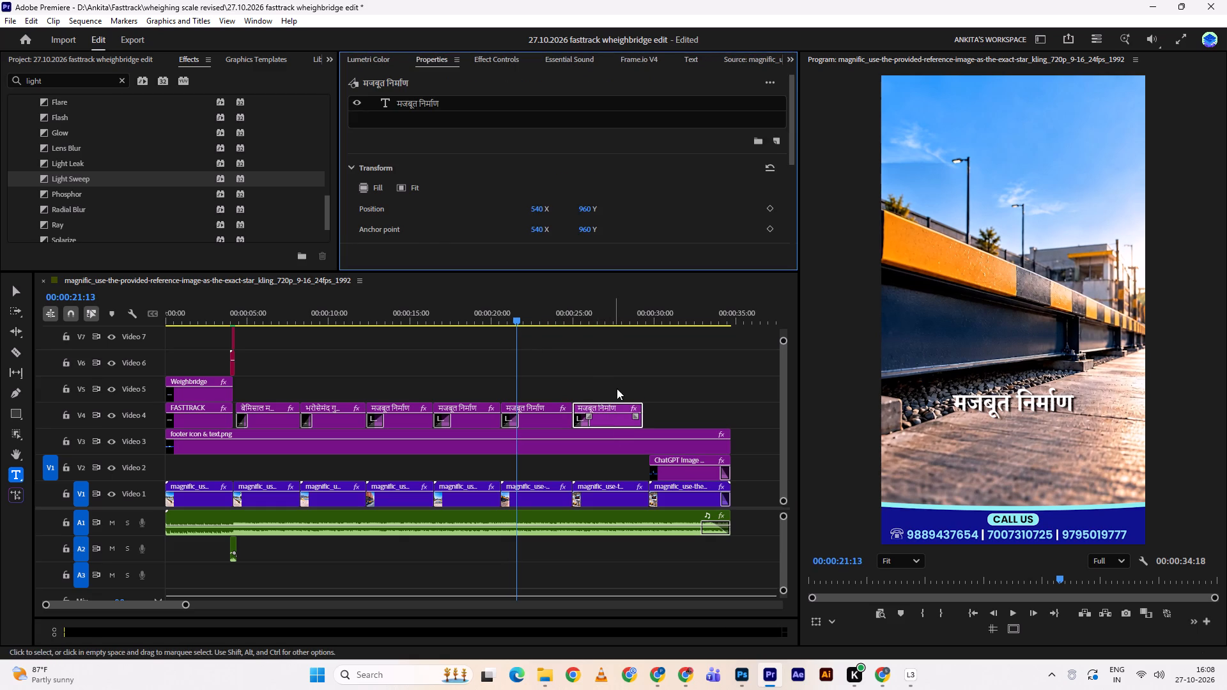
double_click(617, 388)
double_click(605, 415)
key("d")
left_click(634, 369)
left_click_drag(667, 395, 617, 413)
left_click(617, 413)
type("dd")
left_click_drag(509, 310, 450, 333)
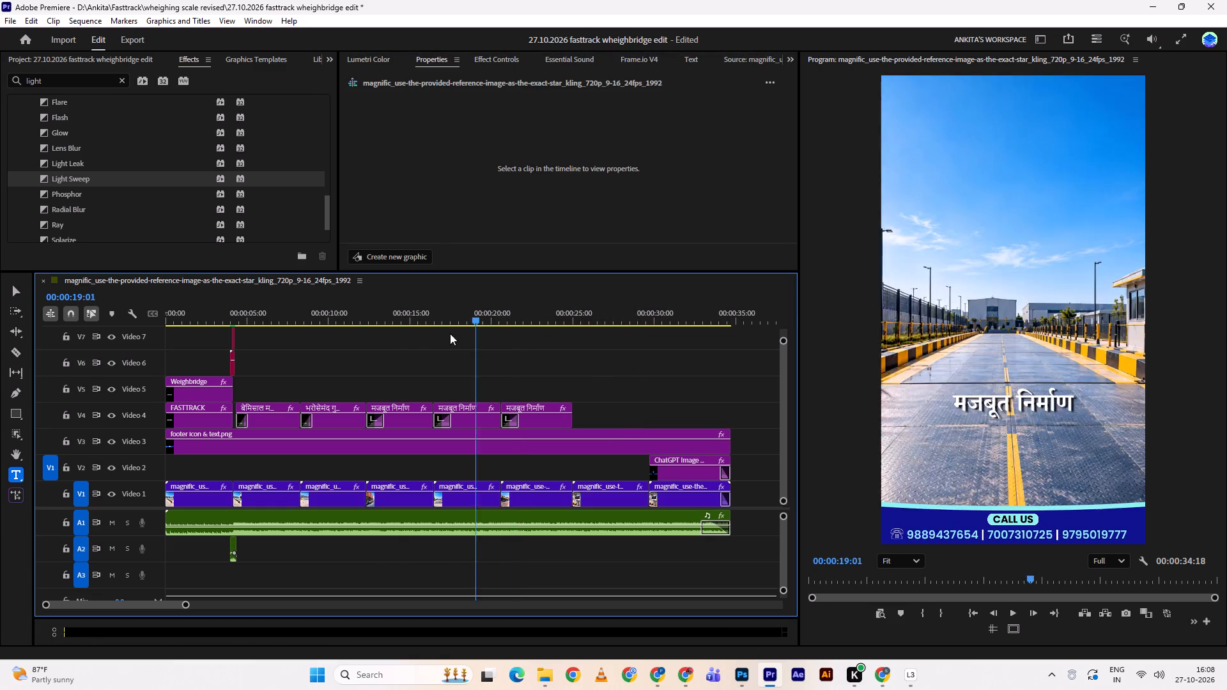
left_click_drag(450, 333, 311, 331)
left_click(311, 331)
key("space")
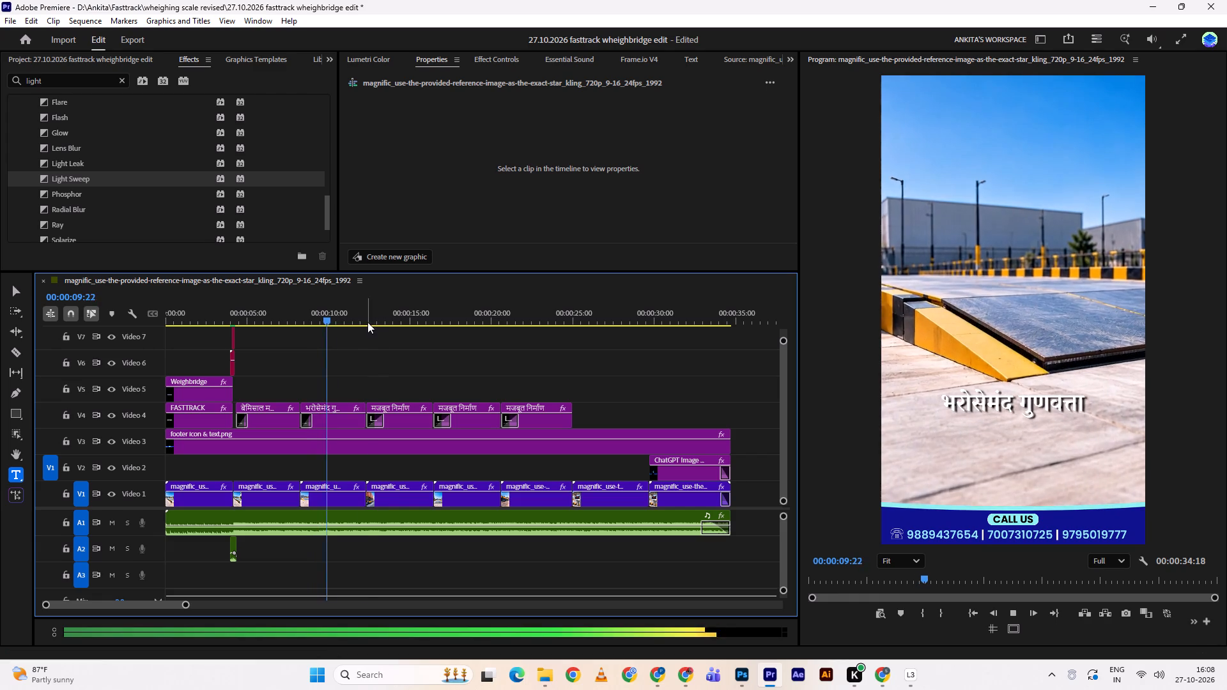
left_click_drag(368, 322, 388, 326)
left_click(388, 326)
left_click_drag(383, 321, 344, 328)
key("space")
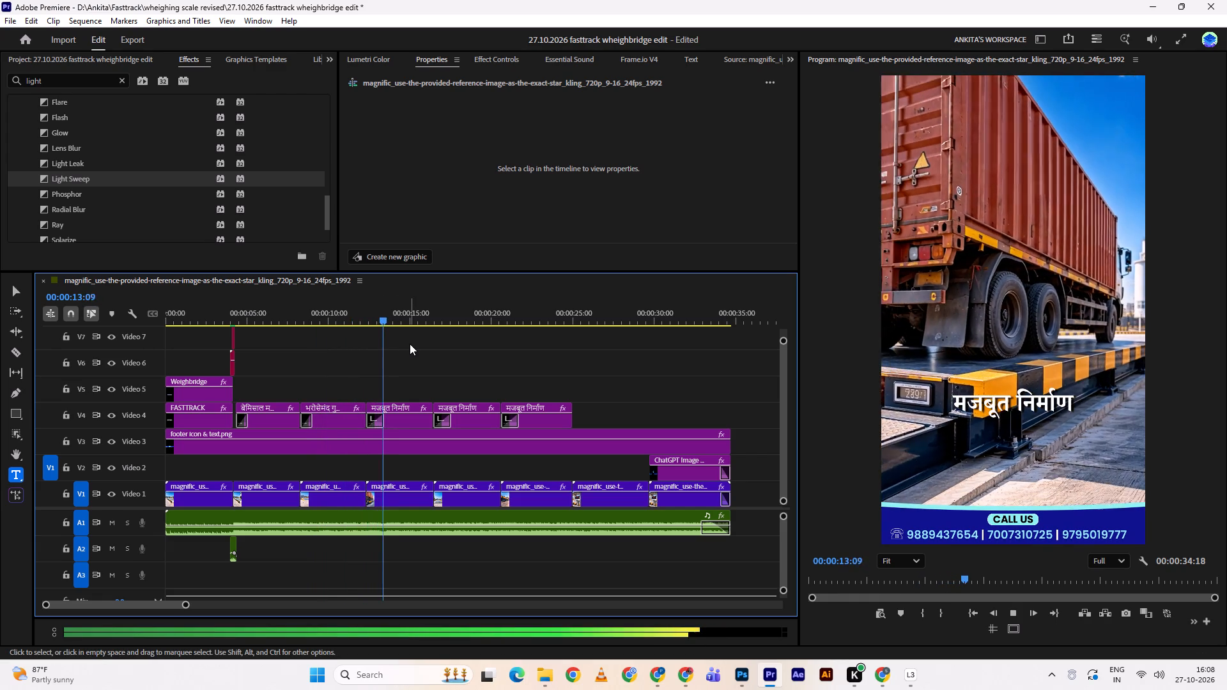
left_click_drag(421, 328, 518, 319)
left_click_drag(440, 313, 465, 314)
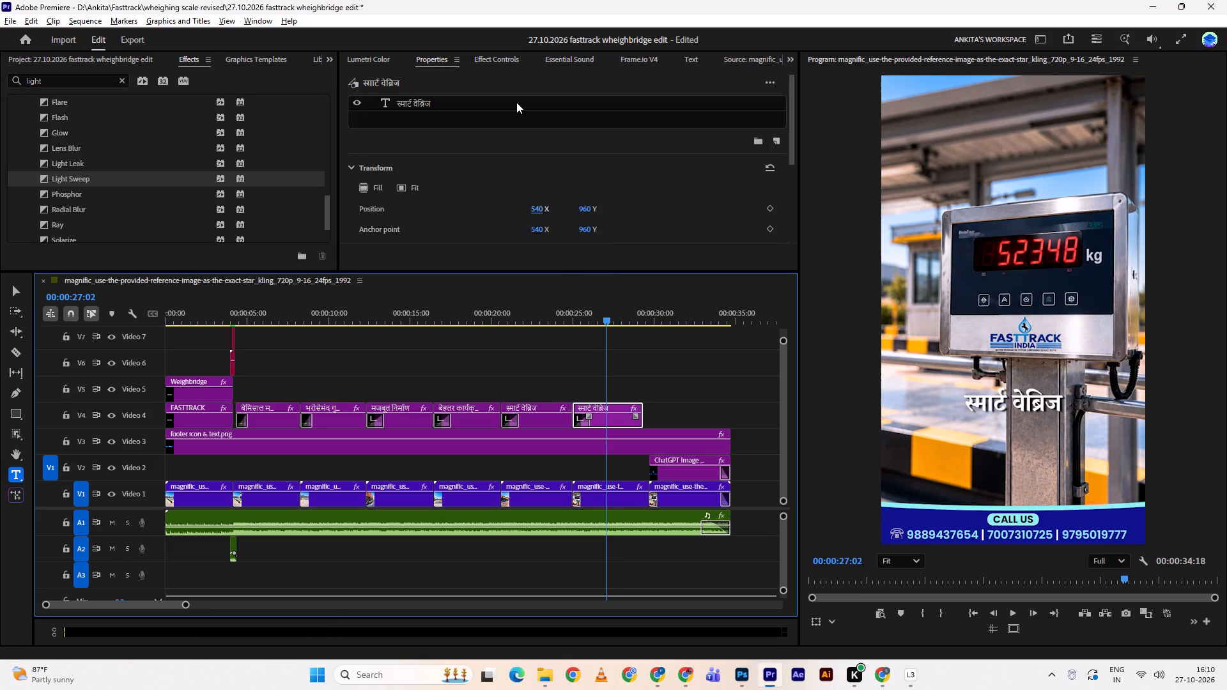
triple_click(516, 102)
key("ctrl+c")
key("ctrl+c")
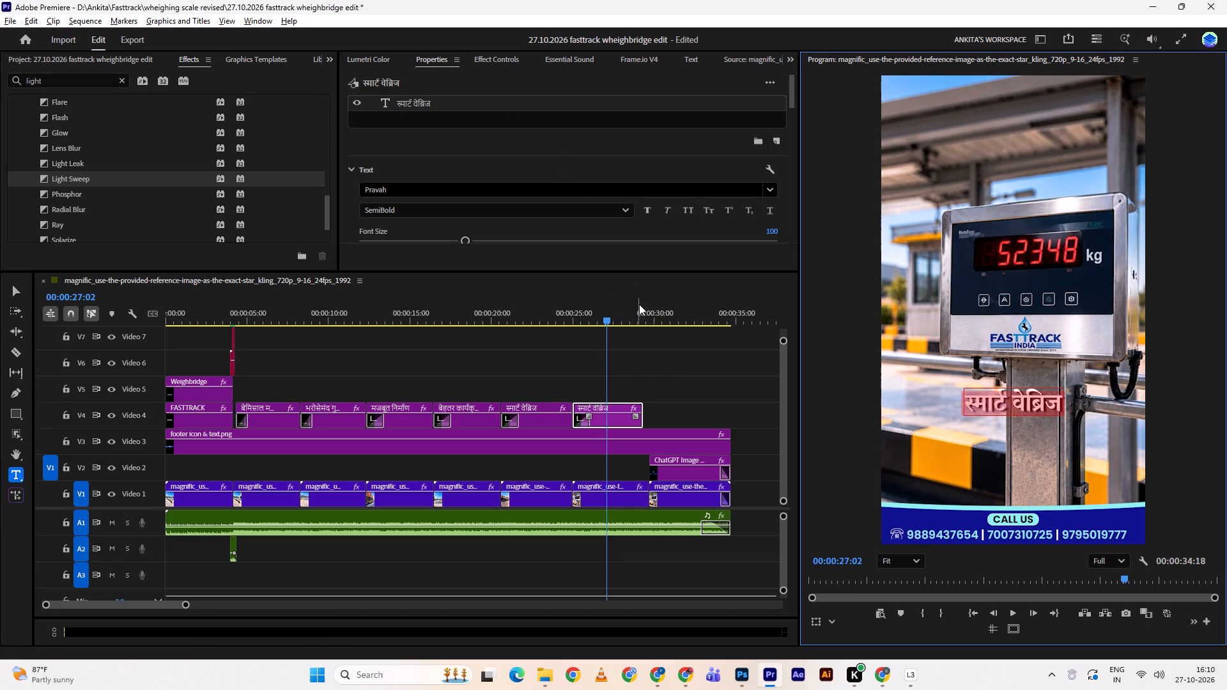
key("ctrl+v")
key("alt+Tab")
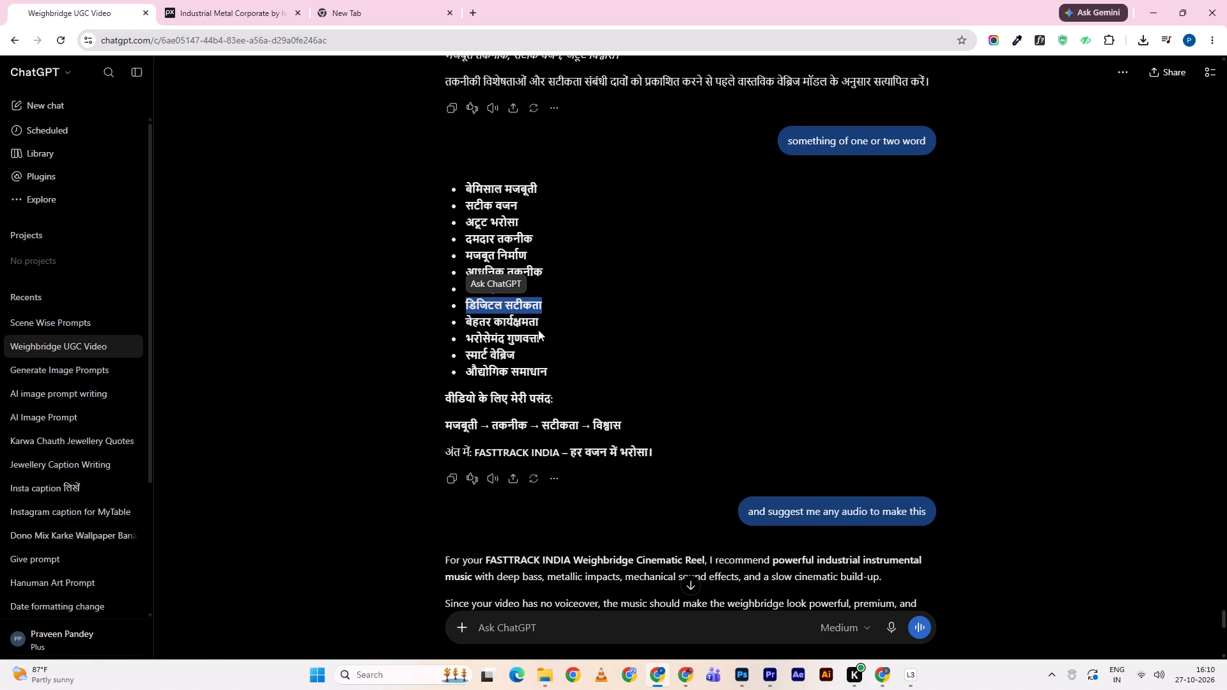
key("ctrl+c")
key("alt+Tab")
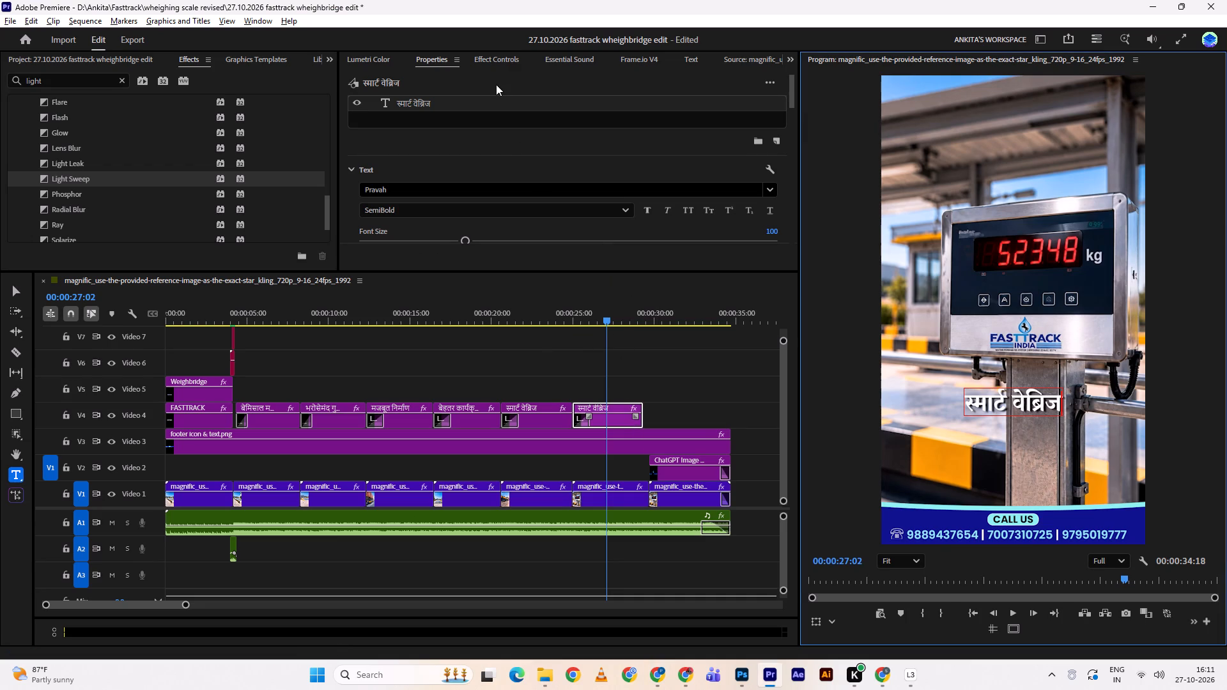
double_click(500, 99)
key("ctrl+v")
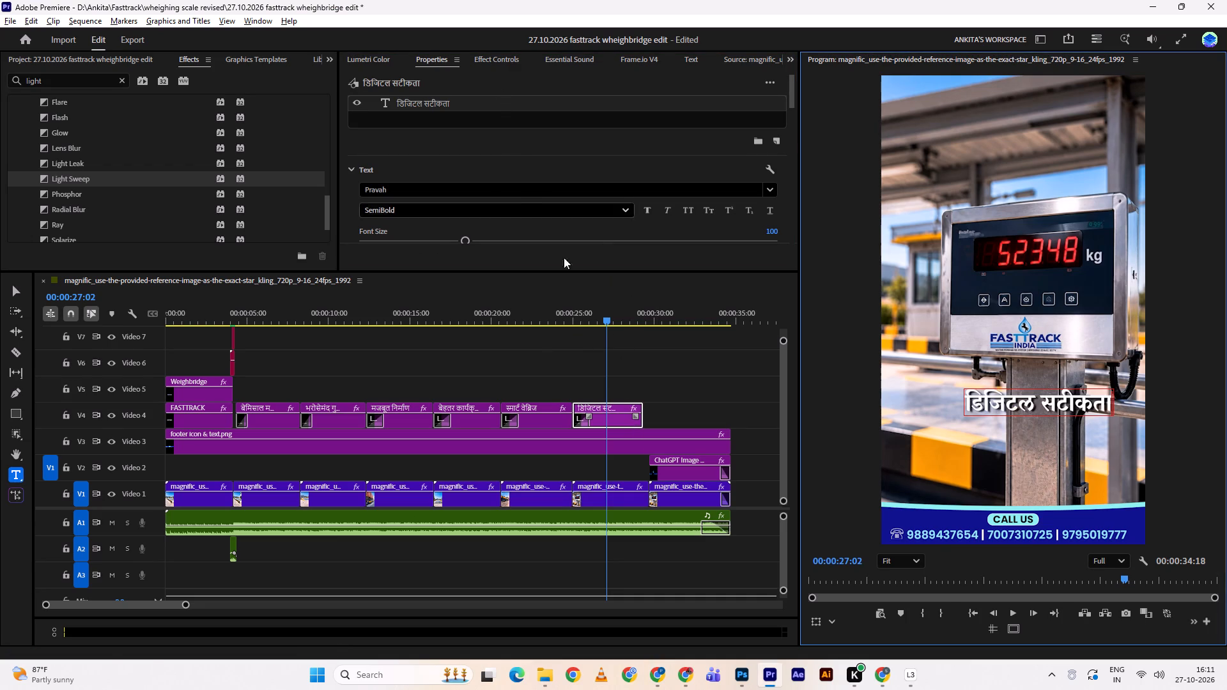
left_click(669, 356)
Centre the डिजिटल सटीकता text layer horizontally in the frame and move the playhead back to 00:00:25:09.
left_click(605, 415)
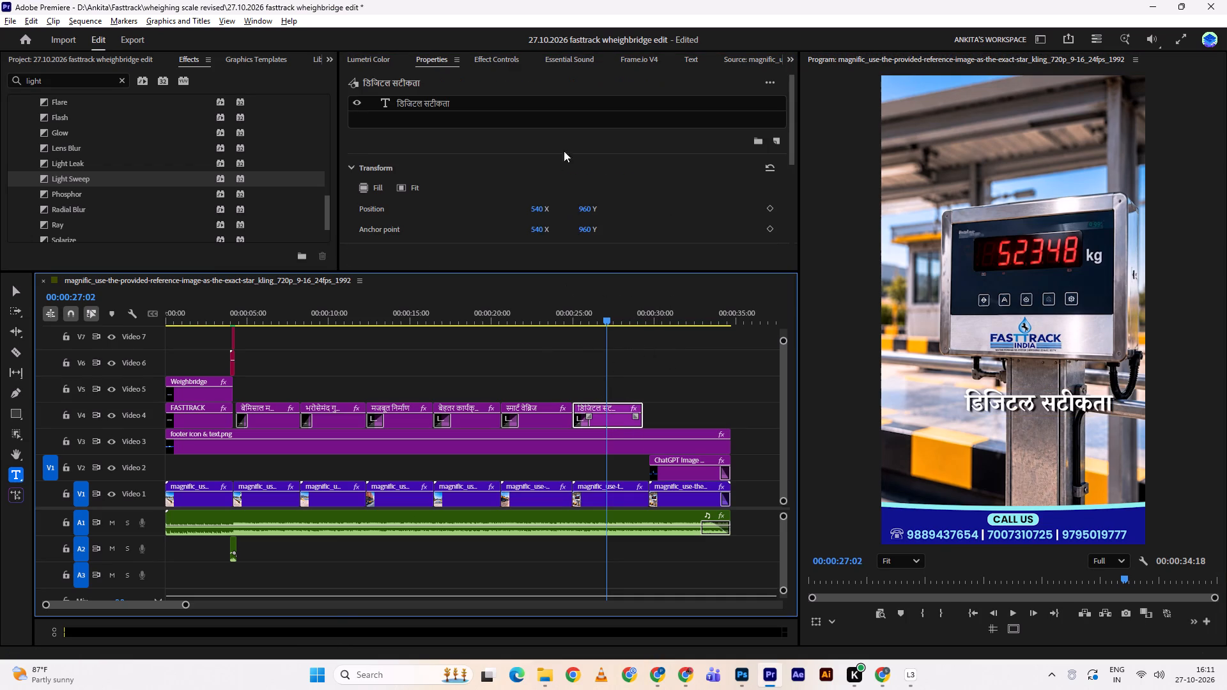
left_click(568, 98)
left_click_drag(794, 99, 799, 133)
left_click(799, 133)
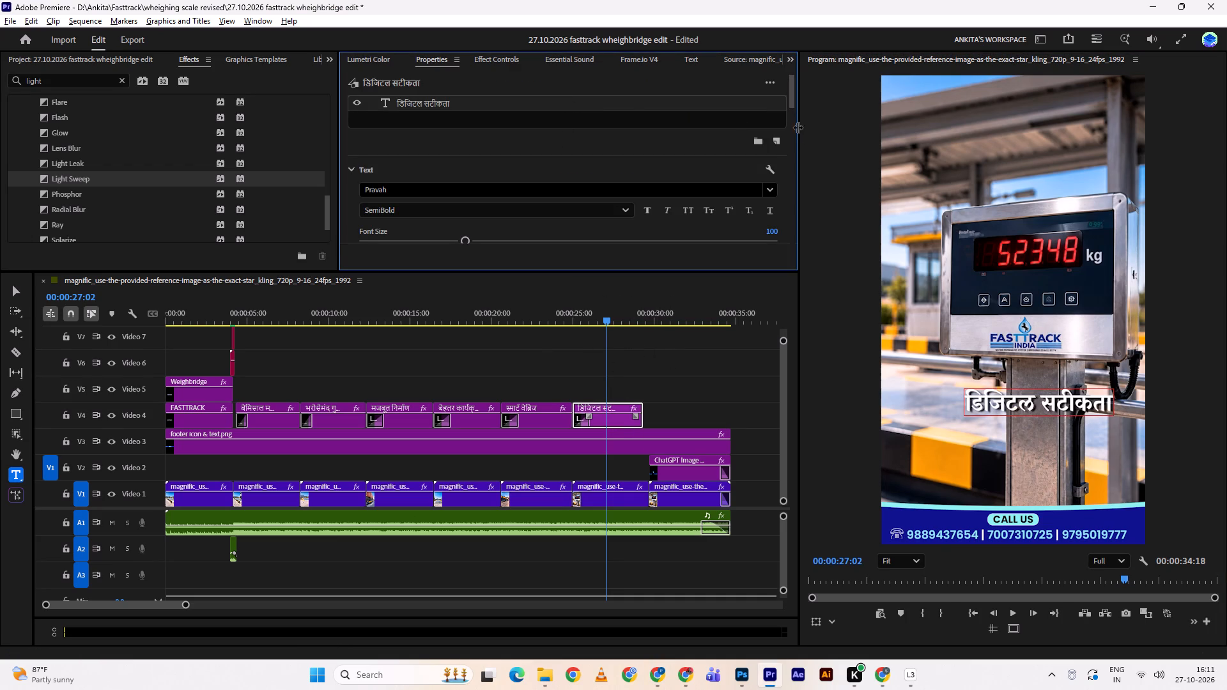
left_click_drag(793, 98, 799, 232)
left_click(799, 232)
scroll(676, 143, "up", 4)
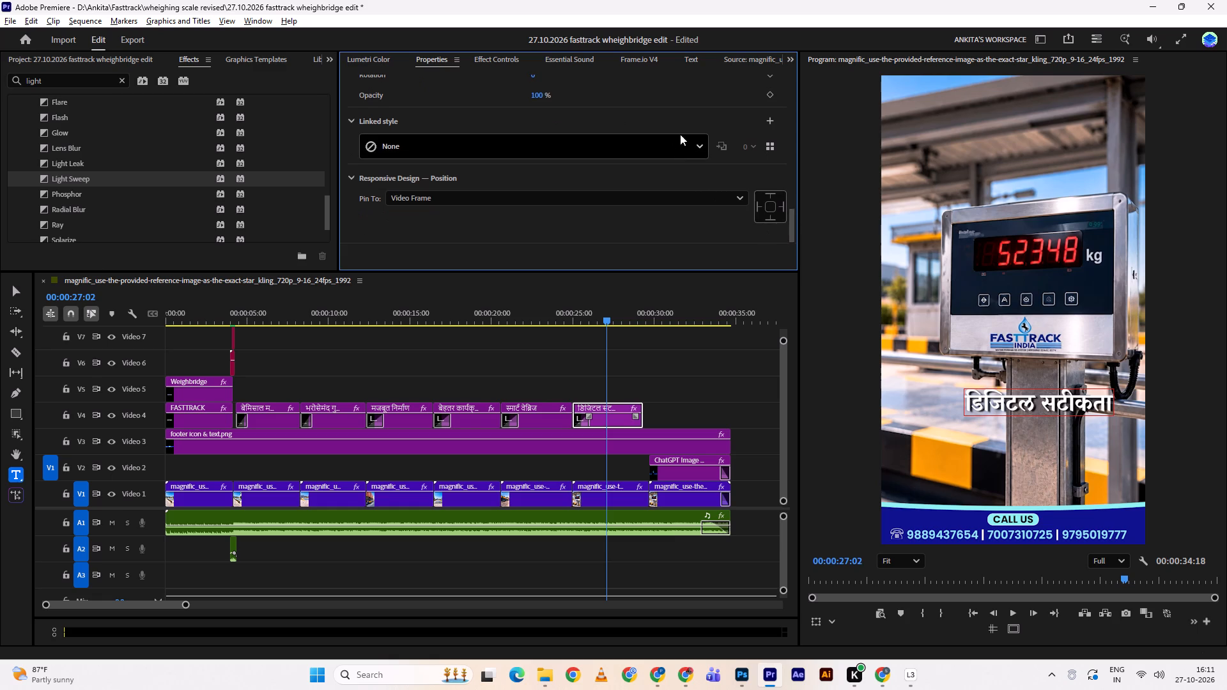
scroll(679, 127, "up", 6)
scroll(615, 158, "up", 4)
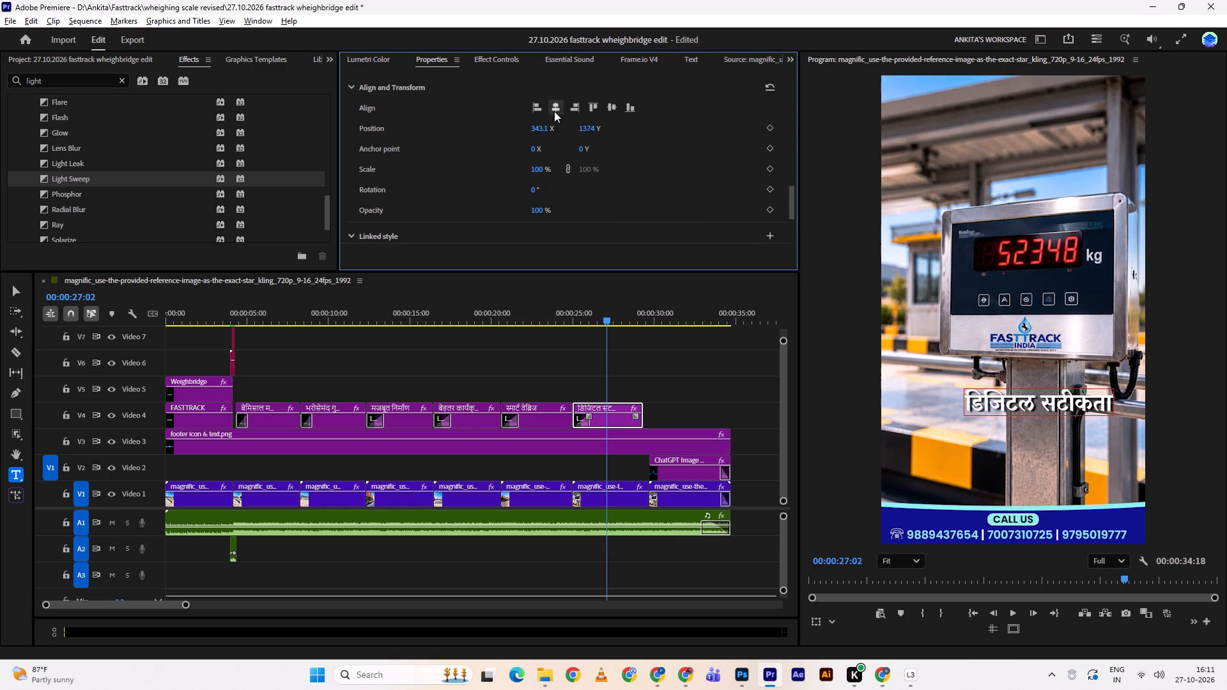
triple_click(554, 111)
left_click(554, 111)
left_click(644, 360)
left_click_drag(602, 320, 581, 321)
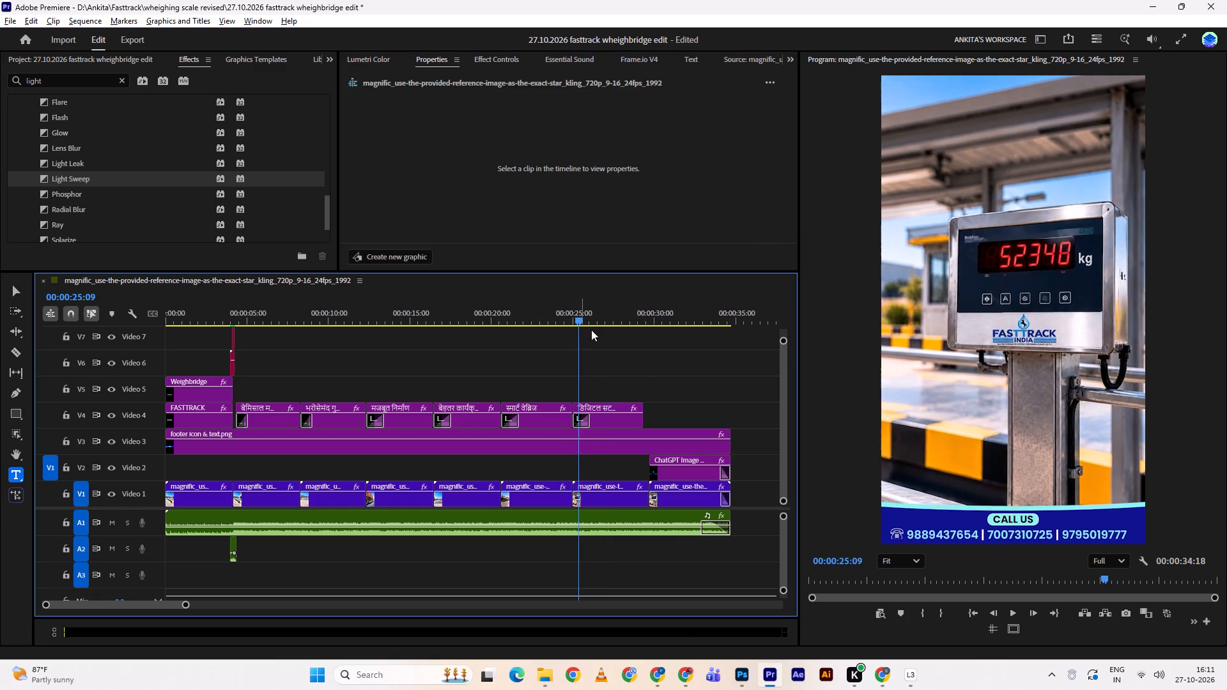
Play the डिजिटल सटीकता phrase and trim its clip's end back to about 00:00:28:05.
key("space")
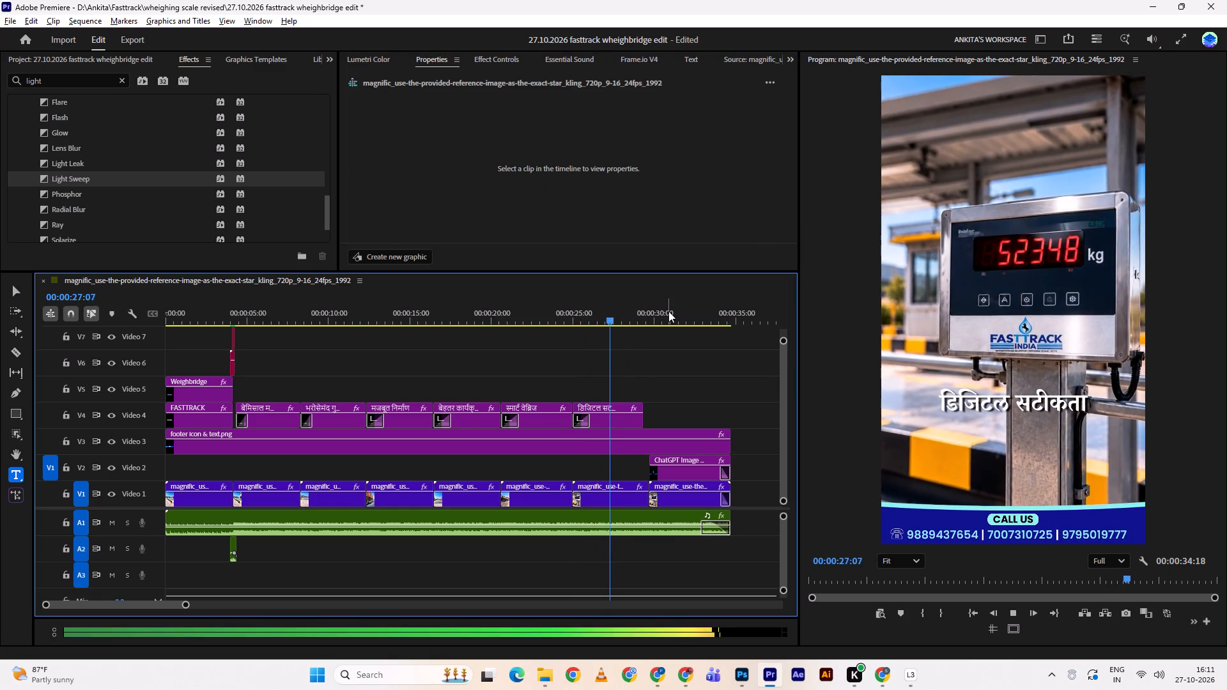
key("space")
key("space")
key("space")
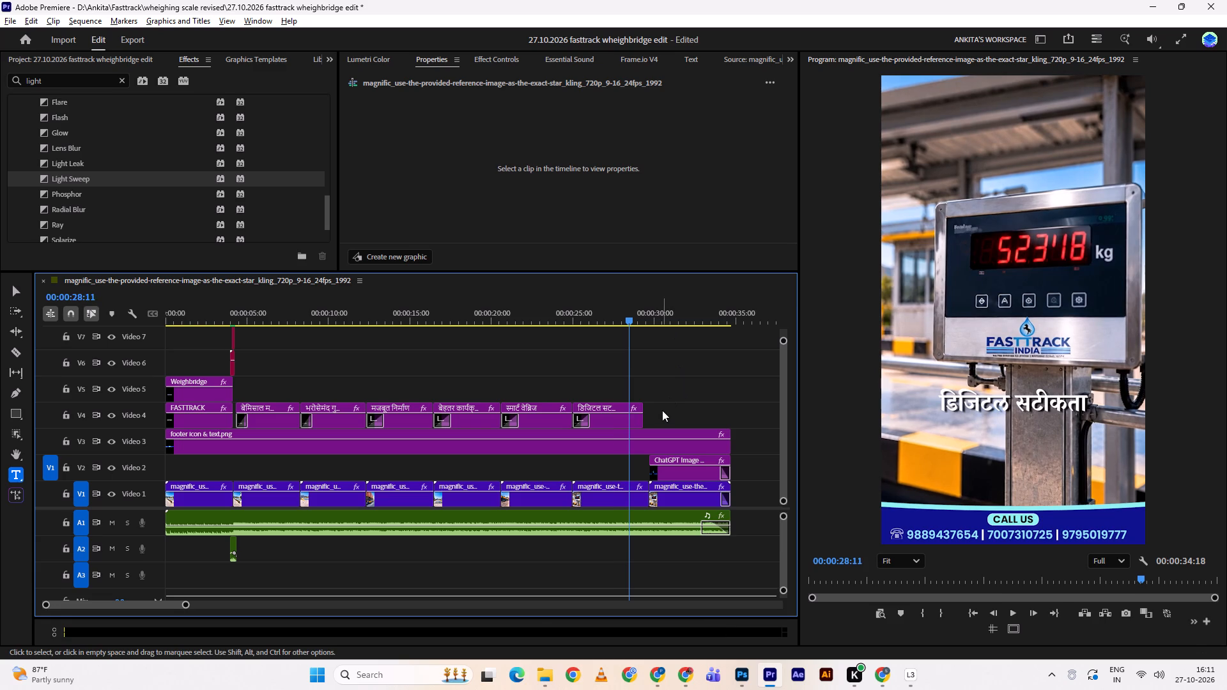
left_click_drag(643, 409, 627, 409)
left_click_drag(635, 316, 622, 321)
key("space")
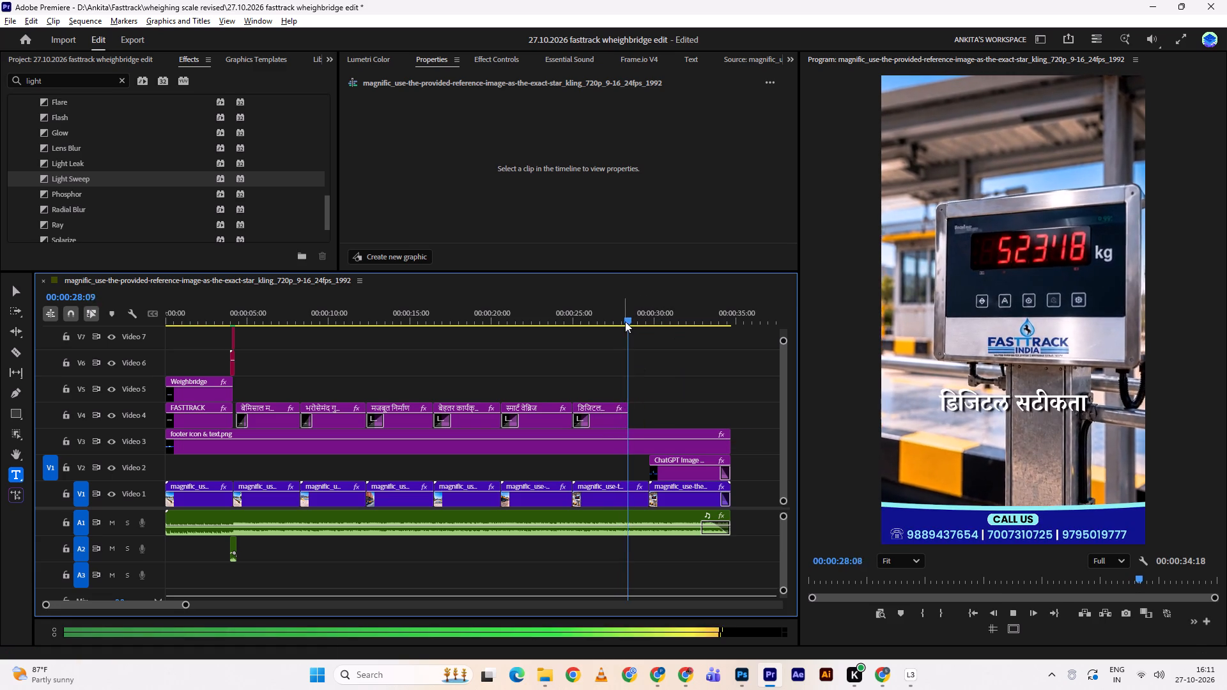
left_click_drag(633, 320, 627, 319)
left_click(629, 418)
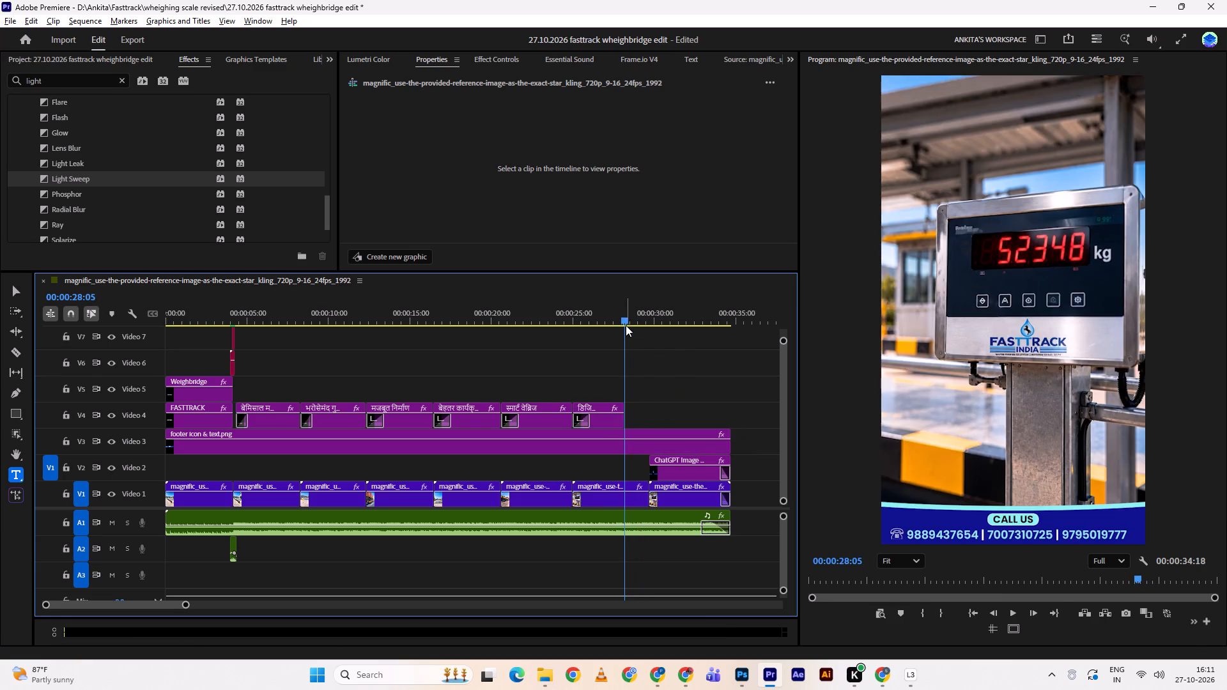
Play past the end of the trimmed डिजिटल सटीकता clip to check it, and return the playhead to 00:00:28:04.
left_click_drag(625, 324, 617, 323)
left_click(617, 323)
key("space")
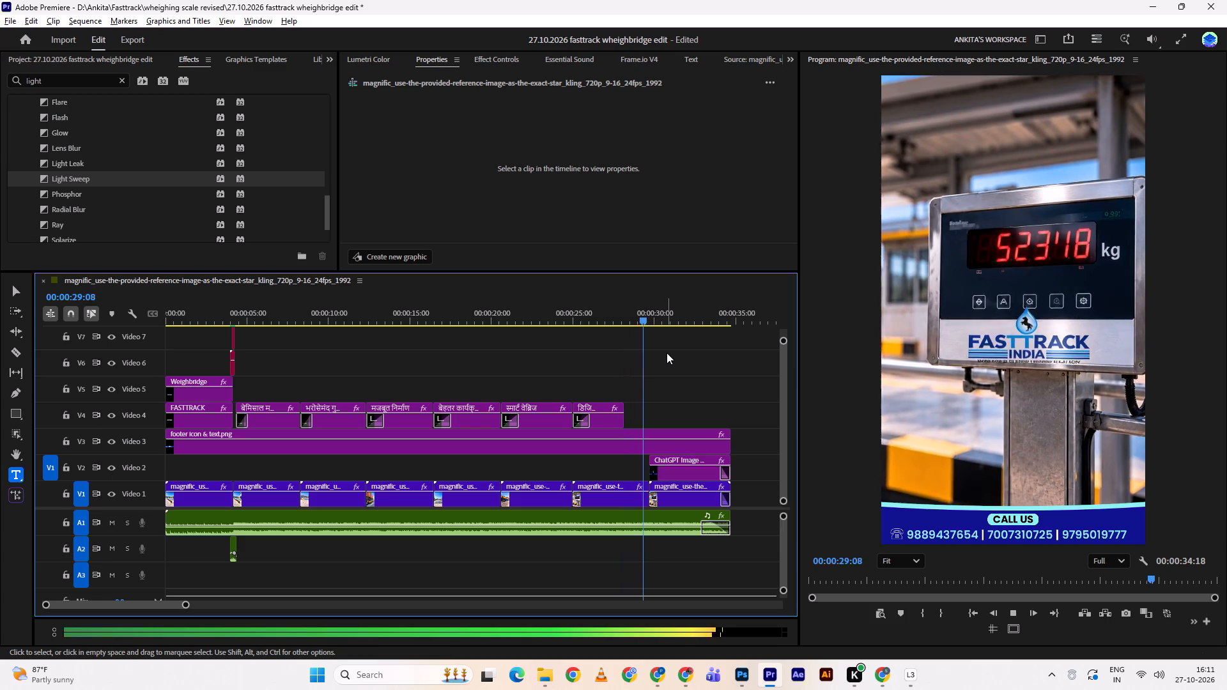
left_click(631, 310)
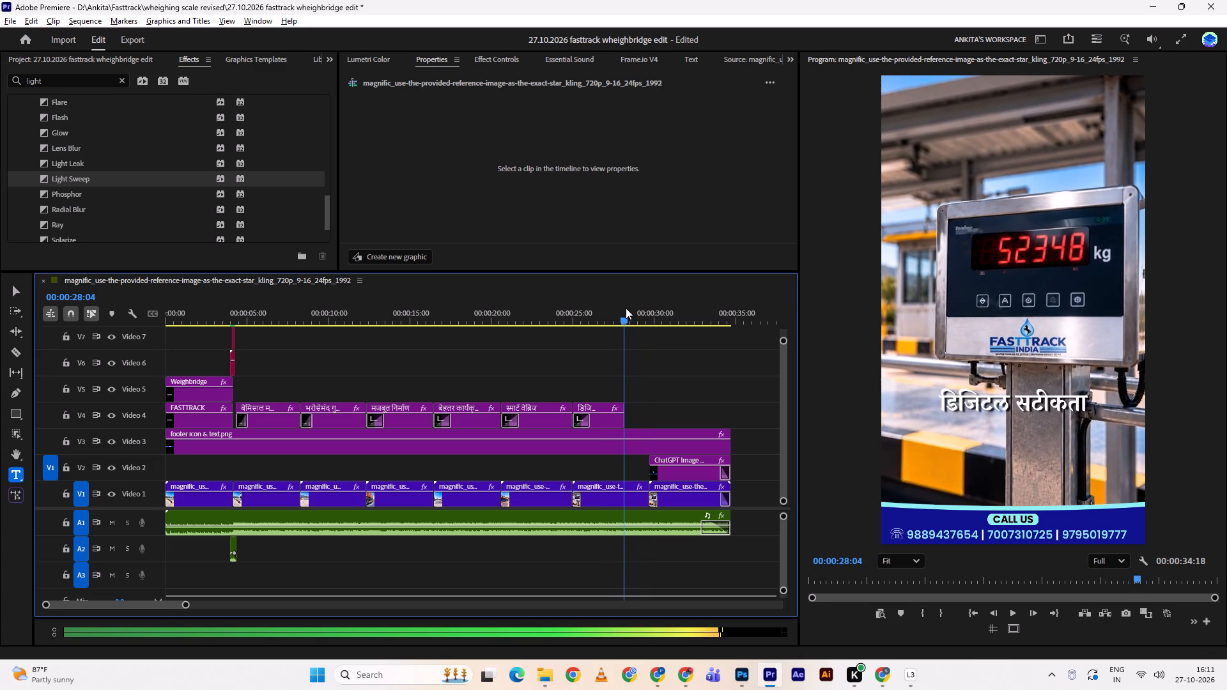
left_click(626, 308)
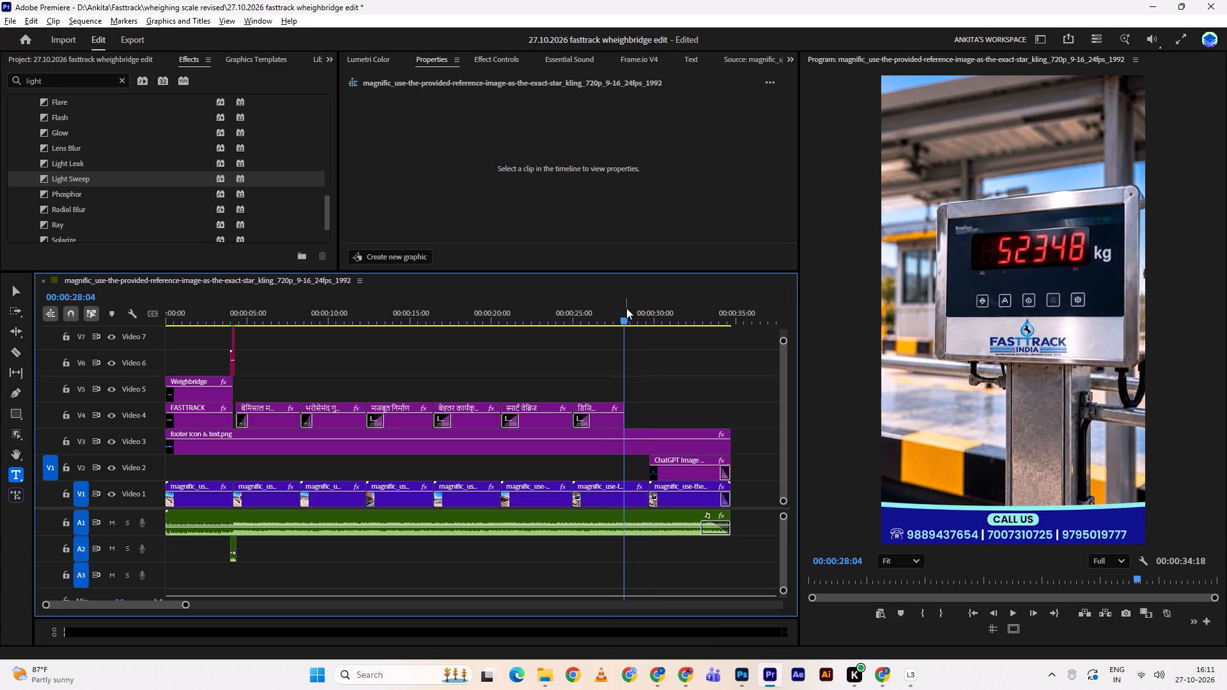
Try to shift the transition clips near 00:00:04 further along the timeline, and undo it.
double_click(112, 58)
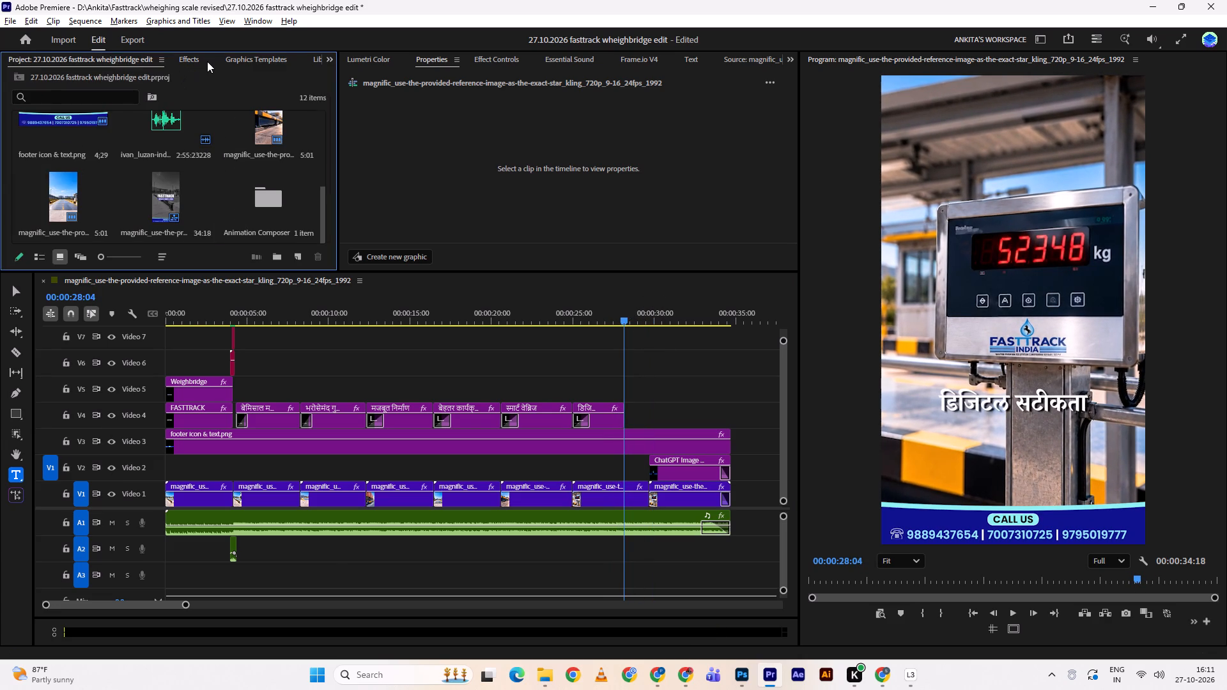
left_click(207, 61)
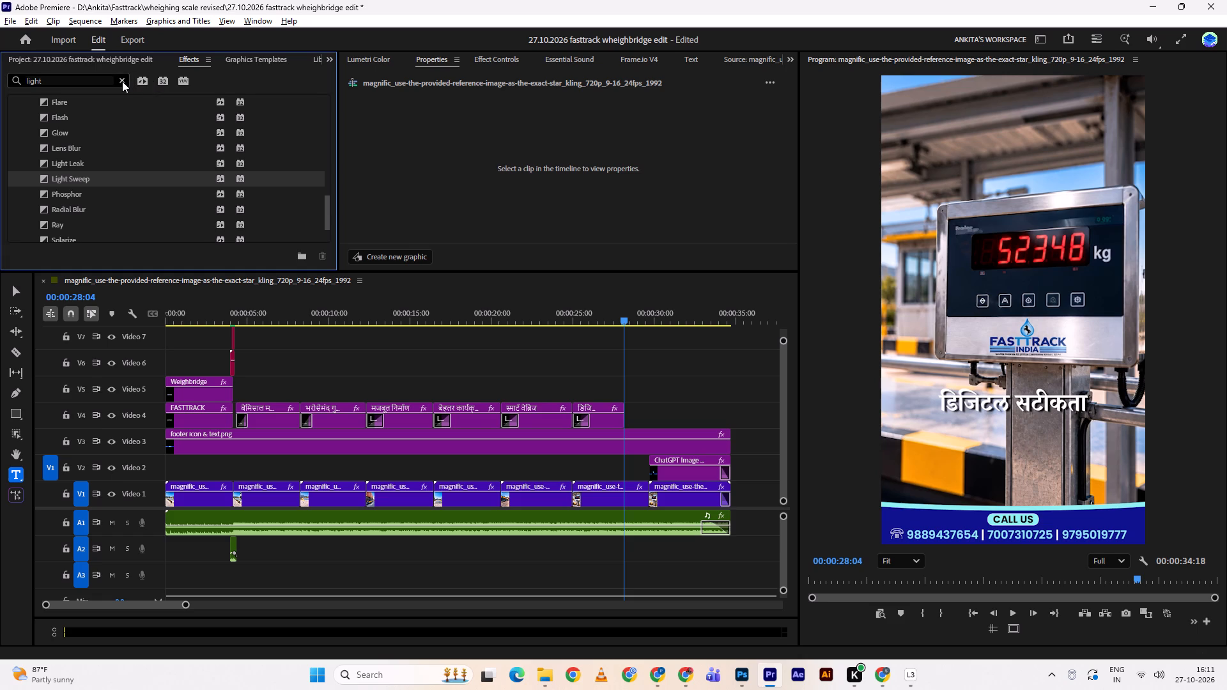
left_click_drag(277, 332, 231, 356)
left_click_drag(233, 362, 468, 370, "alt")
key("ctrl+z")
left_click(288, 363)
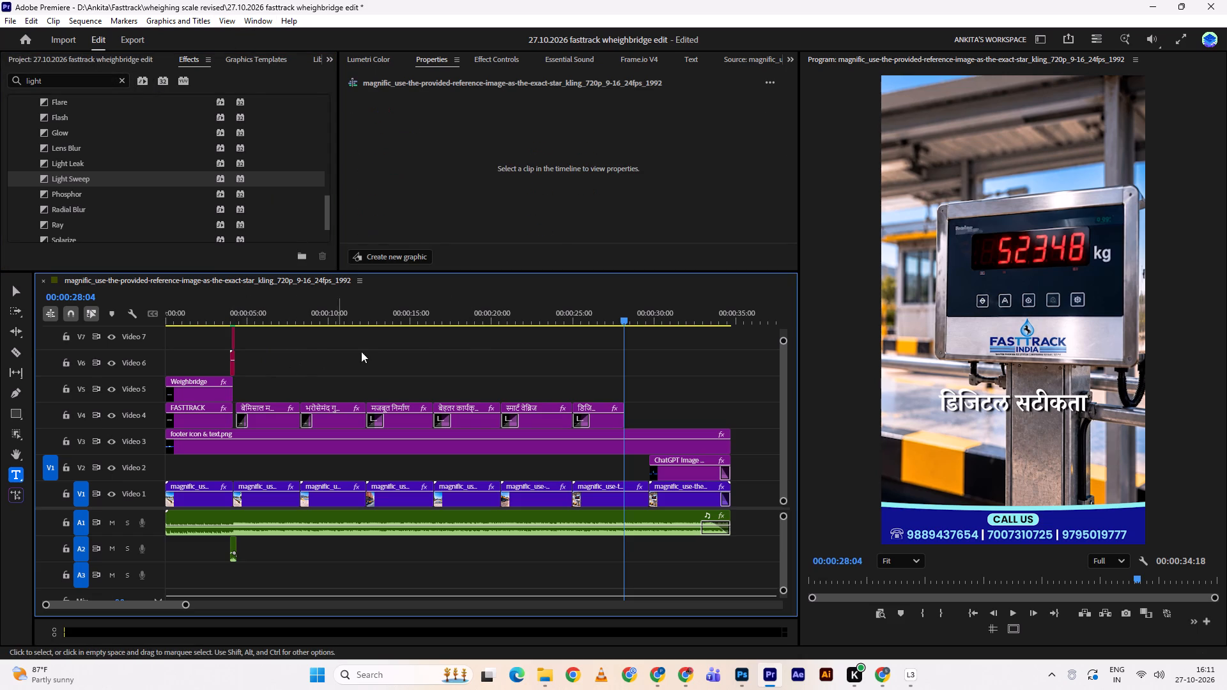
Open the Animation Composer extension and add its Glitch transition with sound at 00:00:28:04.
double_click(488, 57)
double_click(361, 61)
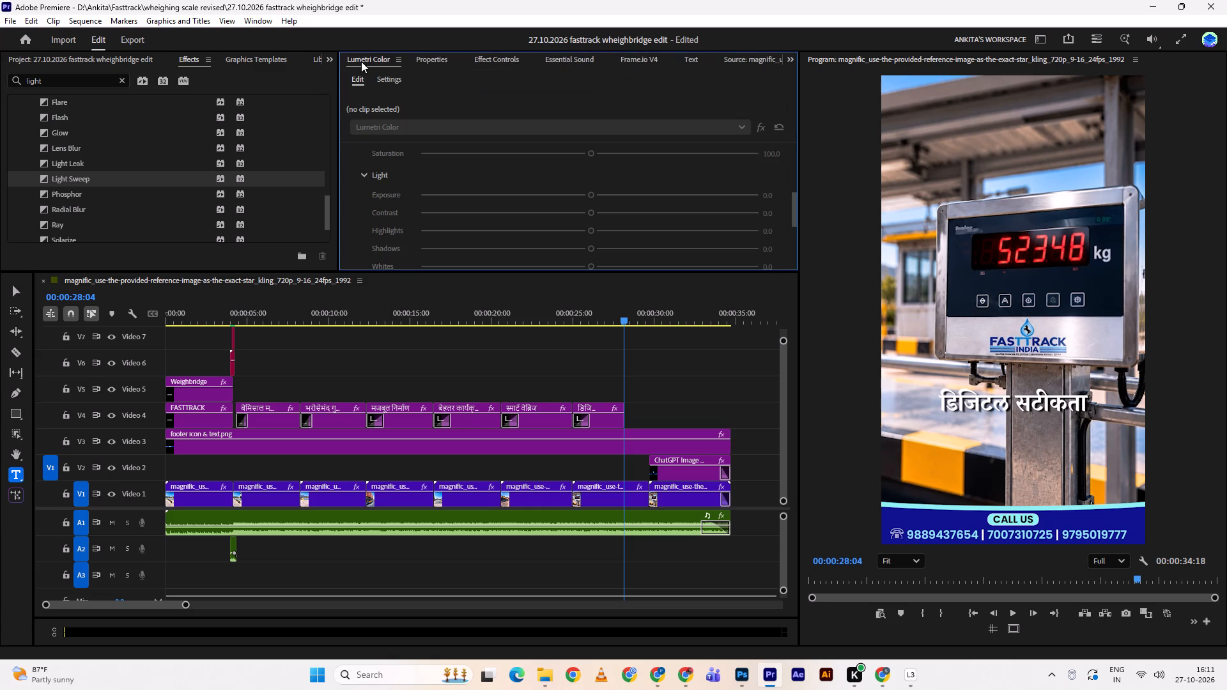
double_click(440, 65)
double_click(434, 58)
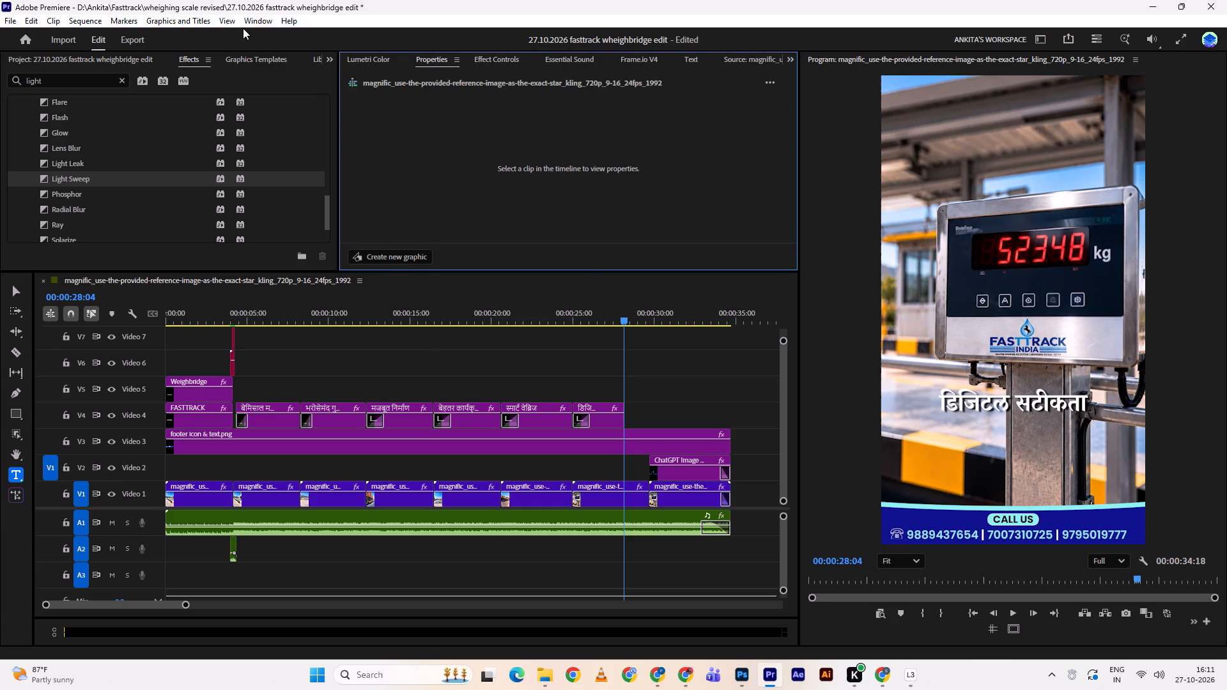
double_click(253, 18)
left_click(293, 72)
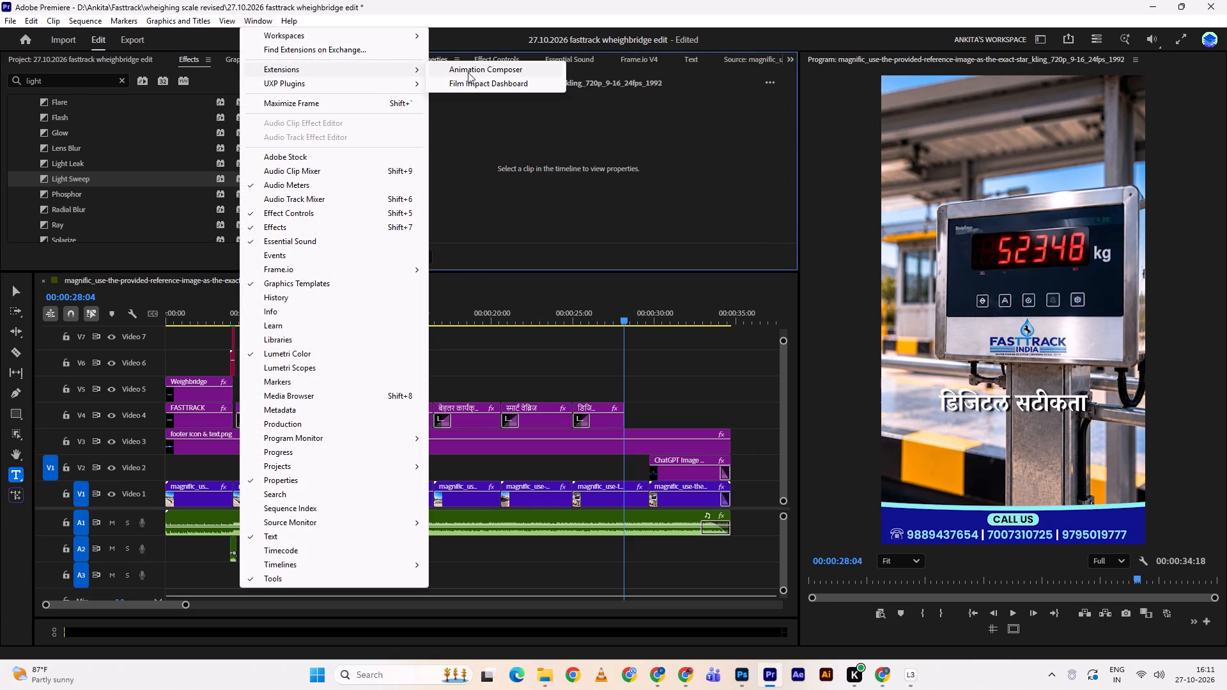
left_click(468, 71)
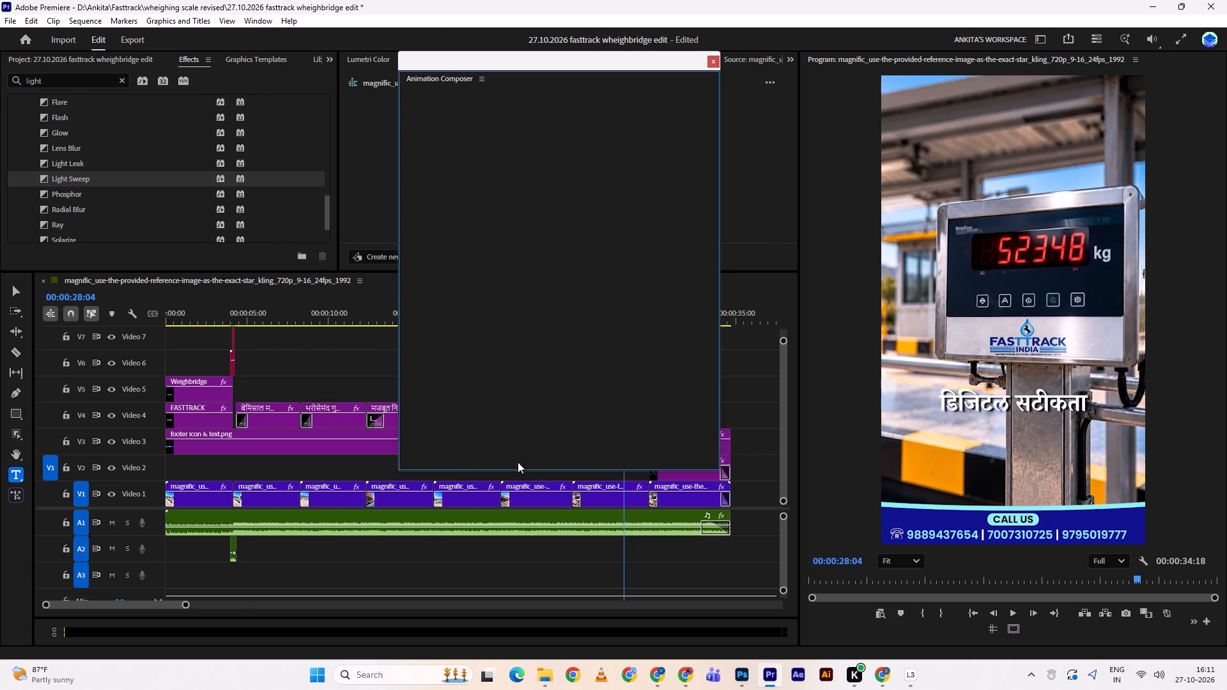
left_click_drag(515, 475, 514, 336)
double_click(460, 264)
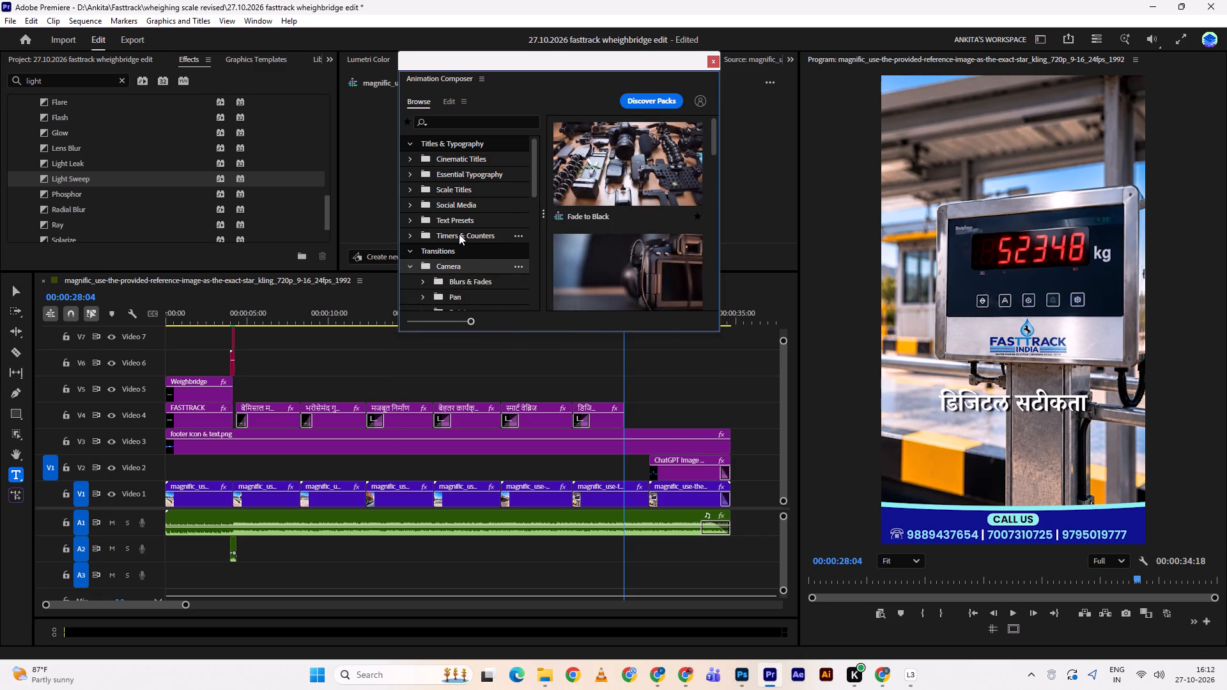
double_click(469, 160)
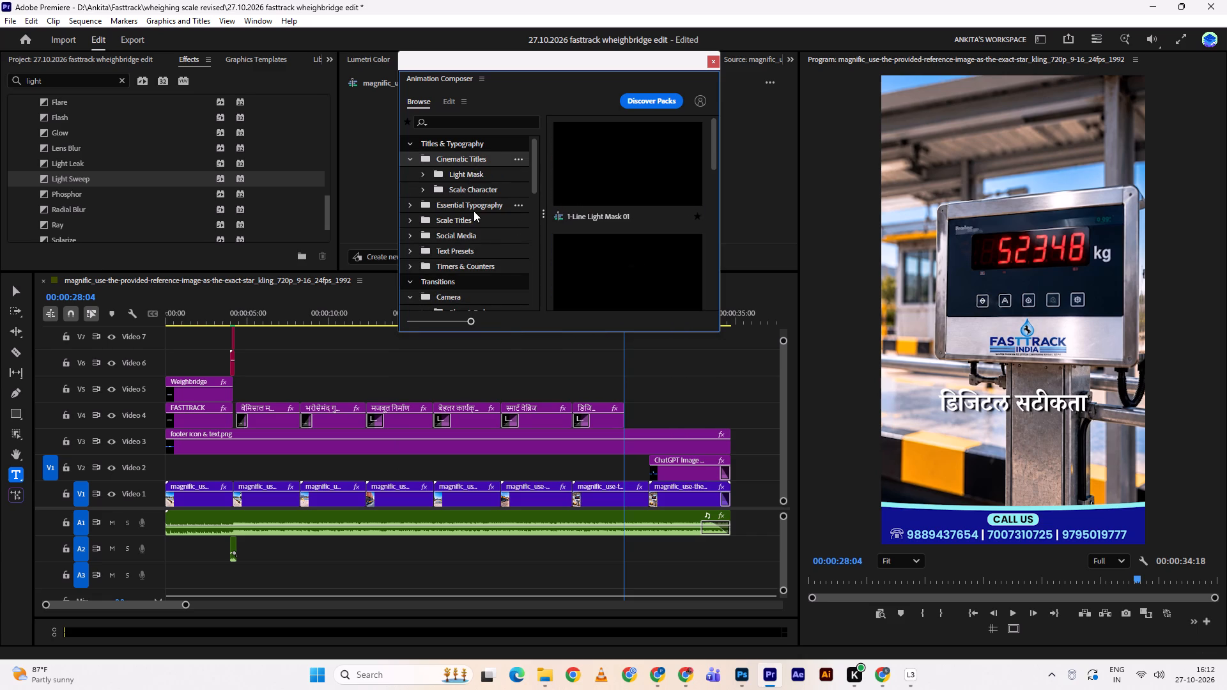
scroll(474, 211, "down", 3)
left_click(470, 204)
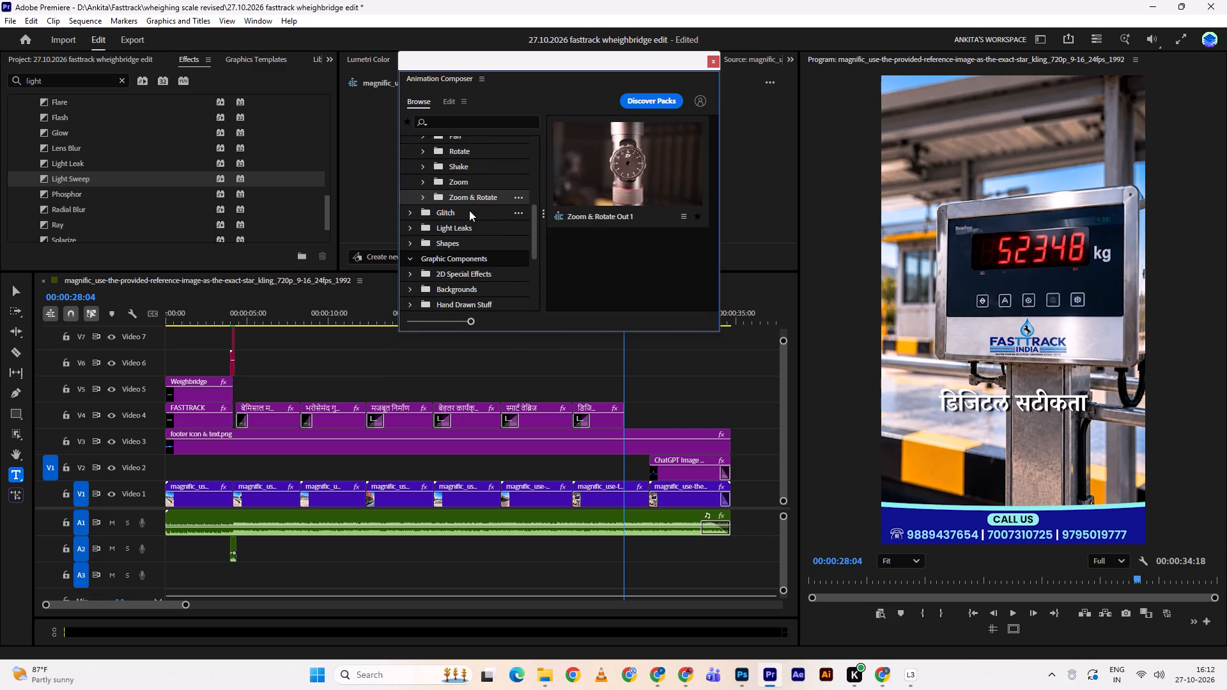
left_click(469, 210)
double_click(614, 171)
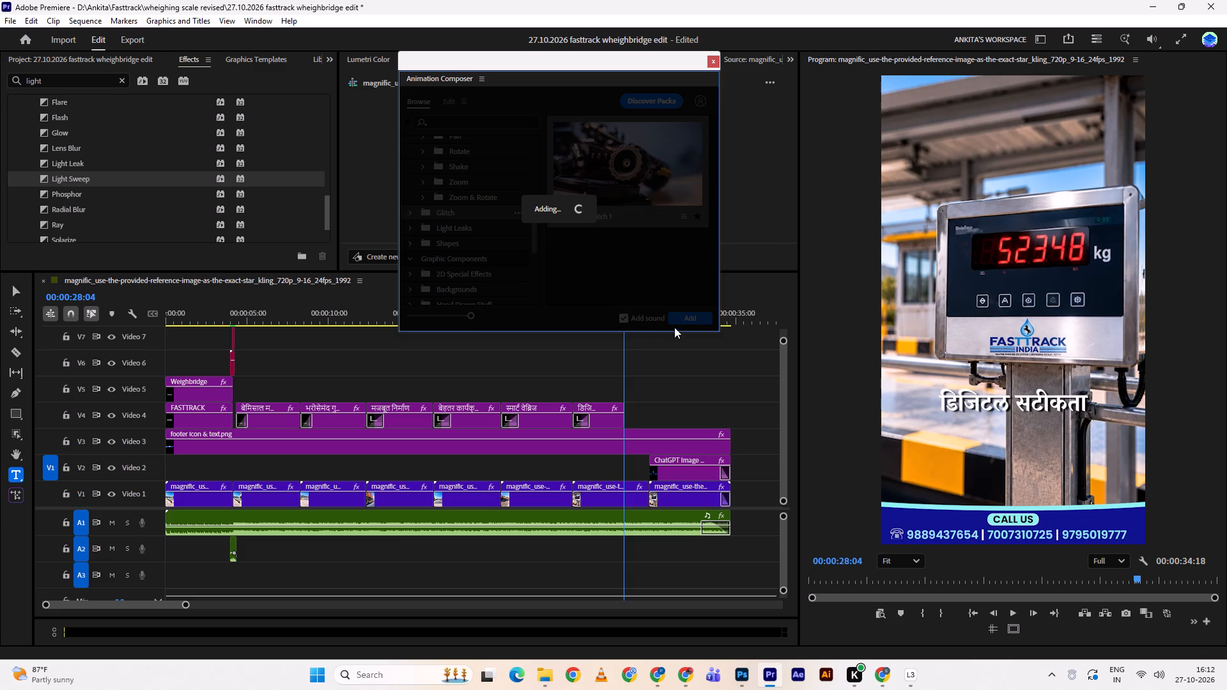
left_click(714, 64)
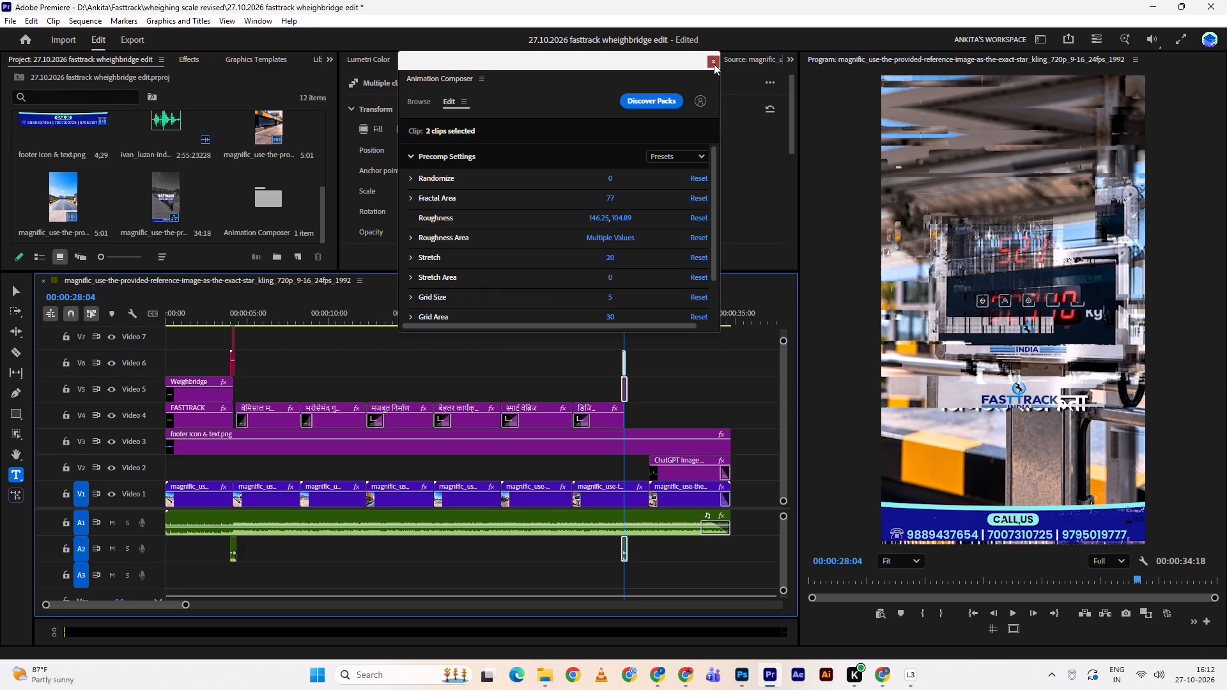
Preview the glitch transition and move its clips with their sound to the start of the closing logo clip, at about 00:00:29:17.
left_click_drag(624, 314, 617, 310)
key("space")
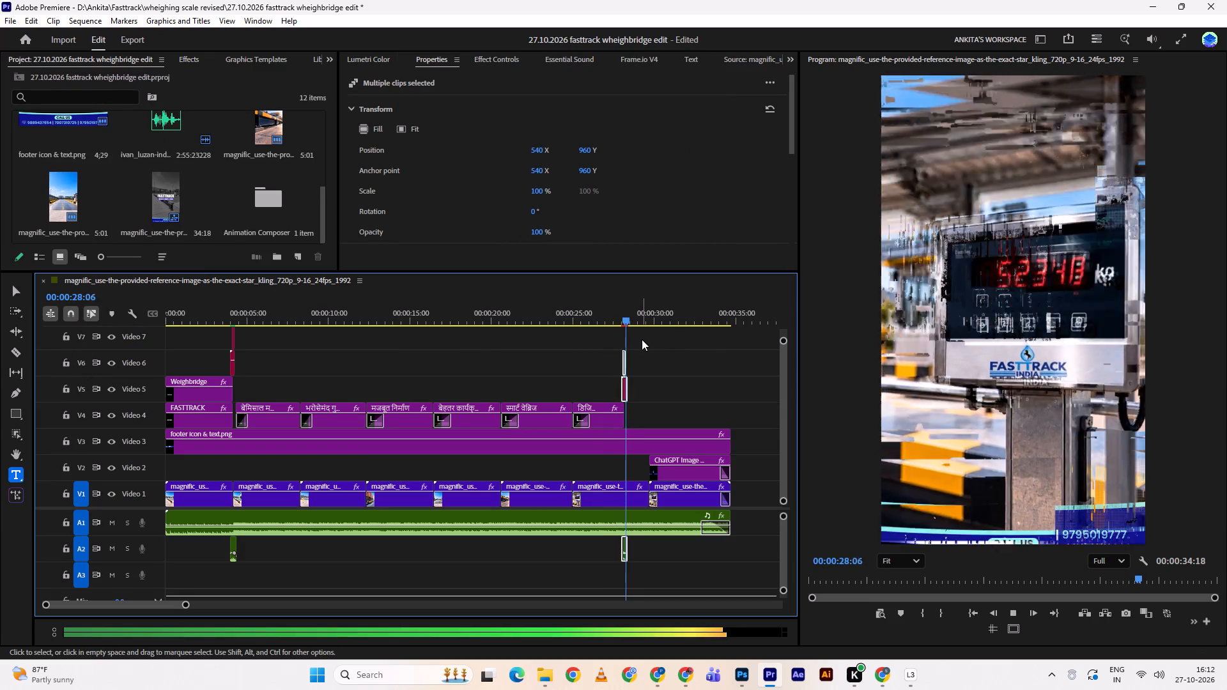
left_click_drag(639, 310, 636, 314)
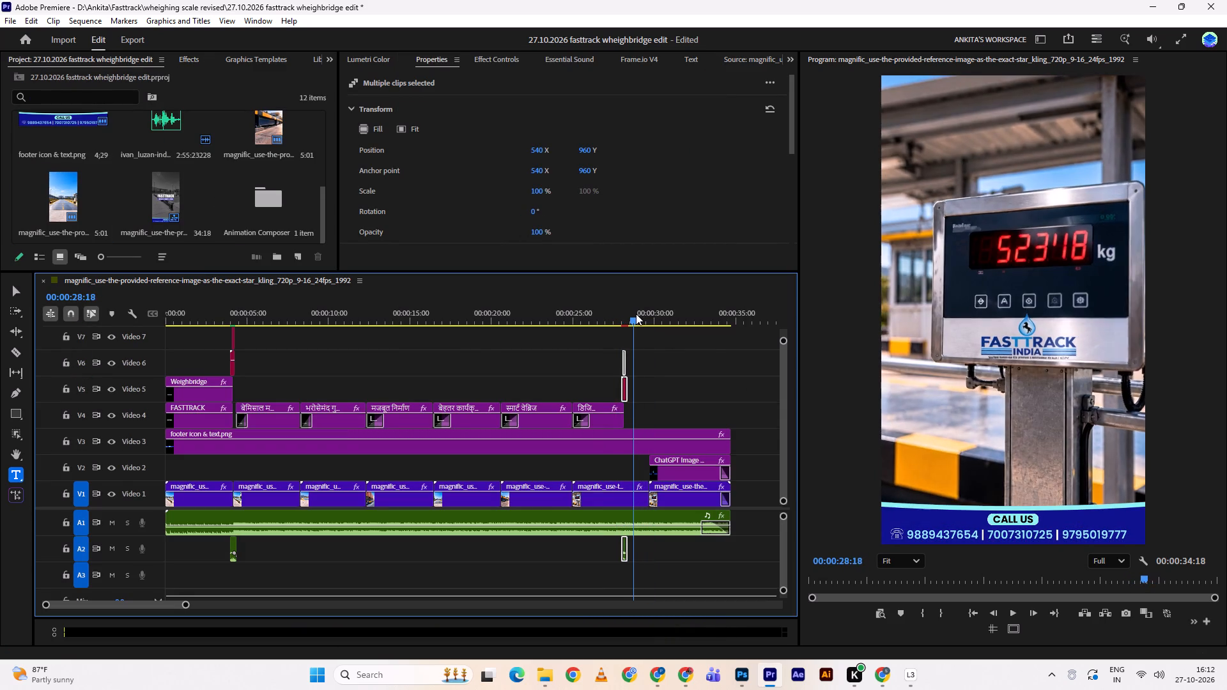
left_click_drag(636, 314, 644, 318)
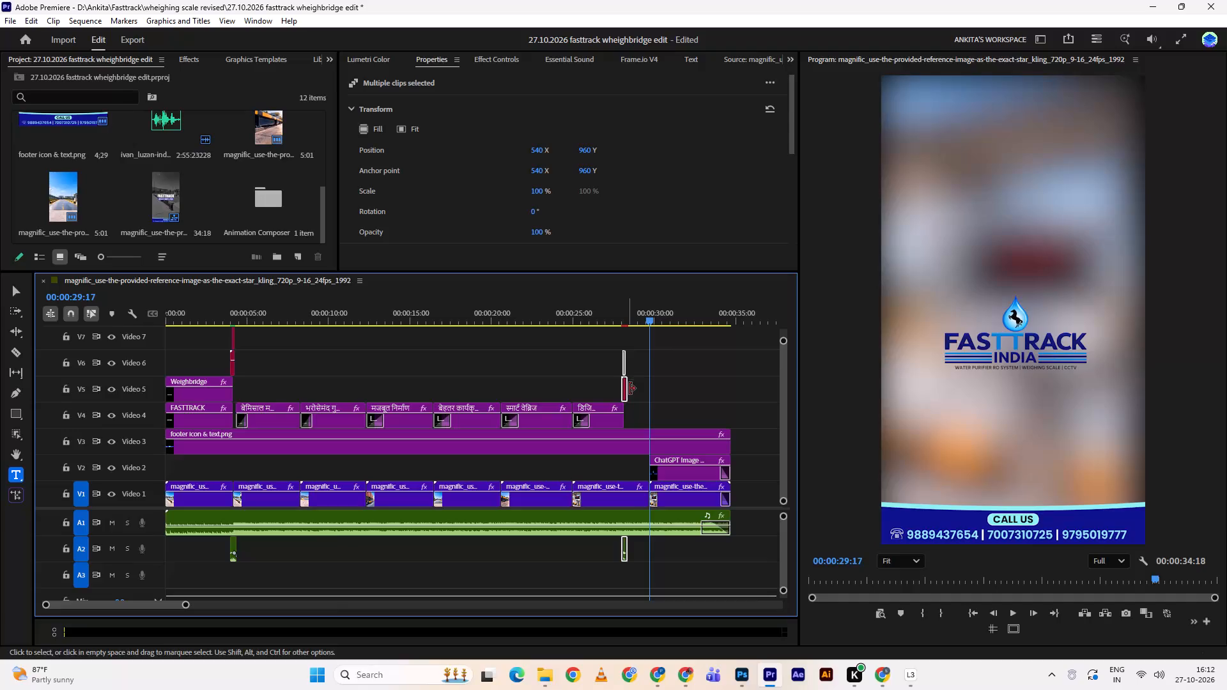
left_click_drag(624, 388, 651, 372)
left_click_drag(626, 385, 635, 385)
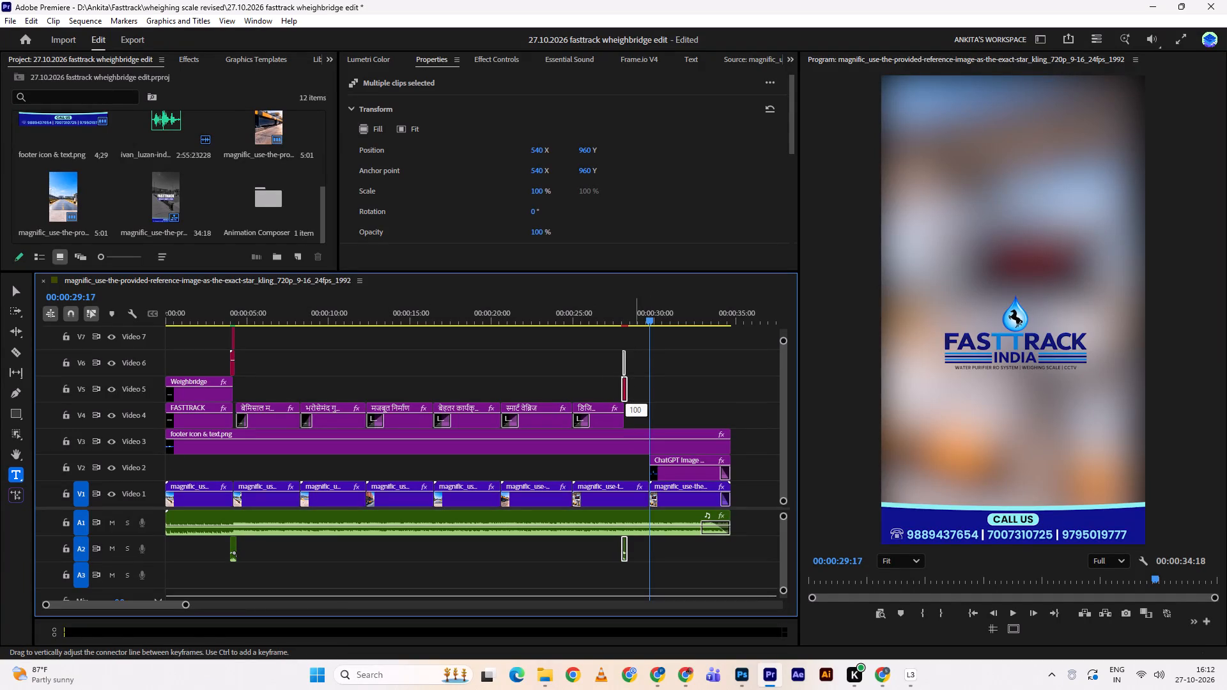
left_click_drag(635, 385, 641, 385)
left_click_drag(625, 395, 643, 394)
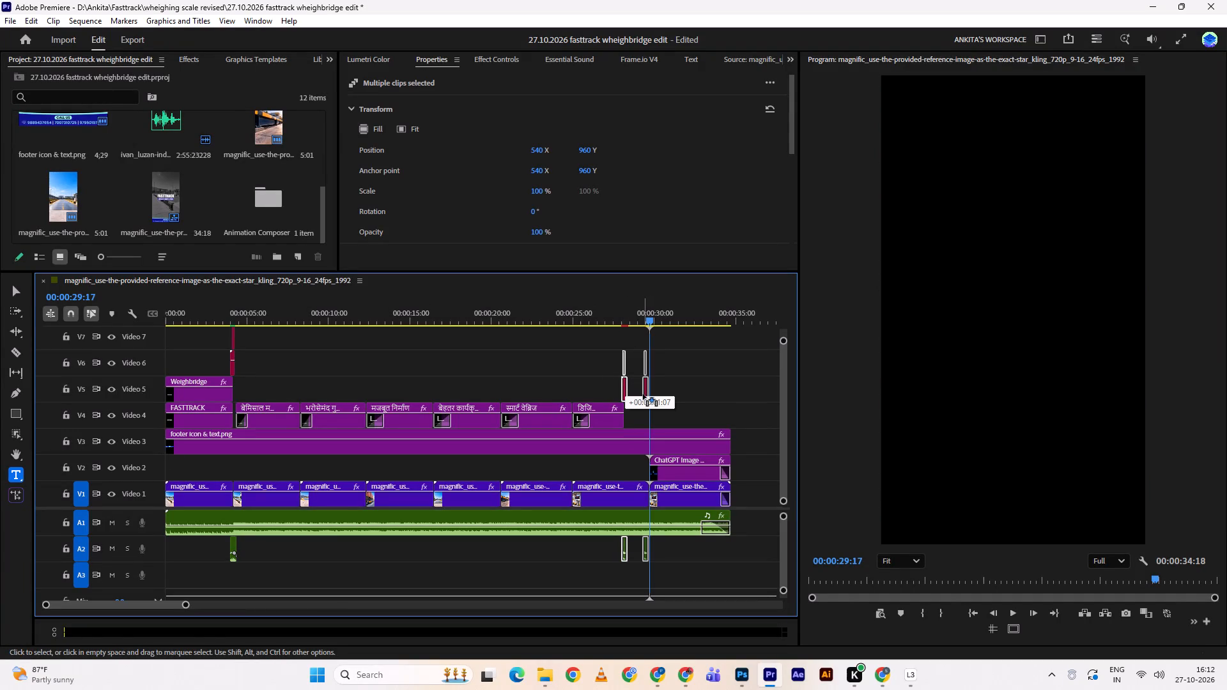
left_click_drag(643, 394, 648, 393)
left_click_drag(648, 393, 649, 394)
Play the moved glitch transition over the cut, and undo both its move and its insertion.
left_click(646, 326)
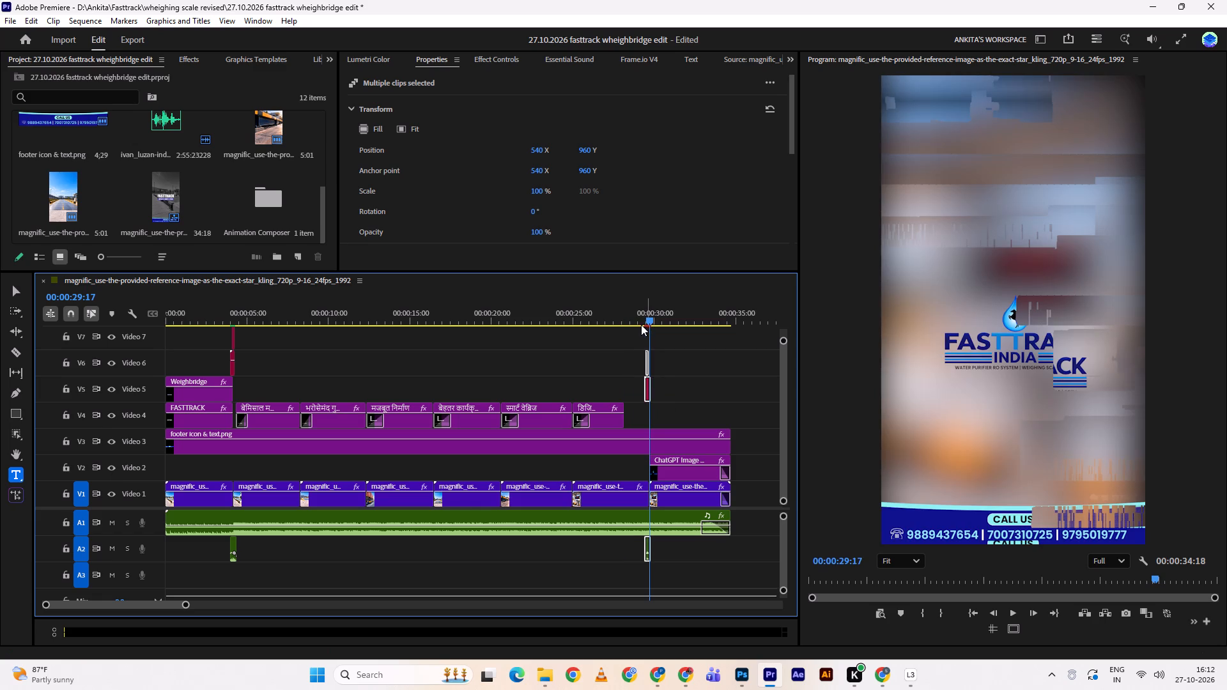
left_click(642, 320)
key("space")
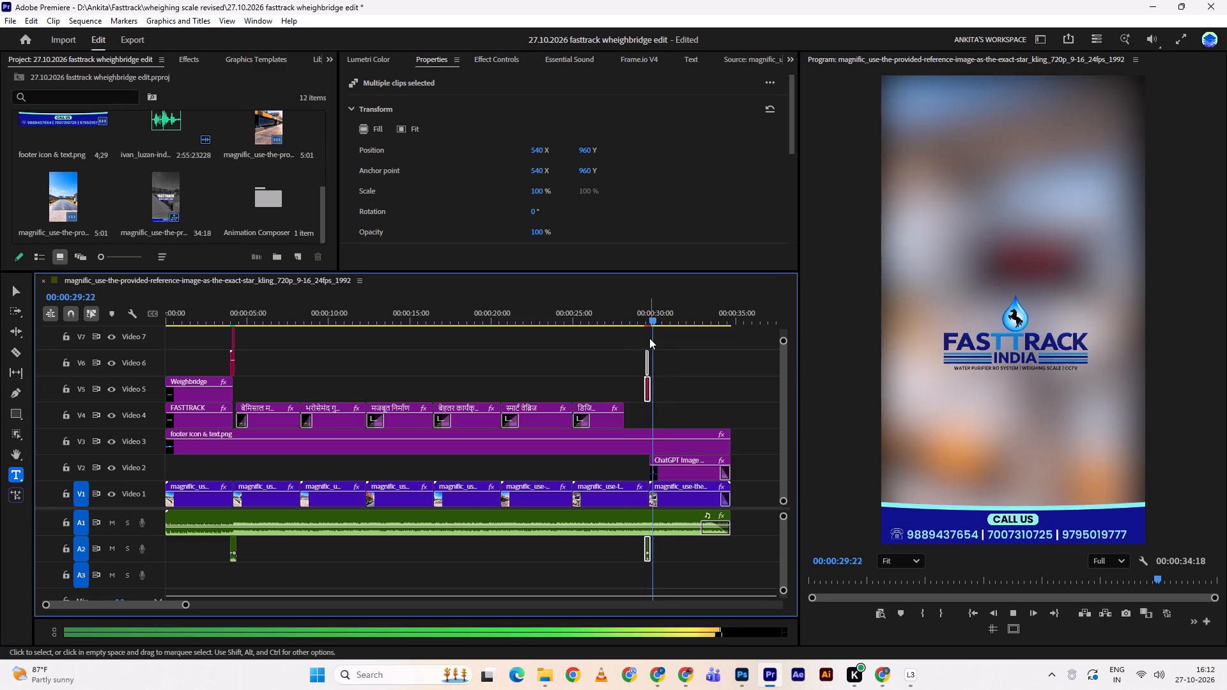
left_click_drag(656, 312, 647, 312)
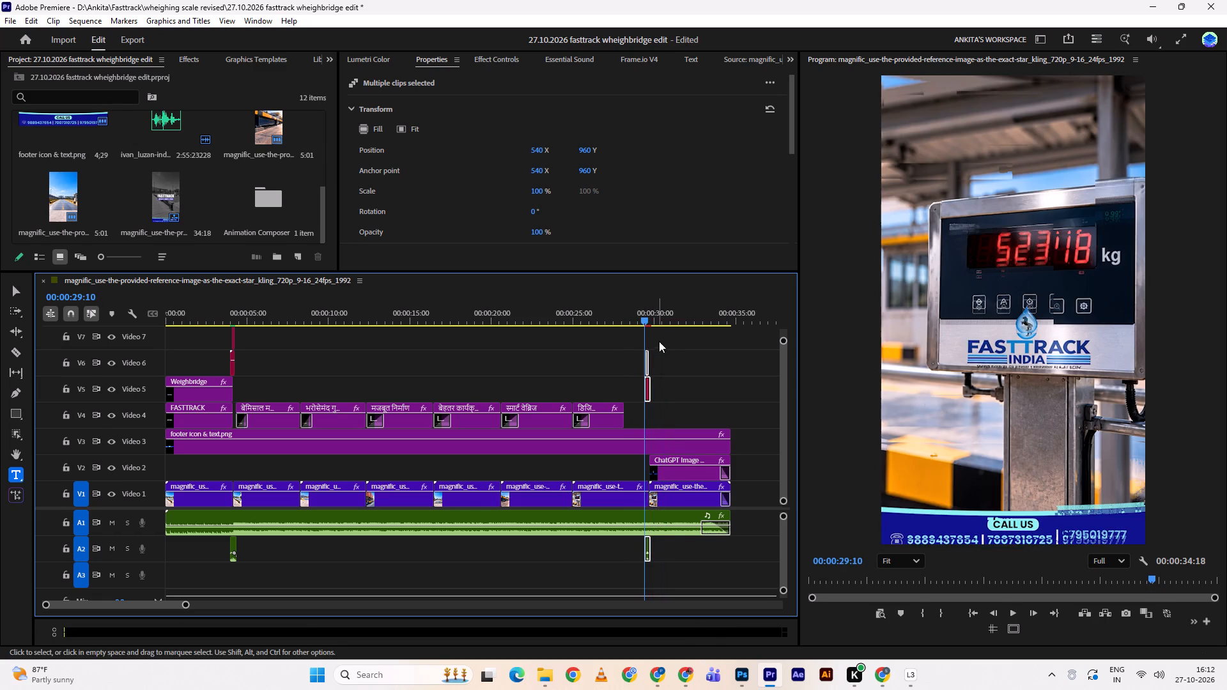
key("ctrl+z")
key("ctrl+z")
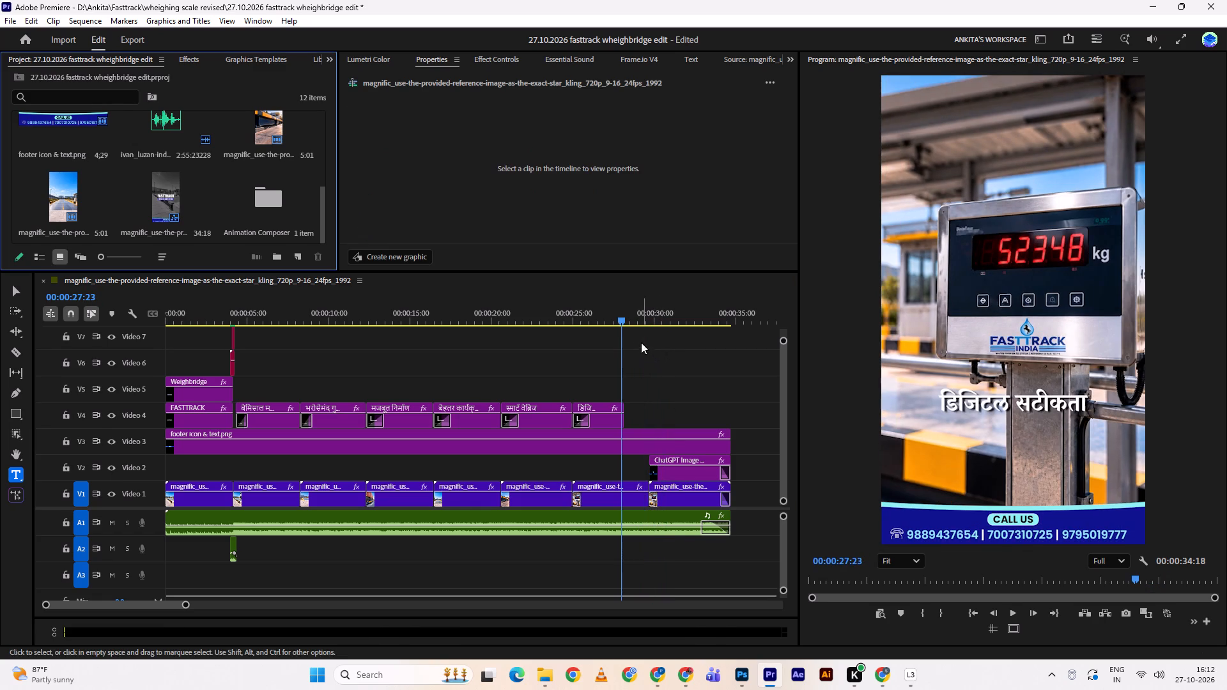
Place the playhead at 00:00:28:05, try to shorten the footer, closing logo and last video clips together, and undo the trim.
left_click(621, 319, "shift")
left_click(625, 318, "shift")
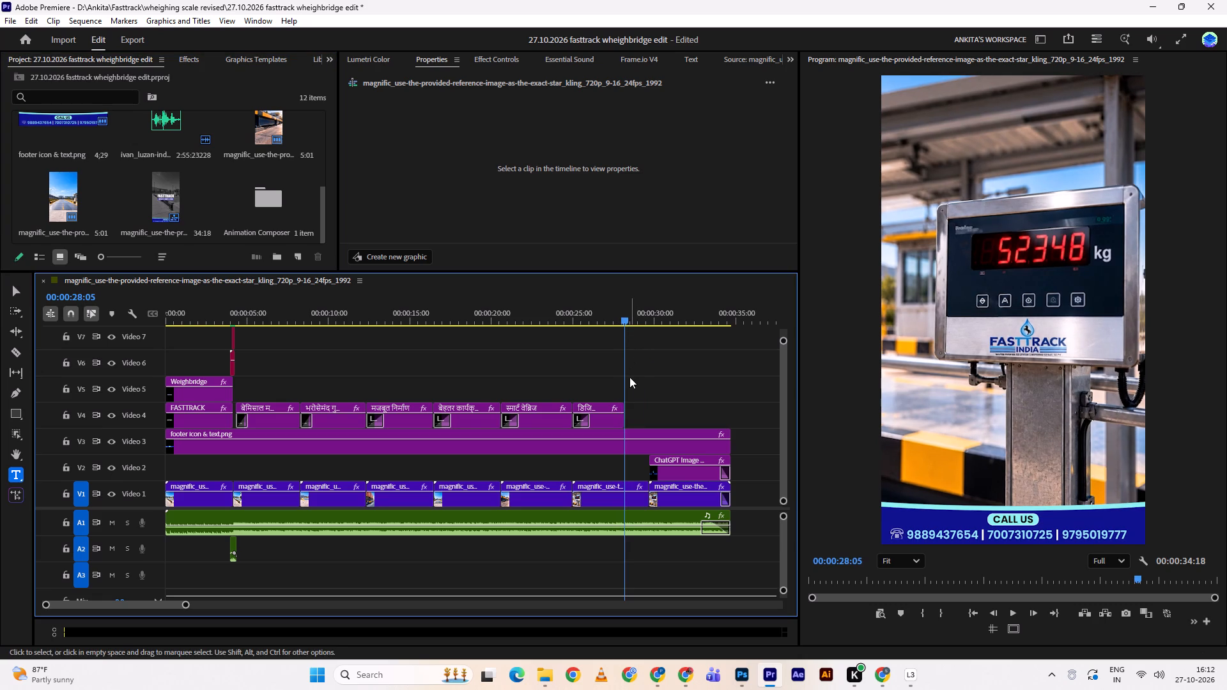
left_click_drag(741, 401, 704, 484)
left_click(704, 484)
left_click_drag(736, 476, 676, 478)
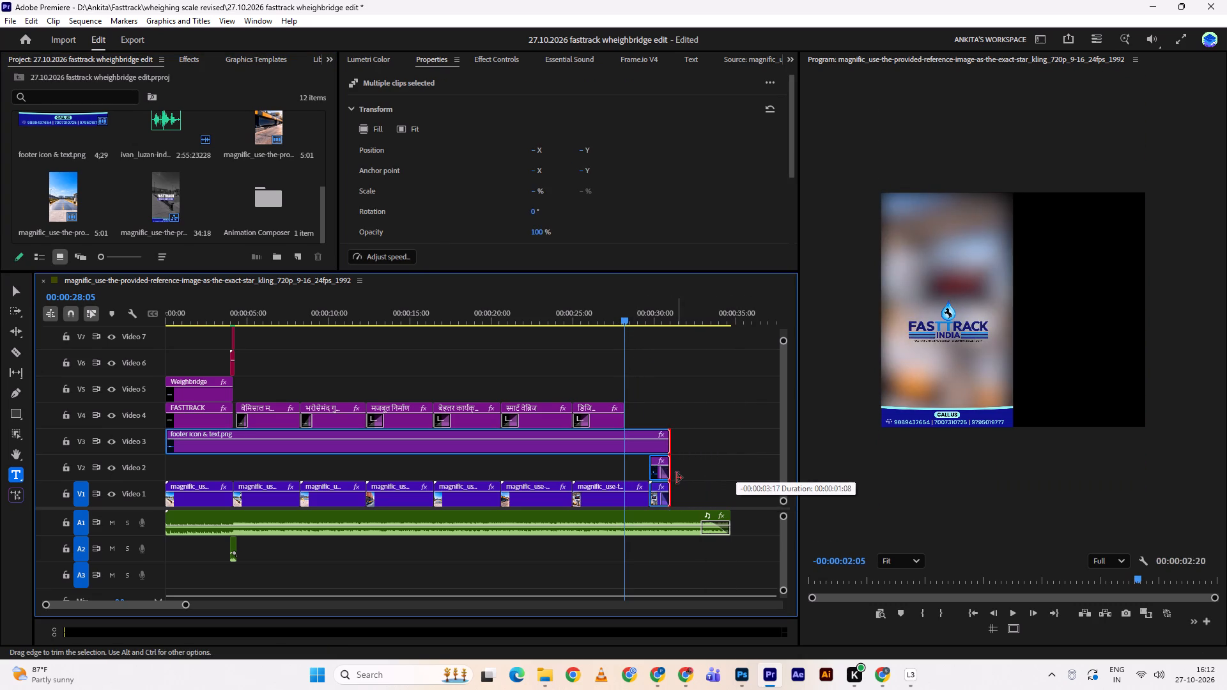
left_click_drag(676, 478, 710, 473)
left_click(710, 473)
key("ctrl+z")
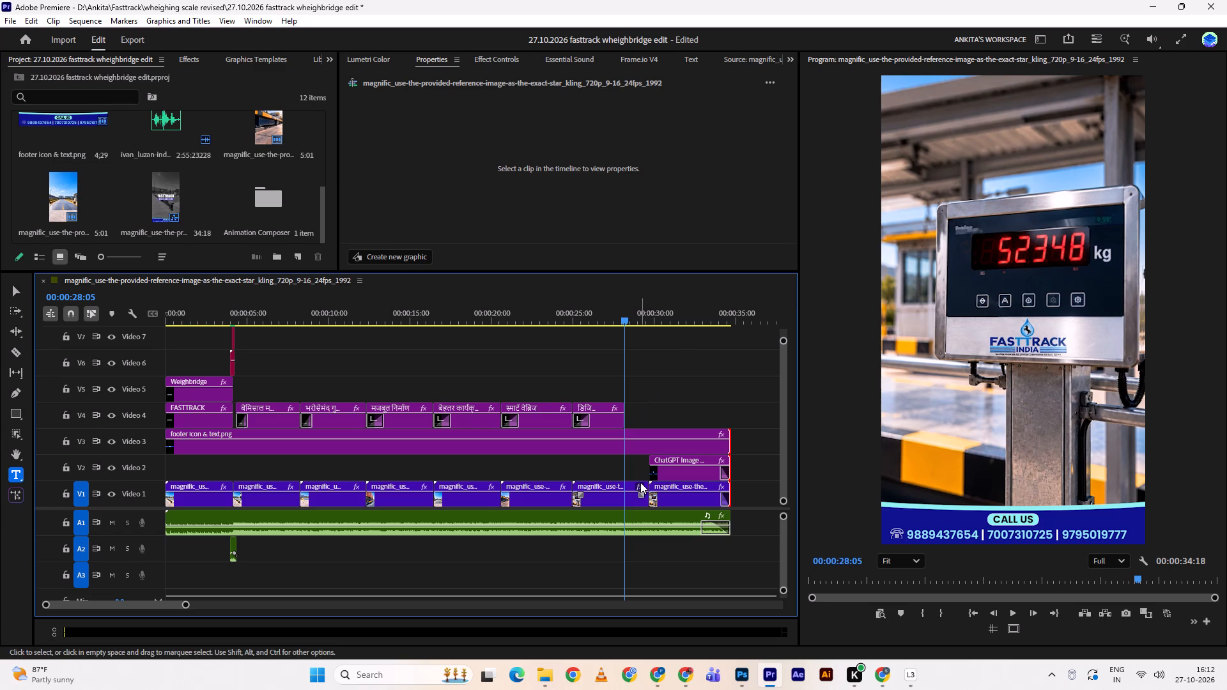
Split the footer clip and the seventh video clip at 00:00:28:05, where the डिजिटल सटीकता phrase ends, and return to the Selection tool.
key("c")
left_click(626, 441)
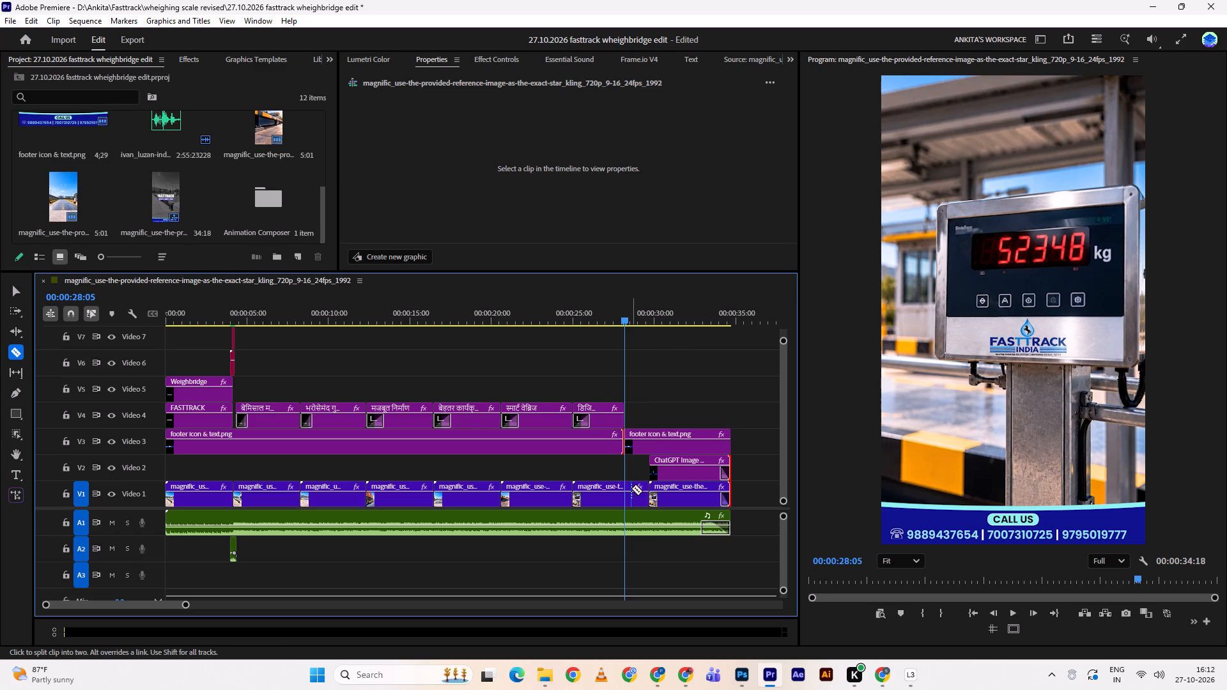
left_click(625, 487)
key("v")
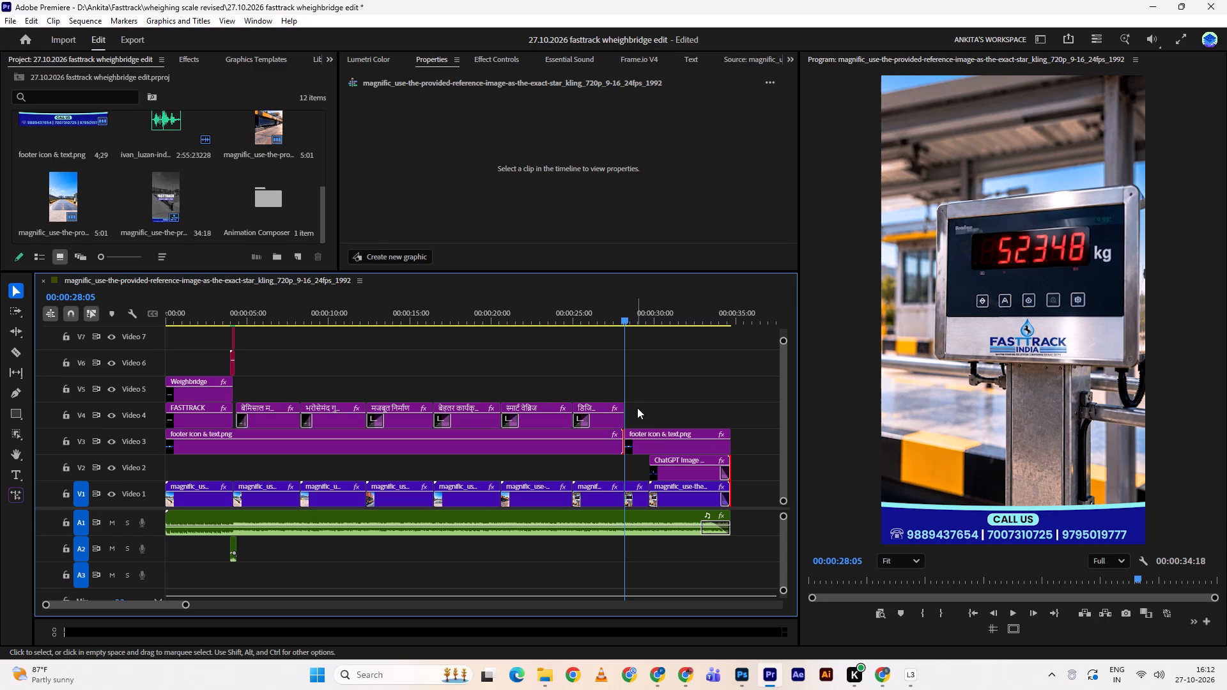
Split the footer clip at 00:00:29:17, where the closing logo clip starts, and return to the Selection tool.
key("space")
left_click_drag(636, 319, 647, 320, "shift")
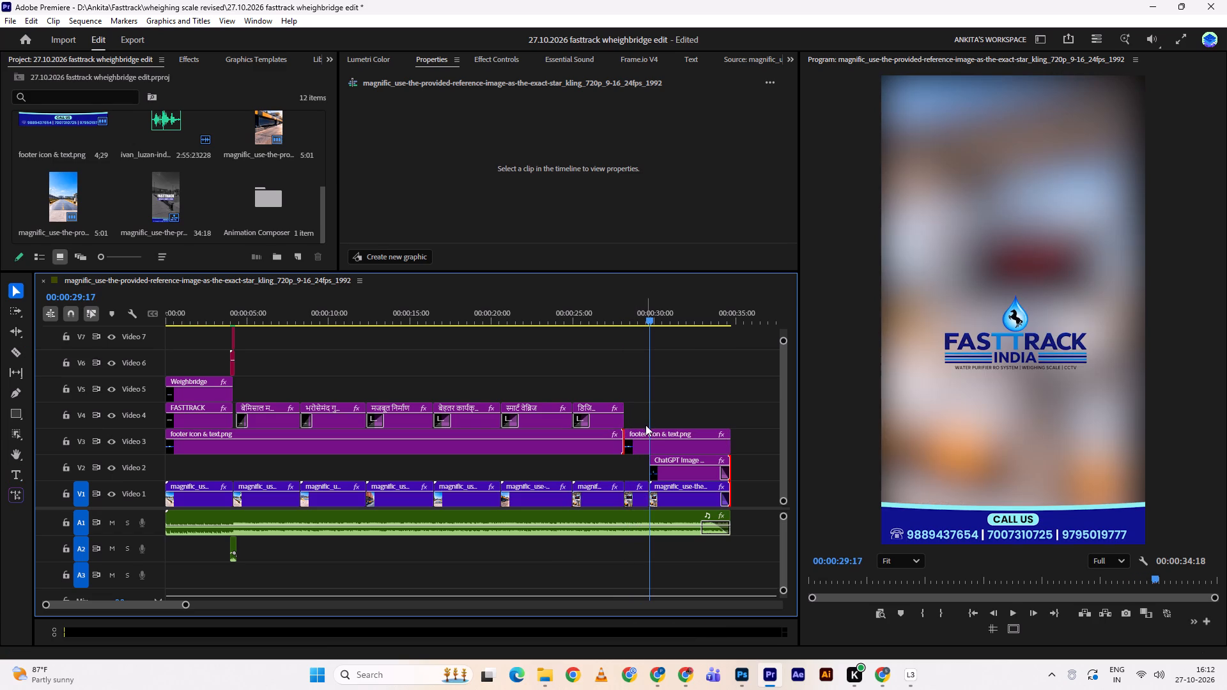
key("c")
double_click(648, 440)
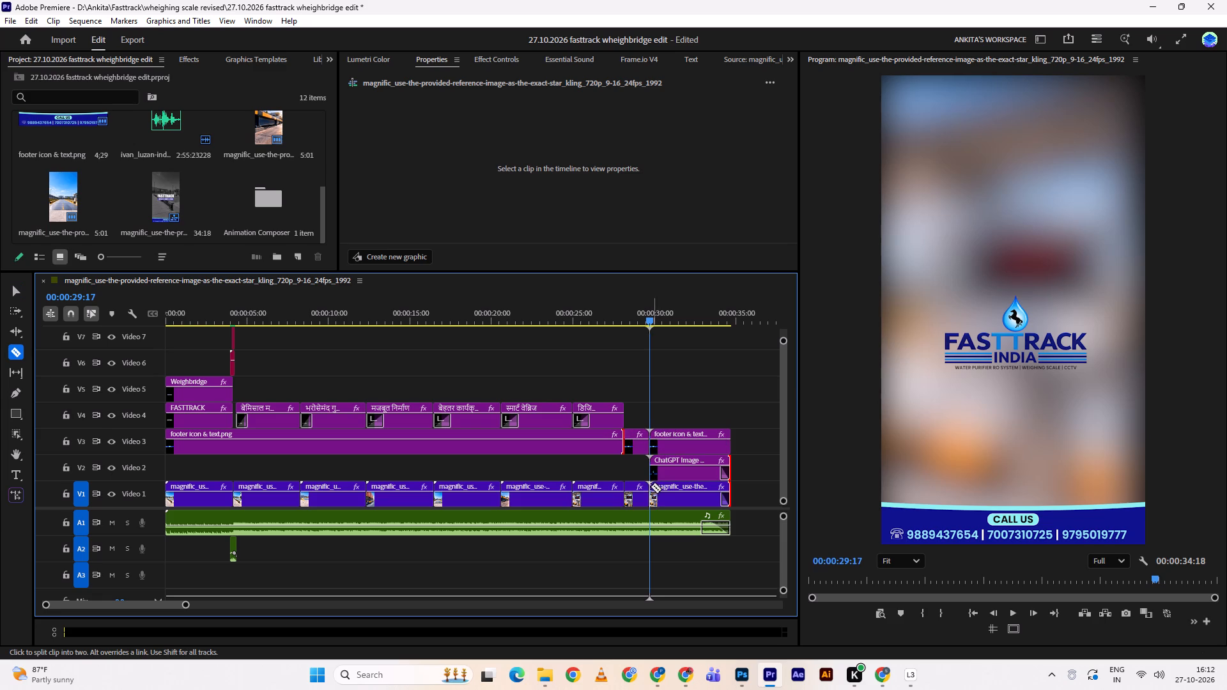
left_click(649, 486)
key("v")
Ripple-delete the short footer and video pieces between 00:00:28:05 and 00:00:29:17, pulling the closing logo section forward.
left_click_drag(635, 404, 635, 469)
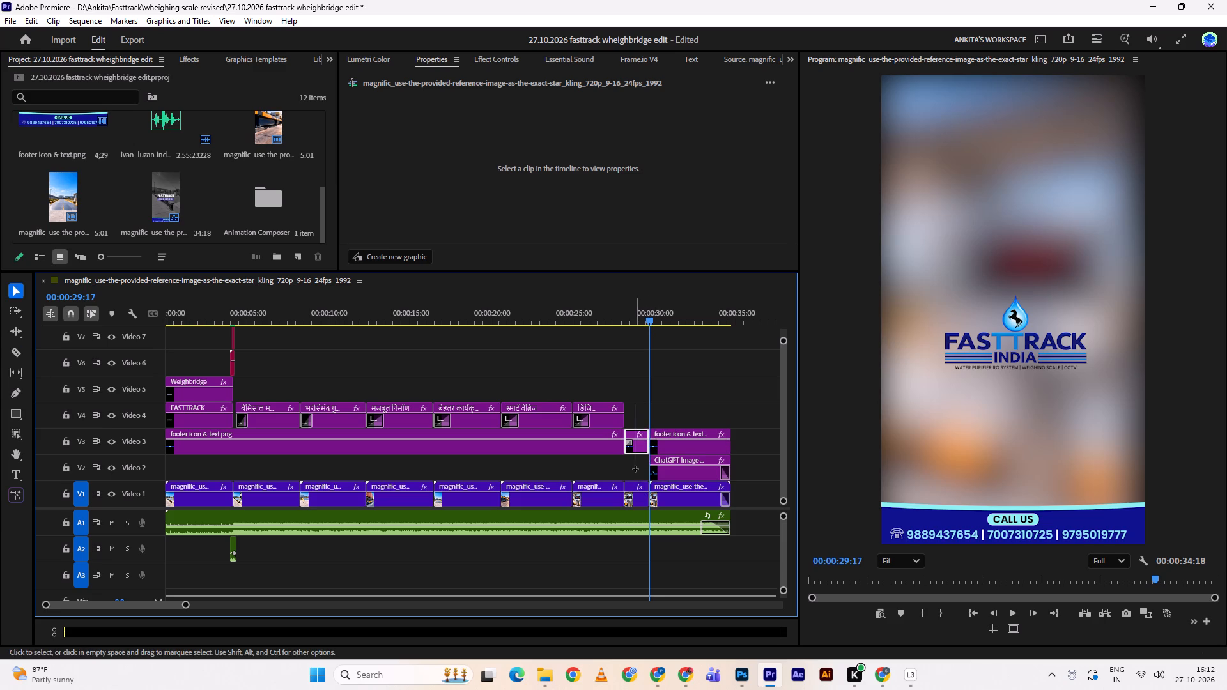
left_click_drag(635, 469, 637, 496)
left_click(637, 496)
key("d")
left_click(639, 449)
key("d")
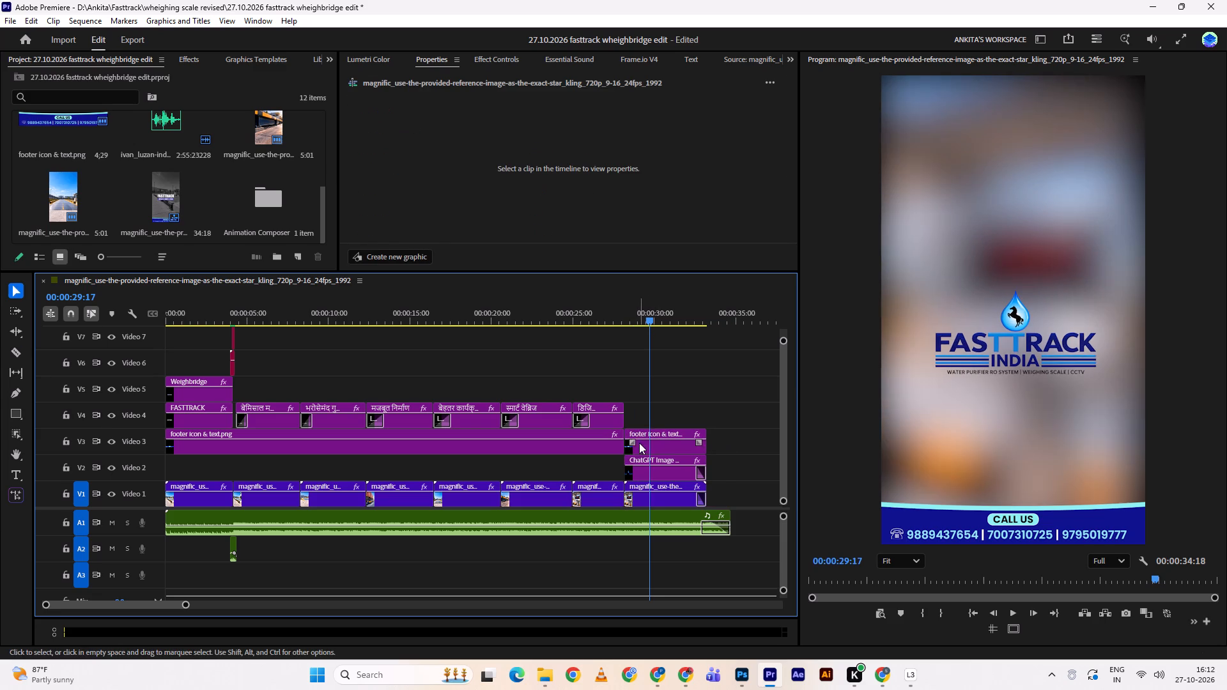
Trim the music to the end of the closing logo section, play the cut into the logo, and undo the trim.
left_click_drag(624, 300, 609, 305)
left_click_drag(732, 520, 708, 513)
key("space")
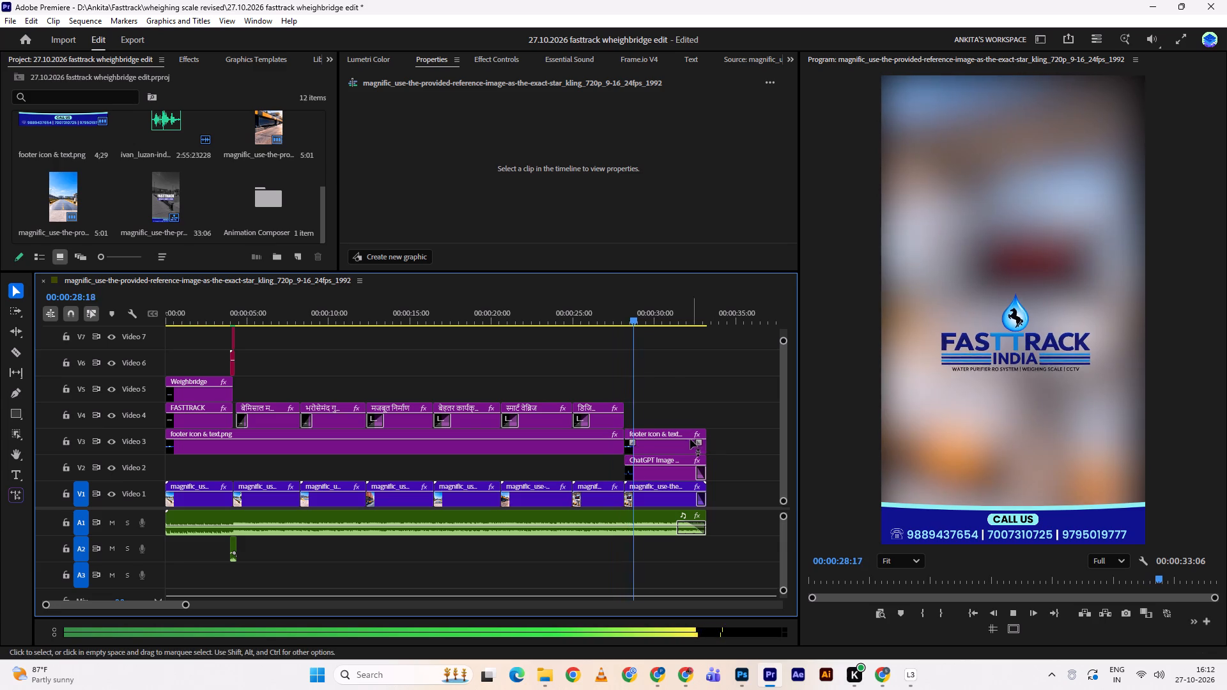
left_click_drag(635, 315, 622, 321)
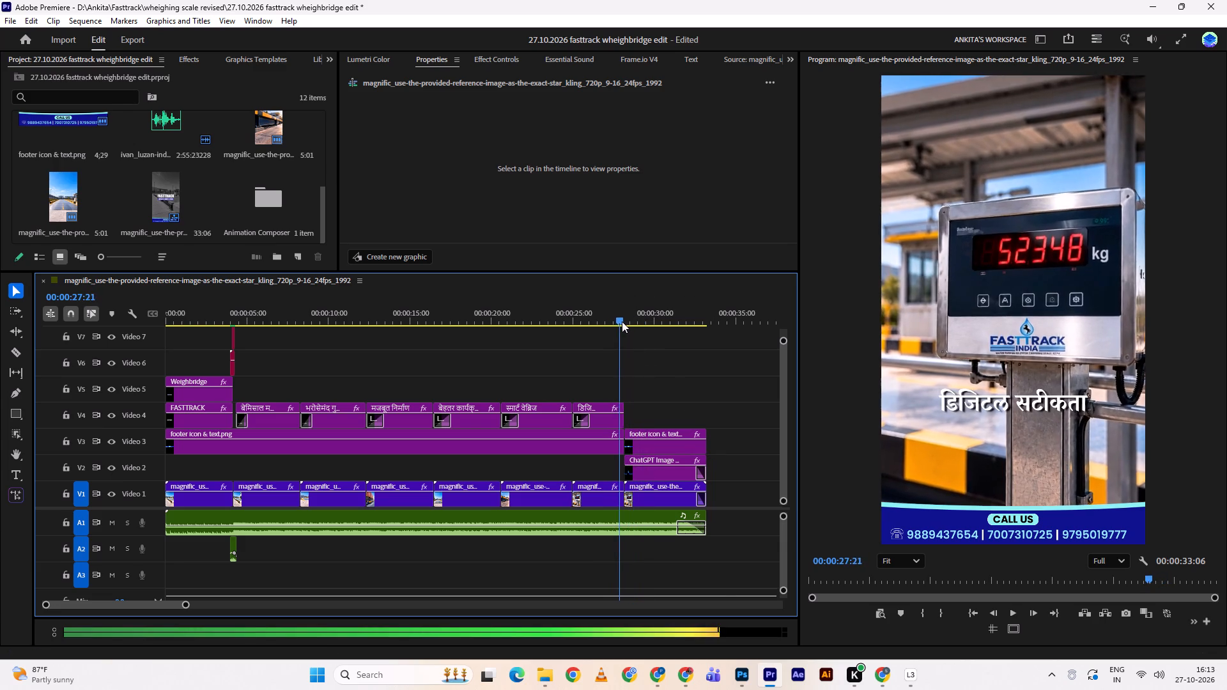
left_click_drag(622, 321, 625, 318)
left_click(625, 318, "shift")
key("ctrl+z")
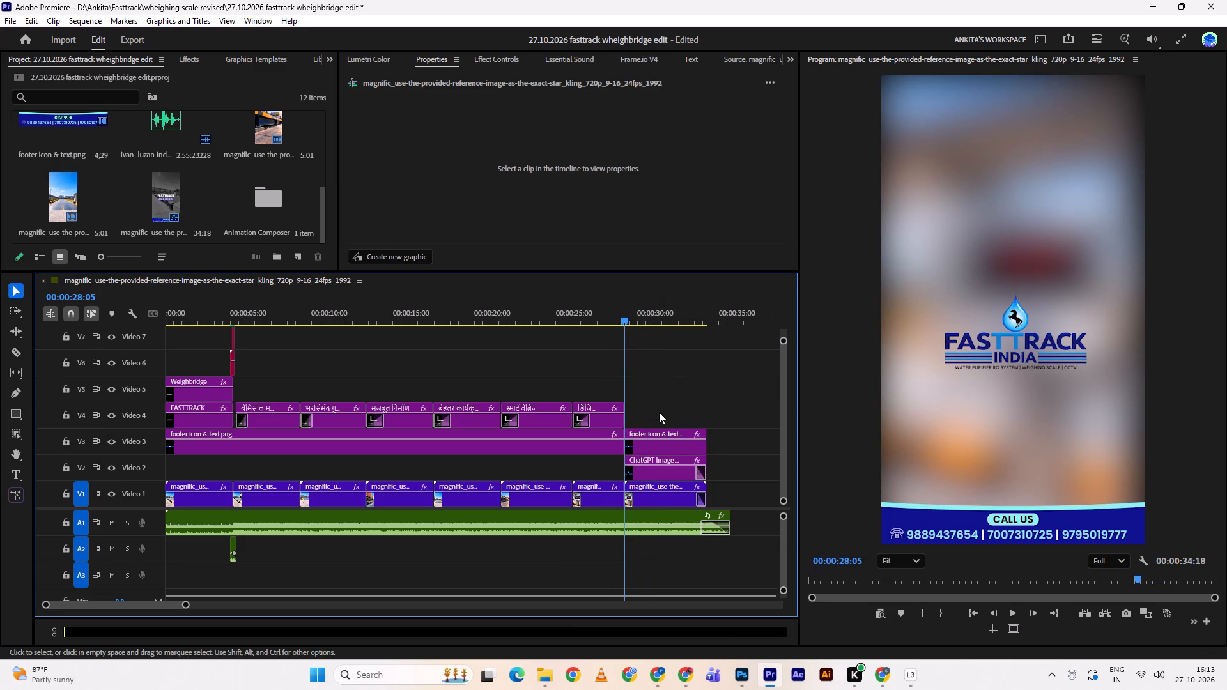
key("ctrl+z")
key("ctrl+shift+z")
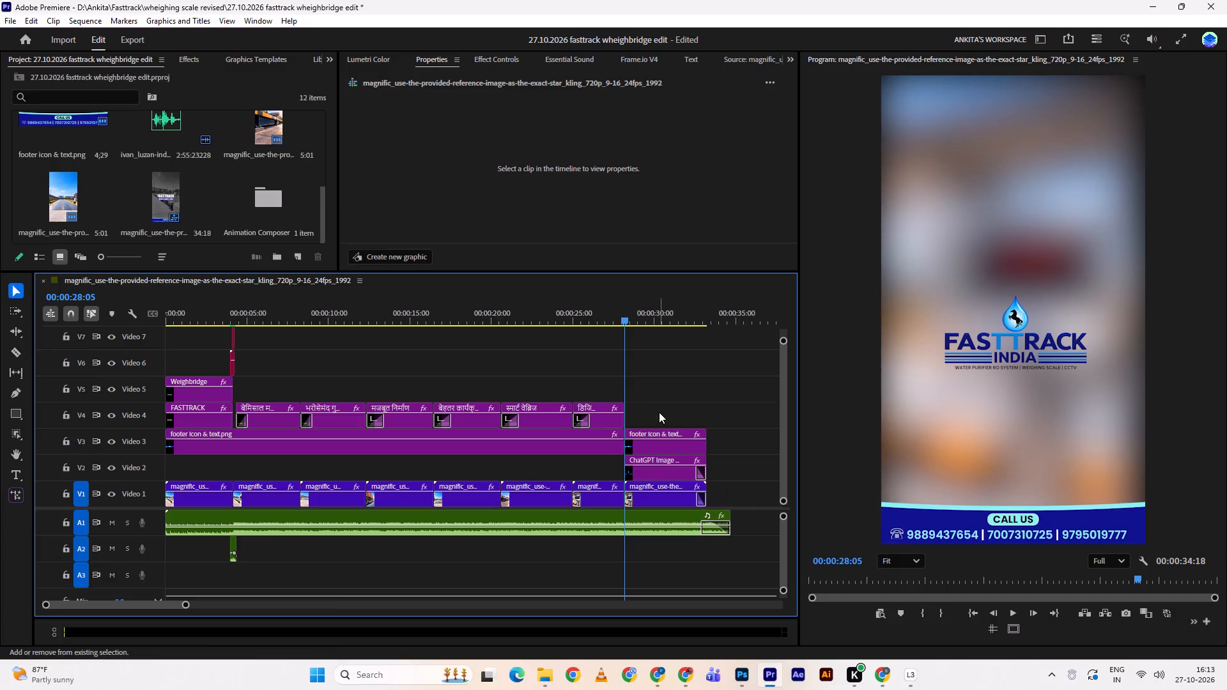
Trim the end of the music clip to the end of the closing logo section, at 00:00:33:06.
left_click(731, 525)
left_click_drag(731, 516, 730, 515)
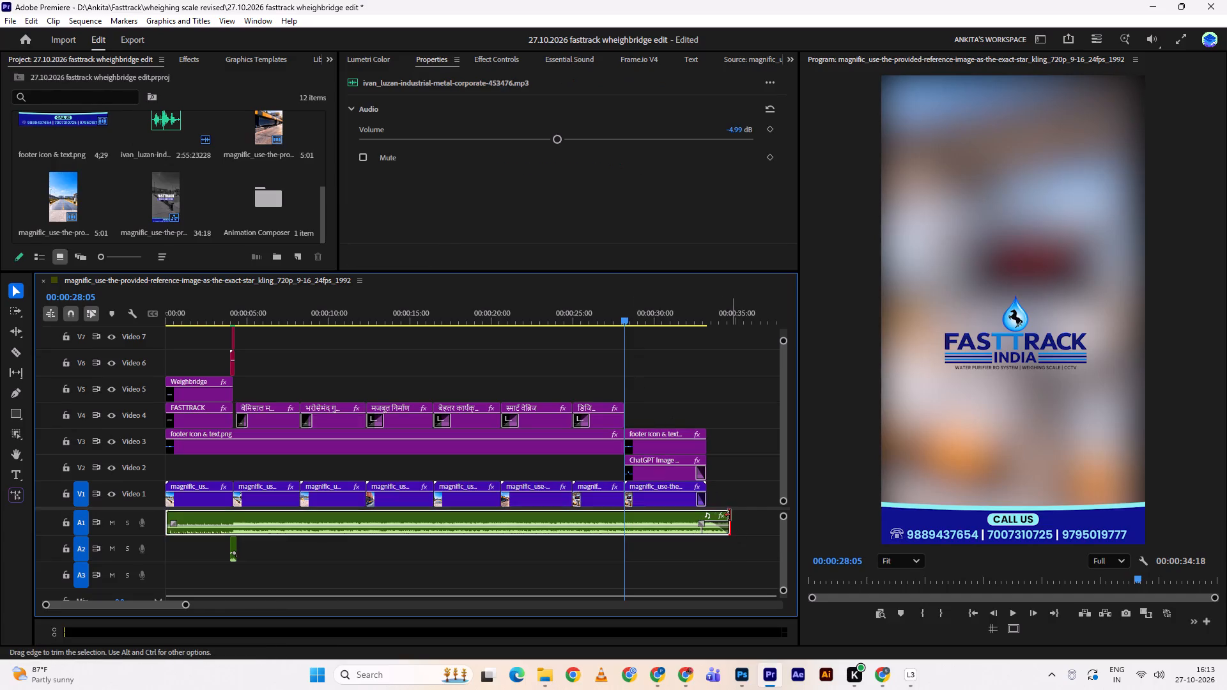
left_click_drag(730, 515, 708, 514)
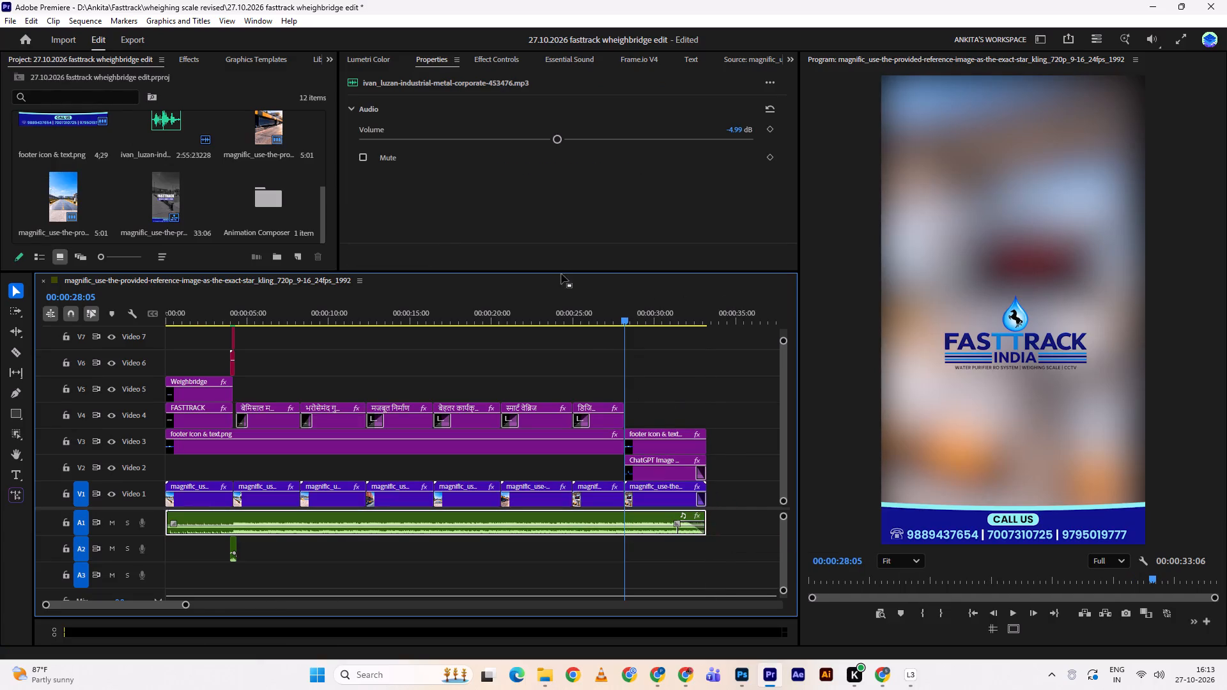
Open the Animation Composer extension, shrink its window clear of the timeline, and open the Camera transitions folder.
left_click(250, 23)
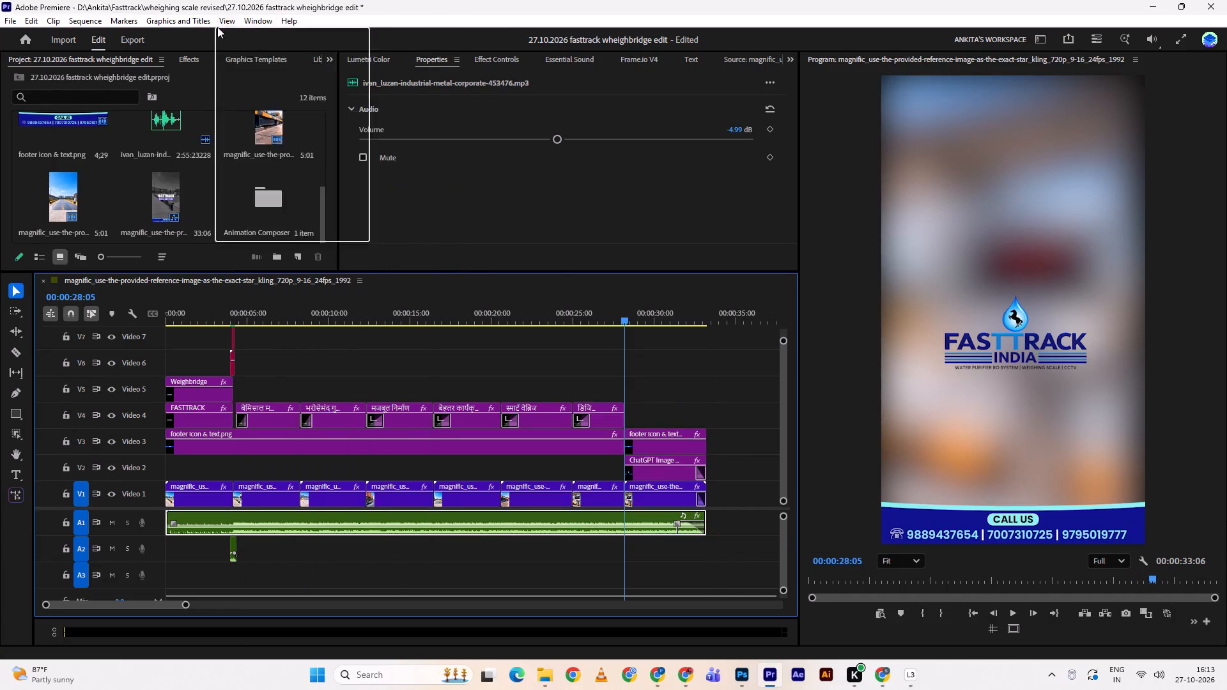
left_click(266, 30)
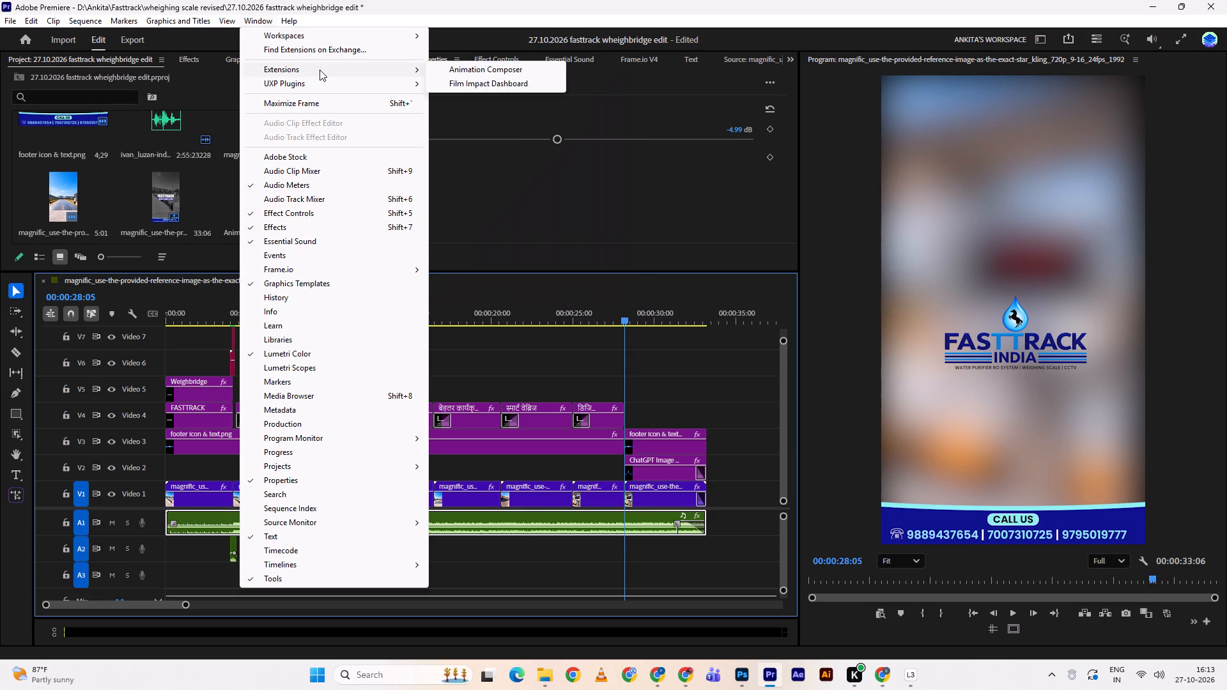
left_click(449, 68)
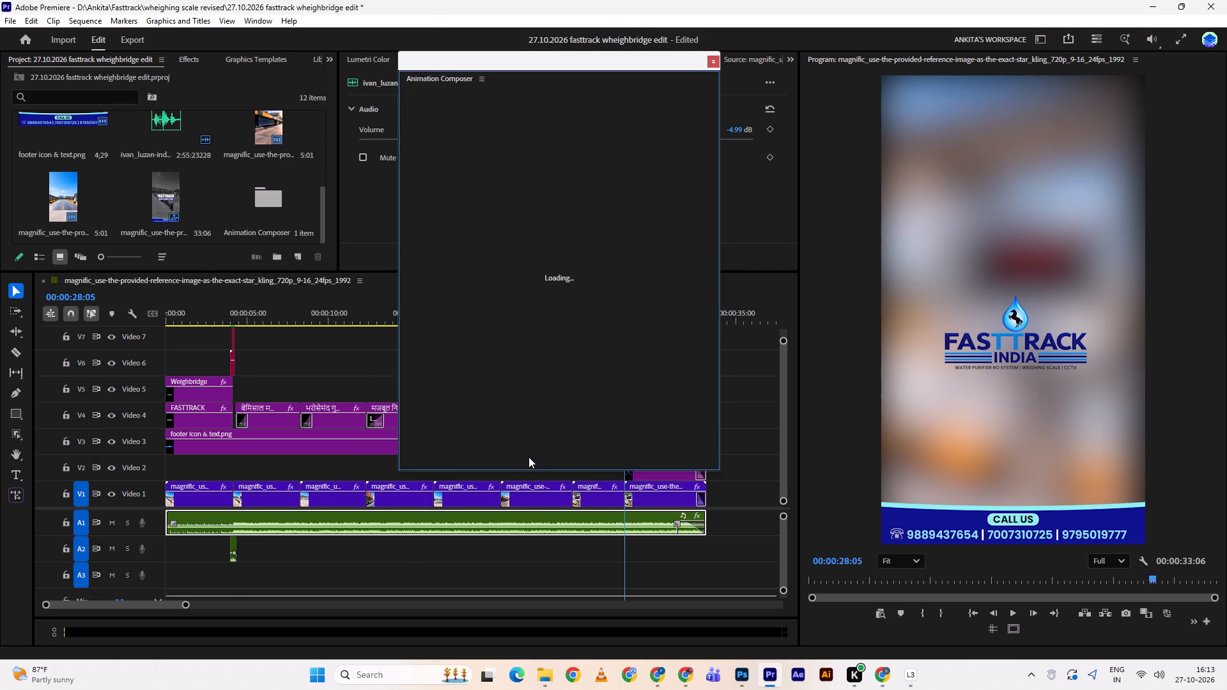
left_click_drag(541, 471, 572, 278)
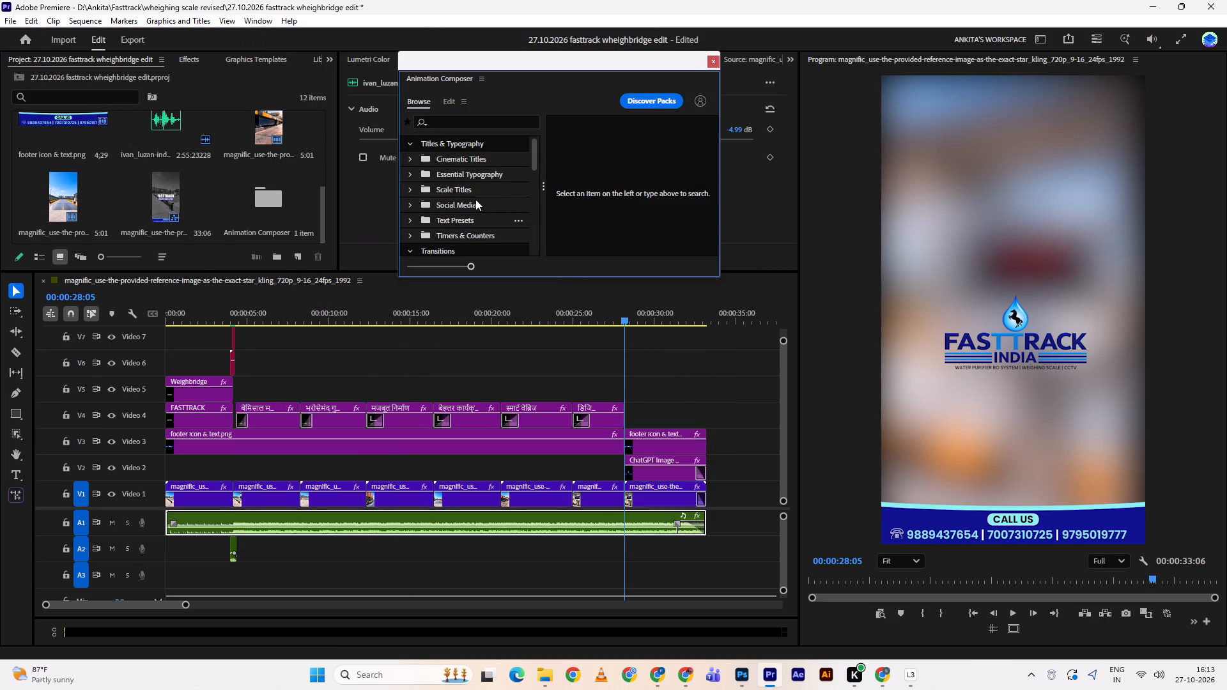
left_click(475, 199)
left_click(466, 215)
left_click(467, 155)
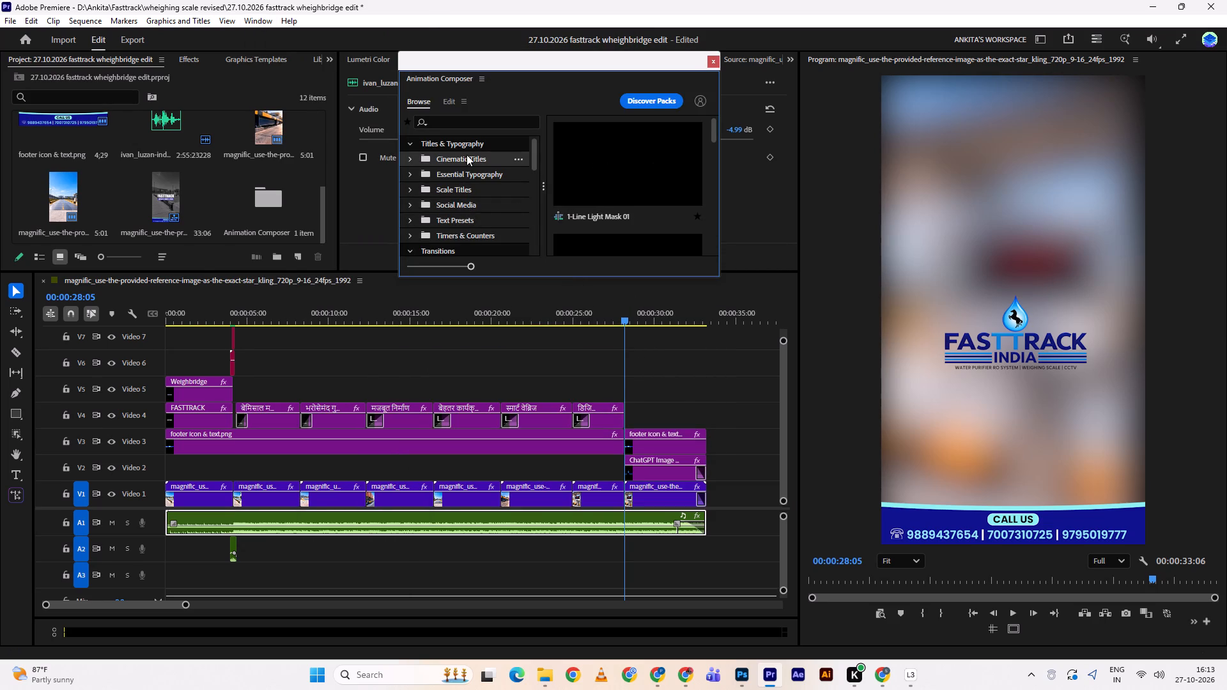
scroll(473, 205, "up", 2)
scroll(472, 236, "down", 1)
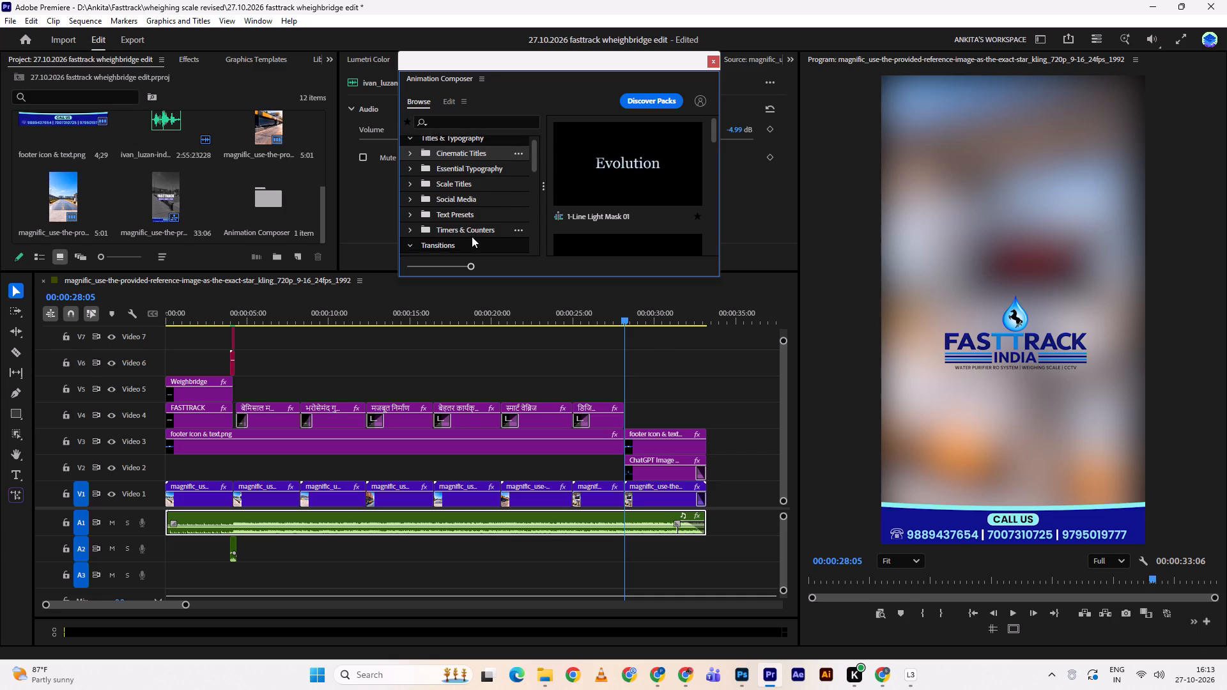
left_click(466, 218)
double_click(465, 203)
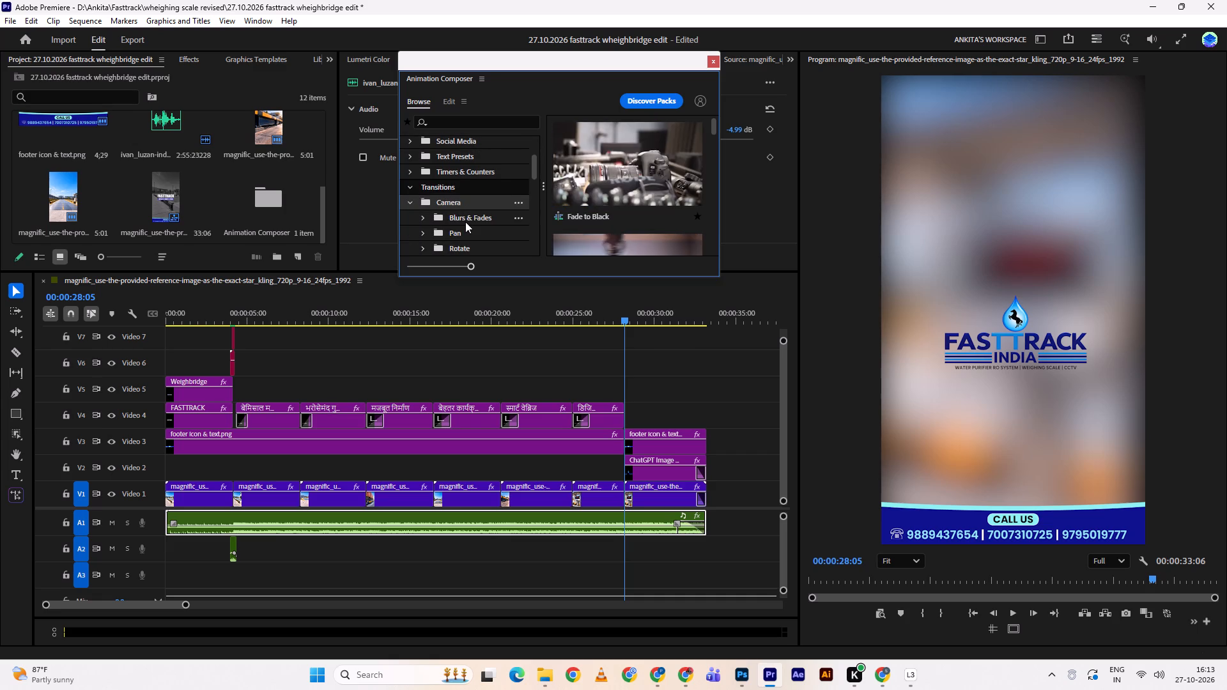
Browse the Camera transition previews and select Shake & Distort 1.
scroll(465, 222, "down", 1)
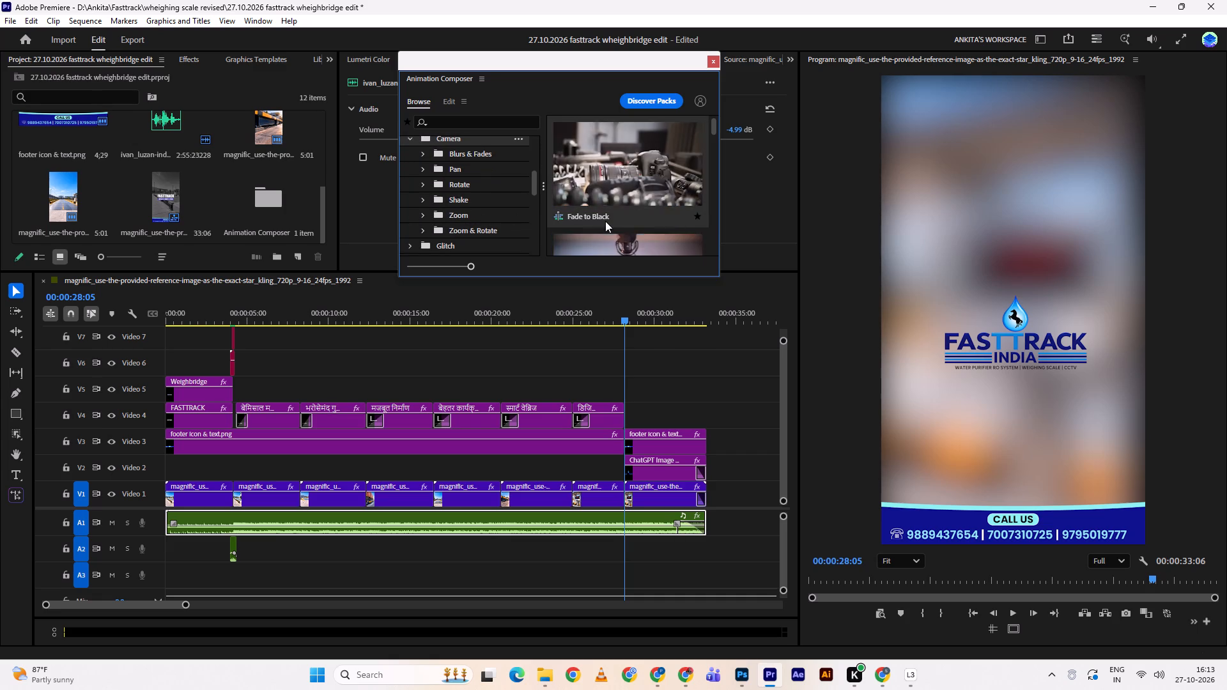
scroll(605, 221, "down", 4)
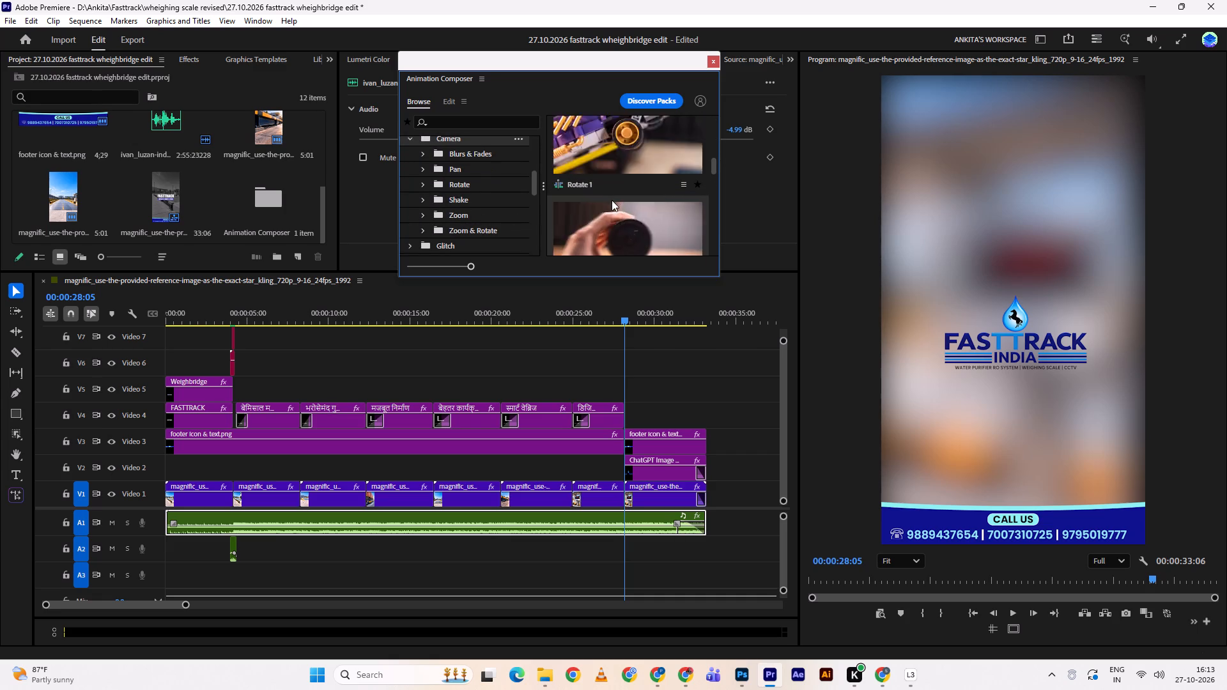
scroll(612, 200, "down", 5)
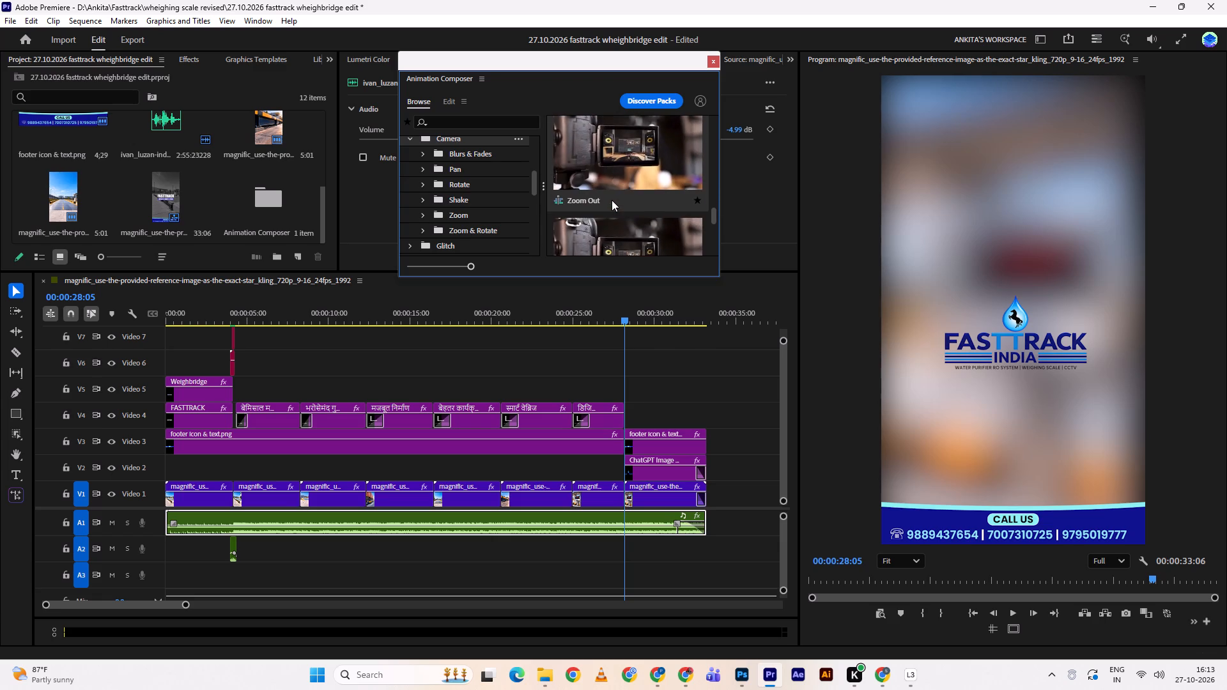
scroll(612, 200, "down", 6)
scroll(612, 200, "up", 6)
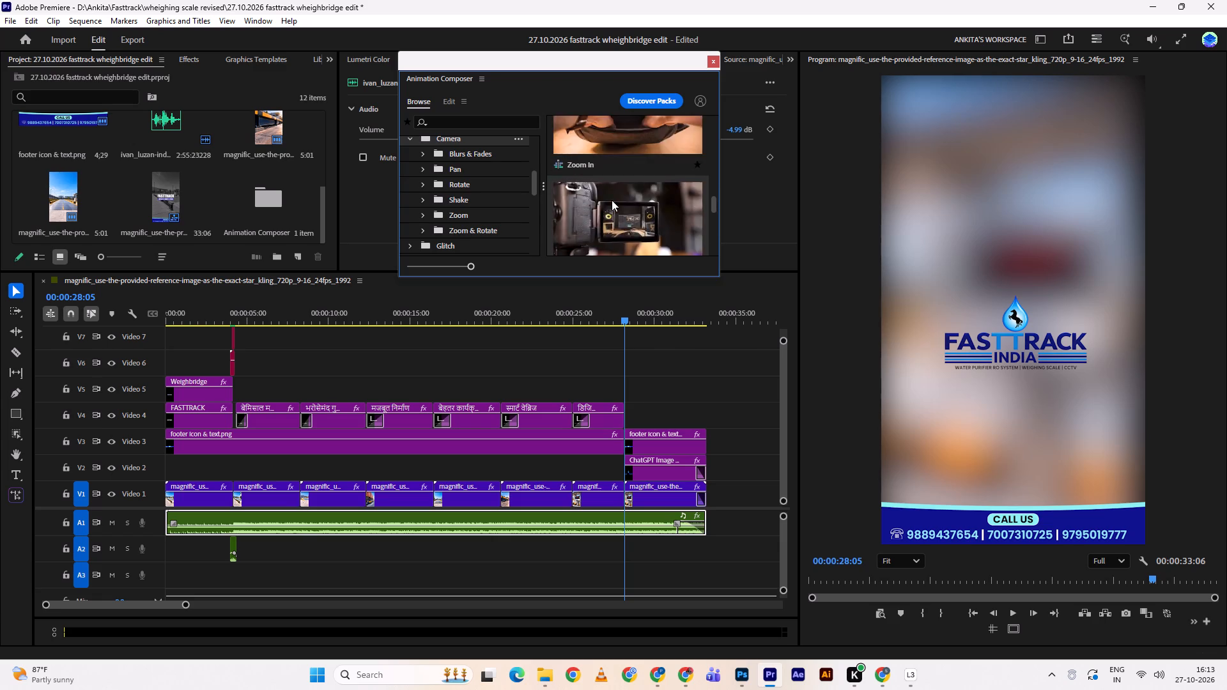
scroll(612, 200, "up", 8)
scroll(612, 200, "down", 3)
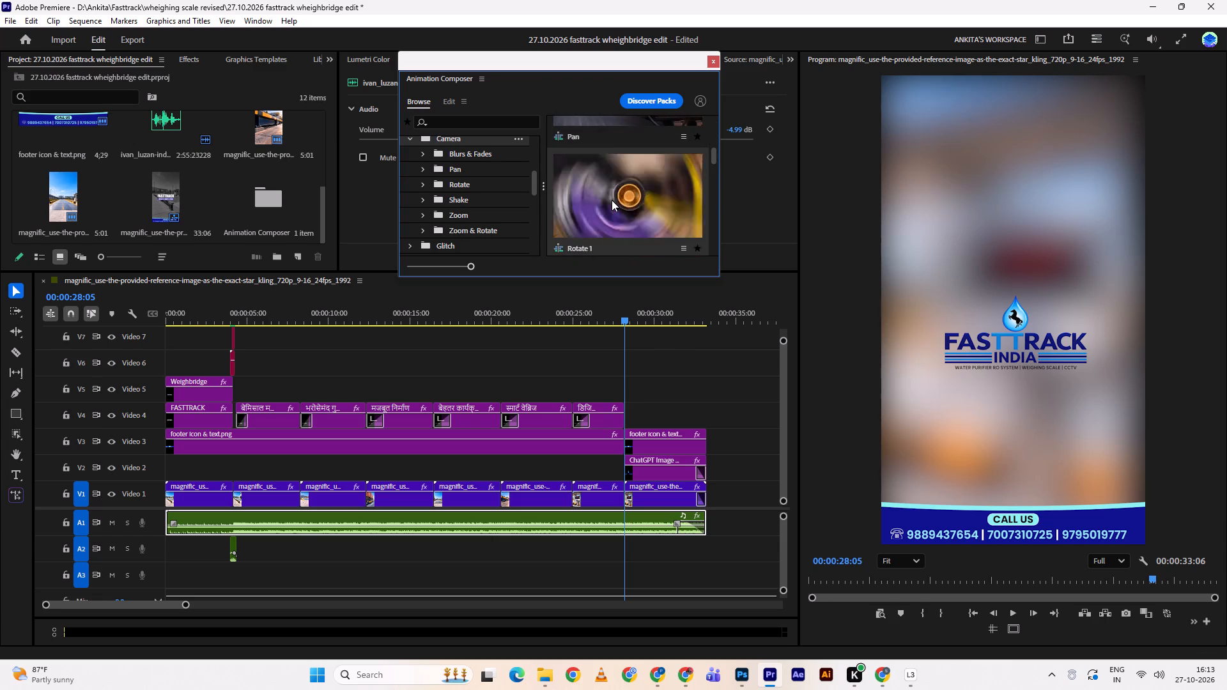
scroll(612, 200, "down", 2)
left_click(612, 200)
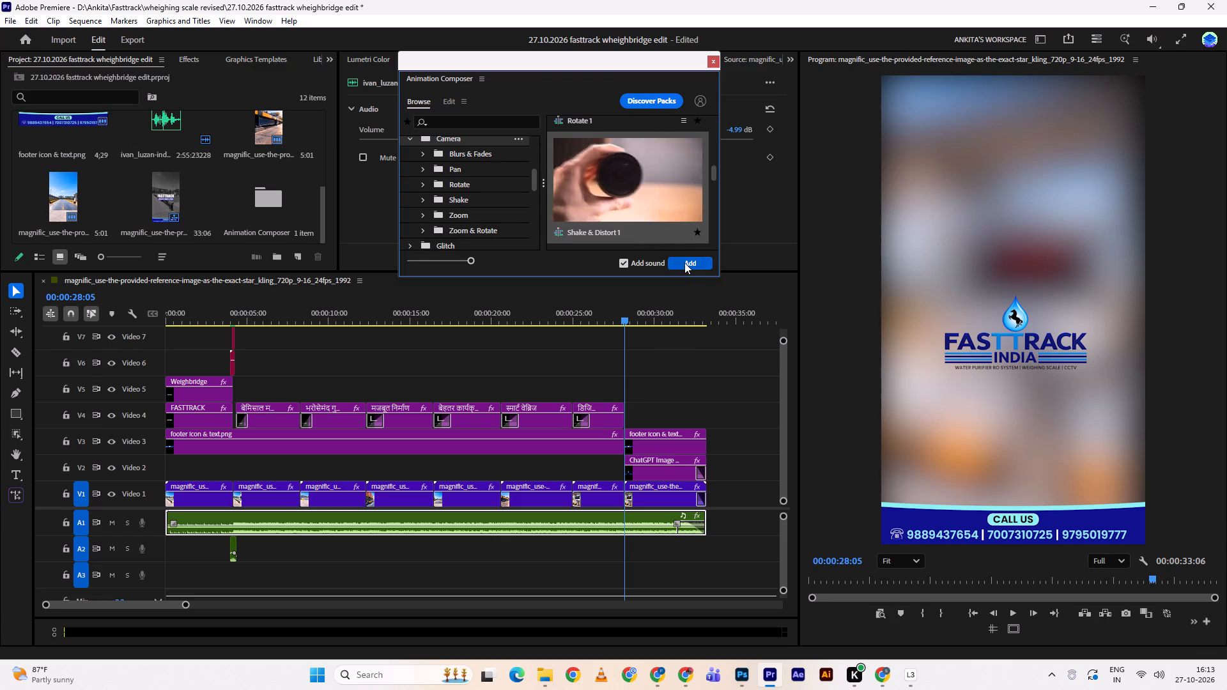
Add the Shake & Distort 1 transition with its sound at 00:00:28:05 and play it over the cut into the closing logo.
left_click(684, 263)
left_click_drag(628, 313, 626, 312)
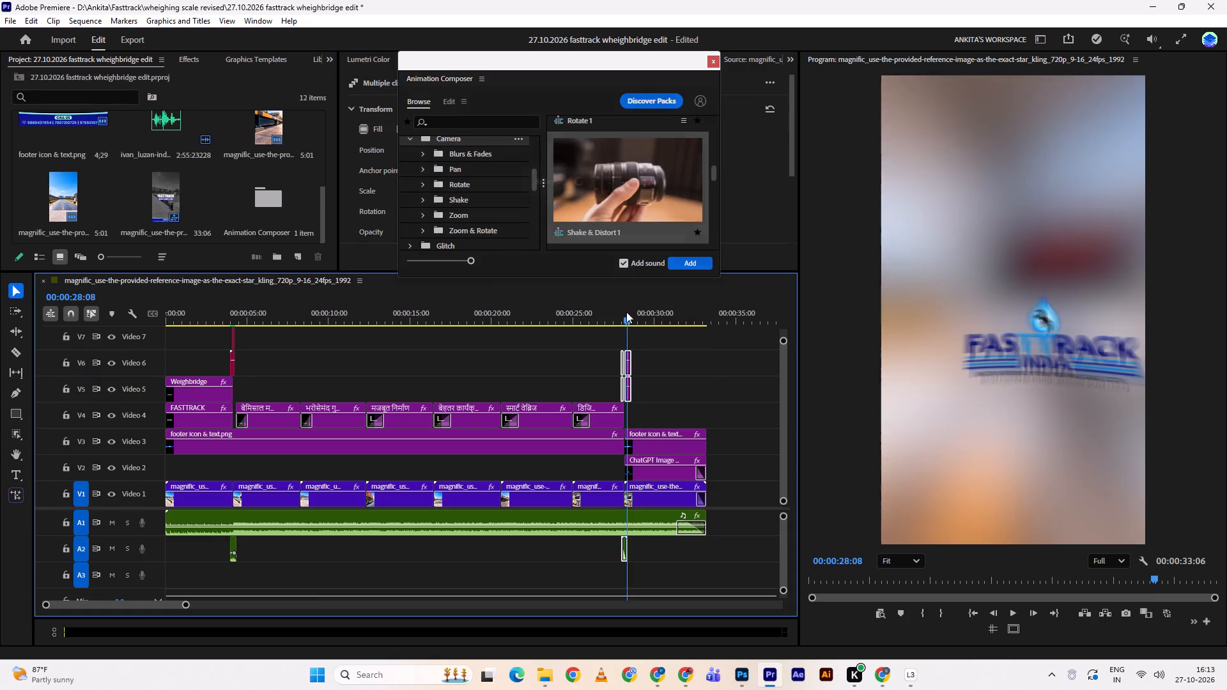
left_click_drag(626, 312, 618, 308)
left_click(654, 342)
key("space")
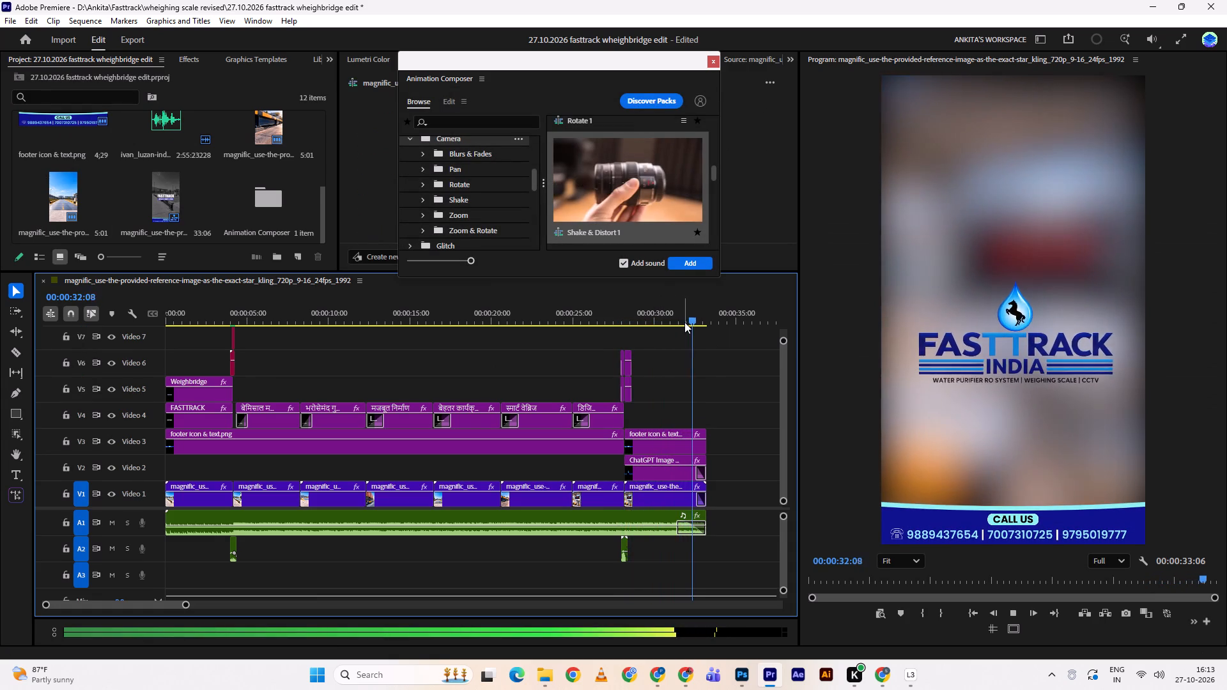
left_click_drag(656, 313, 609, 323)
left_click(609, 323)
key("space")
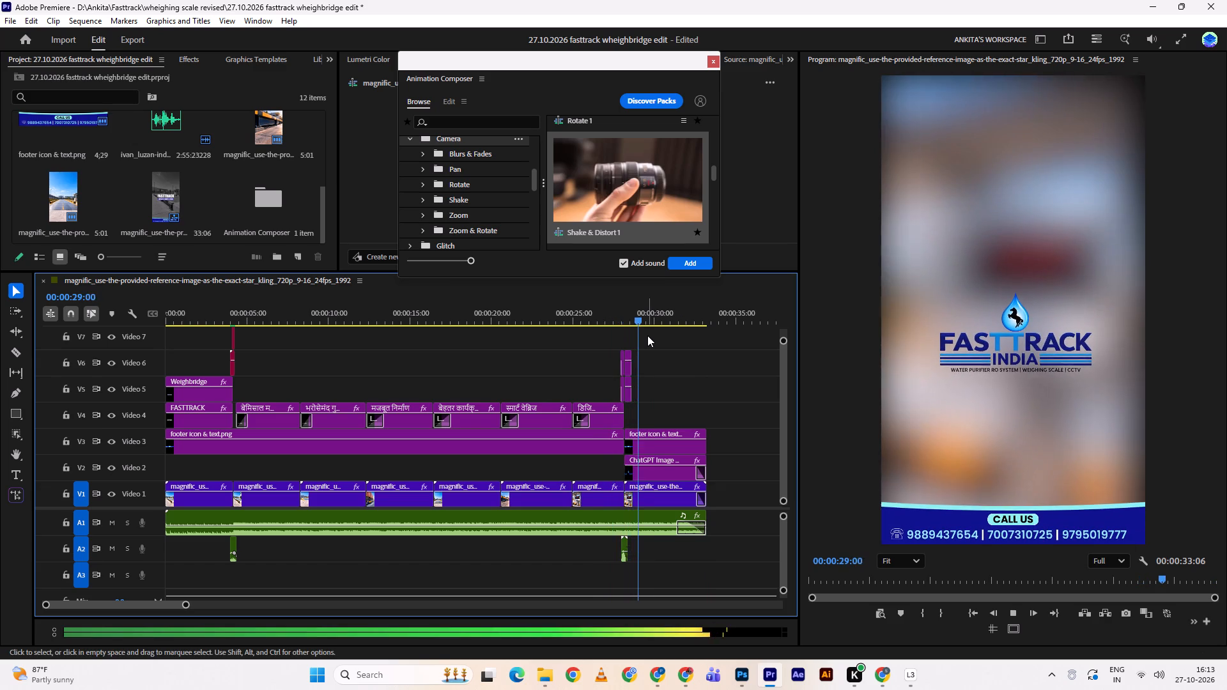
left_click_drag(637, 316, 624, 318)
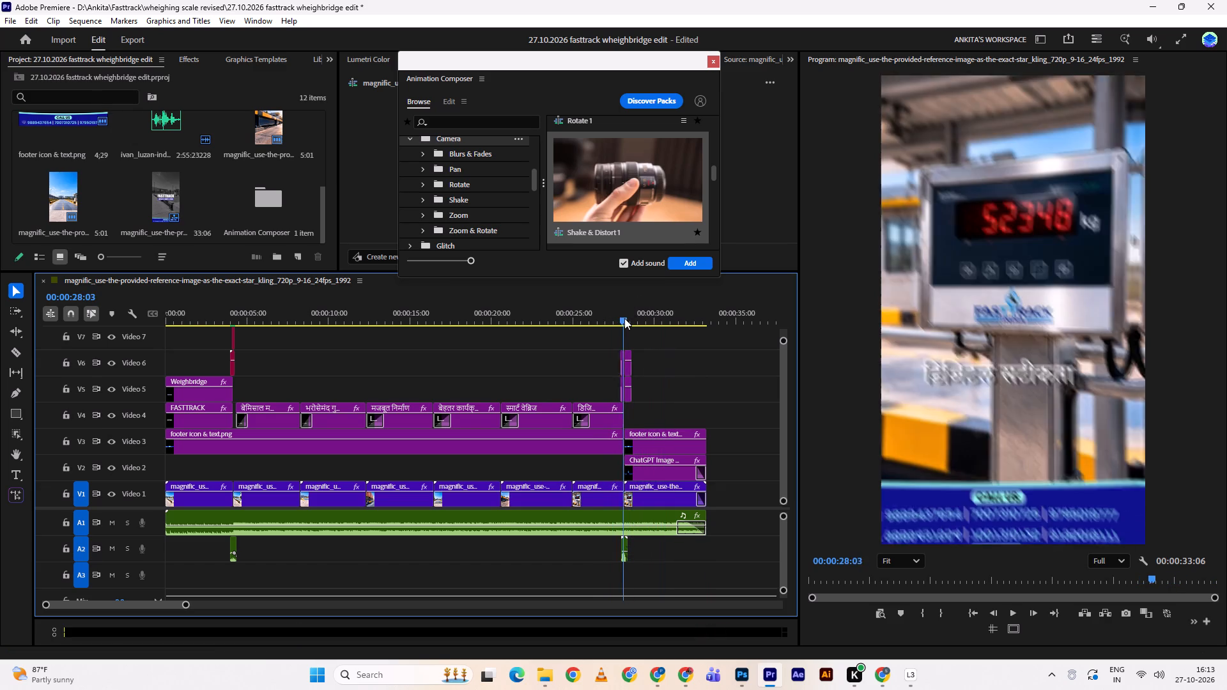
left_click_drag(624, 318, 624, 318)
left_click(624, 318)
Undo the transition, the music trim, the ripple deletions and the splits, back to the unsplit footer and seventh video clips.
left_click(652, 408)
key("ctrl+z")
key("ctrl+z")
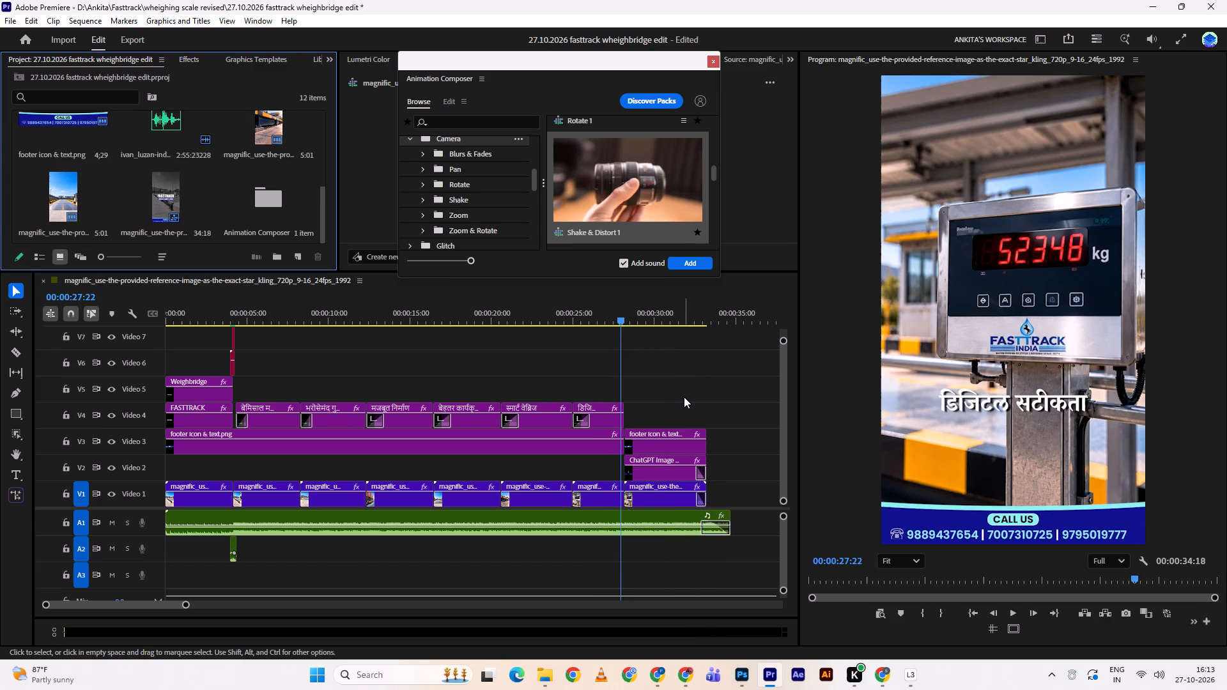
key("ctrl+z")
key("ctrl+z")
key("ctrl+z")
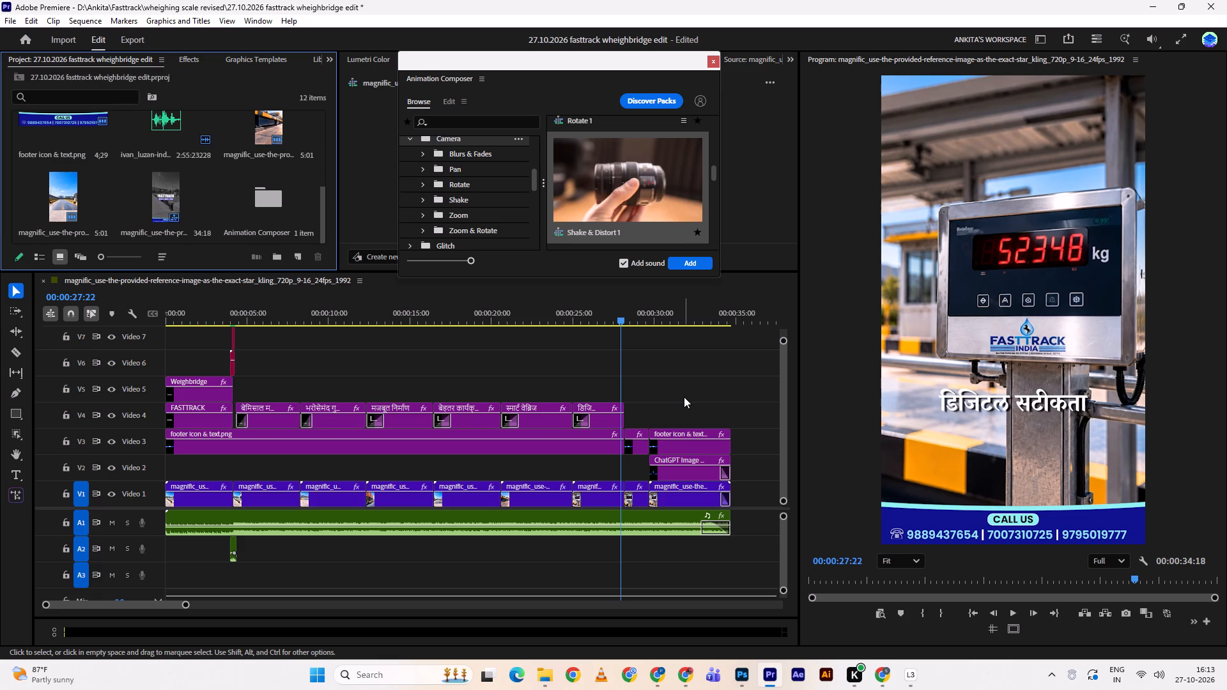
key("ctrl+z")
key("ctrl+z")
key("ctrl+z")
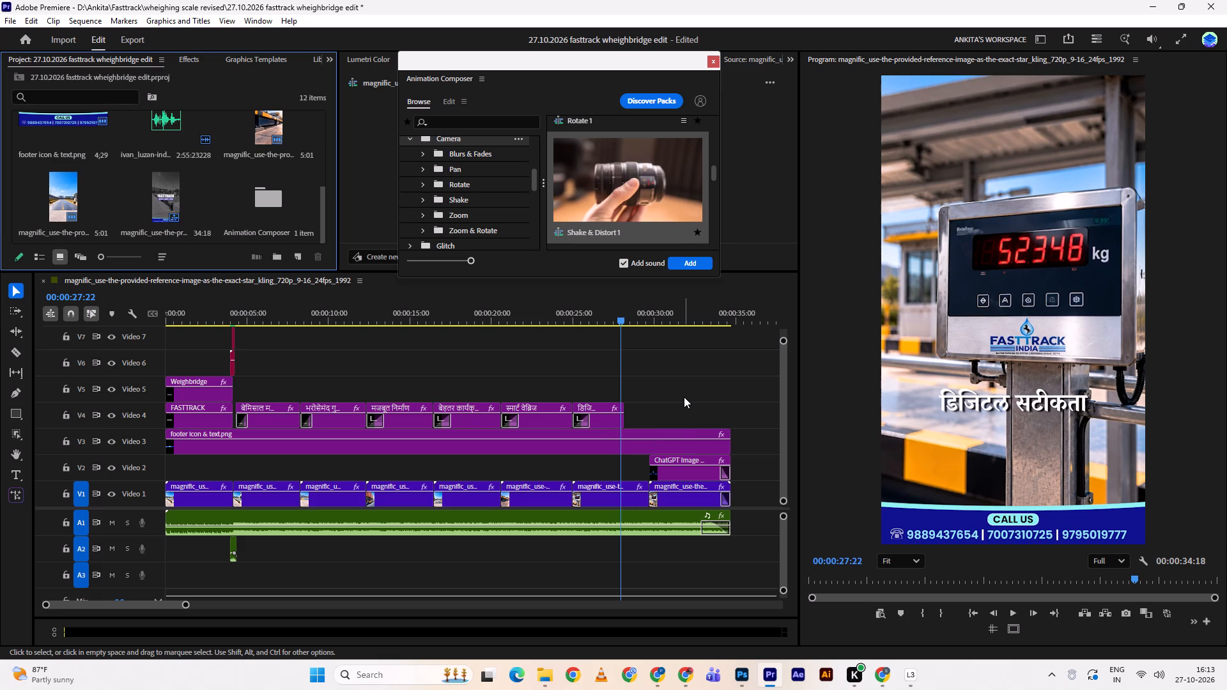
Add the Shake & Distort 1 transition with its sound at 00:00:28:05 and preview it.
left_click(624, 321, "shift")
left_click(626, 321, "shift")
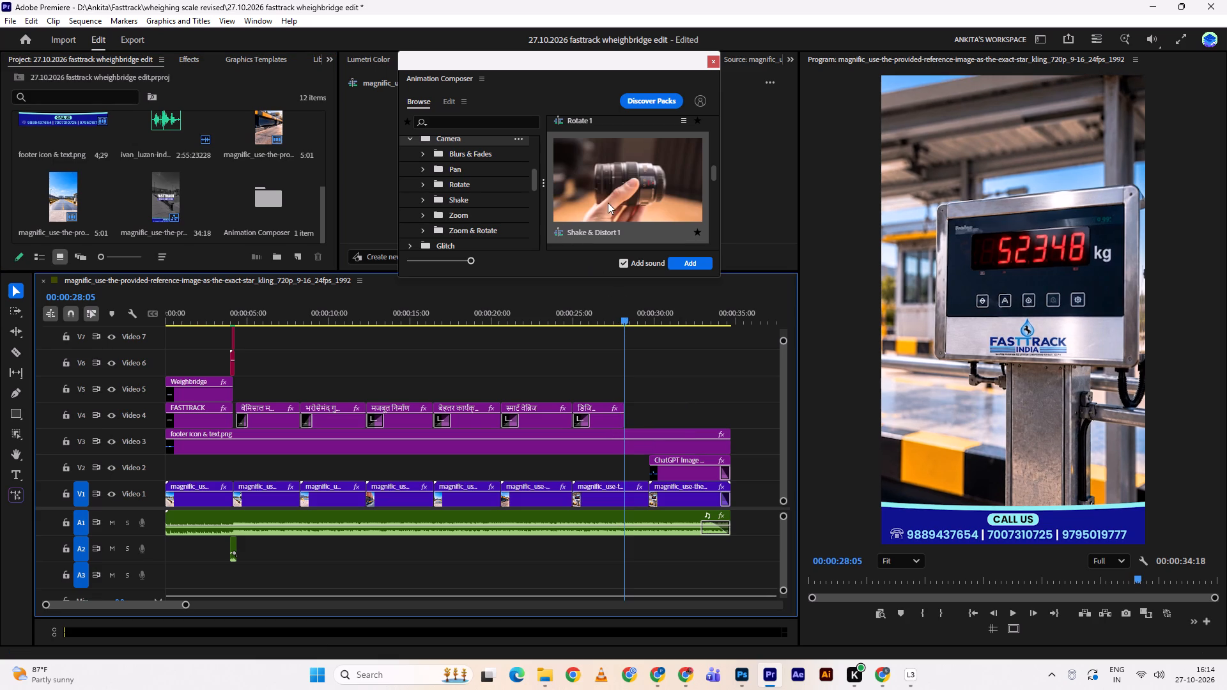
left_click(684, 268)
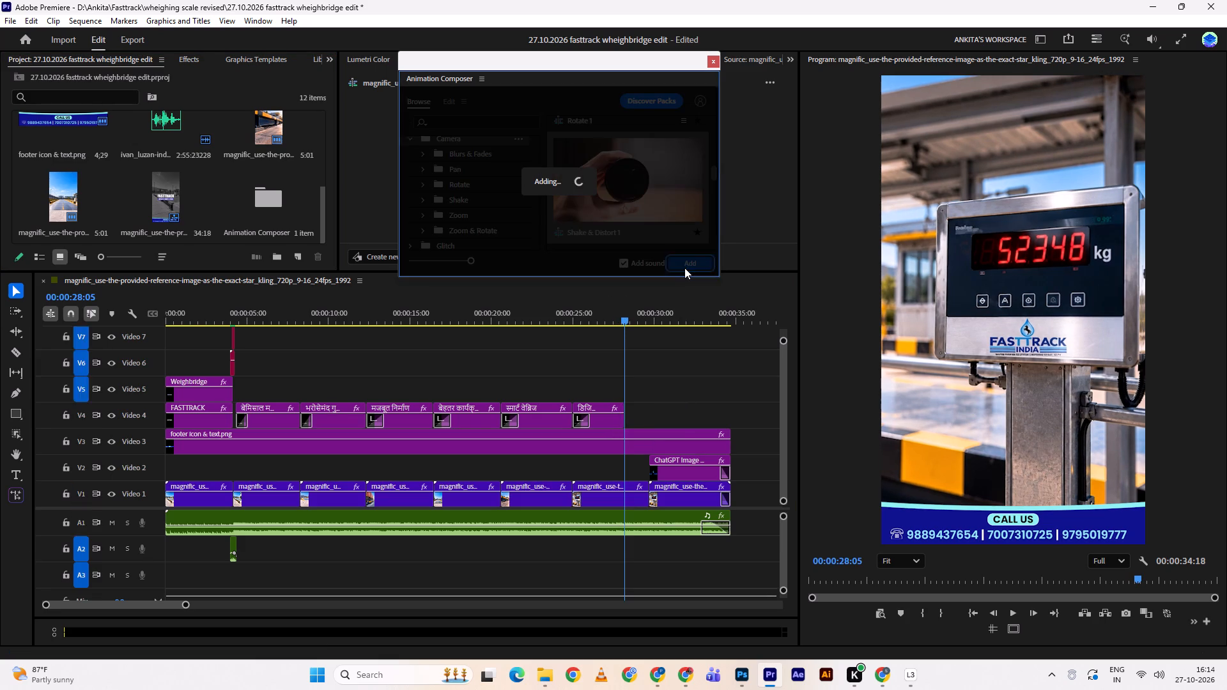
left_click_drag(631, 312, 614, 305)
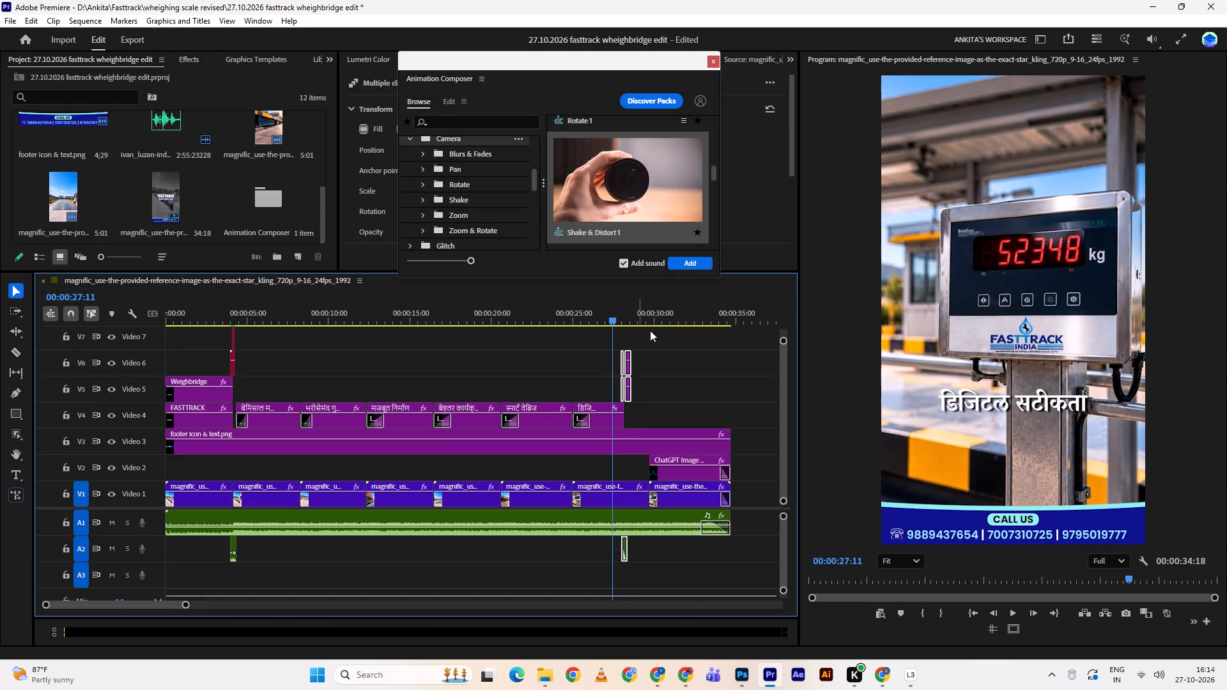
key("space")
key("space")
Move the Shake & Distort transition clips with their sound onto the cut into the closing logo section, just before 00:00:30:00.
left_click_drag(655, 349, 635, 364)
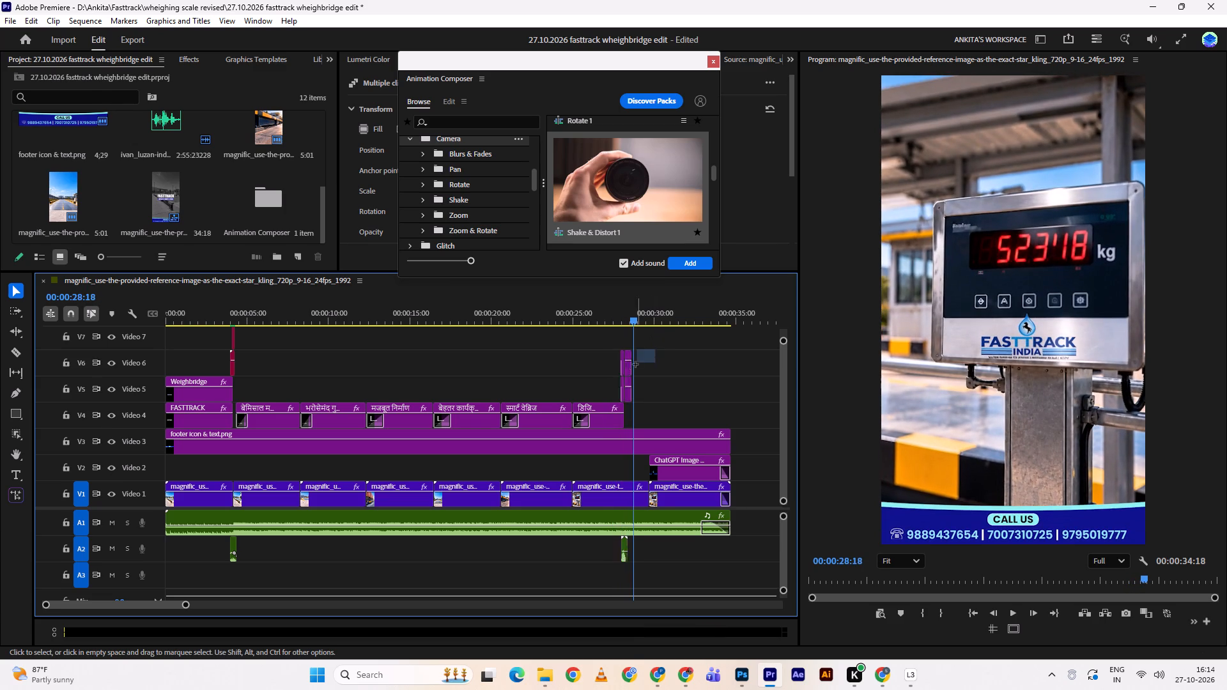
left_click_drag(635, 364, 621, 374)
left_click(621, 374)
left_click_drag(629, 388, 643, 390)
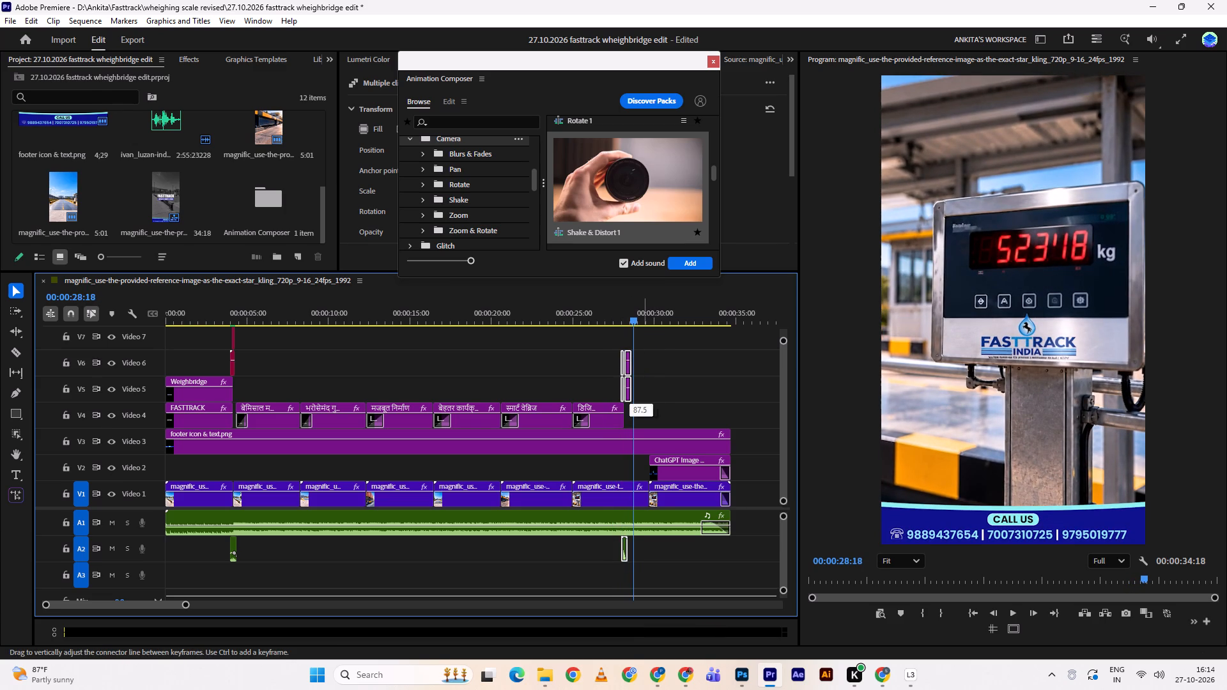
left_click_drag(643, 390, 647, 390)
key("ctrl+z")
left_click_drag(627, 395, 649, 393)
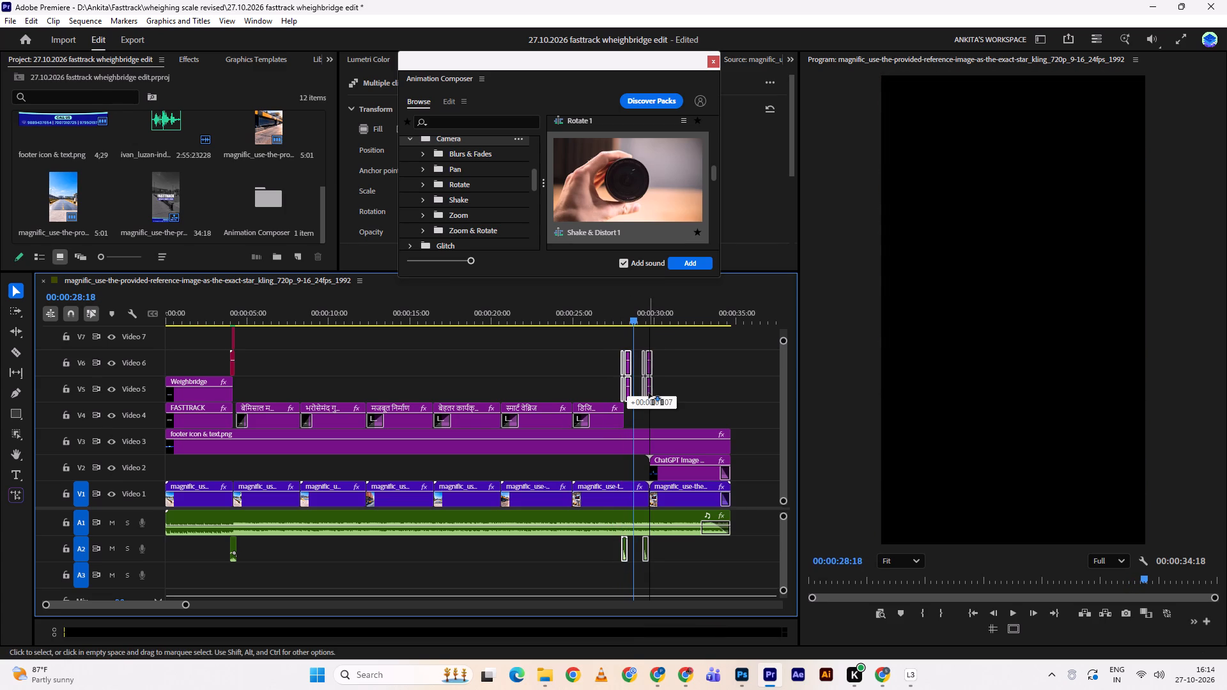
left_click_drag(649, 393, 652, 393)
left_click(652, 393)
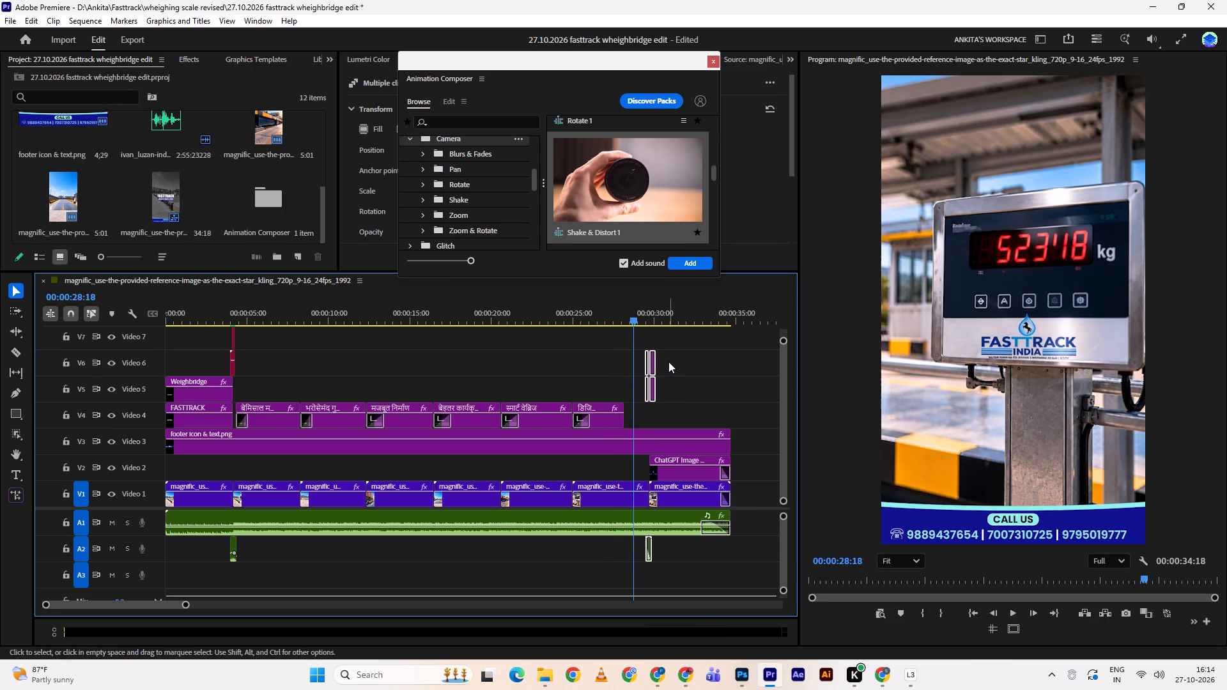
Play and scrub over the cut into the closing logo to check the transition's timing.
key("space")
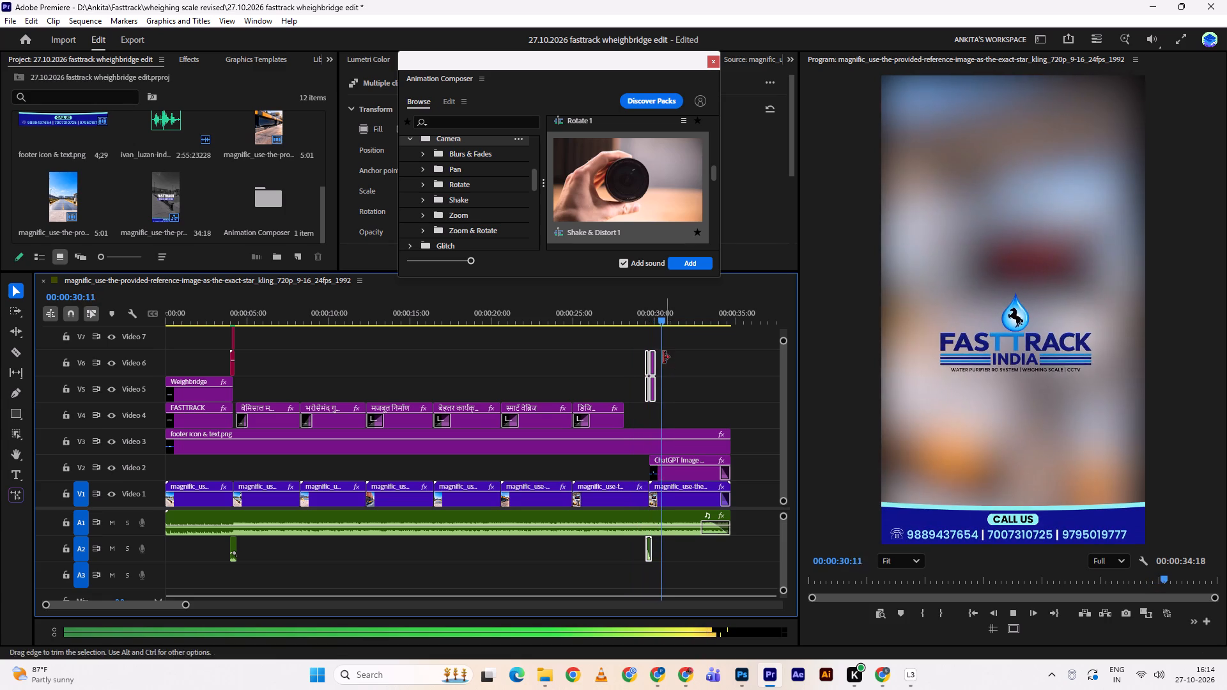
left_click_drag(661, 319, 643, 323)
key("space")
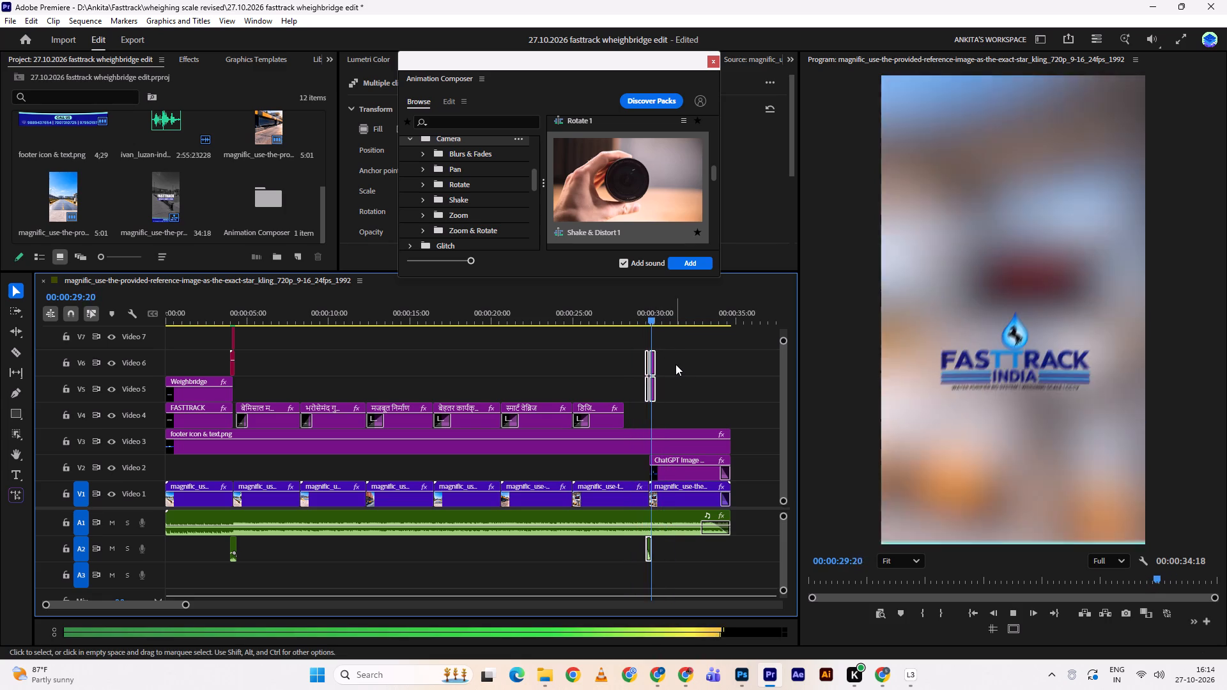
left_click_drag(665, 320, 652, 313)
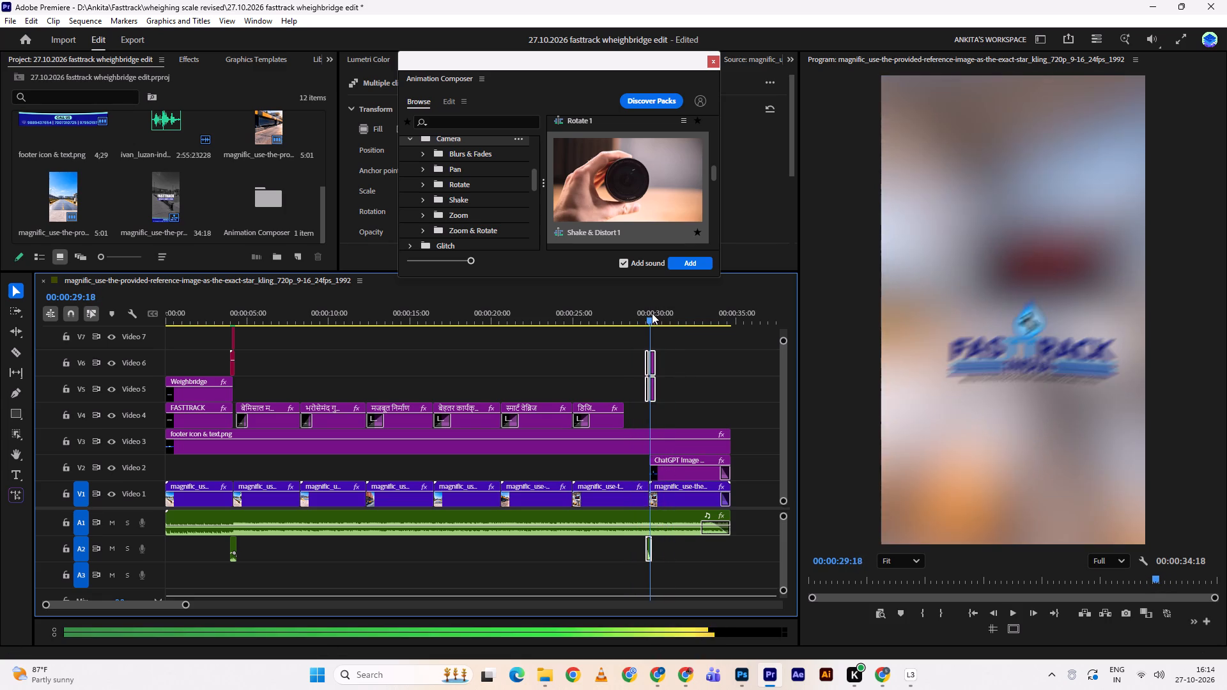
left_click_drag(652, 313, 666, 314)
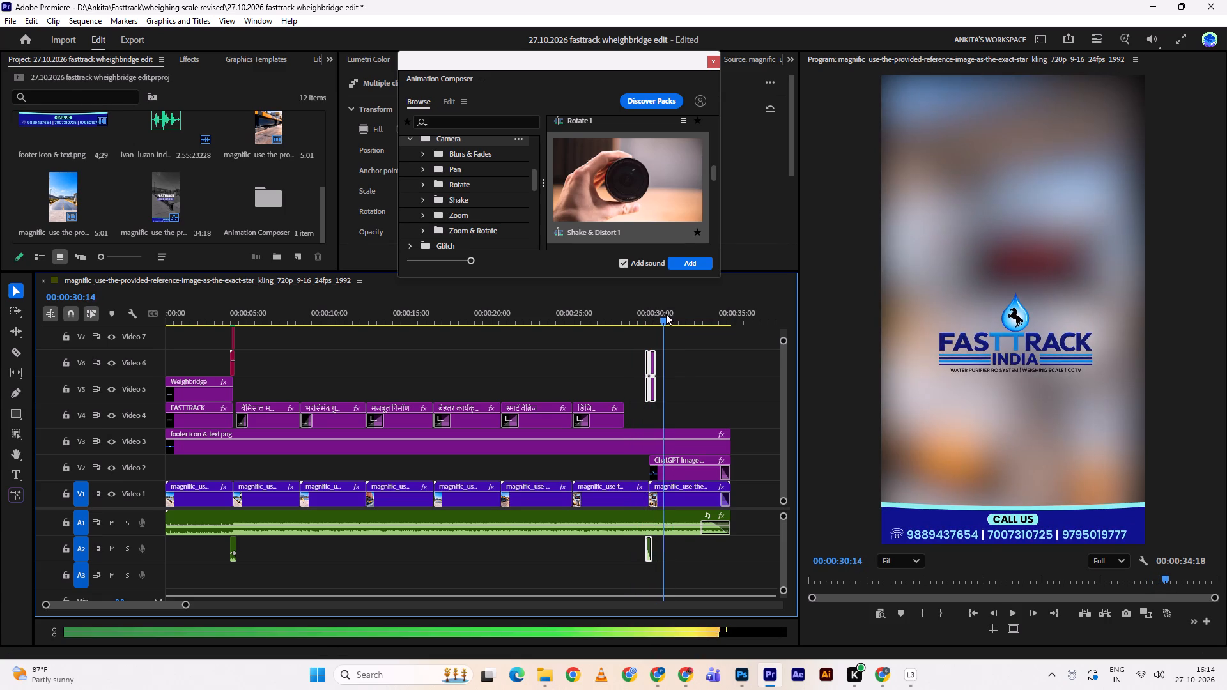
left_click_drag(666, 314, 643, 315)
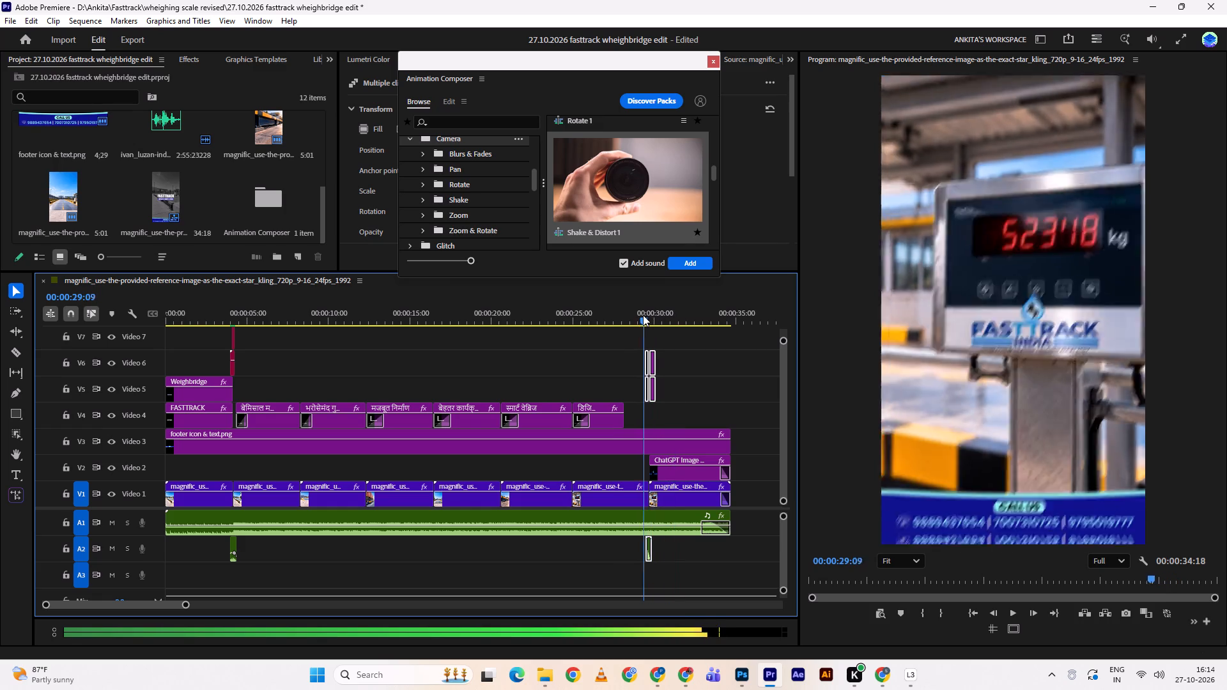
left_click_drag(643, 315, 626, 313)
key("space")
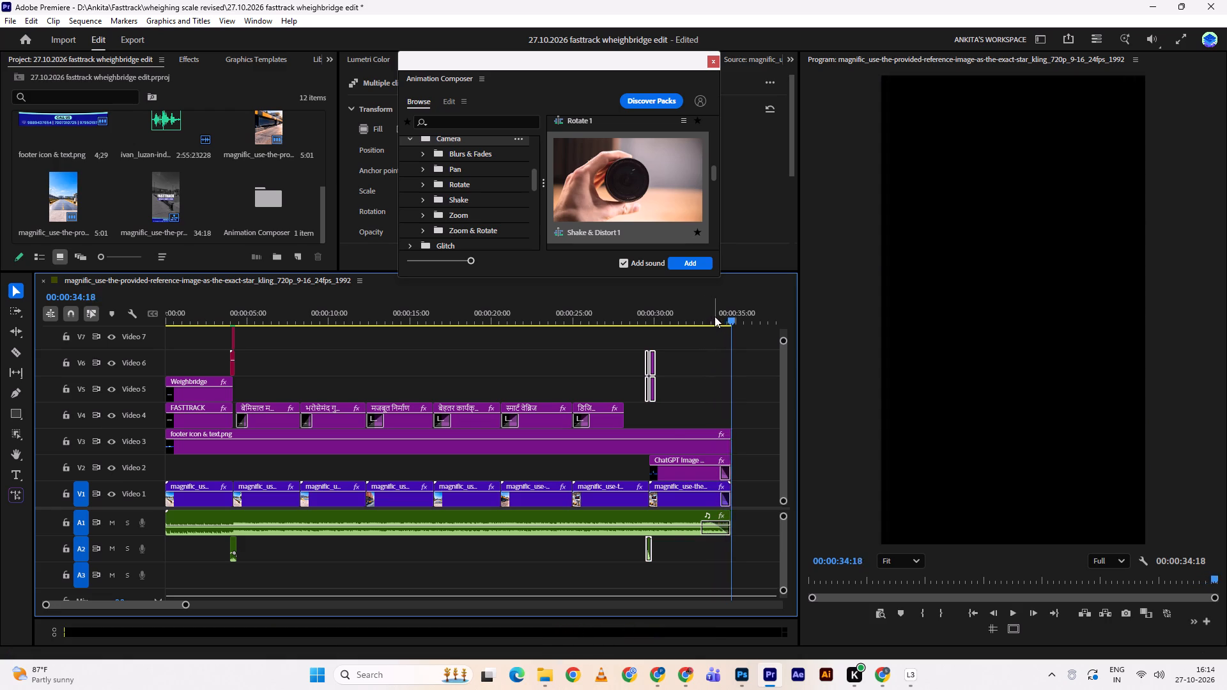
left_click_drag(714, 316, 564, 319)
double_click(608, 346)
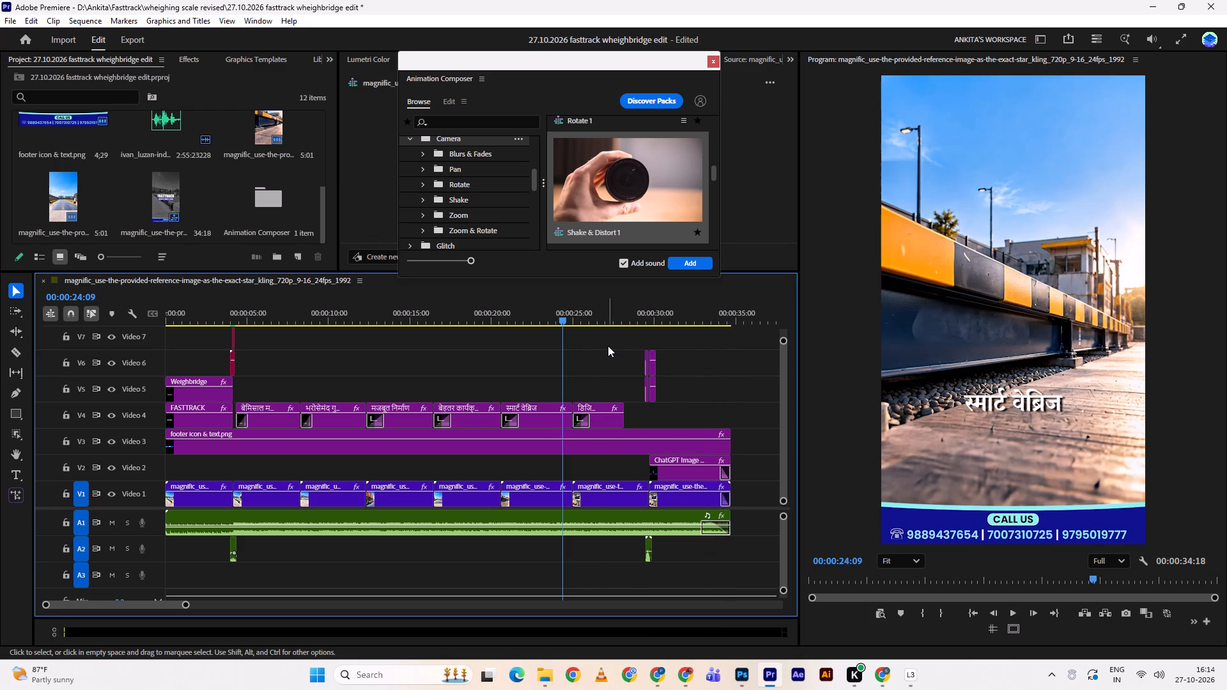
key("space")
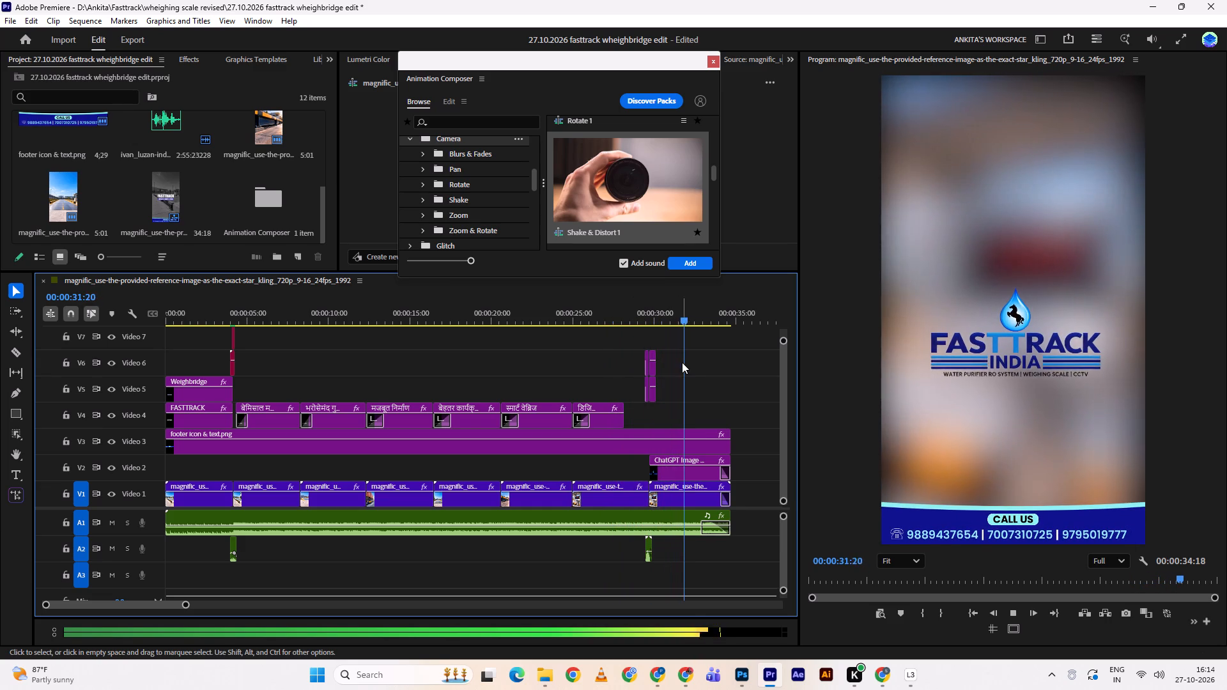
key("space")
Close Animation Composer and scale up the blurred background clip under the closing logo.
double_click(663, 503)
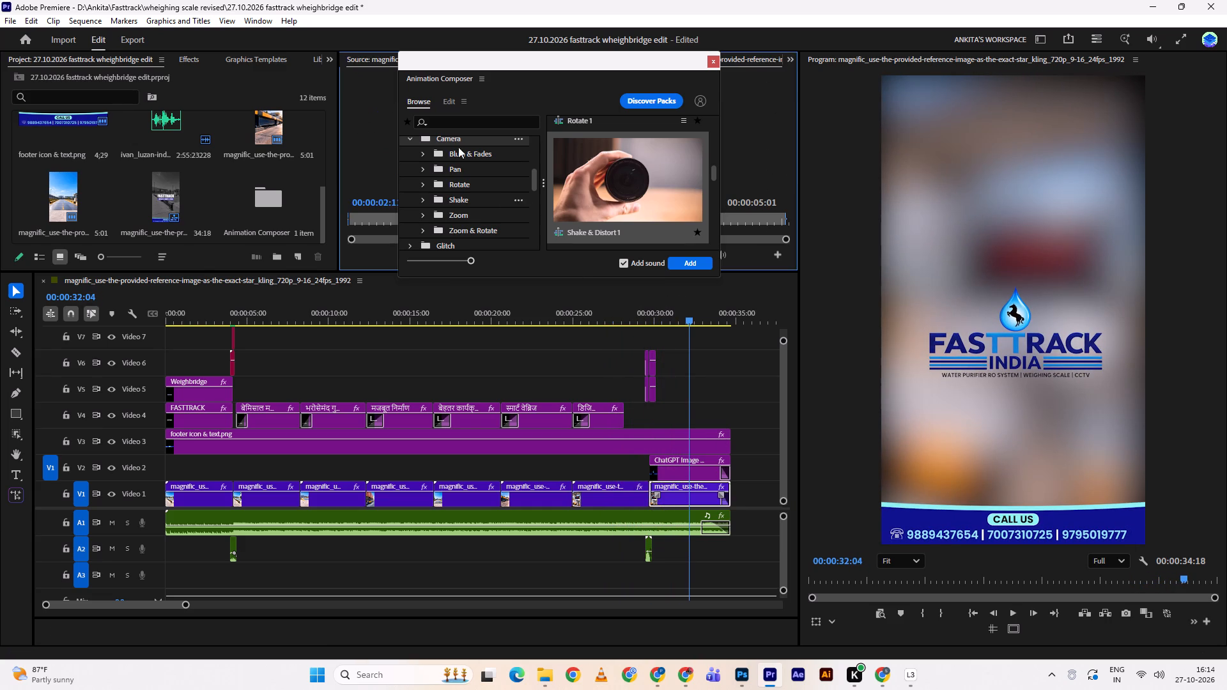
left_click(716, 64)
scroll(433, 59, "up", 2)
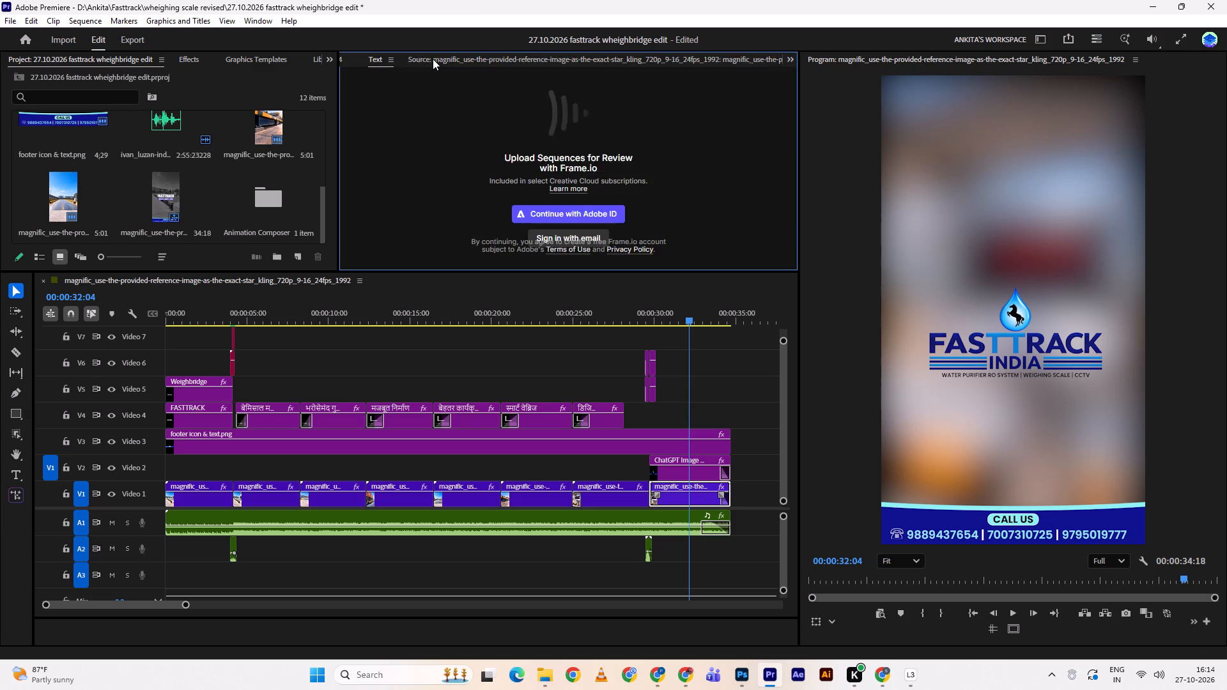
scroll(433, 59, "up", 3)
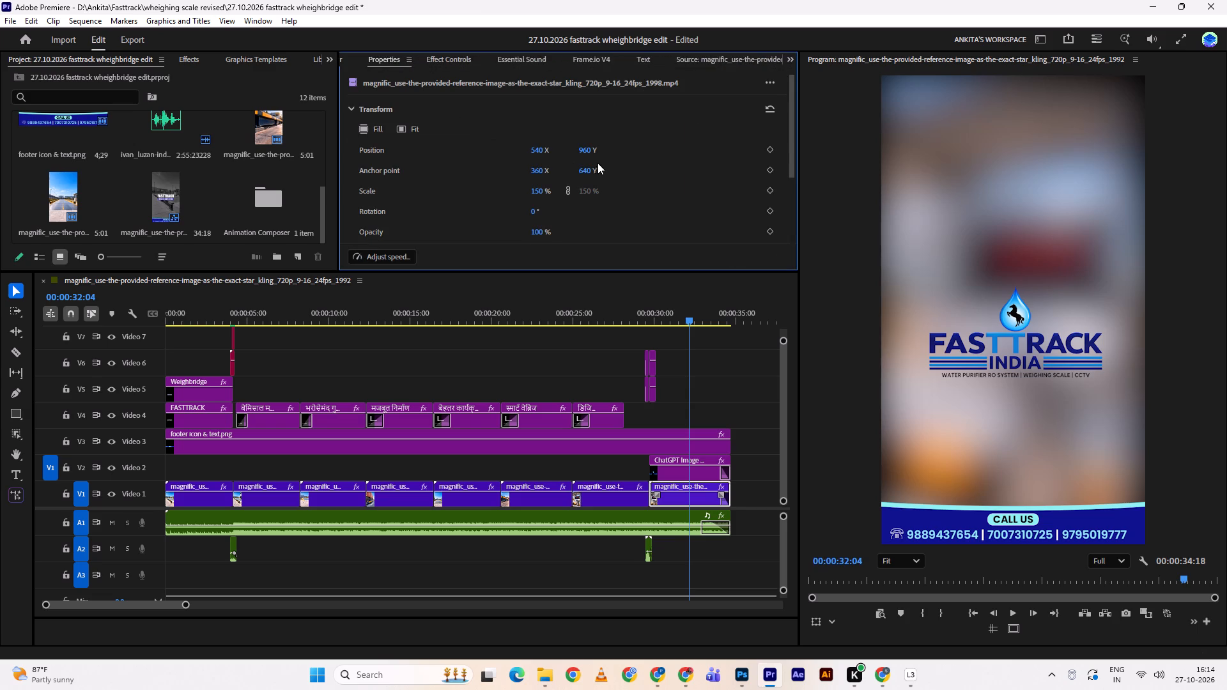
left_click_drag(542, 193, 552, 194)
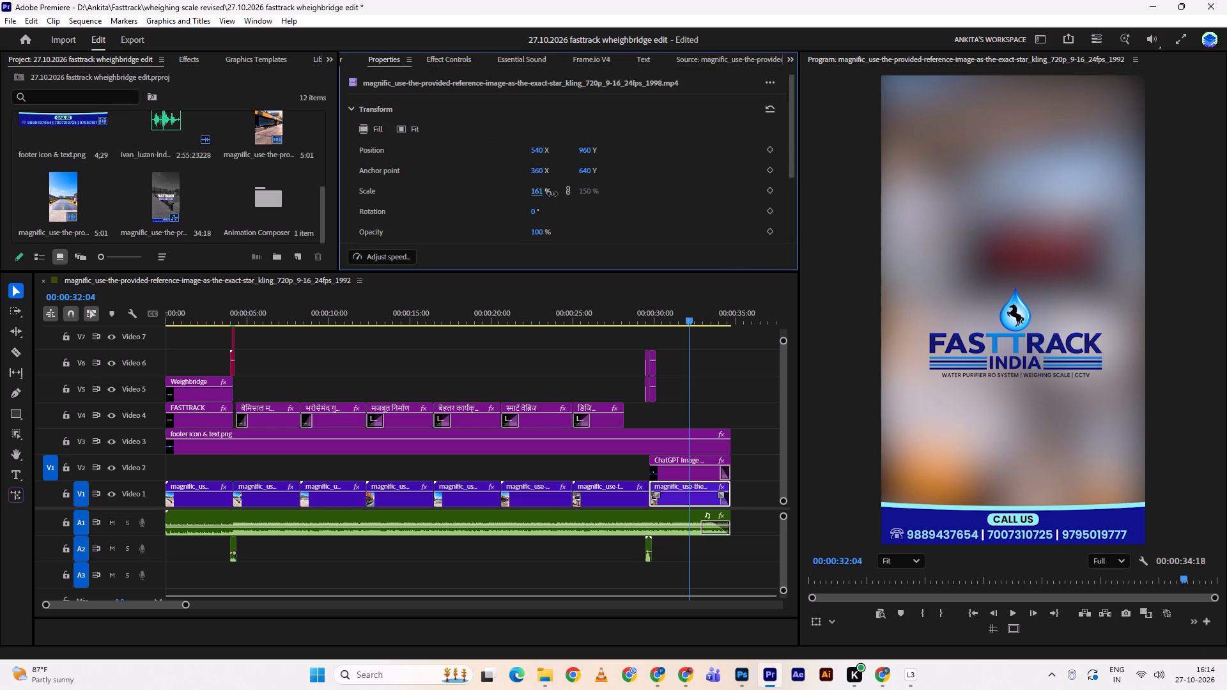
left_click_drag(552, 194, 562, 194)
left_click(723, 367)
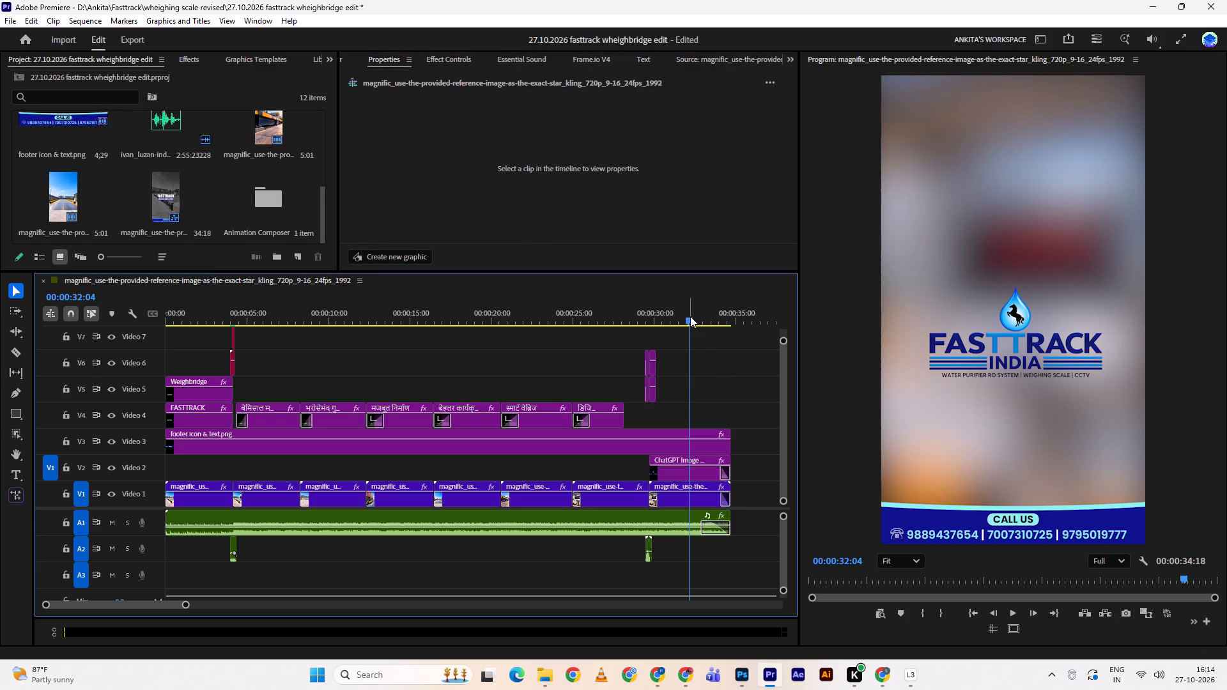
Play from about 00:00:29:07 through the closing logo to review the transition and the enlarged background.
left_click_drag(690, 316, 645, 313)
left_click(645, 313)
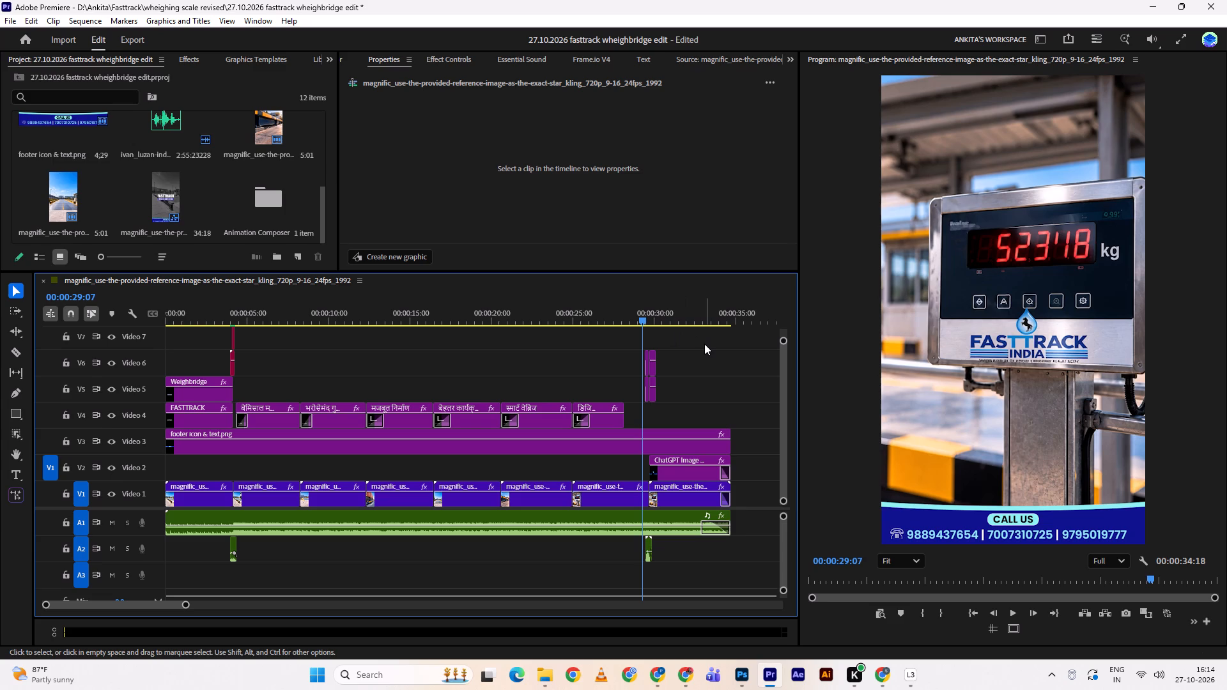
key("space")
key("space")
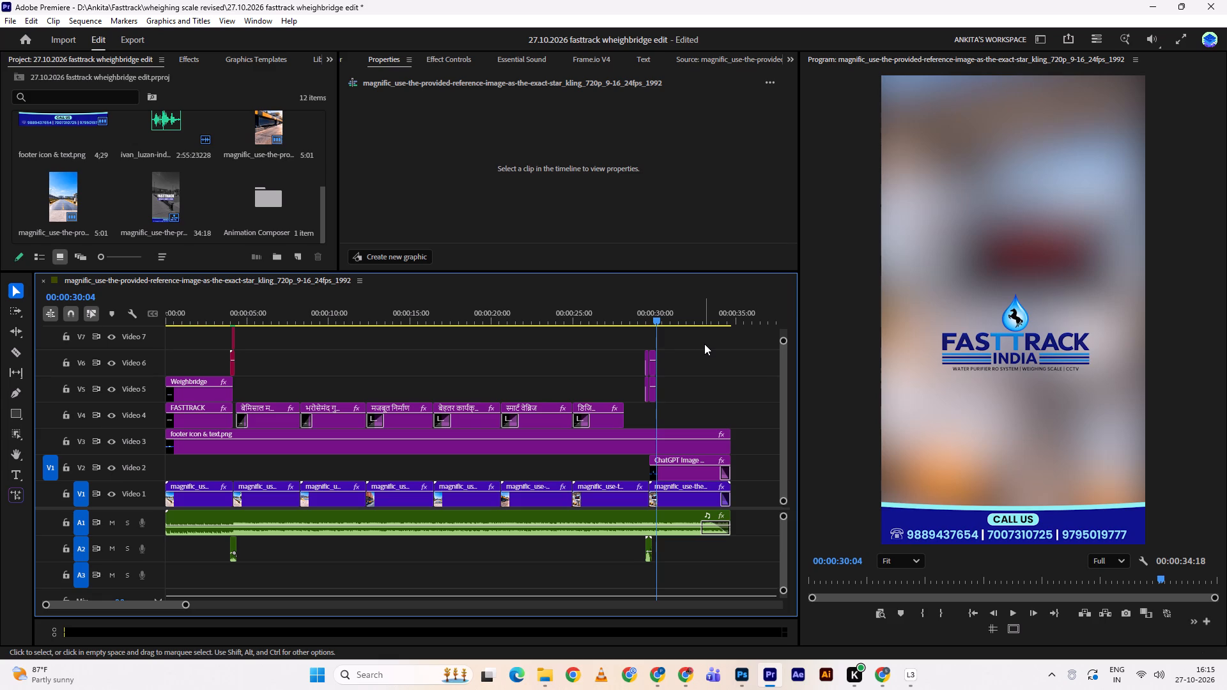
key("space")
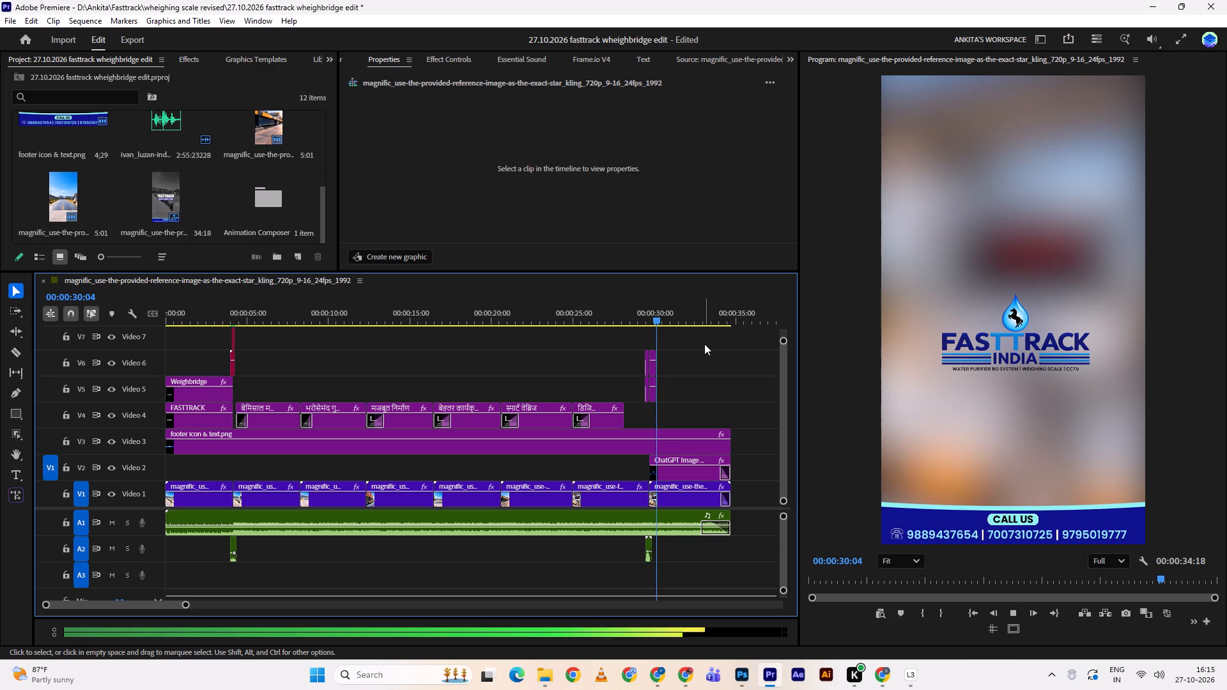
left_click(713, 346)
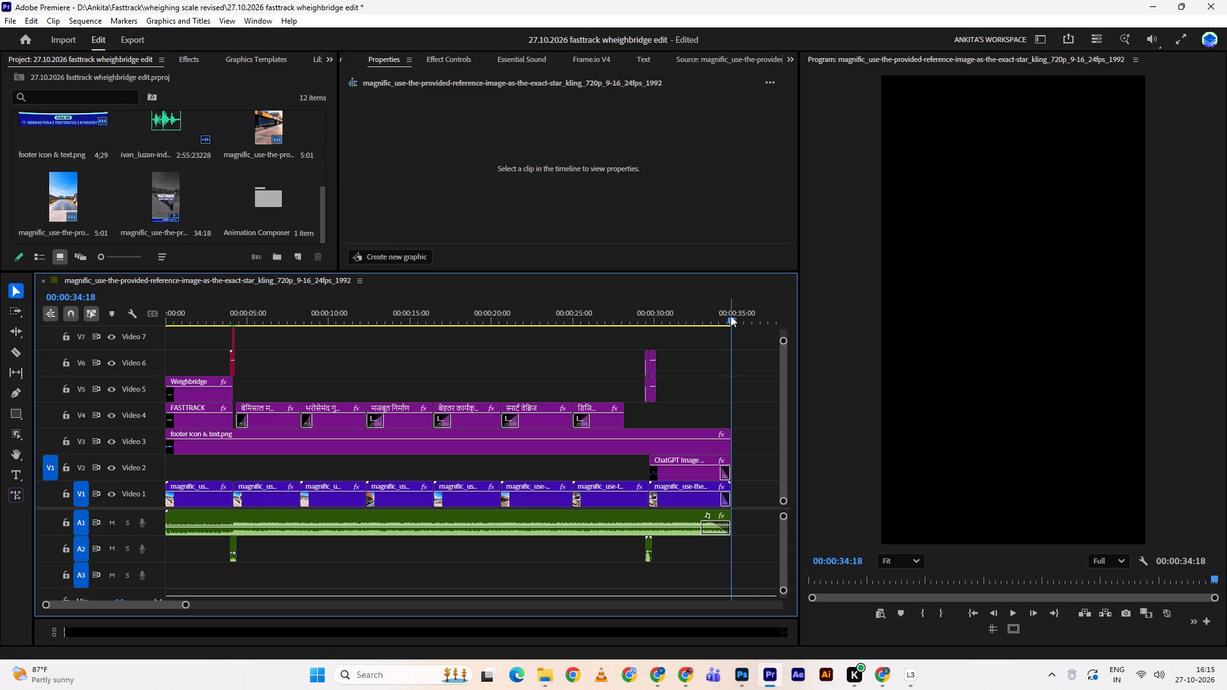
Add an ending fade to the footer clip from about 00:00:33:23 and align the logo and last video clips' fades with it.
left_click_drag(730, 316, 717, 316)
left_click_drag(722, 439, 713, 438)
key("space")
left_click_drag(728, 312, 720, 311)
left_click(716, 441)
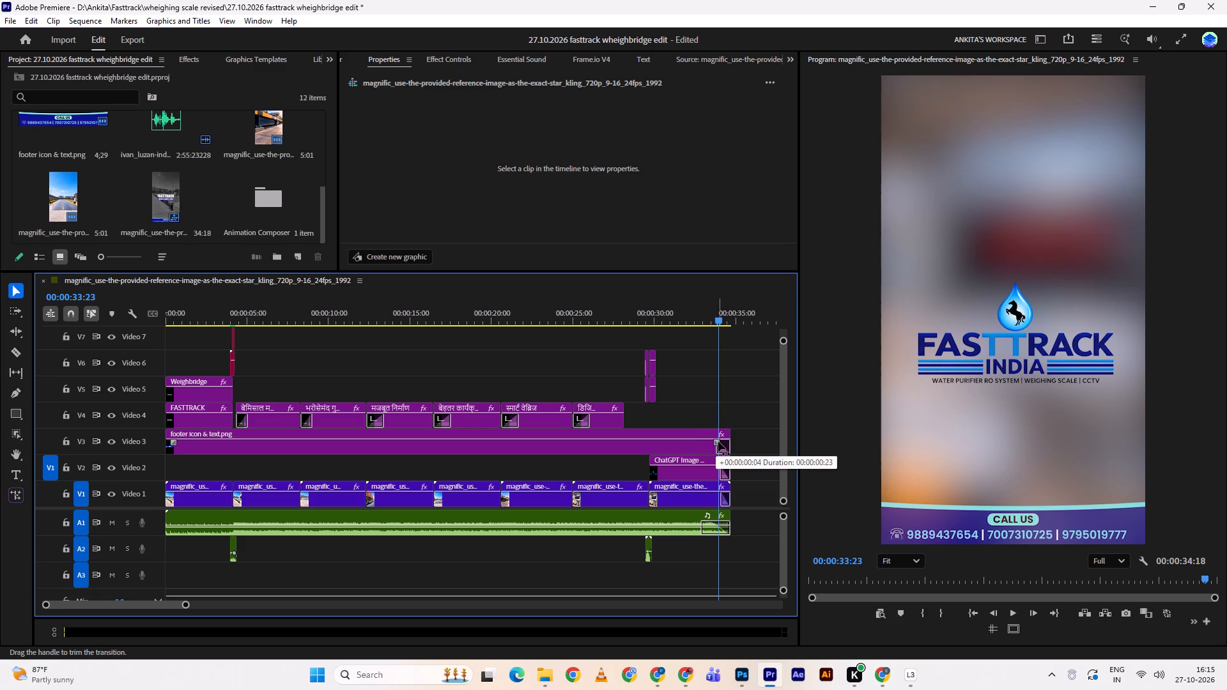
left_click(716, 442)
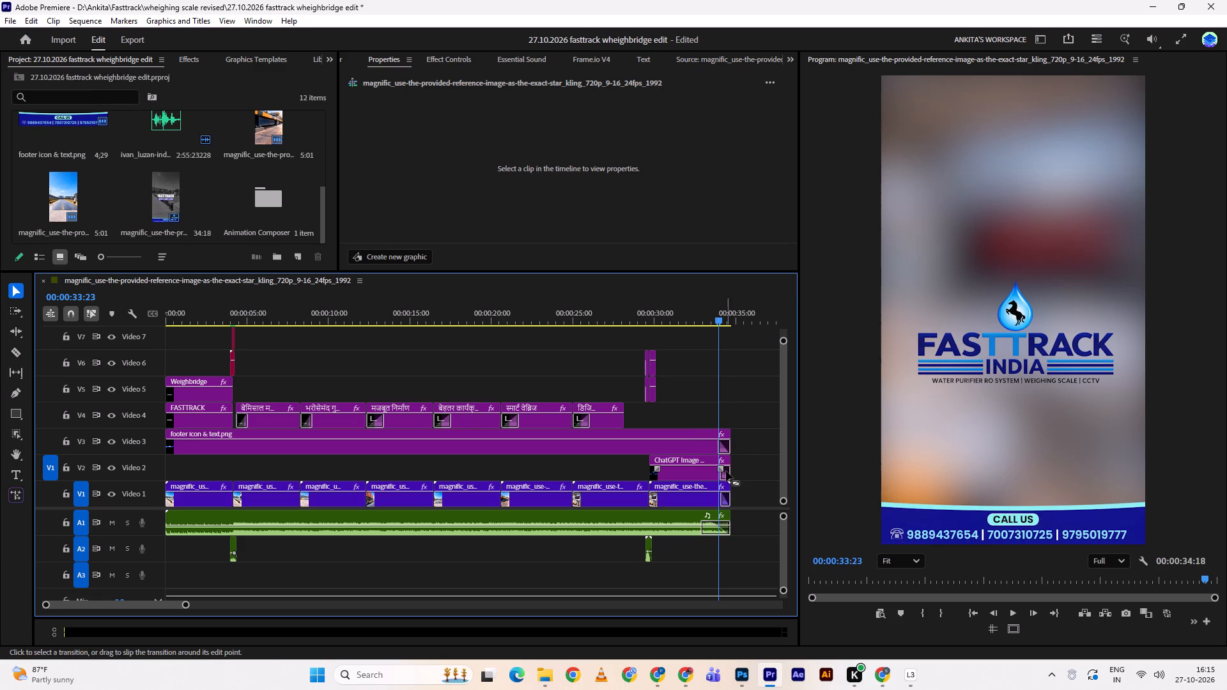
left_click(723, 469)
left_click(720, 494)
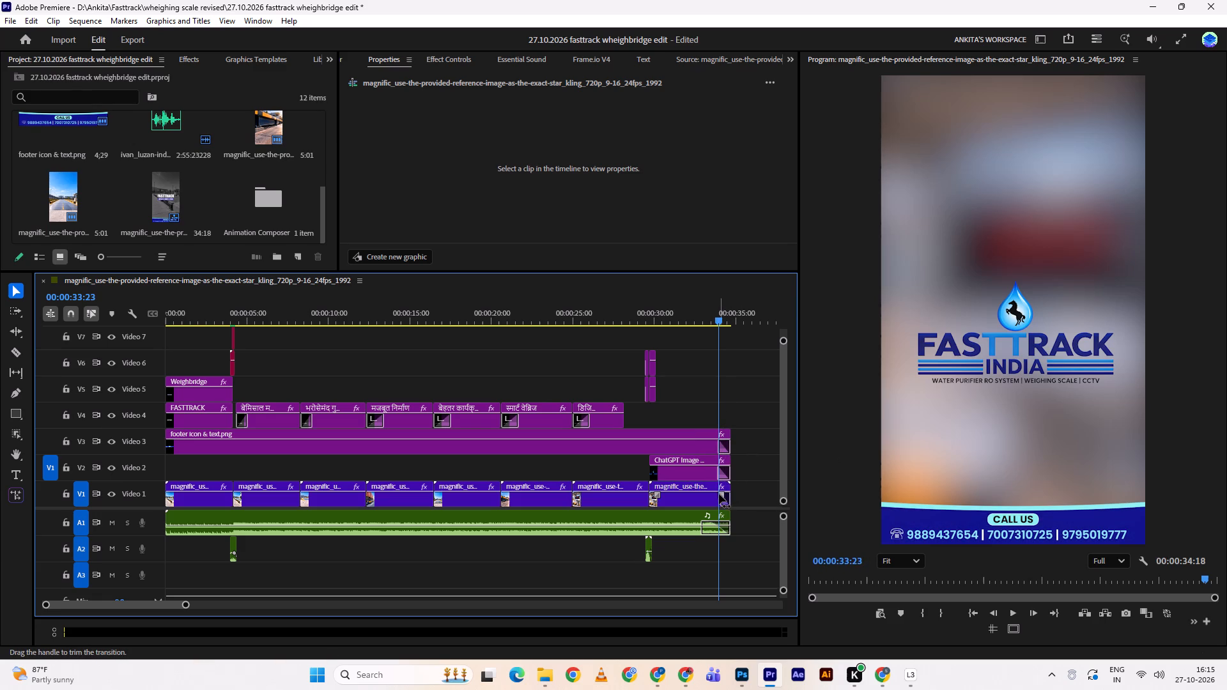
Play the closing section with its fade-out, then review the video from the start through the Hindi feature phrases.
key("space")
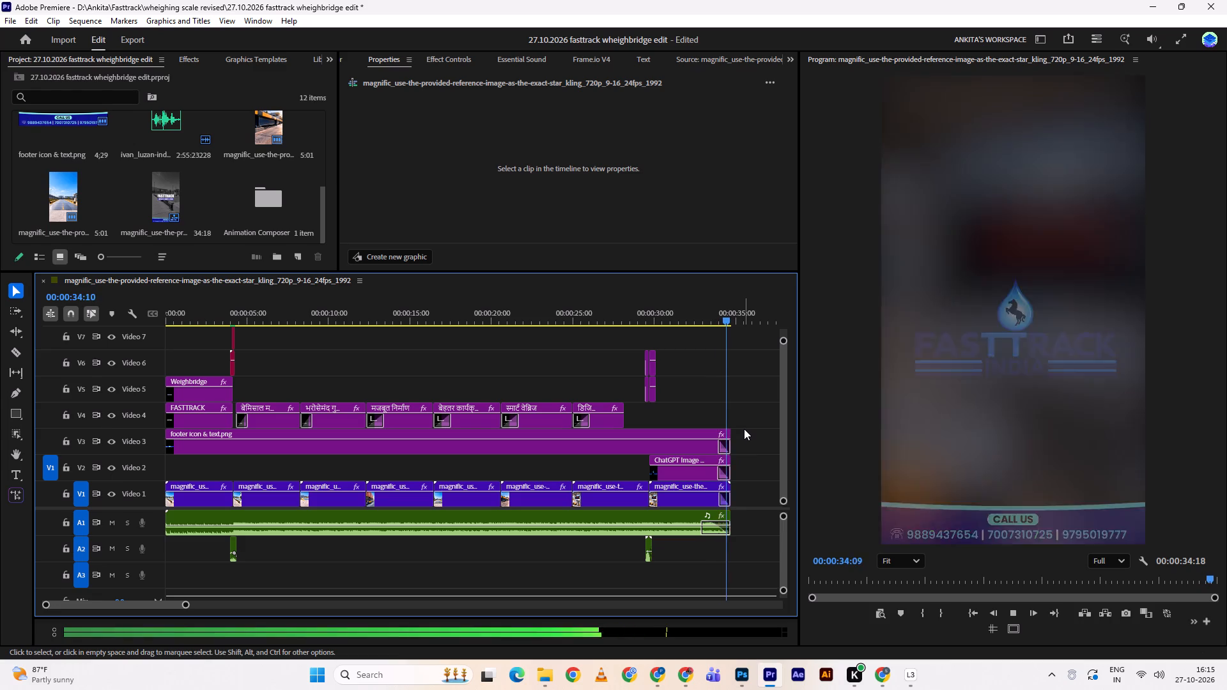
left_click_drag(720, 314, 638, 323)
key("space")
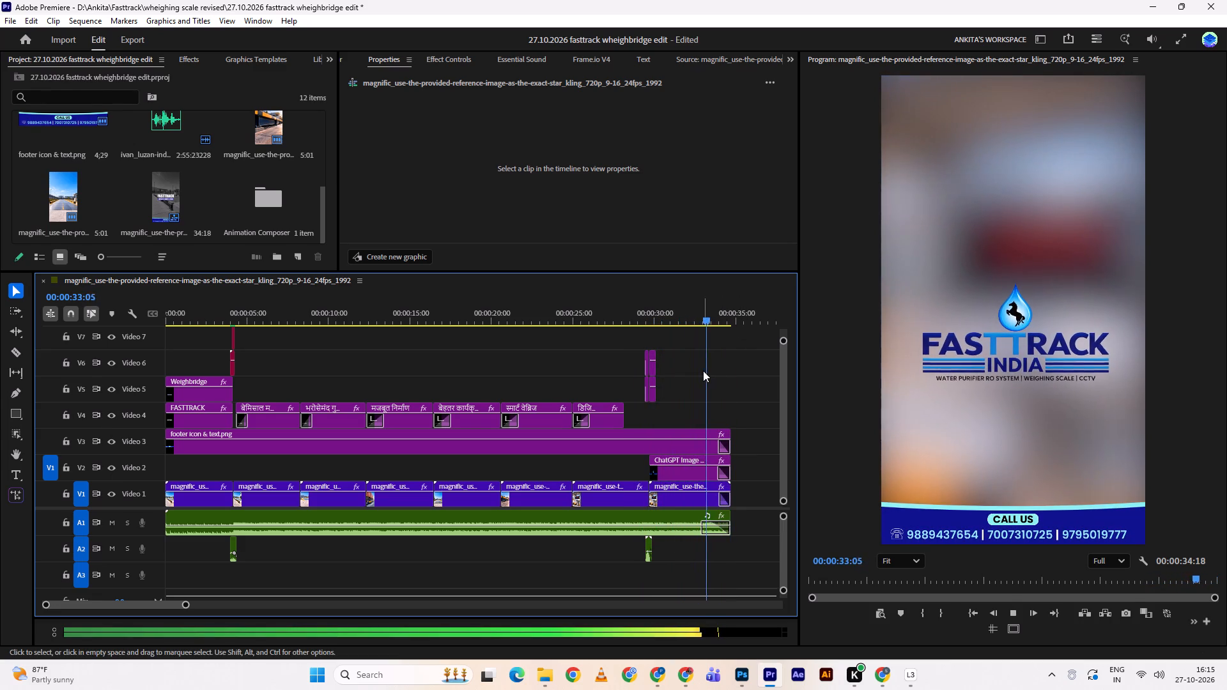
left_click_drag(711, 309, 183, 302)
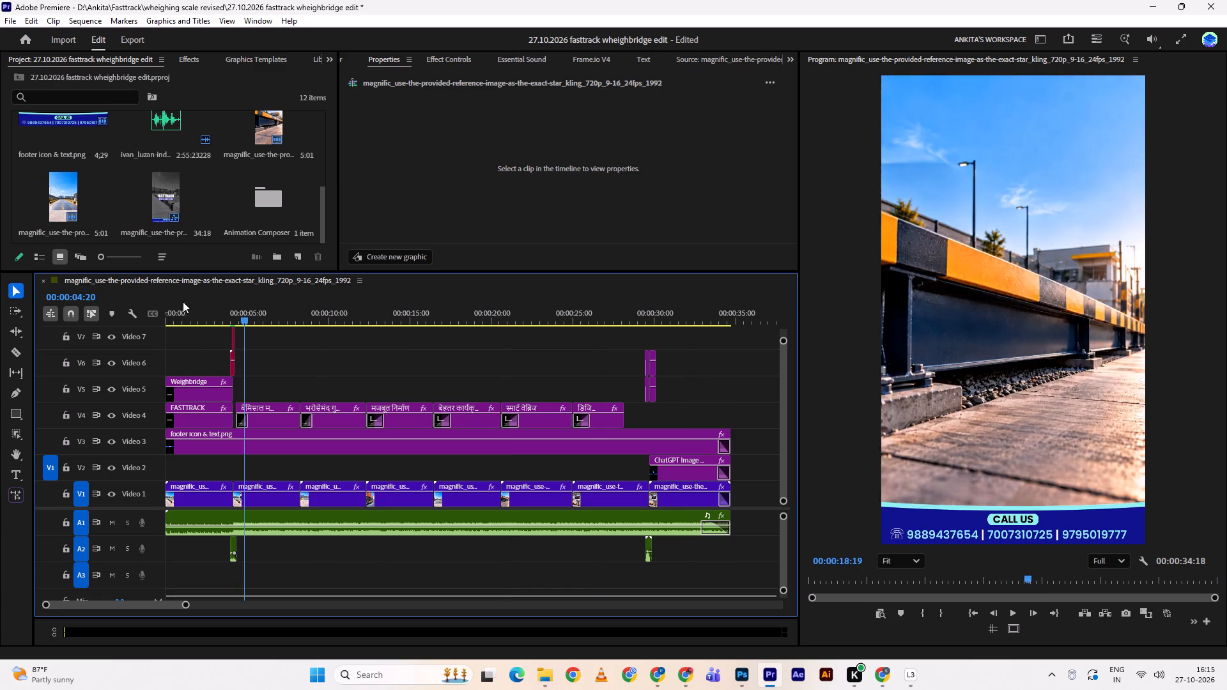
left_click_drag(183, 302, 137, 302)
key("space")
left_click(225, 318)
key("space")
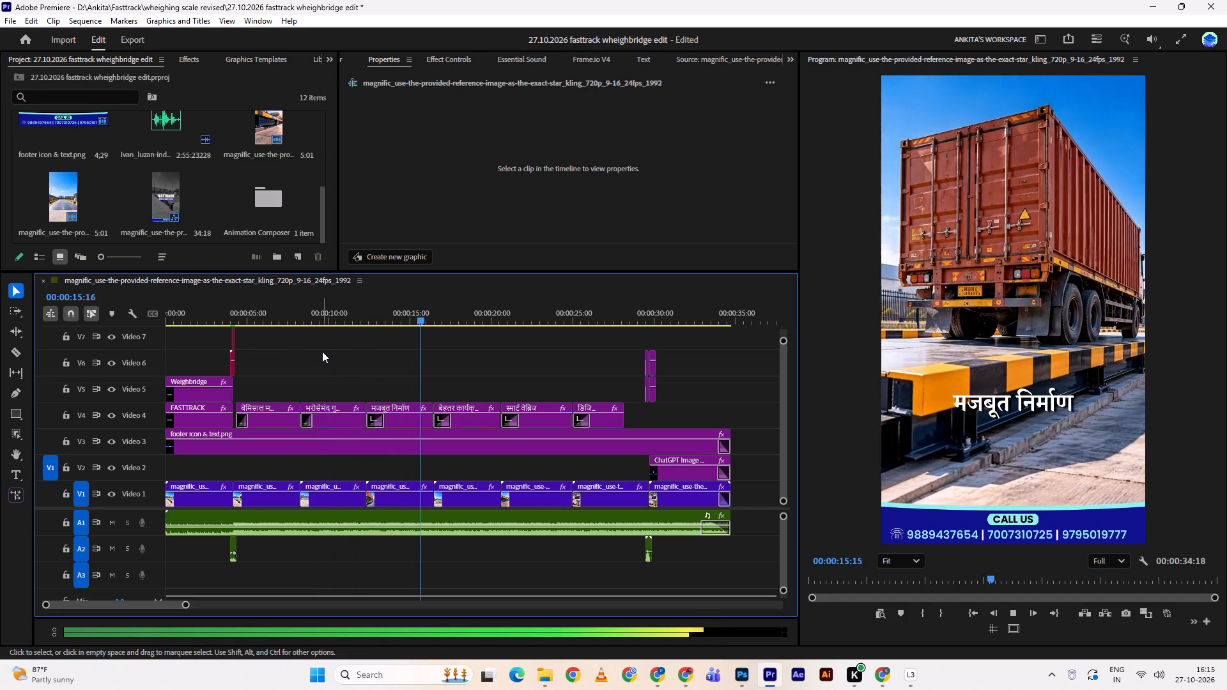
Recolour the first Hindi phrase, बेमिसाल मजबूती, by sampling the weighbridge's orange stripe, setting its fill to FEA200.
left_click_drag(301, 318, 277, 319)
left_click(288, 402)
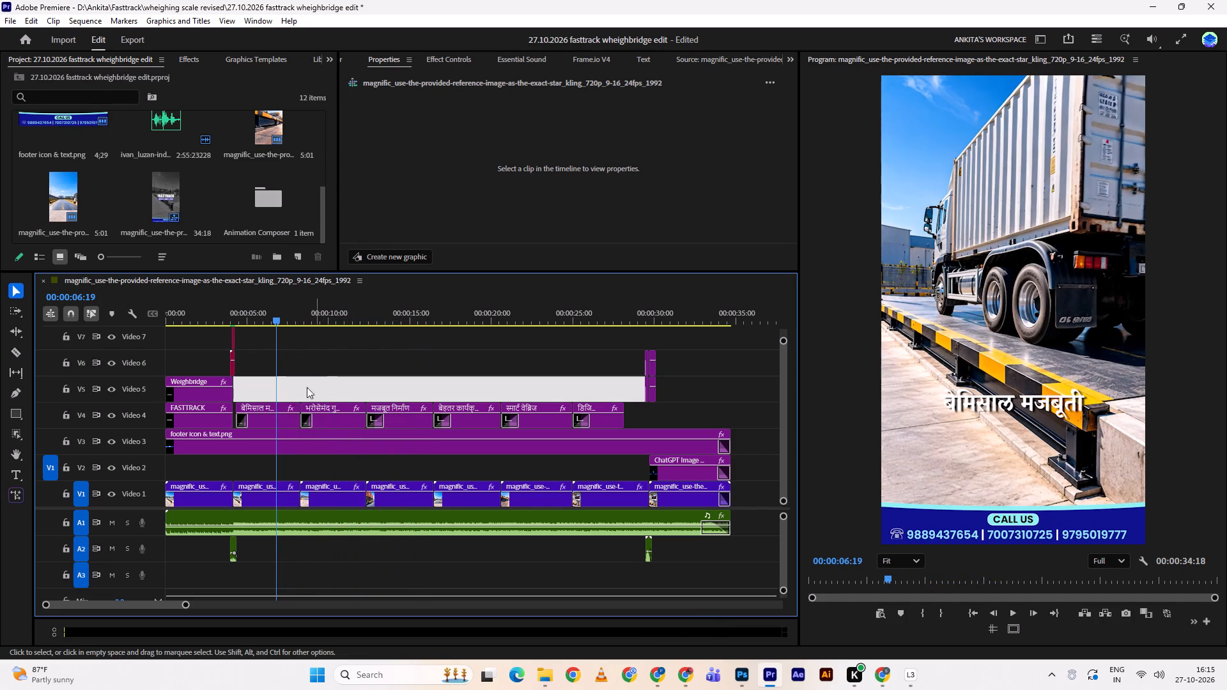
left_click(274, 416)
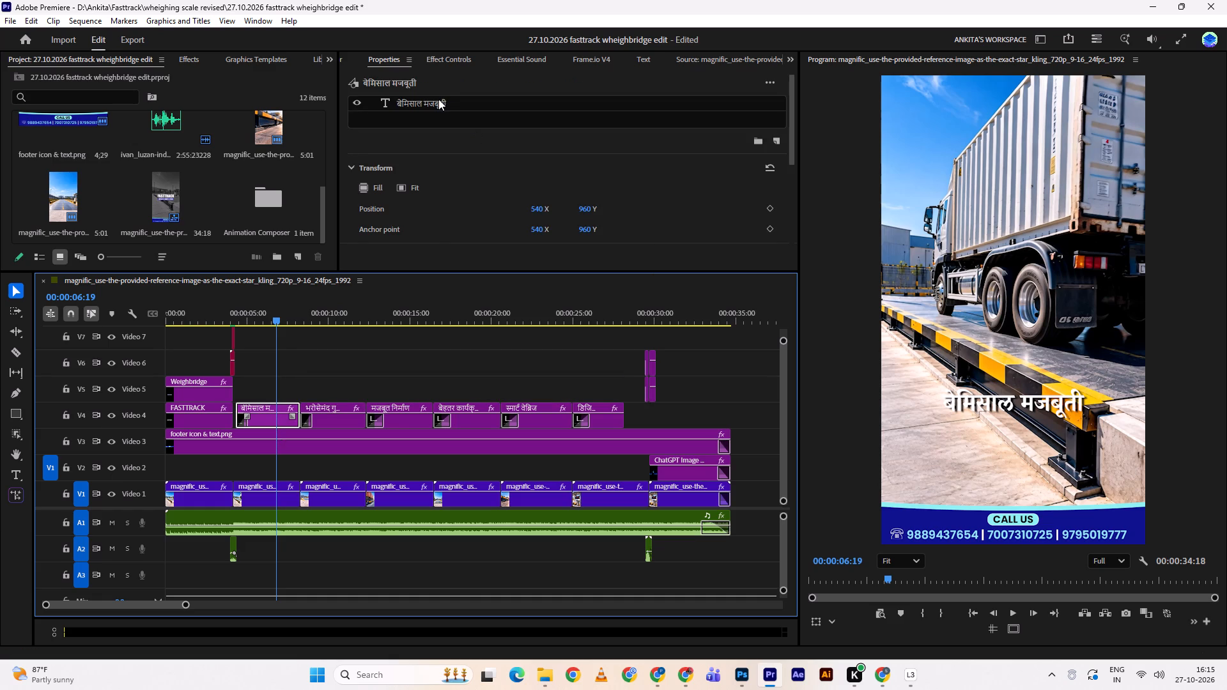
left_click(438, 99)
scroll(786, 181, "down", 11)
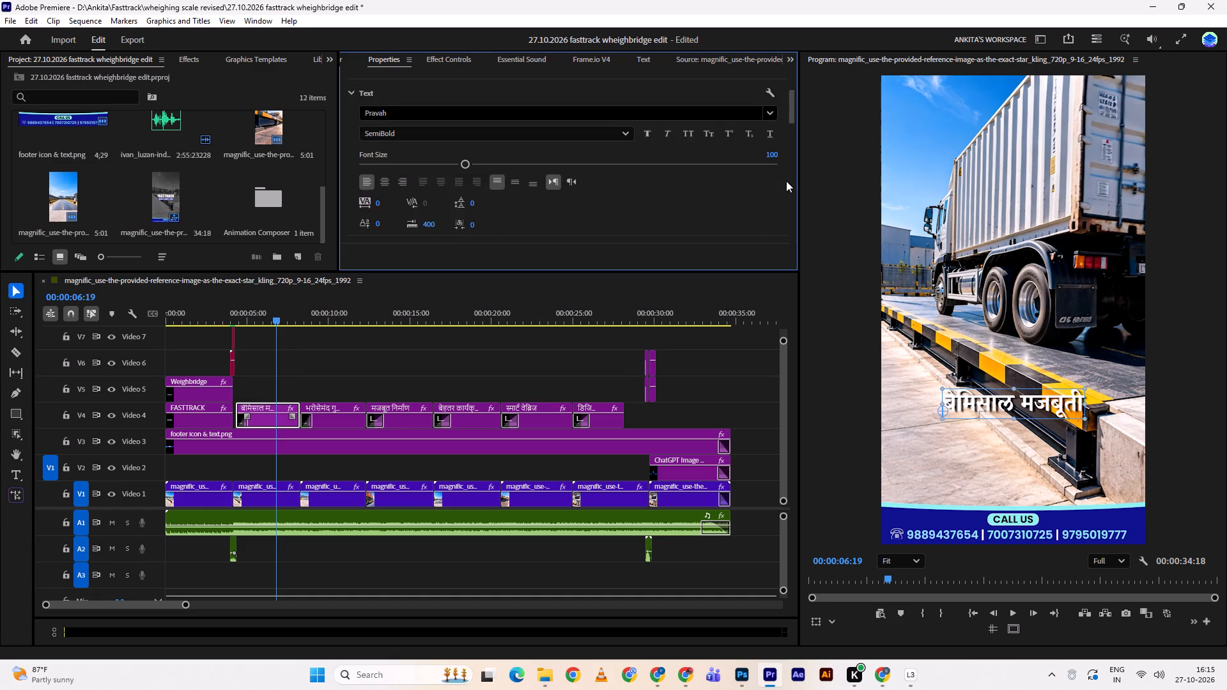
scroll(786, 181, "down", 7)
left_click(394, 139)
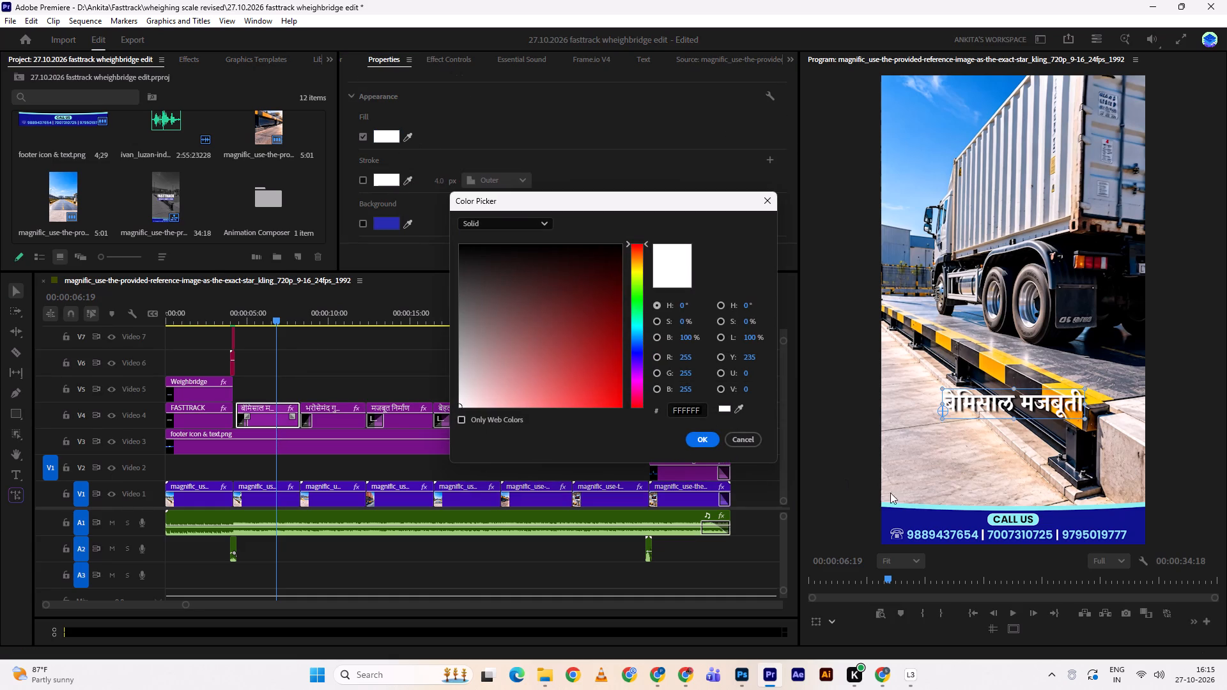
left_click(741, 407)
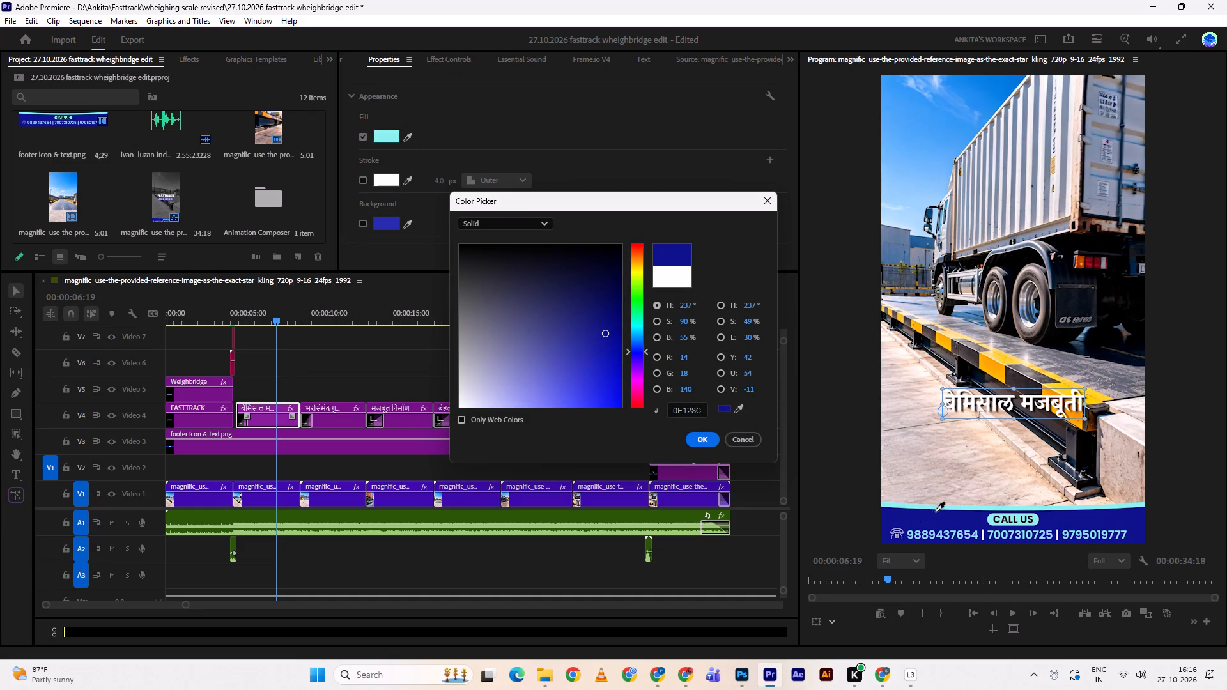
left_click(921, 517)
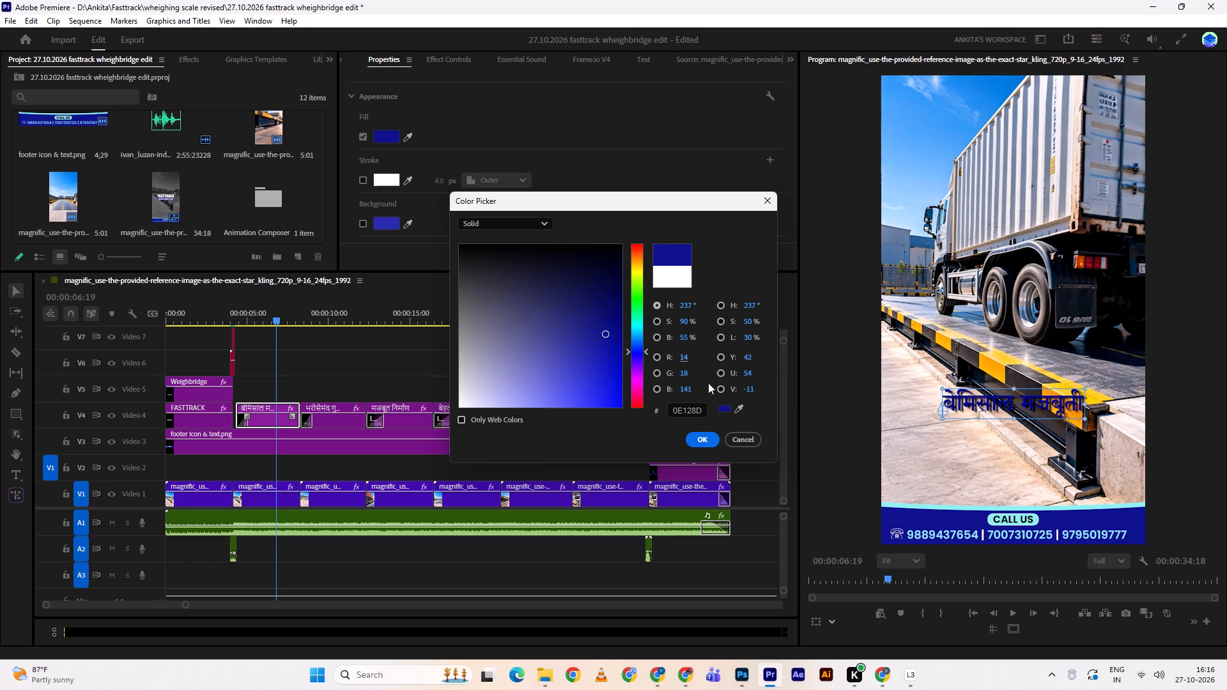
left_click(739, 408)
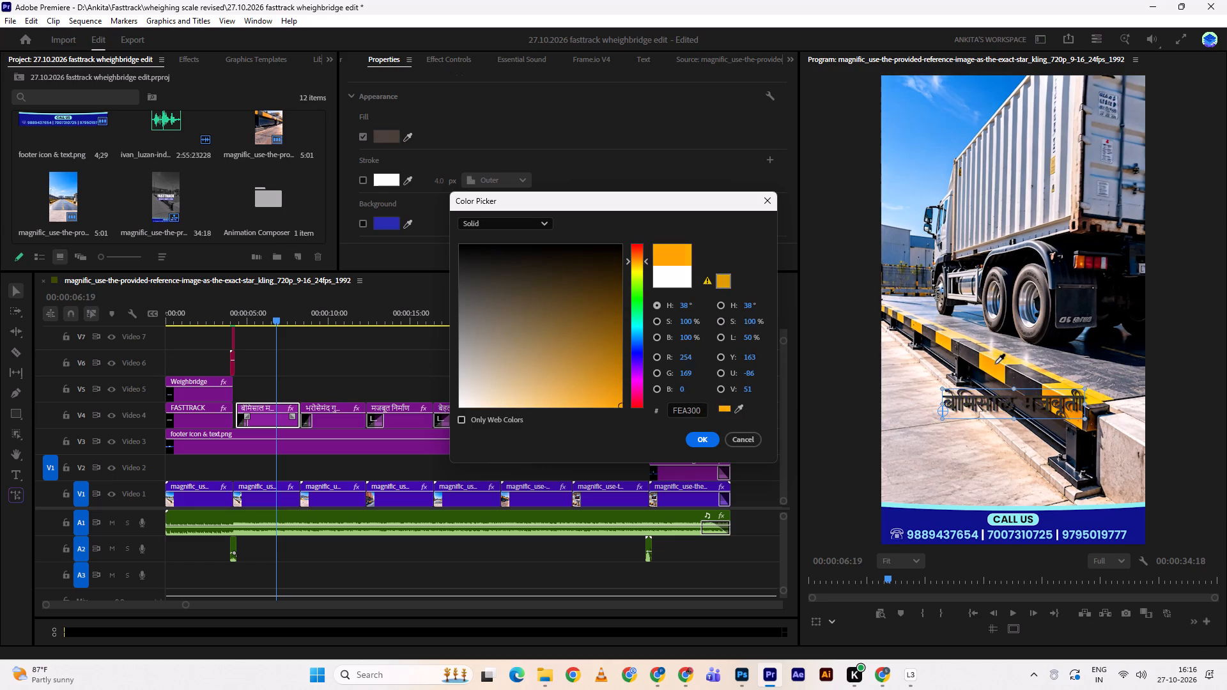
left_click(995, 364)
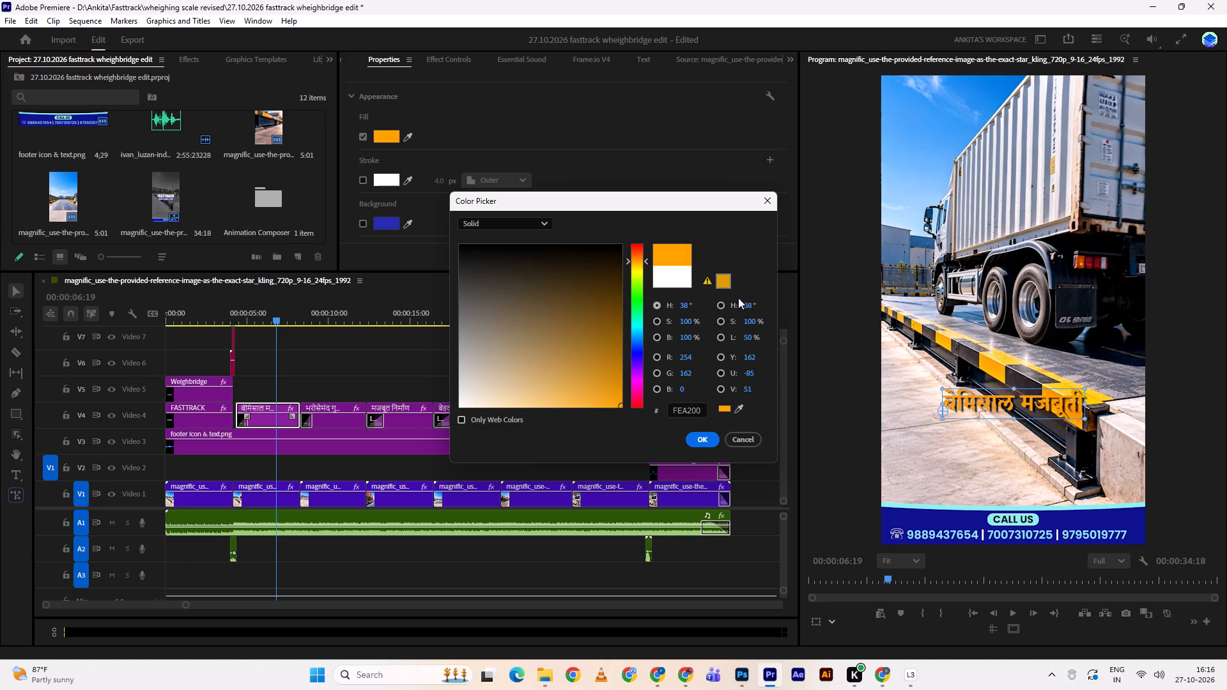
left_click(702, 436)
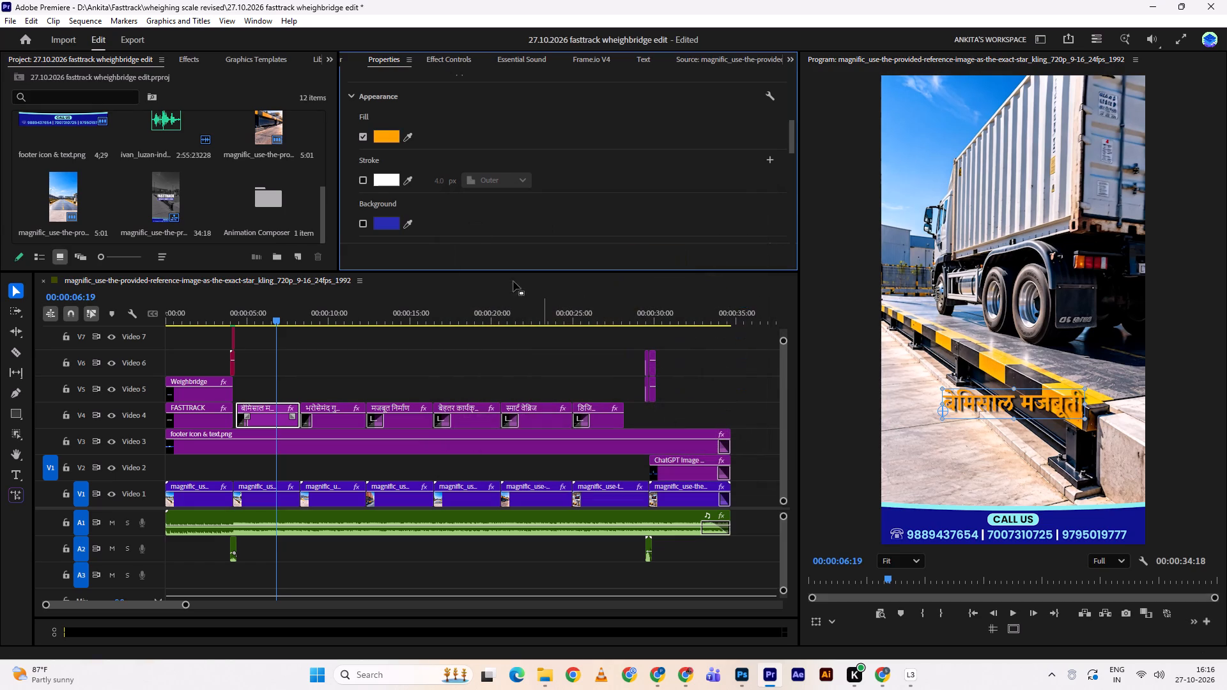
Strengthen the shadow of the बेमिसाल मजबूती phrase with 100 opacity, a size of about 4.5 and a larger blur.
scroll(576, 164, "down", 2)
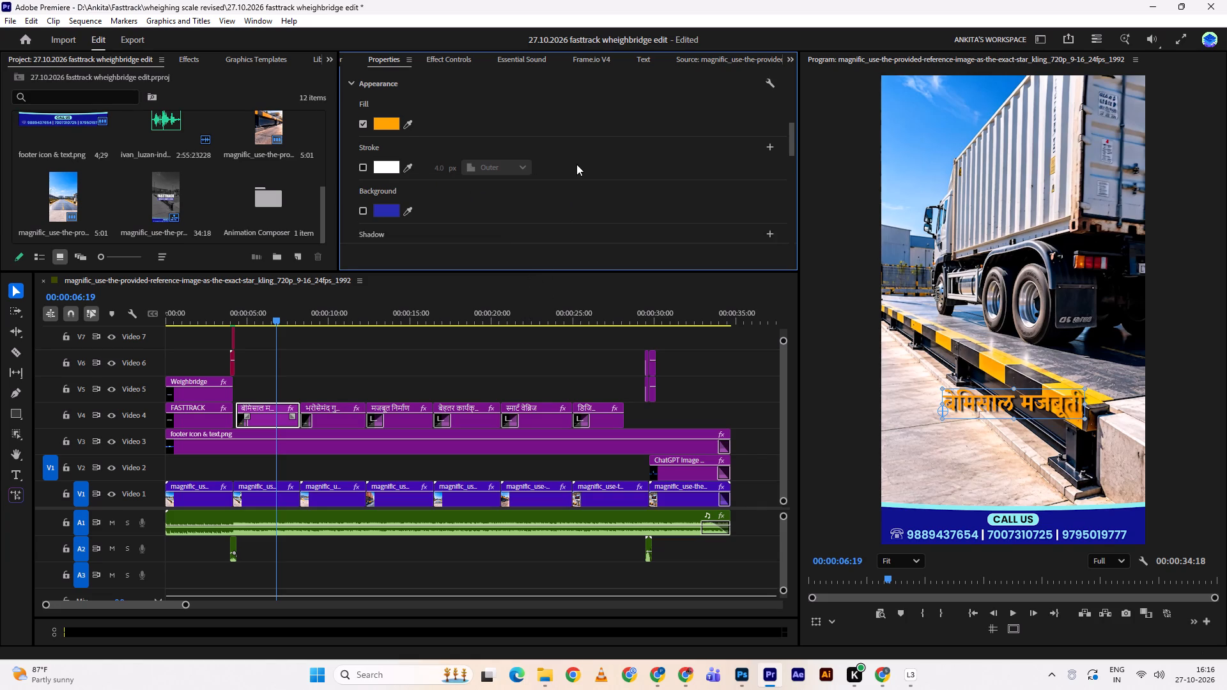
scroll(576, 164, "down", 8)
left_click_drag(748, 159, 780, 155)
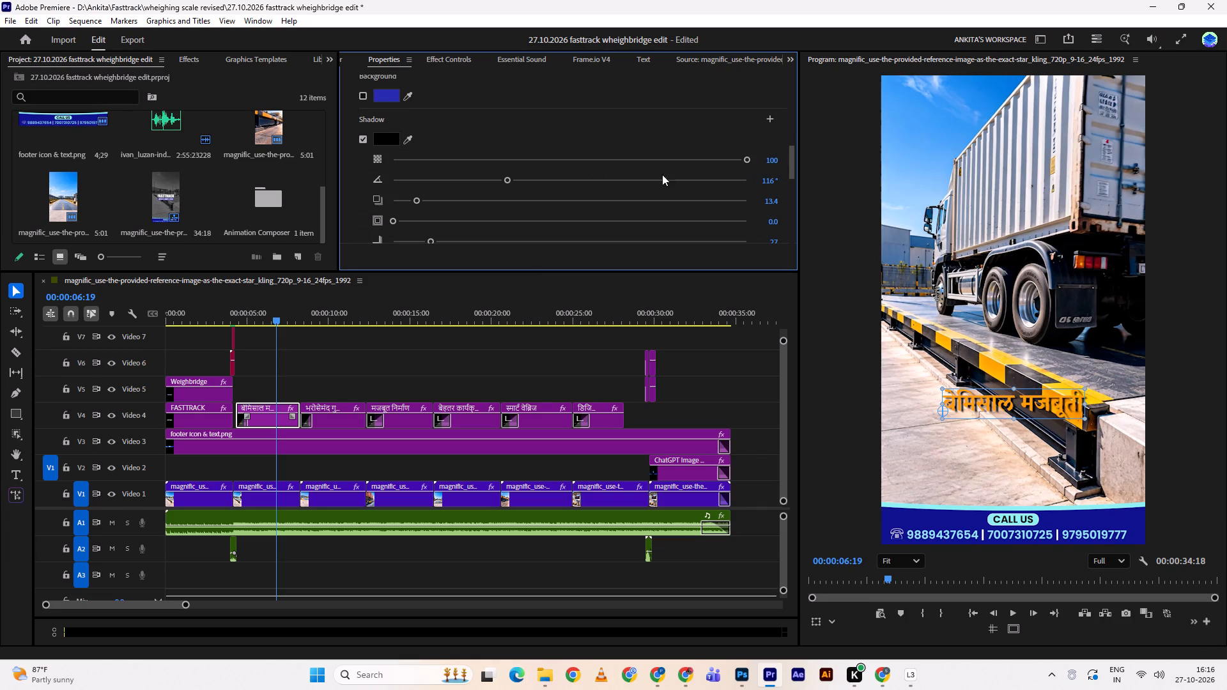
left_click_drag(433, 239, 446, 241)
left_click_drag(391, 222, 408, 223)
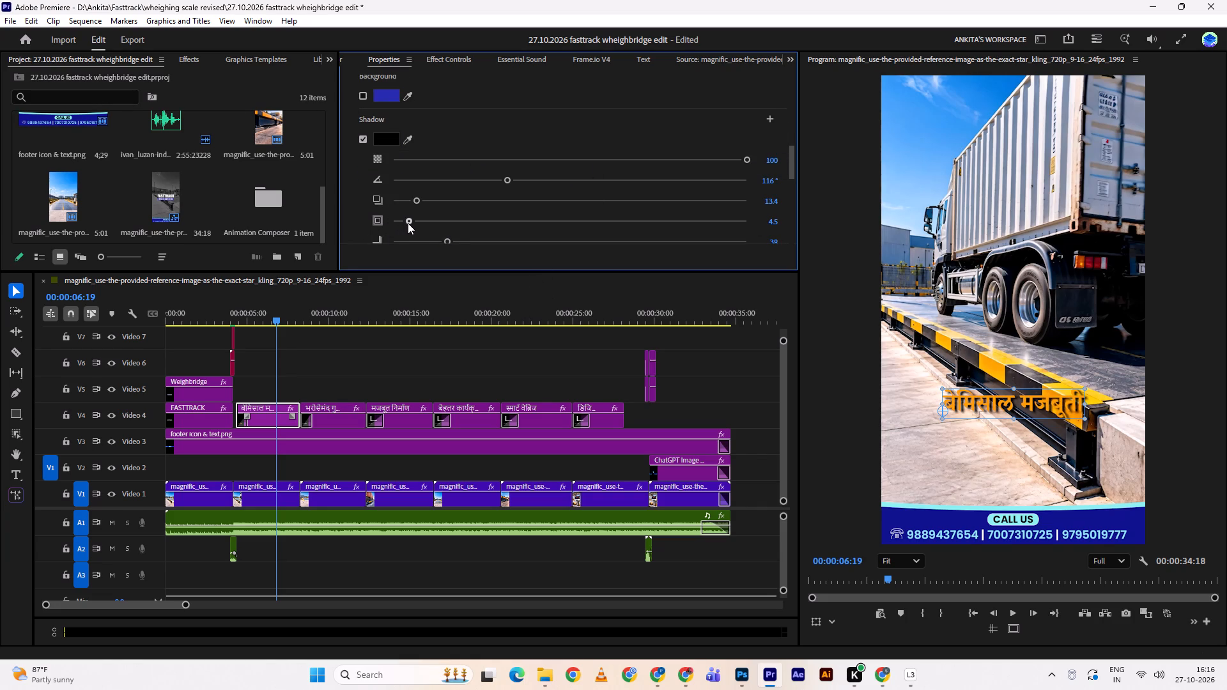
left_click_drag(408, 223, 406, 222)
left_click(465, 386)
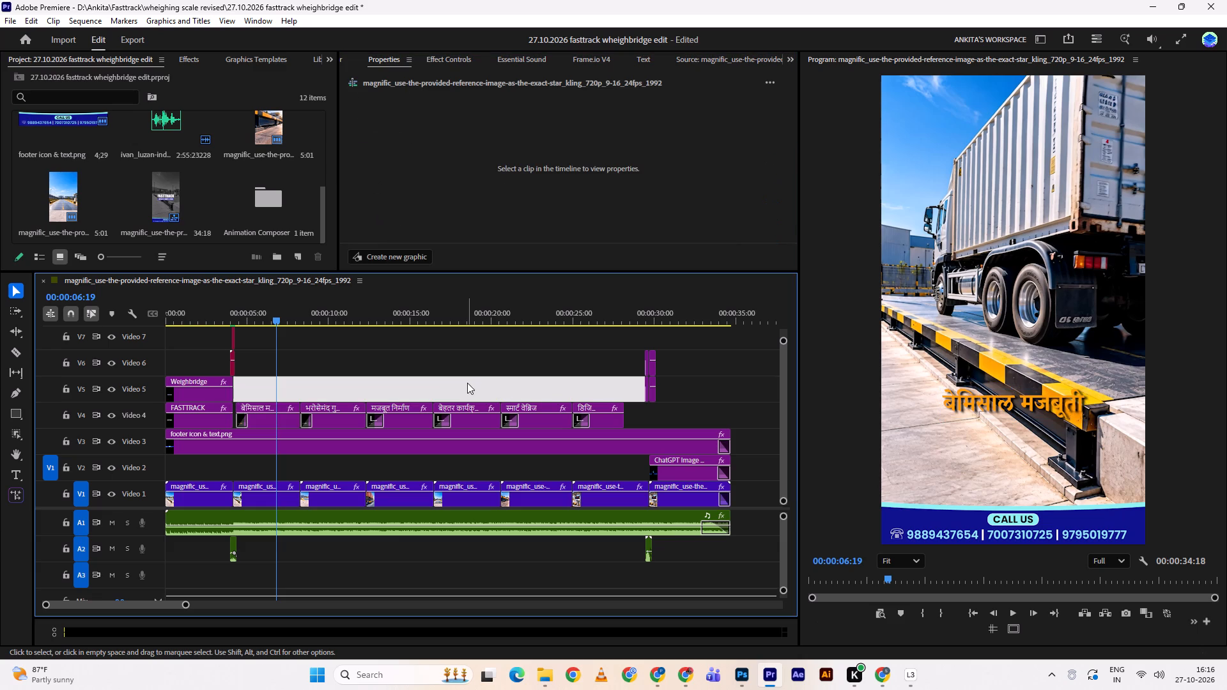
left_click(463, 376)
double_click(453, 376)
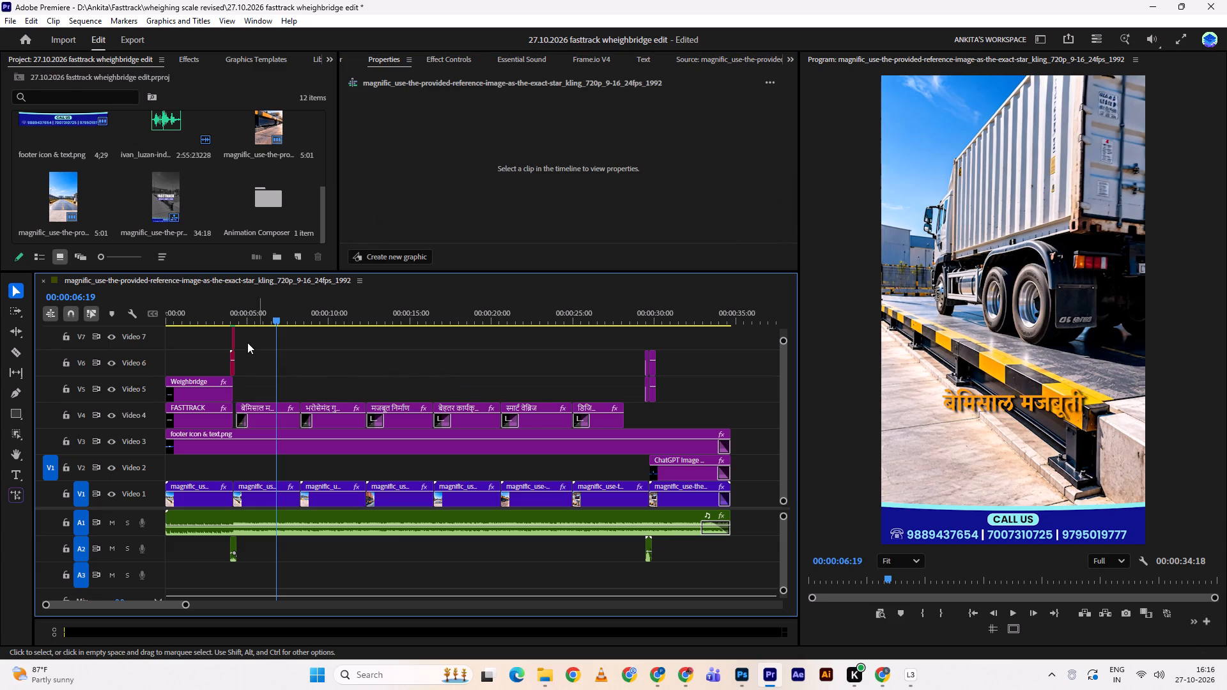
Play from about 00:00:04 into the second Hindi phrase to review the orange text and its shadow.
left_click_drag(271, 317, 235, 309)
key("space")
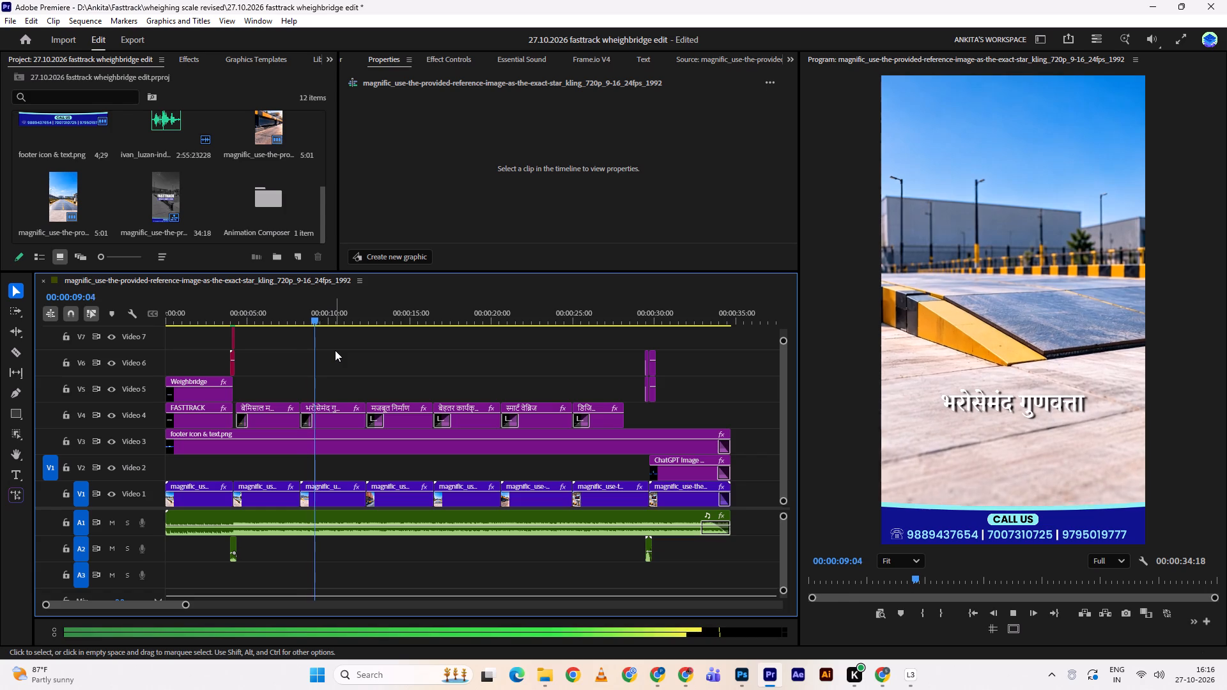
key("space")
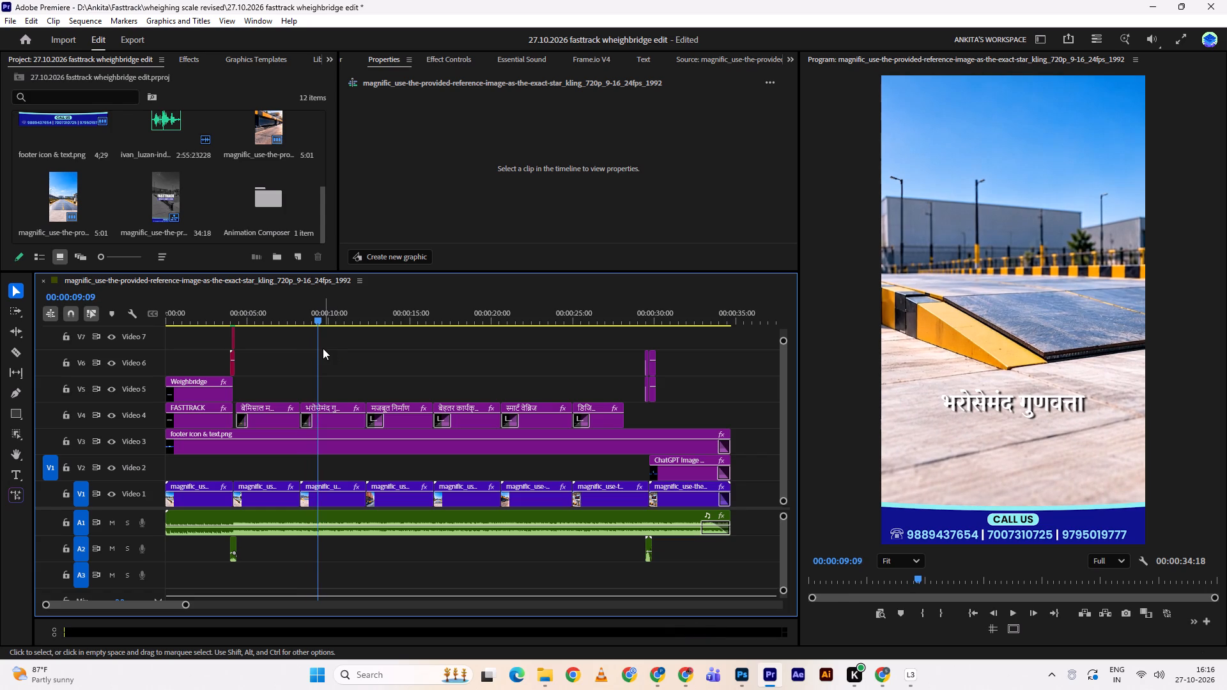
key("space")
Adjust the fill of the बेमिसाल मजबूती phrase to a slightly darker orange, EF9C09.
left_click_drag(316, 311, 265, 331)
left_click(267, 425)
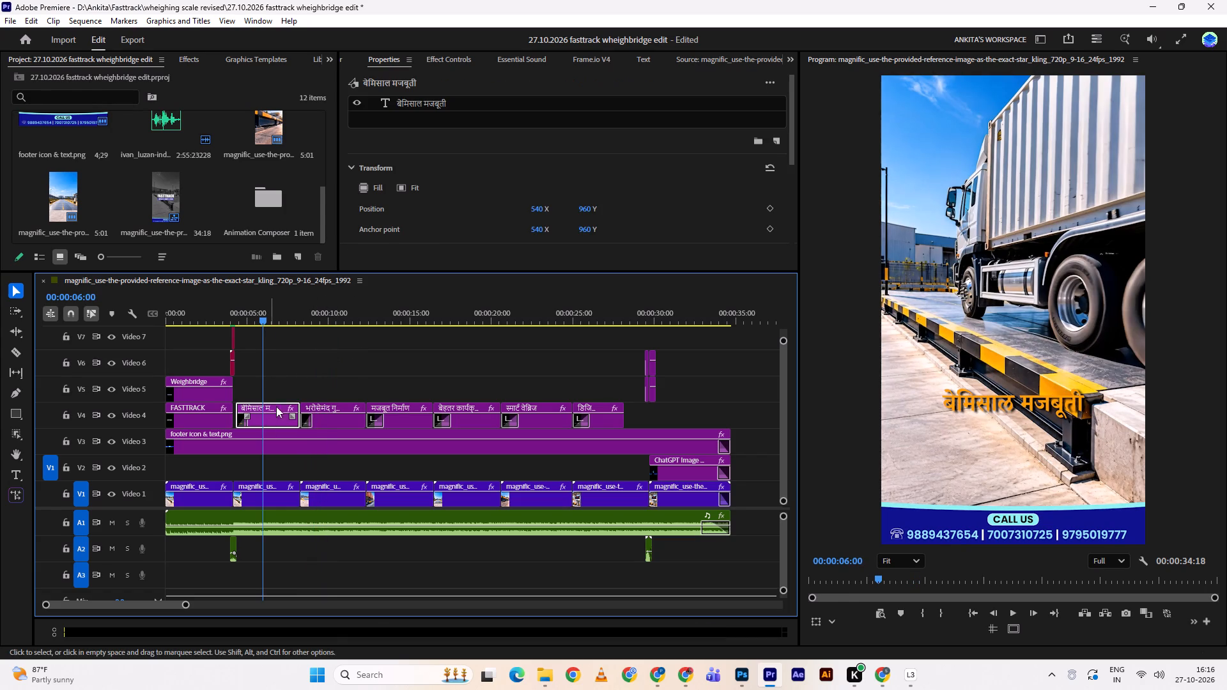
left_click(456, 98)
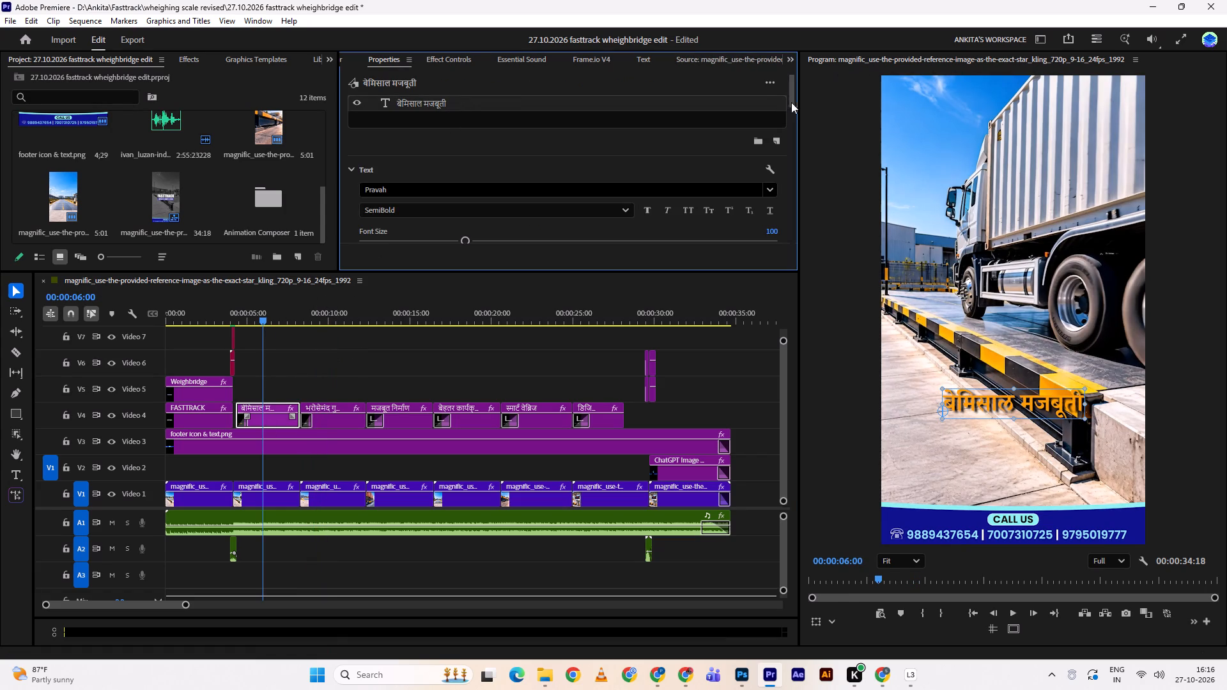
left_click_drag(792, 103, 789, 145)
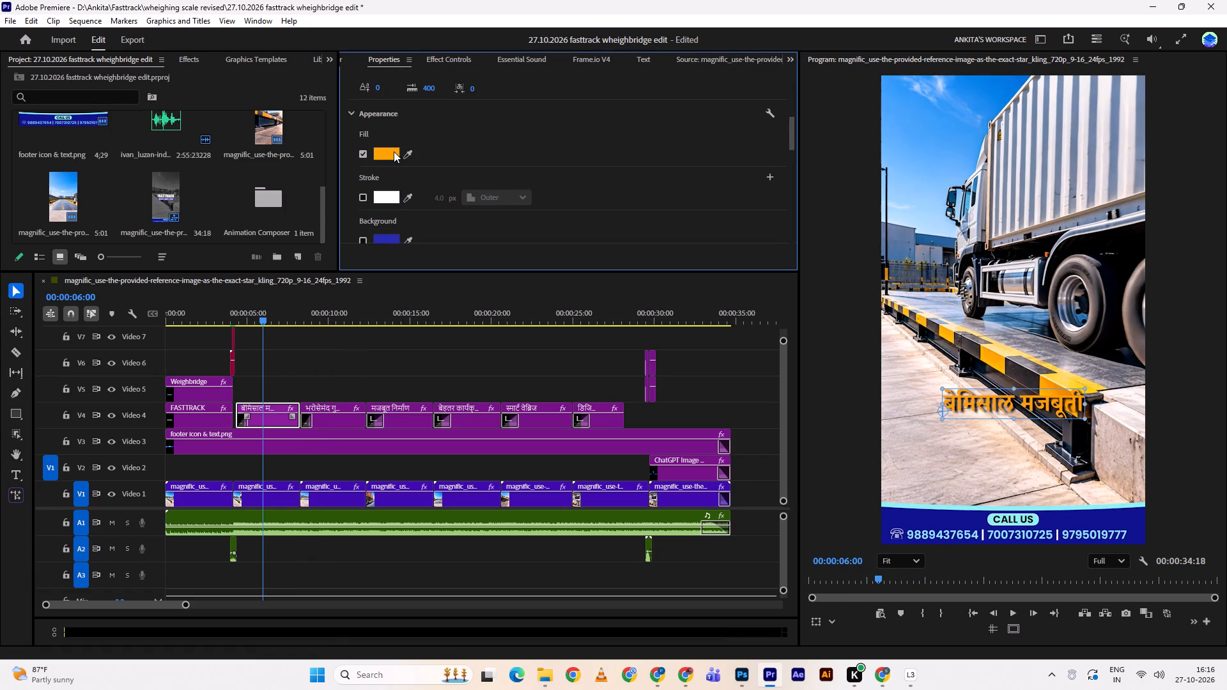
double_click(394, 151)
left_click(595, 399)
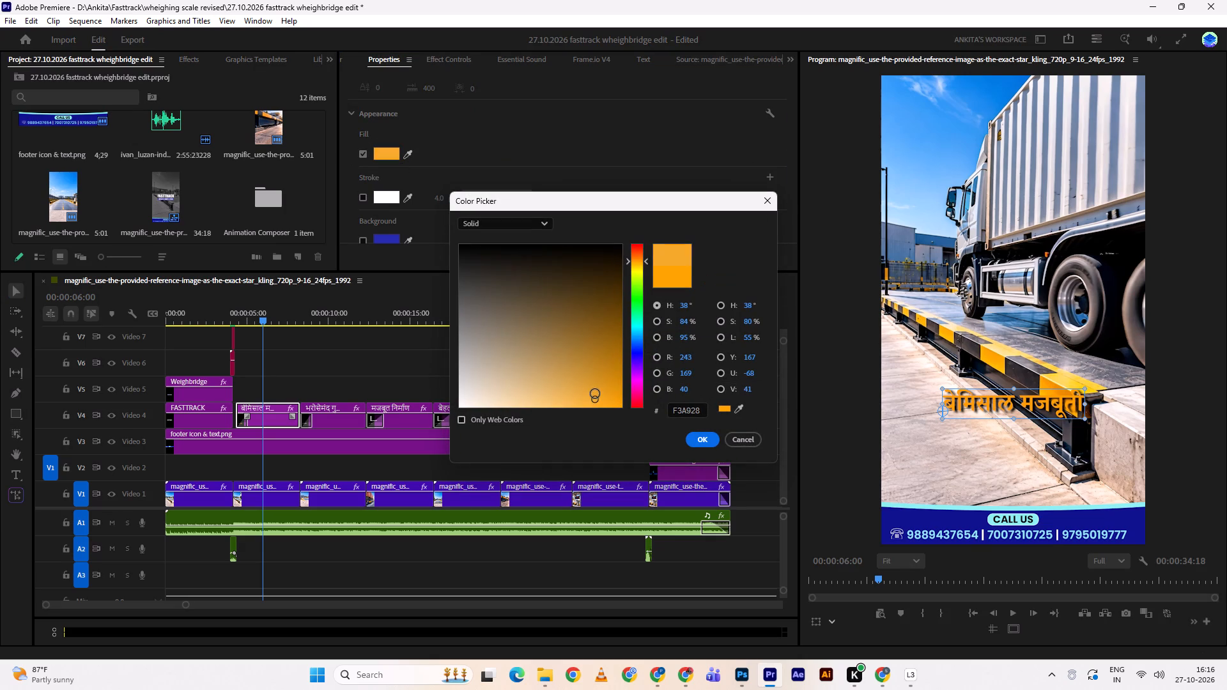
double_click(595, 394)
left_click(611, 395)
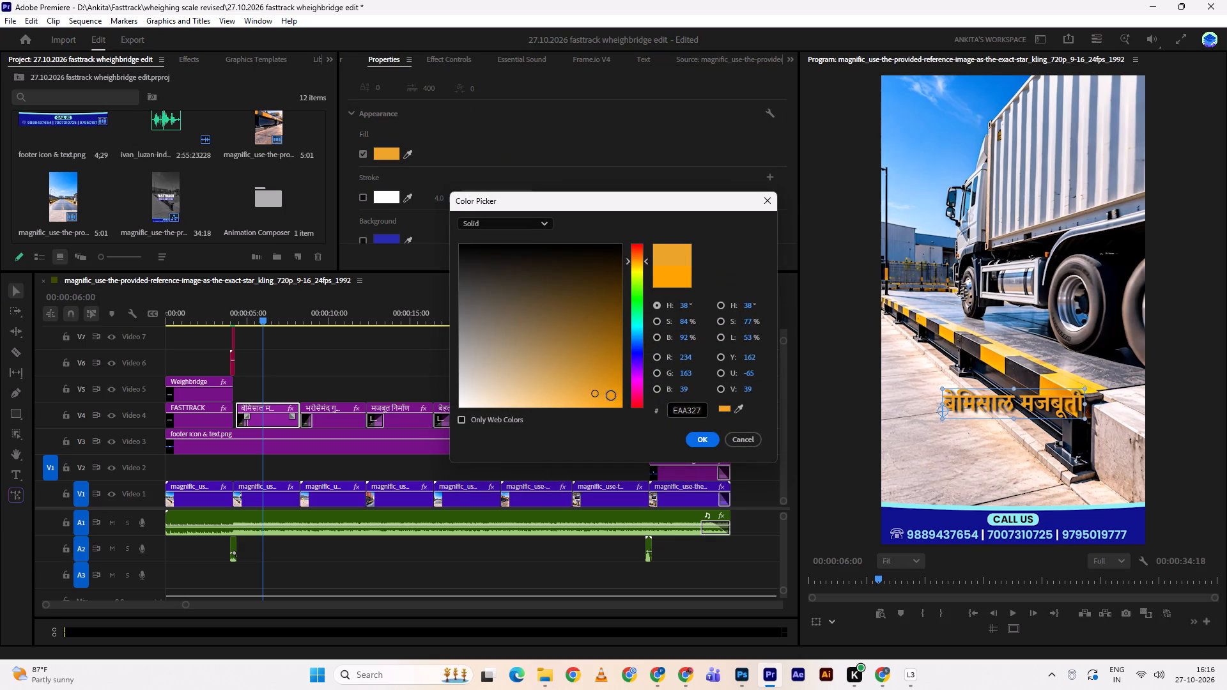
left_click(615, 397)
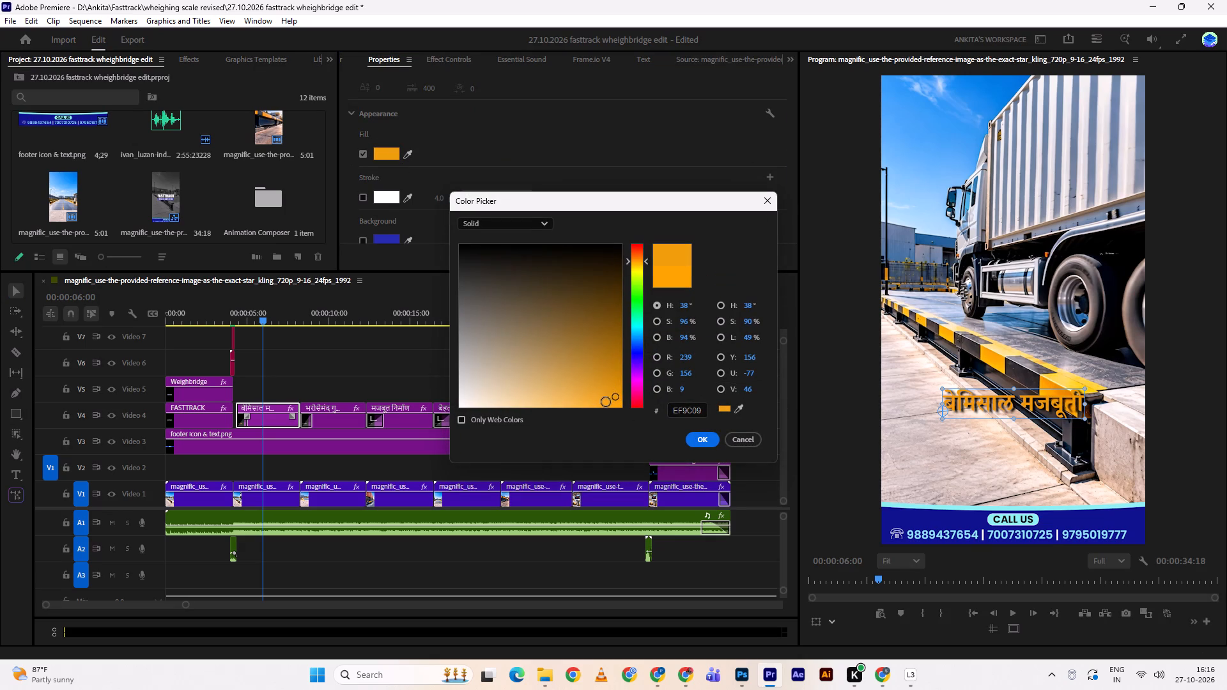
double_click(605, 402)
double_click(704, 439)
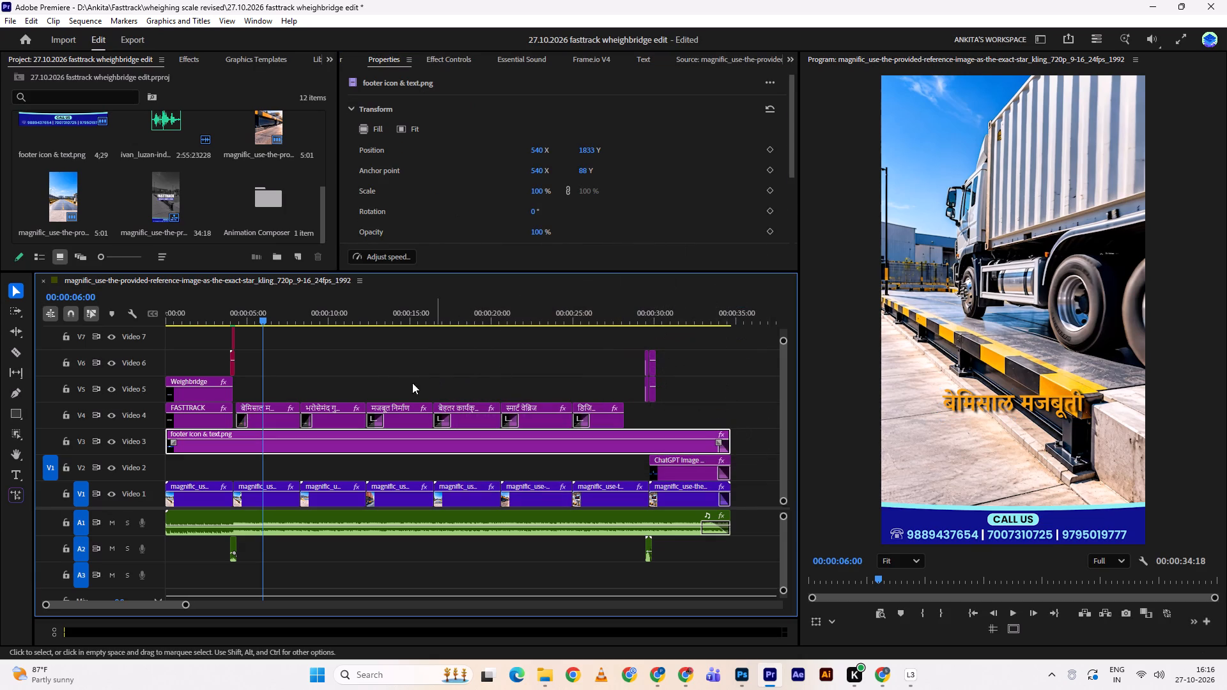
Play the बेमिसाल मजबूती section, restarting from about 00:00:04, to review the darker orange text.
key("space")
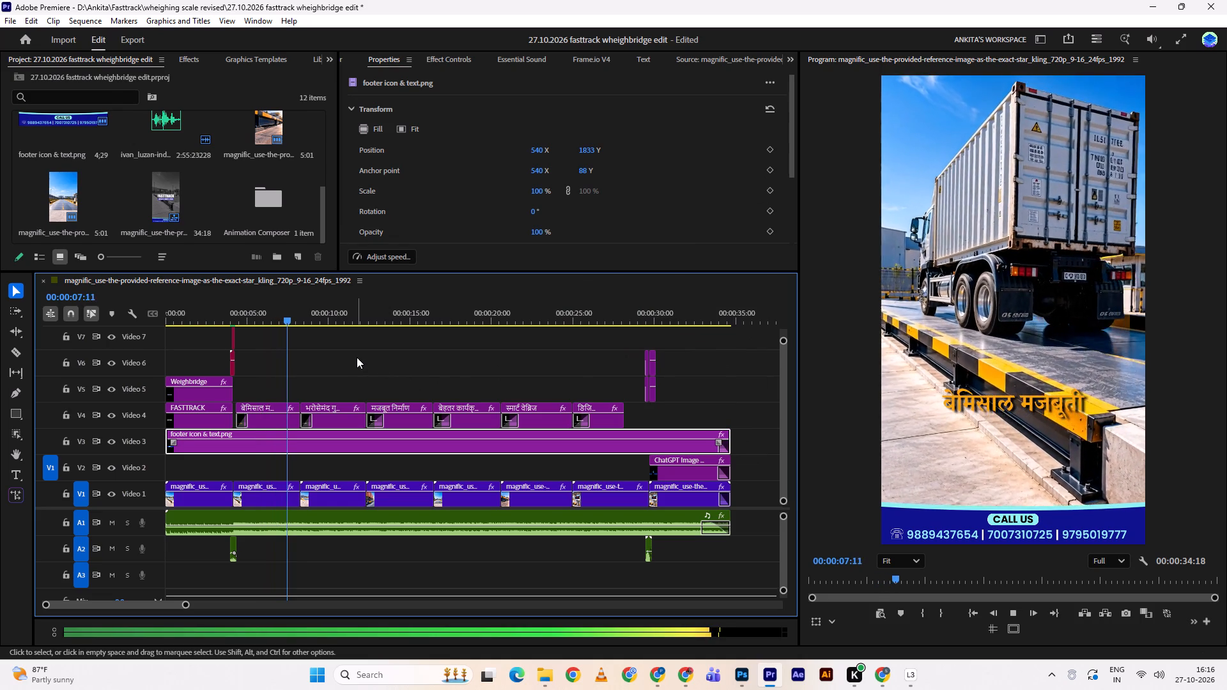
left_click_drag(257, 322, 229, 312)
key("space")
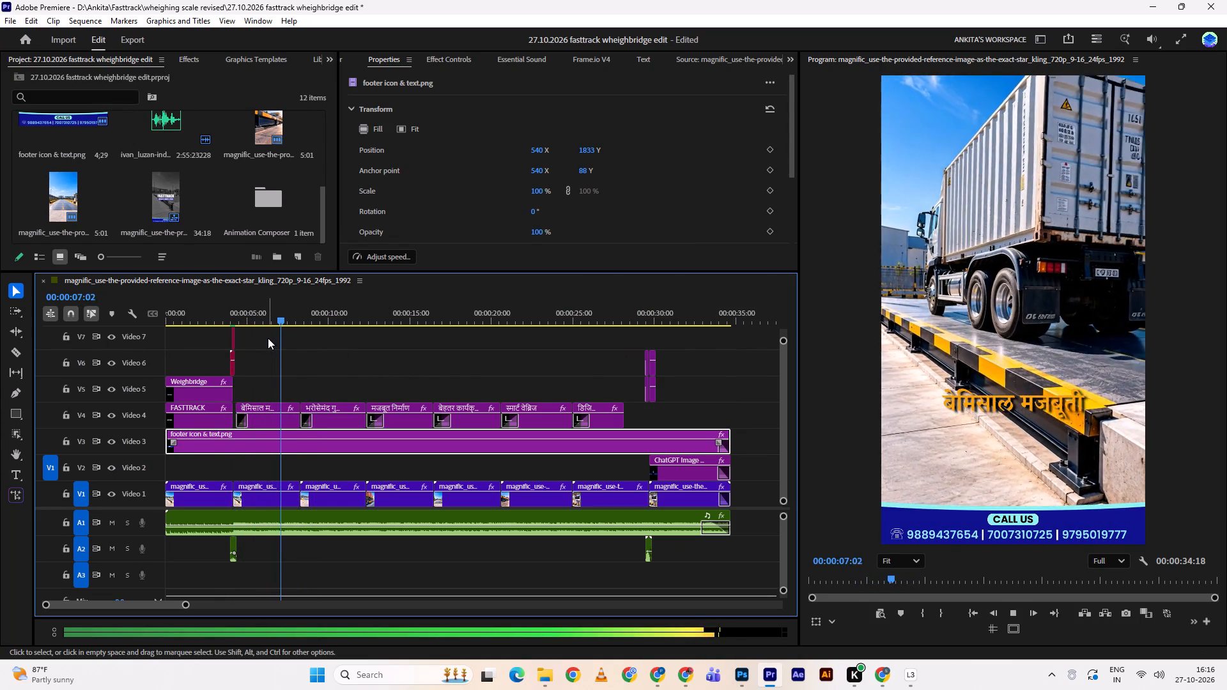
key("space")
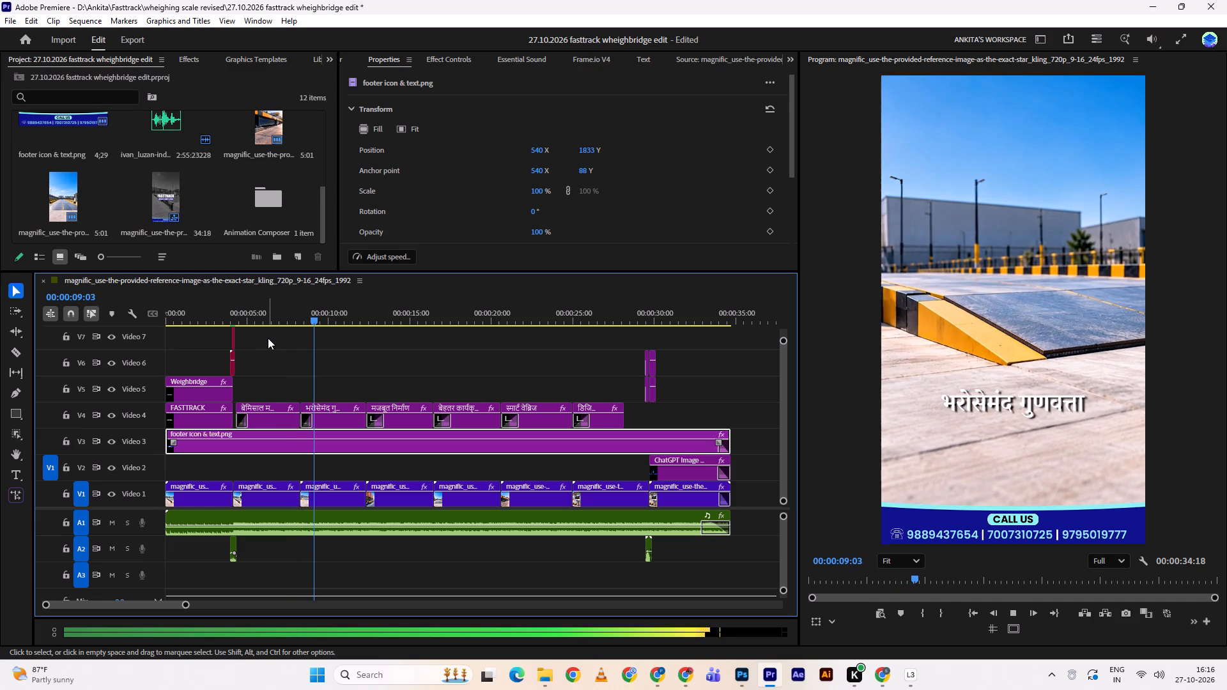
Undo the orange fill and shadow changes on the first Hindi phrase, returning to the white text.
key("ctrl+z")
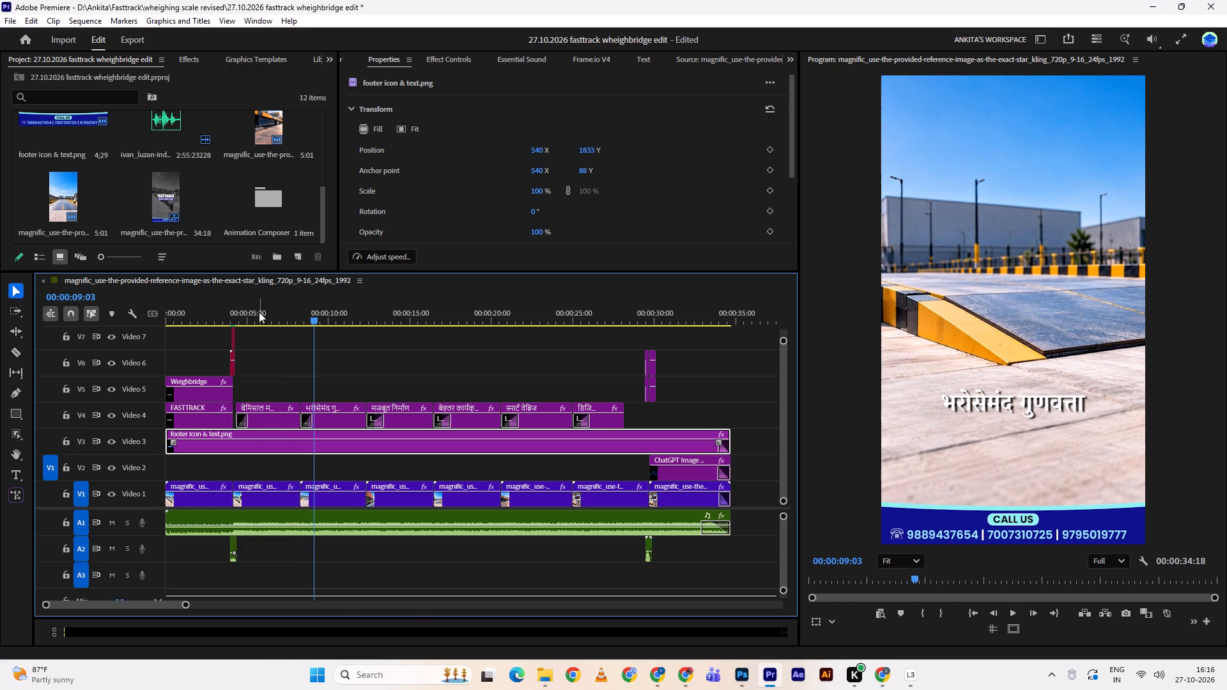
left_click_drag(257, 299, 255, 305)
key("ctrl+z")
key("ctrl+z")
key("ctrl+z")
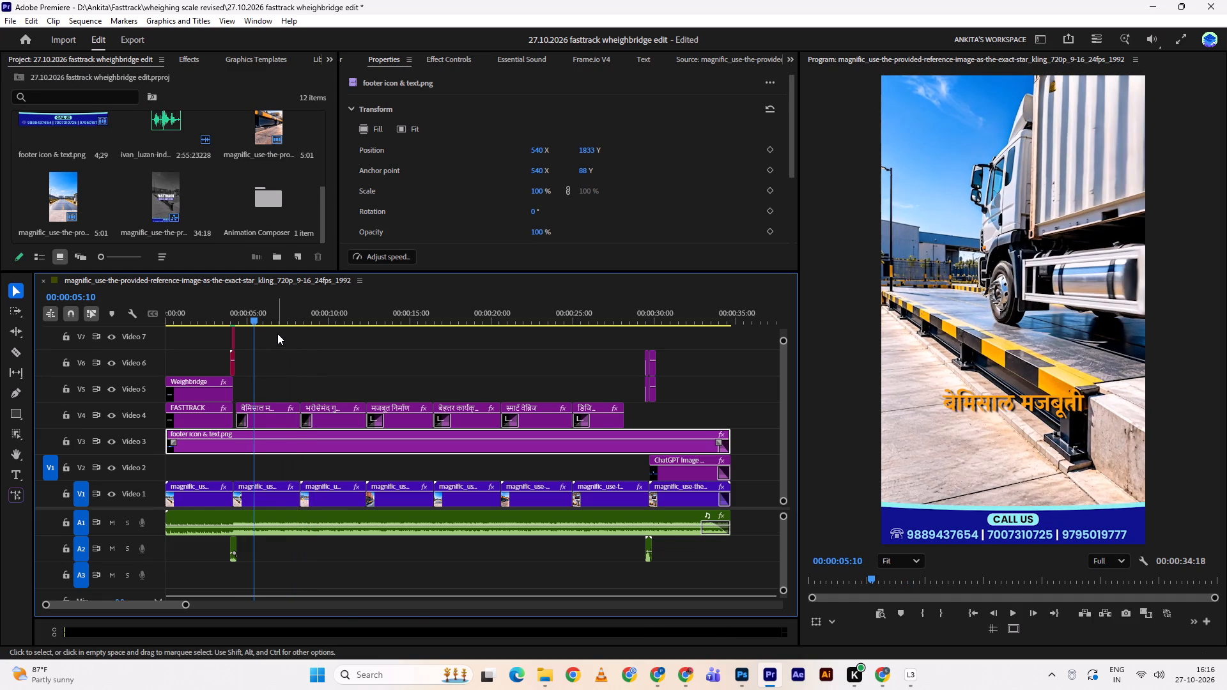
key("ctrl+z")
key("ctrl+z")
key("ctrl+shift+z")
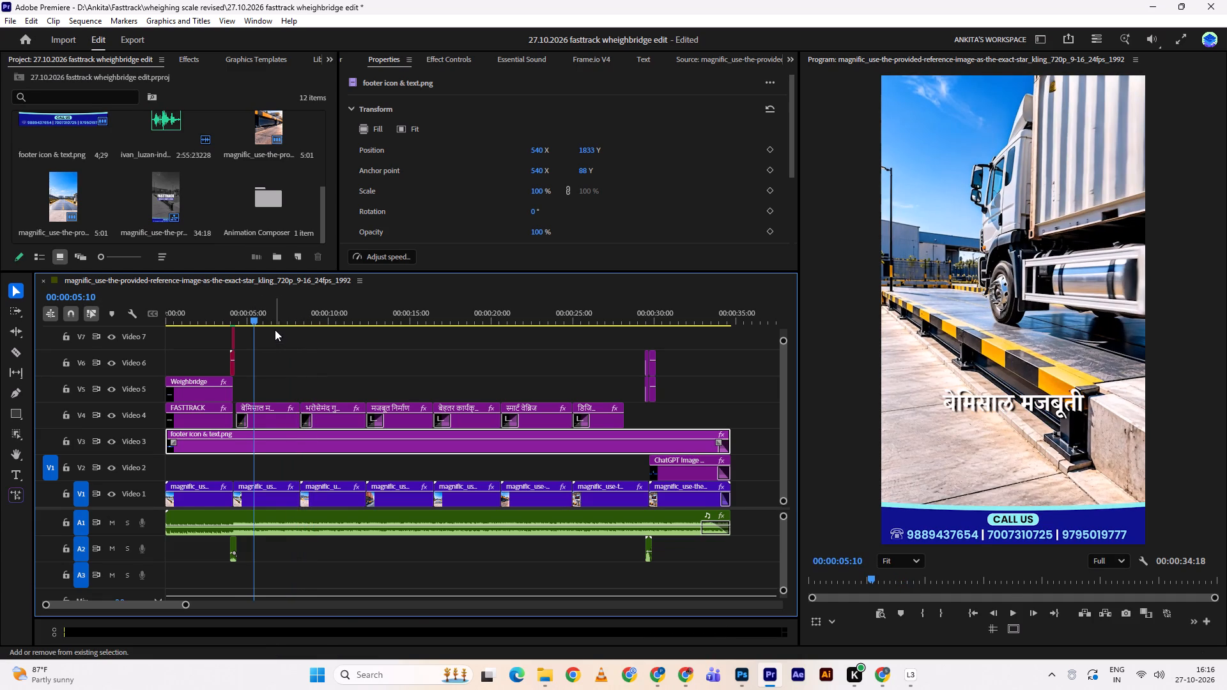
Replay the start of the first Hindi phrase section from about 00:00:04 and save the project.
left_click_drag(240, 316, 233, 316)
key("space")
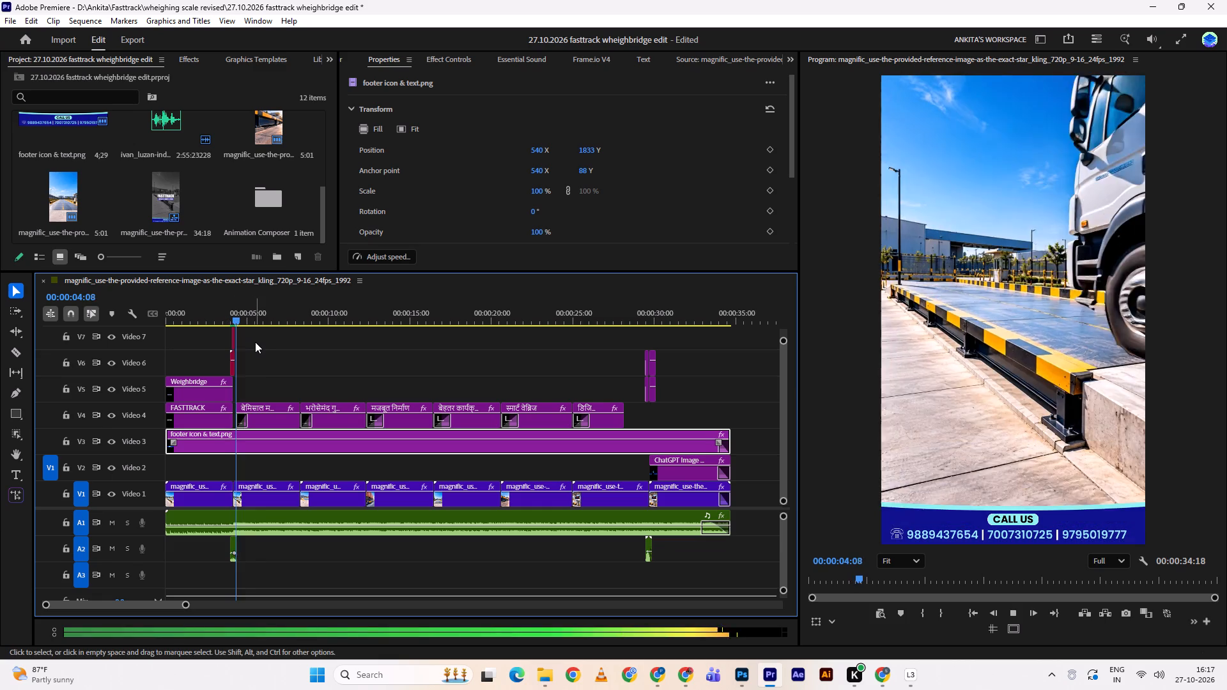
key("ctrl+s")
Play the video from the start into the first Hindi phrase to review the opening and the text.
left_click_drag(235, 308, 164, 323)
key("space")
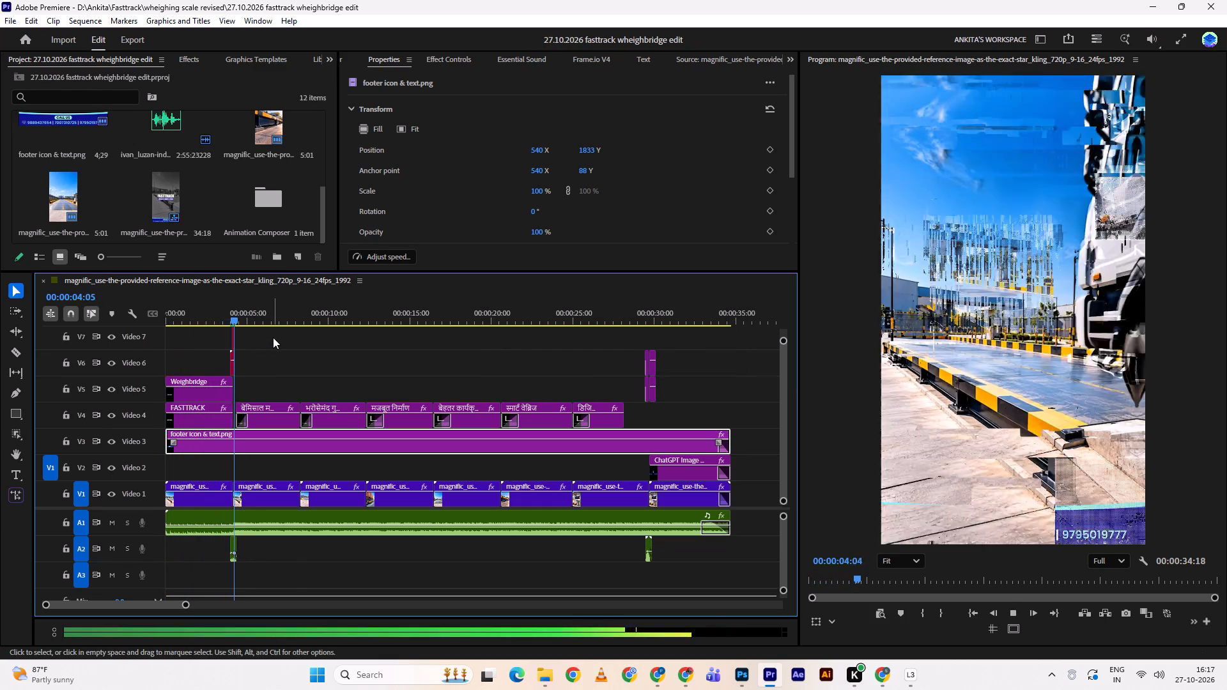
key("space")
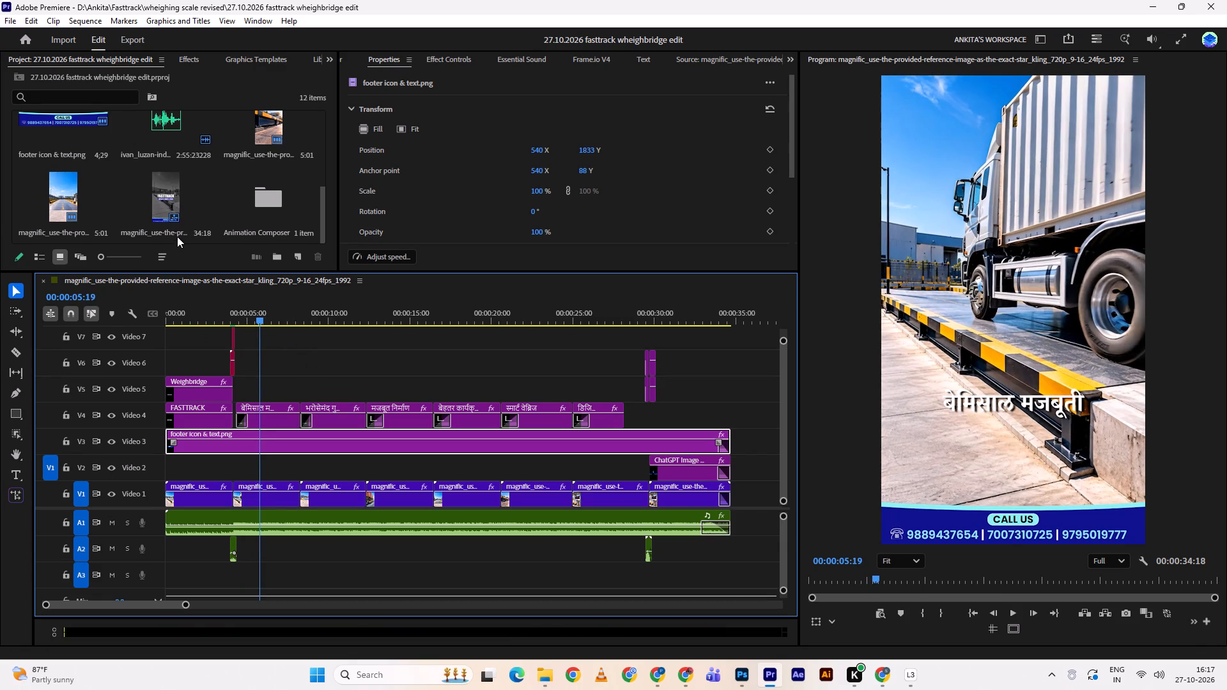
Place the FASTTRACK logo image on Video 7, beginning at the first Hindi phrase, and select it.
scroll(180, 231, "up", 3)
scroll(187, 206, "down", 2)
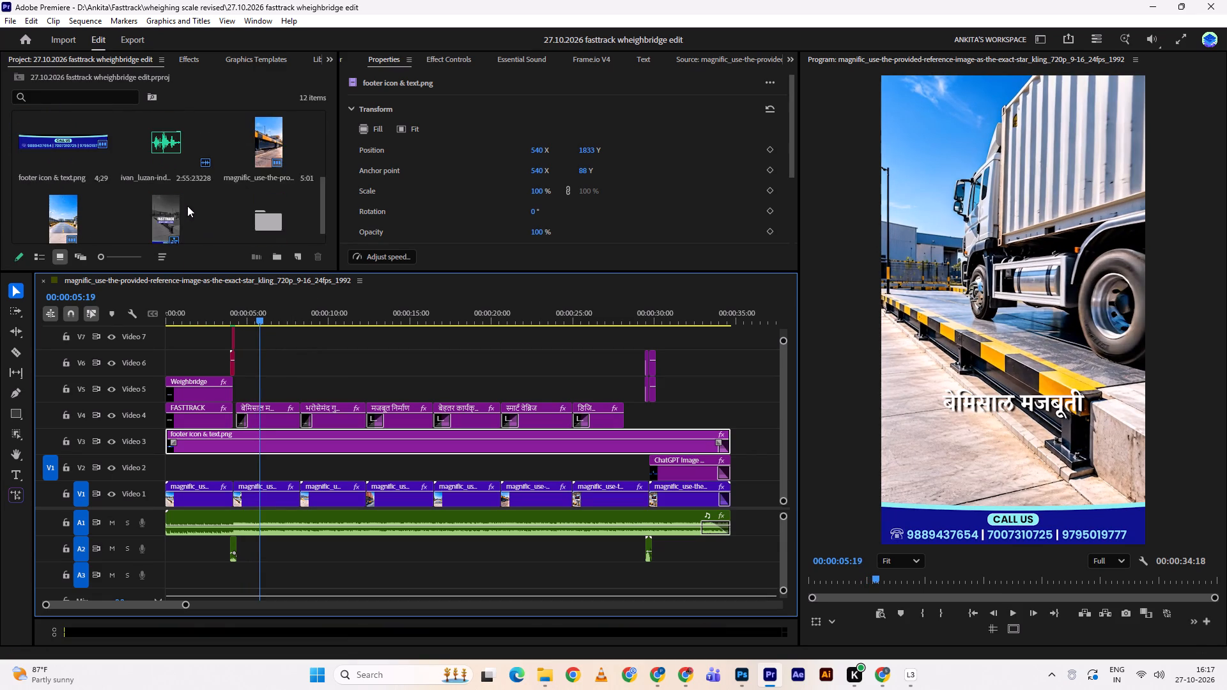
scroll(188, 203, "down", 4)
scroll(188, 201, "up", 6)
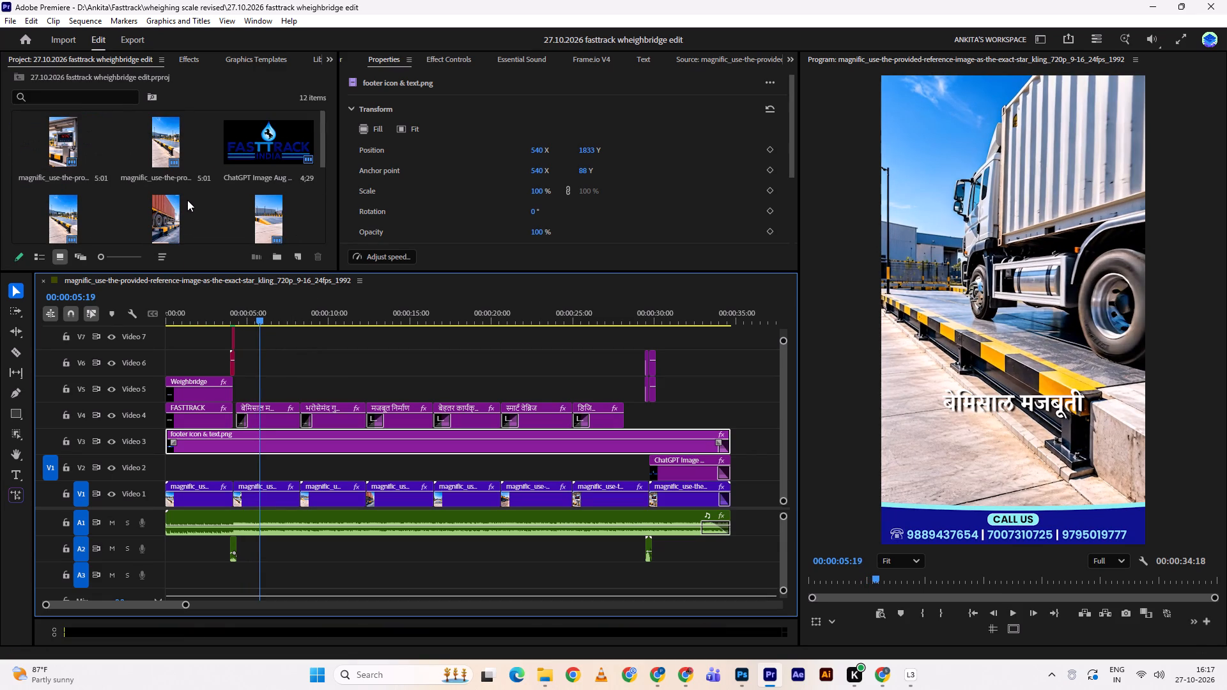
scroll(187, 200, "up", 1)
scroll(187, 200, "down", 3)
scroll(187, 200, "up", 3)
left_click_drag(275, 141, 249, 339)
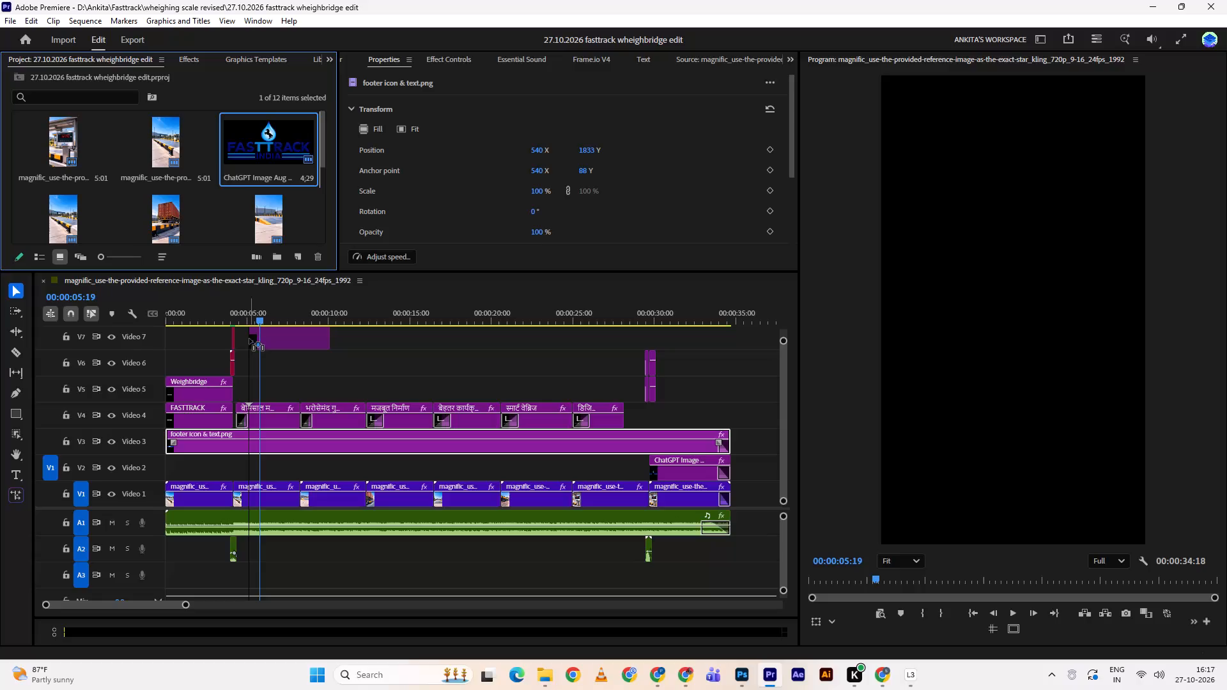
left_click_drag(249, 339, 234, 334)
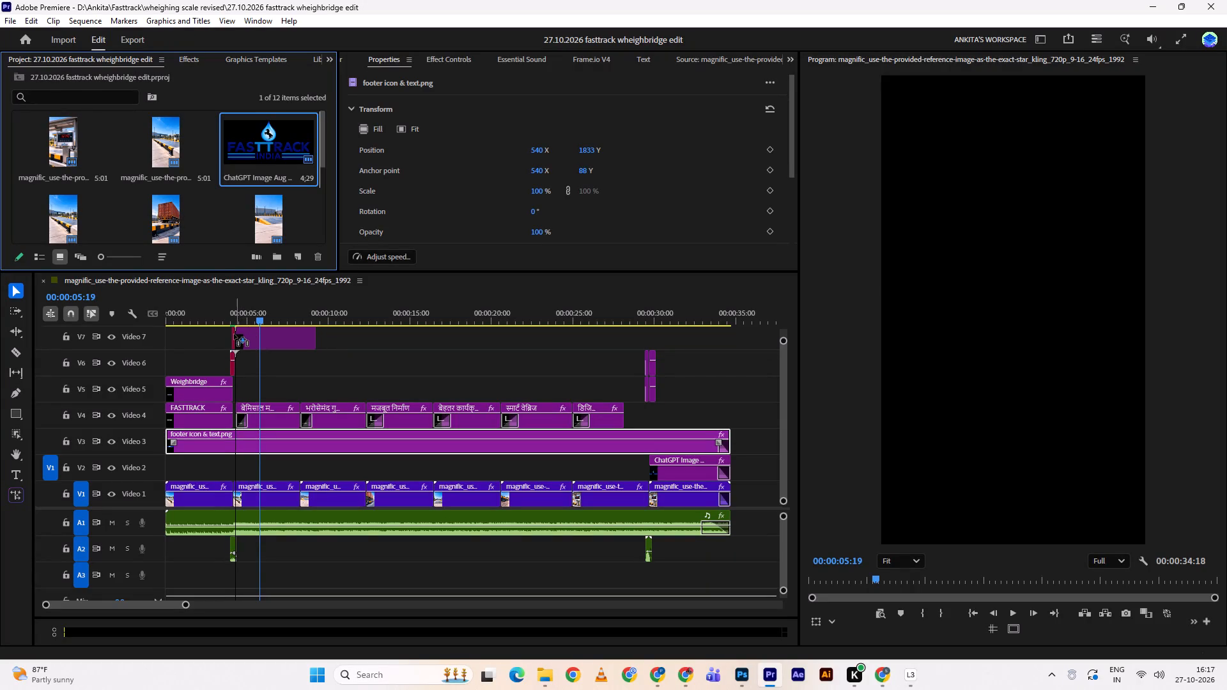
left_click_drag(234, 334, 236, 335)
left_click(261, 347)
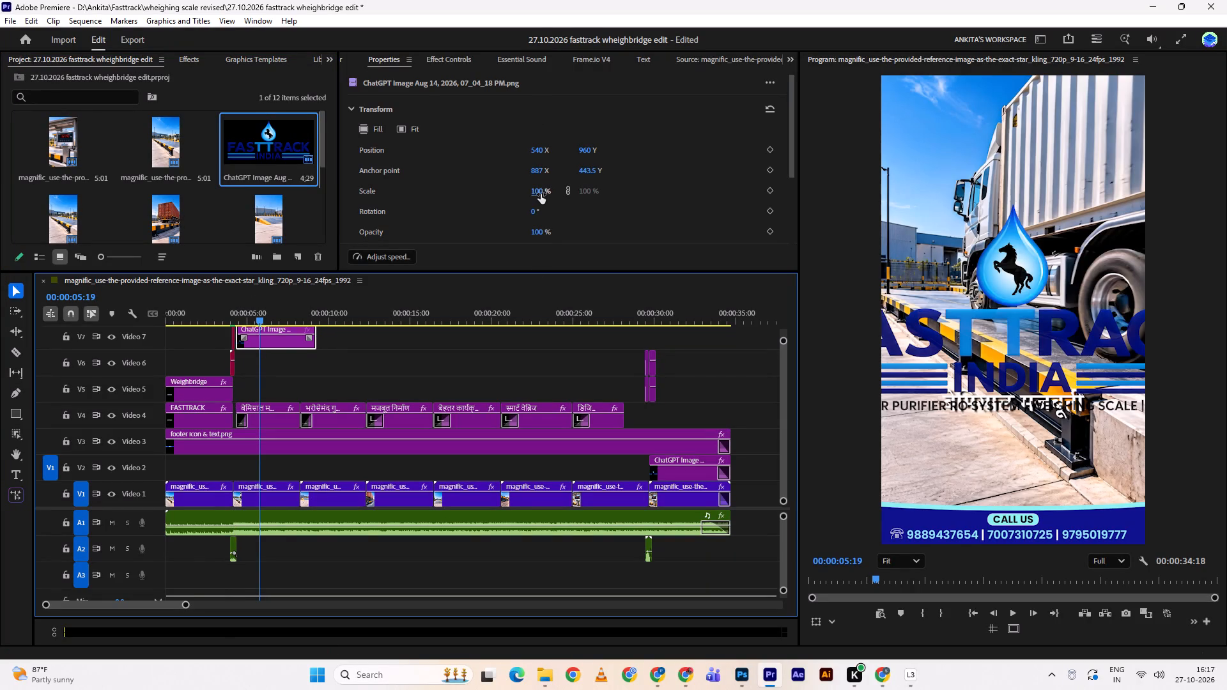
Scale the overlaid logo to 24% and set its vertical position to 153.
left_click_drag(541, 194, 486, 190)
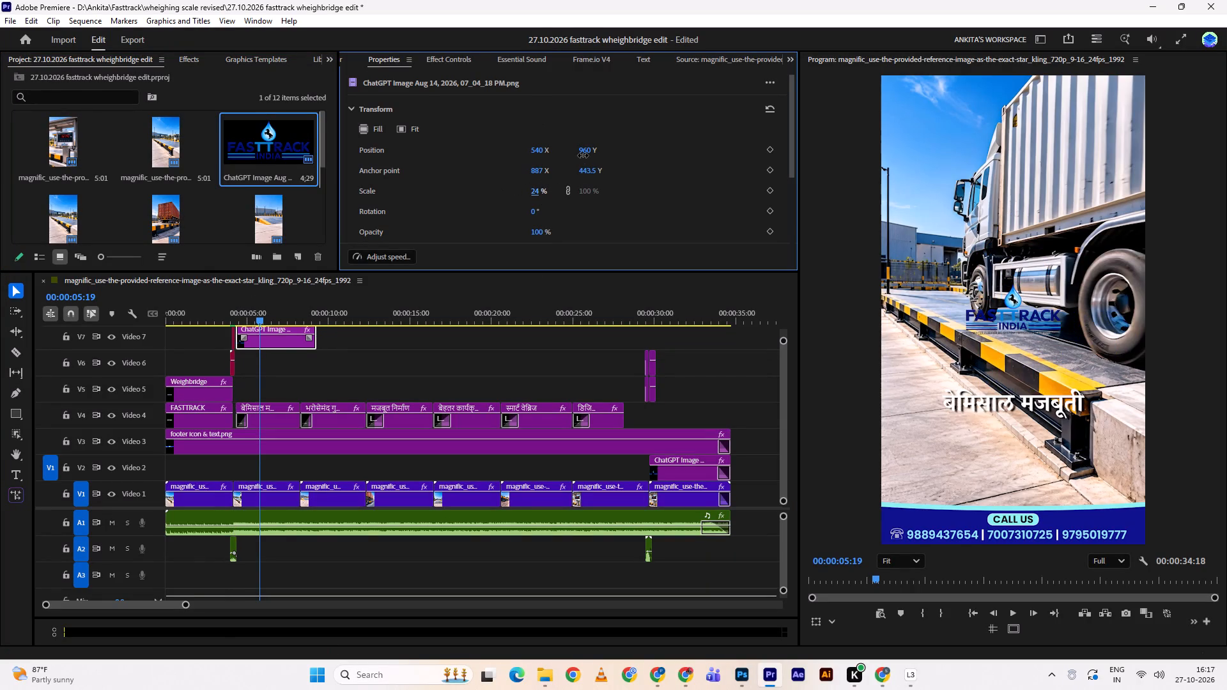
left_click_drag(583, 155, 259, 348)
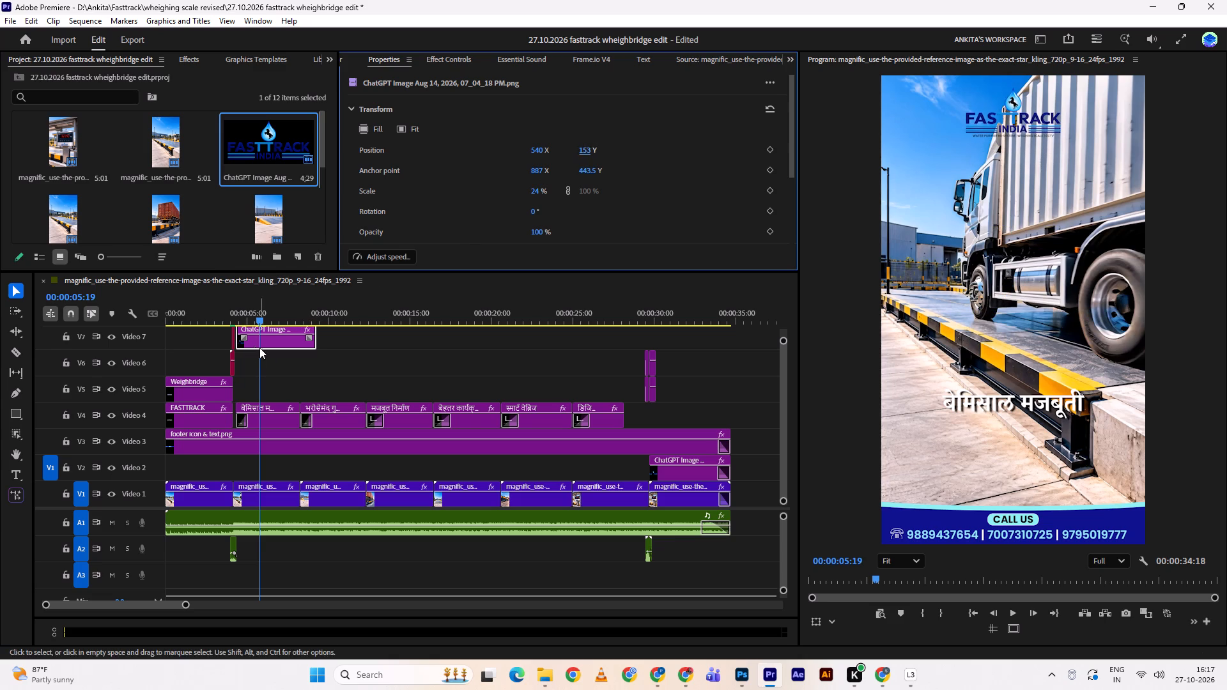
Play the first two Hindi phrase clips to review the logo overlay, and save the project.
left_click(364, 374)
key("space")
left_click(366, 358)
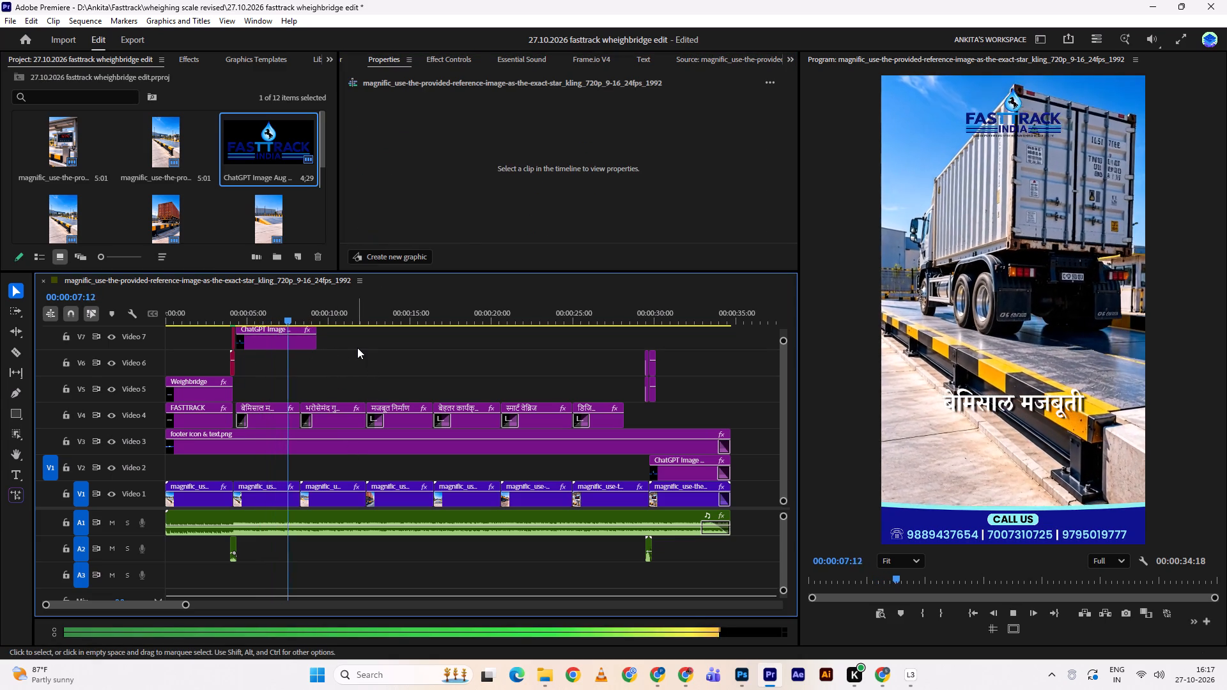
key("ctrl+s")
key("space")
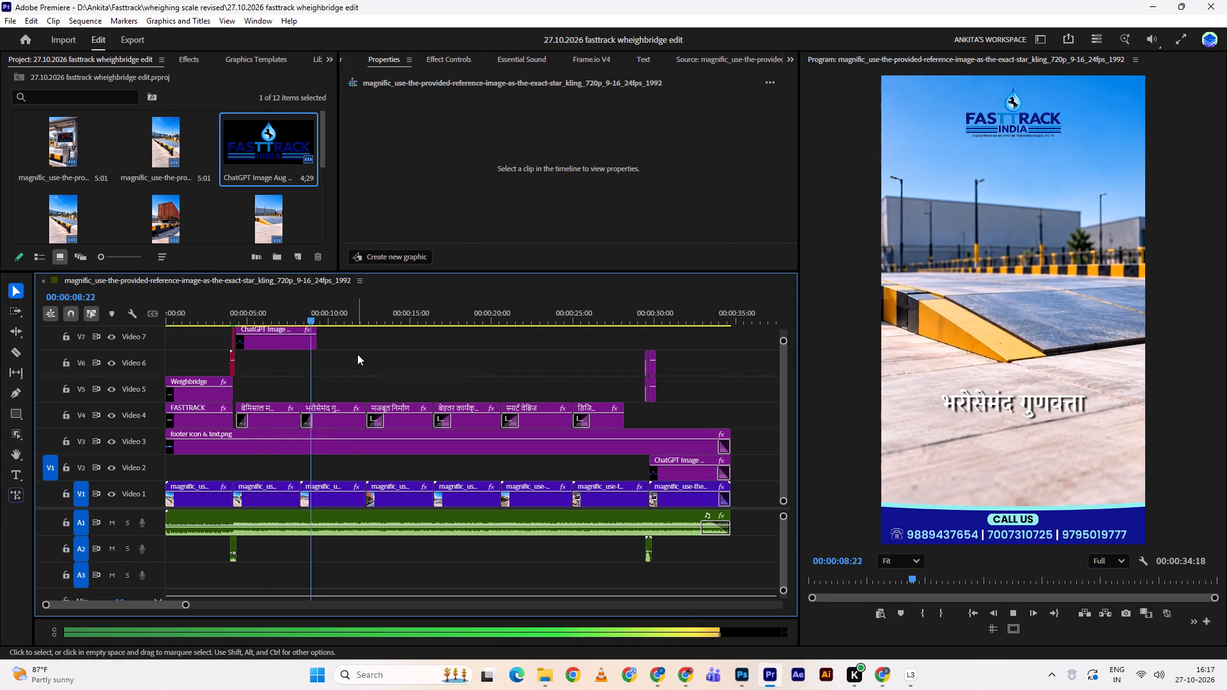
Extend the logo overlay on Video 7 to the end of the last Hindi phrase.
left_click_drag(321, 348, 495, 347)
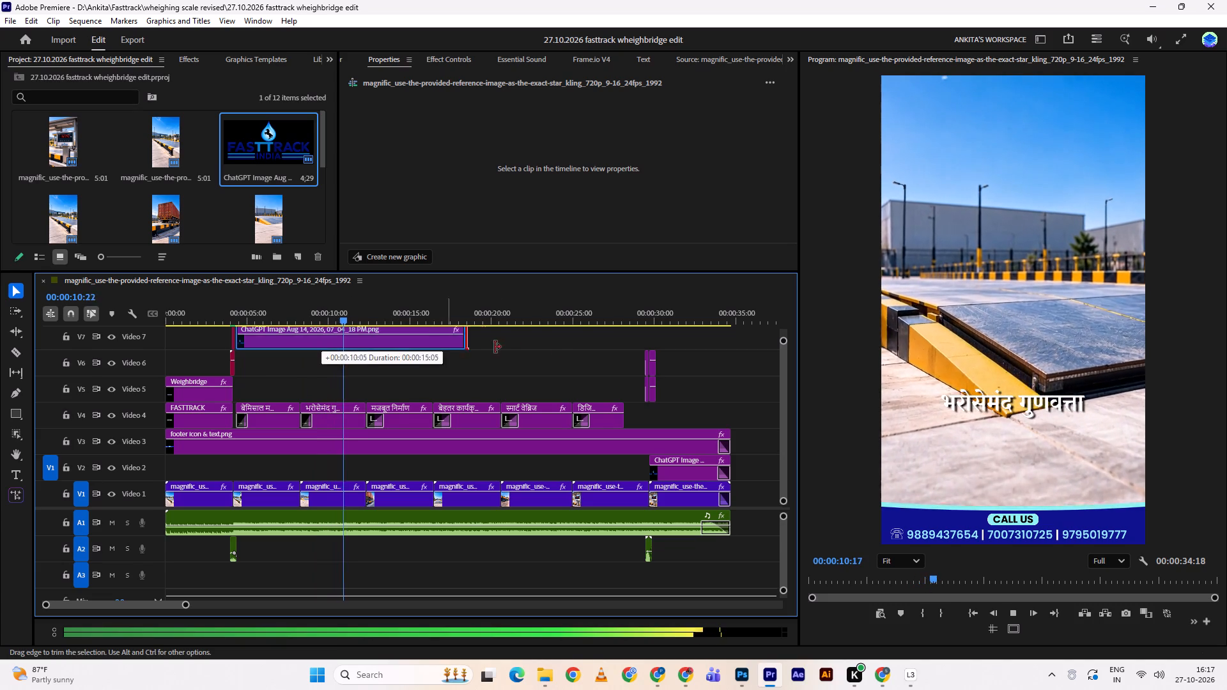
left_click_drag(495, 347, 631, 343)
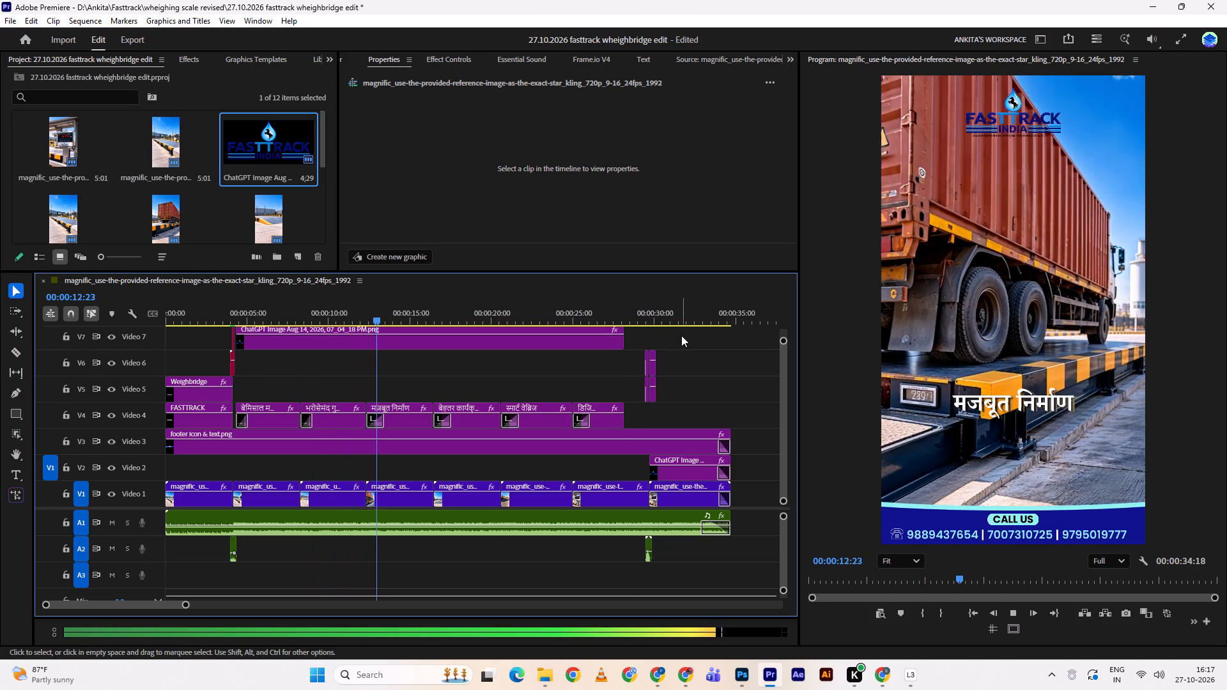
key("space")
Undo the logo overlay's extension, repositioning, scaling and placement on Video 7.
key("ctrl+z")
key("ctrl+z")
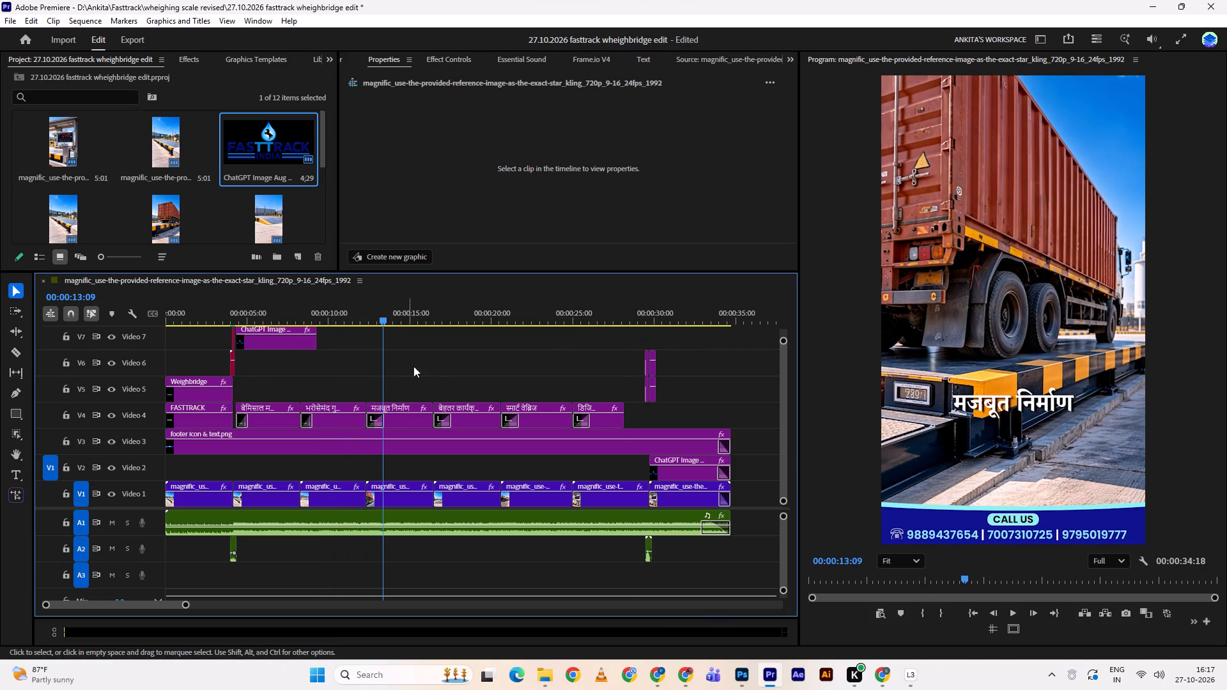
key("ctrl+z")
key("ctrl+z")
Import the "rell format header nd footer" image from the Fasttrack folder into the Premiere project.
key("alt+Tab")
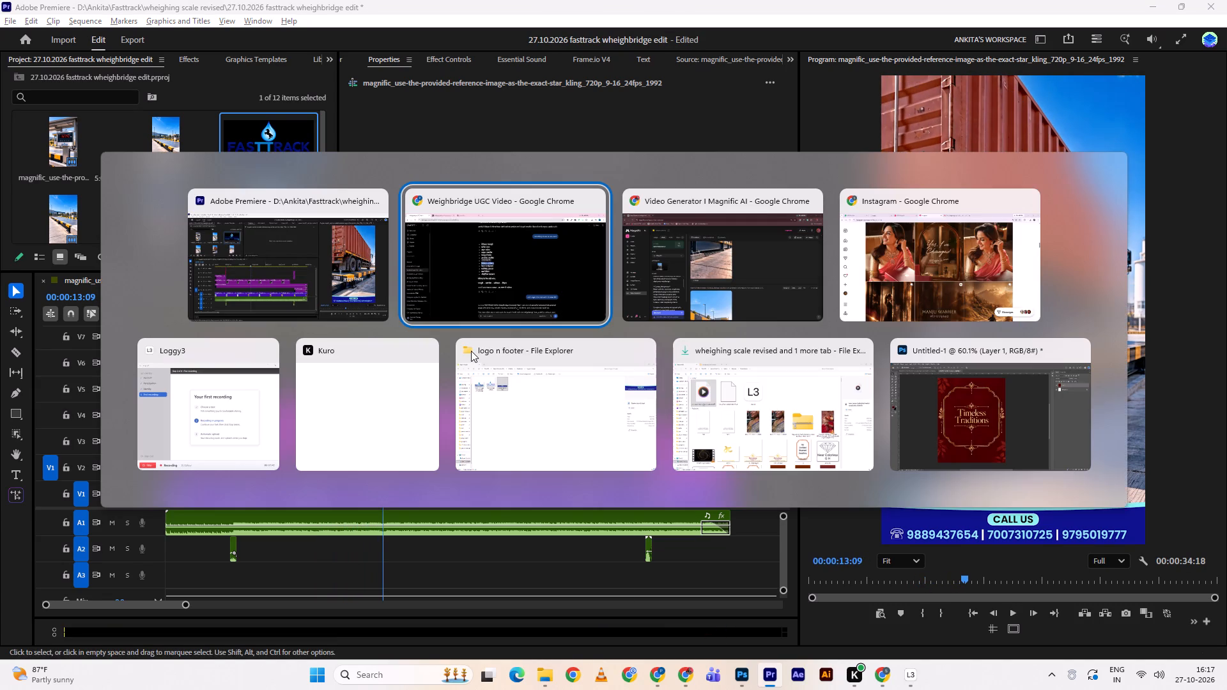
key("alt+Tab")
key("alt+Tab")
key("alt+Tab")
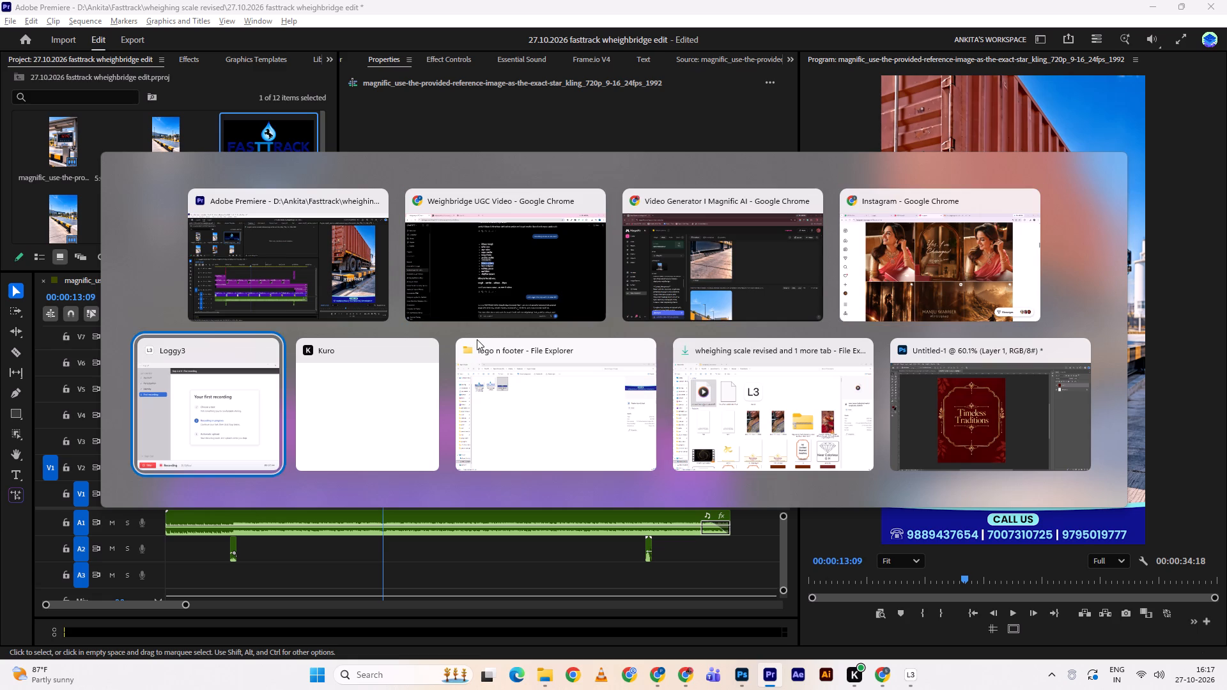
key("alt+Tab")
key("alt+Tab")
key("alt+Tab")
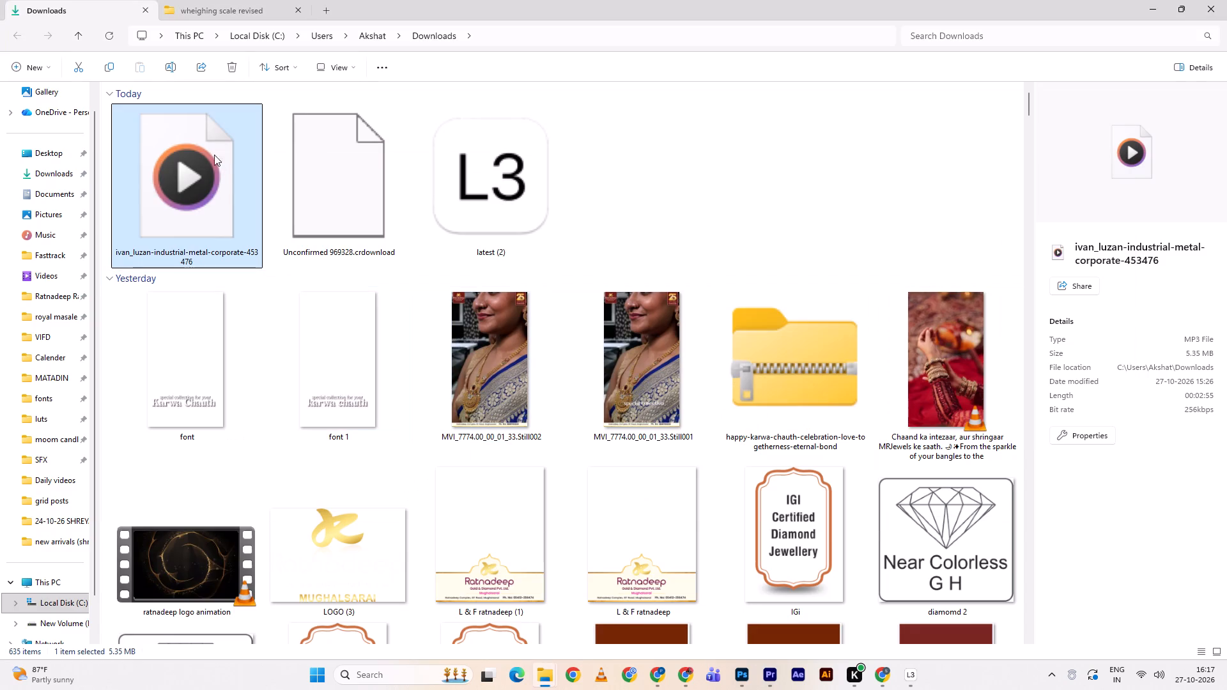
left_click(251, 4)
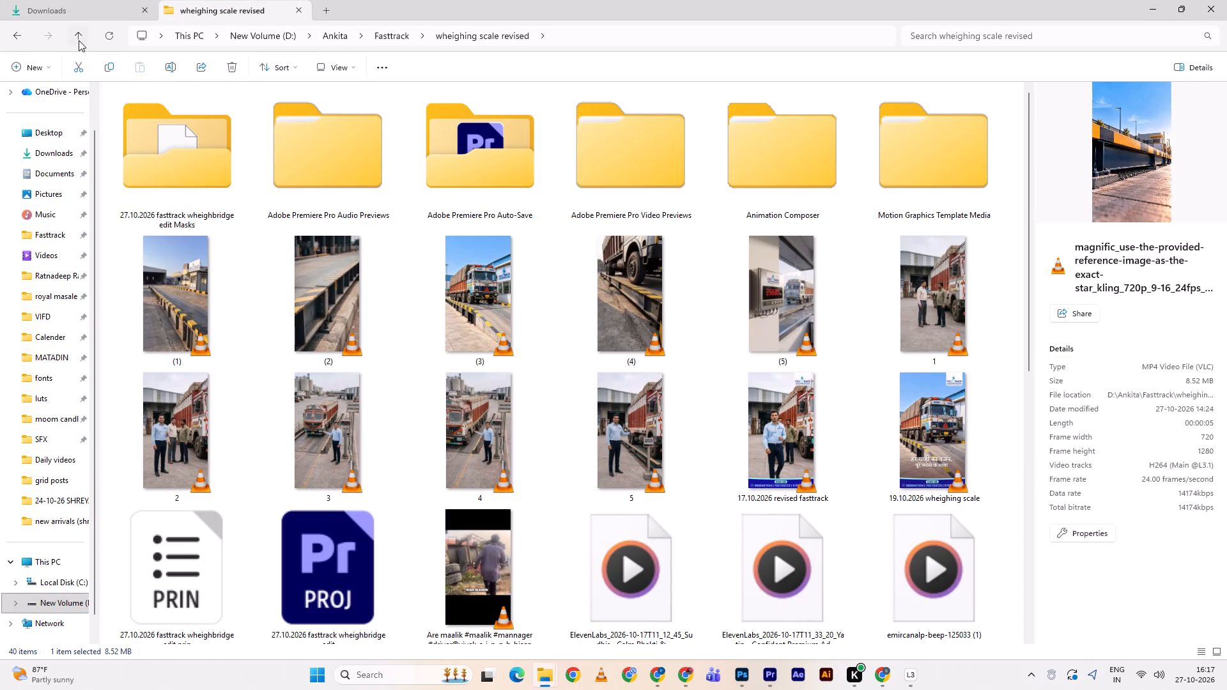
left_click(321, 11)
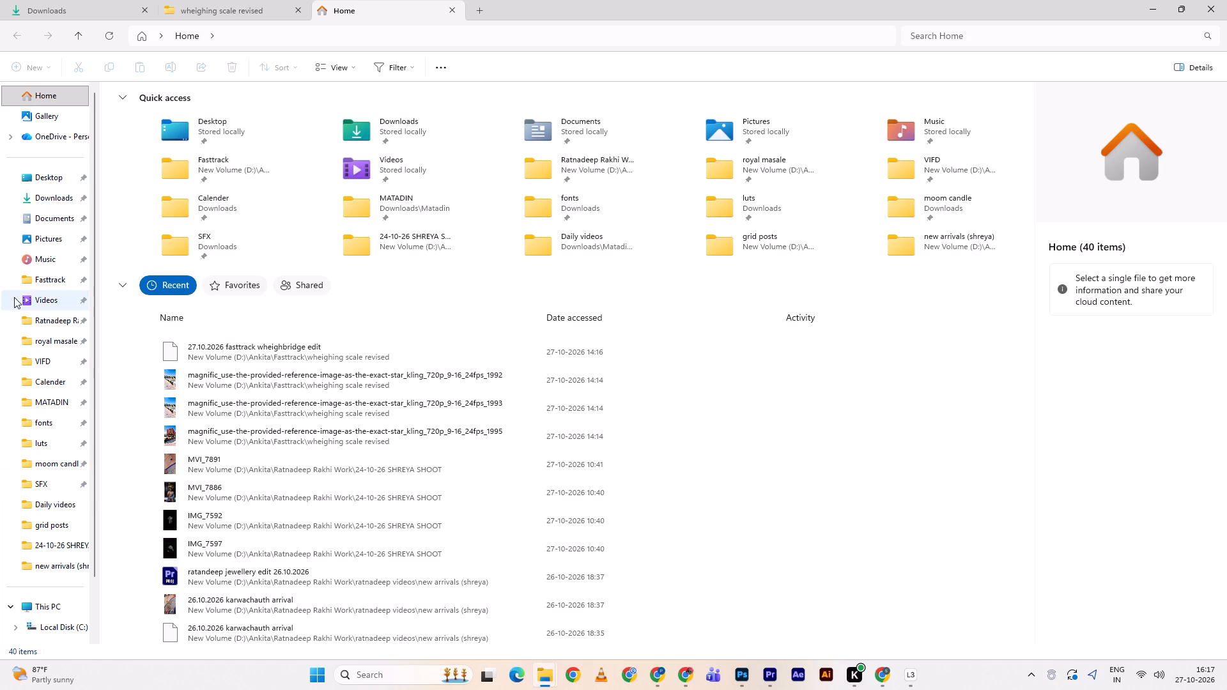
left_click(29, 282)
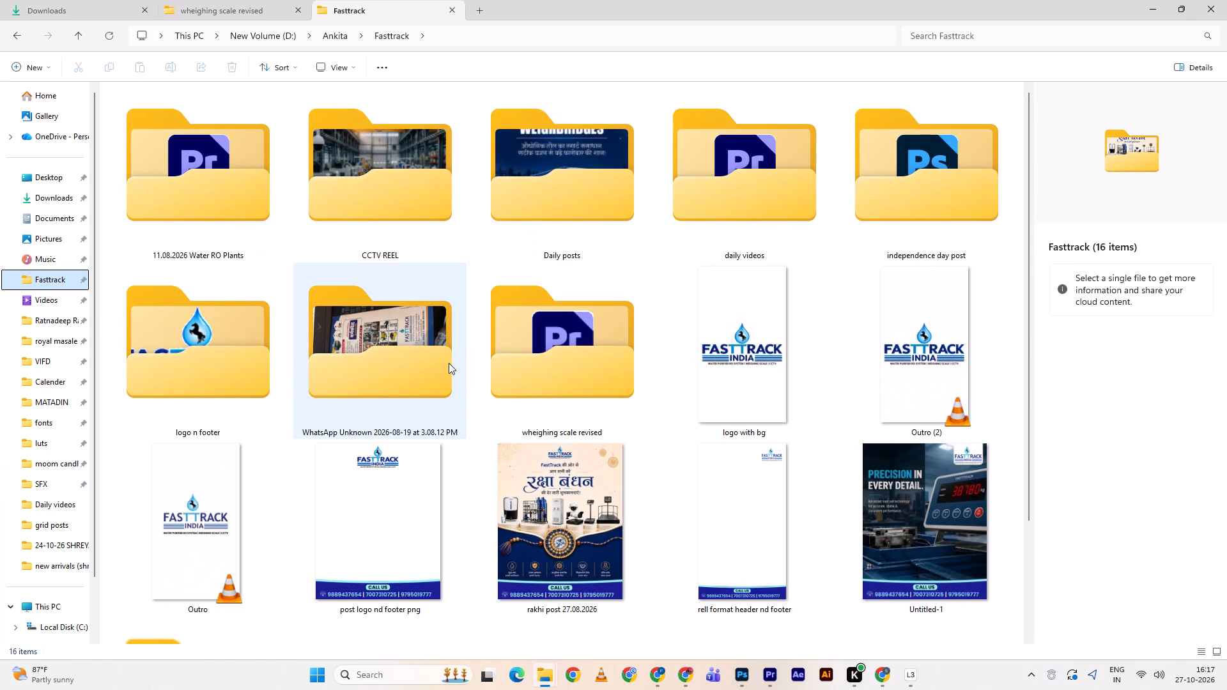
left_click_drag(766, 540, 766, 578)
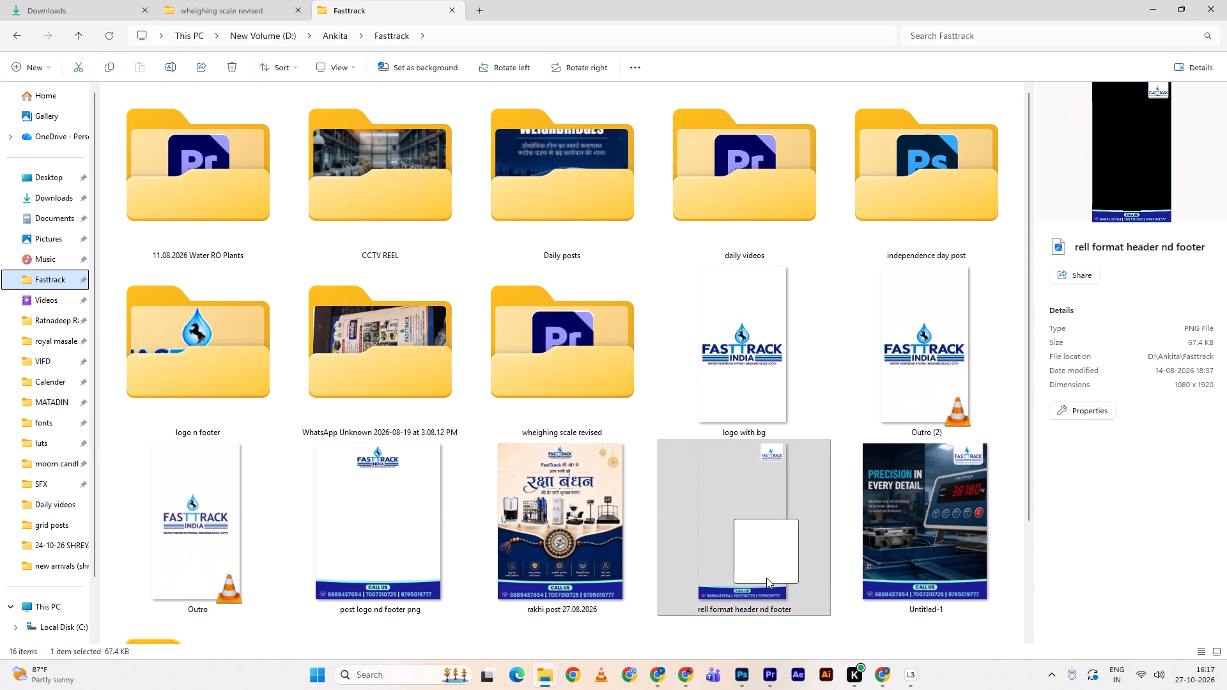
left_click_drag(766, 578, 251, 231)
key("alt+Tab")
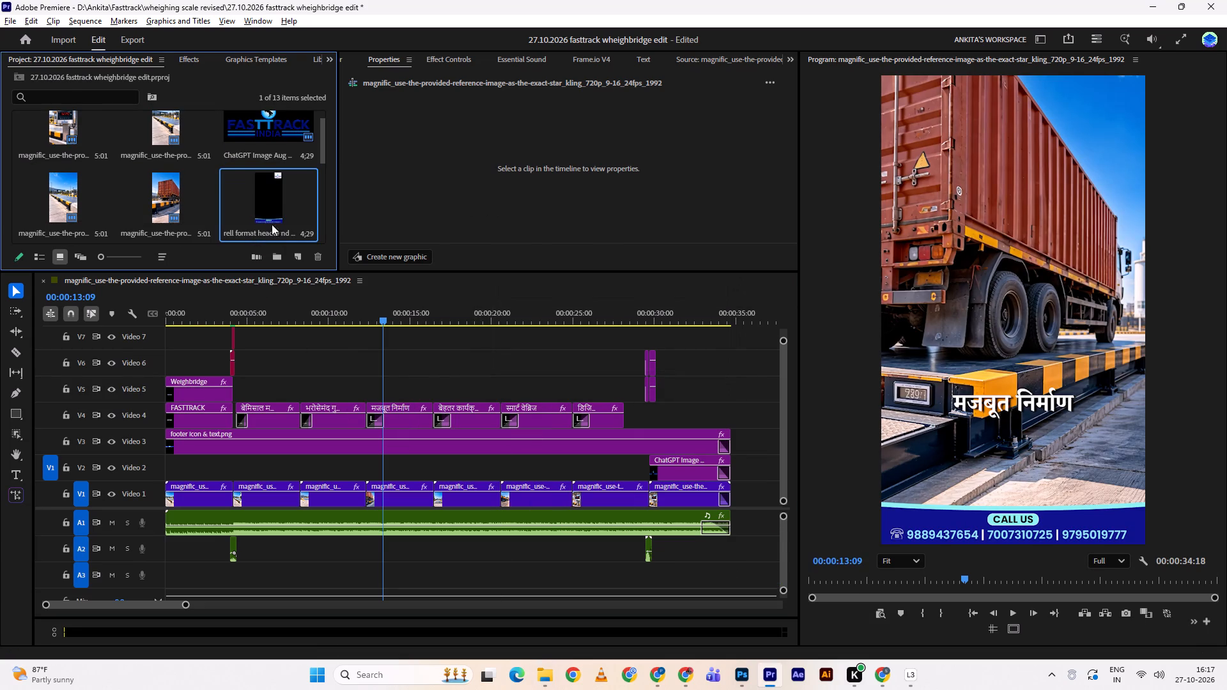
Place "rell format header nd footer" on a new Video 8 track from 00:00:00, extended to the start of the closing logo clip.
left_click_drag(263, 206, 160, 321)
left_click_drag(160, 321, 261, 165)
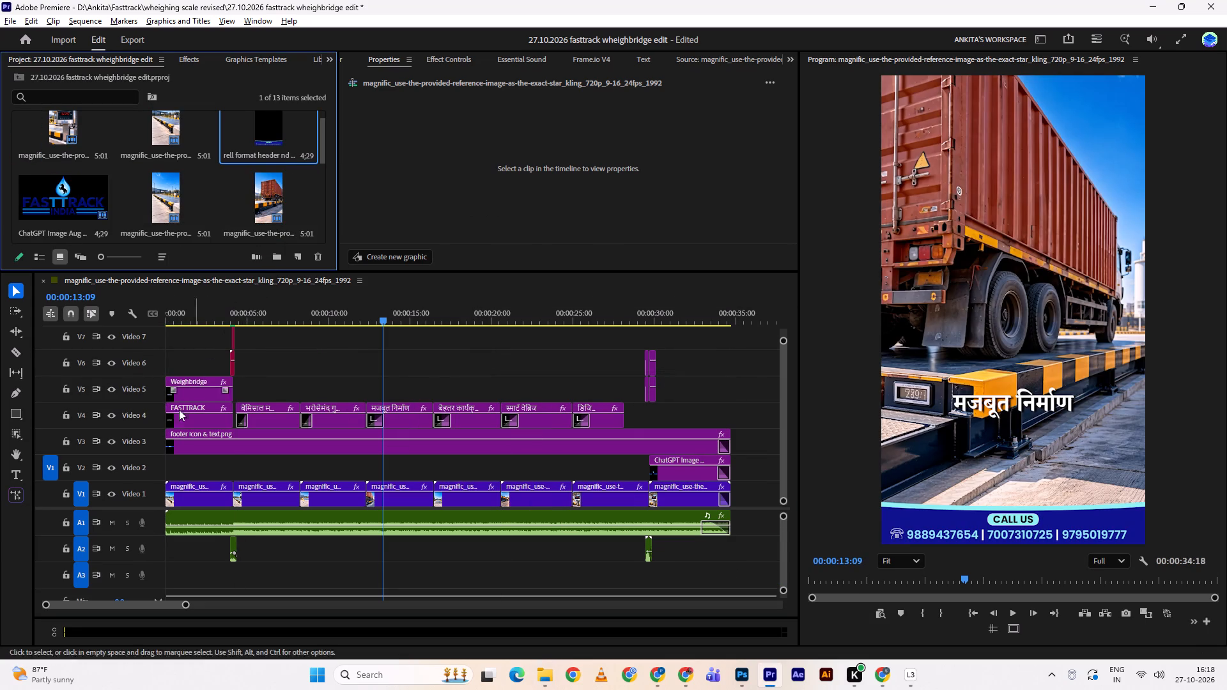
left_click_drag(139, 508, 151, 564)
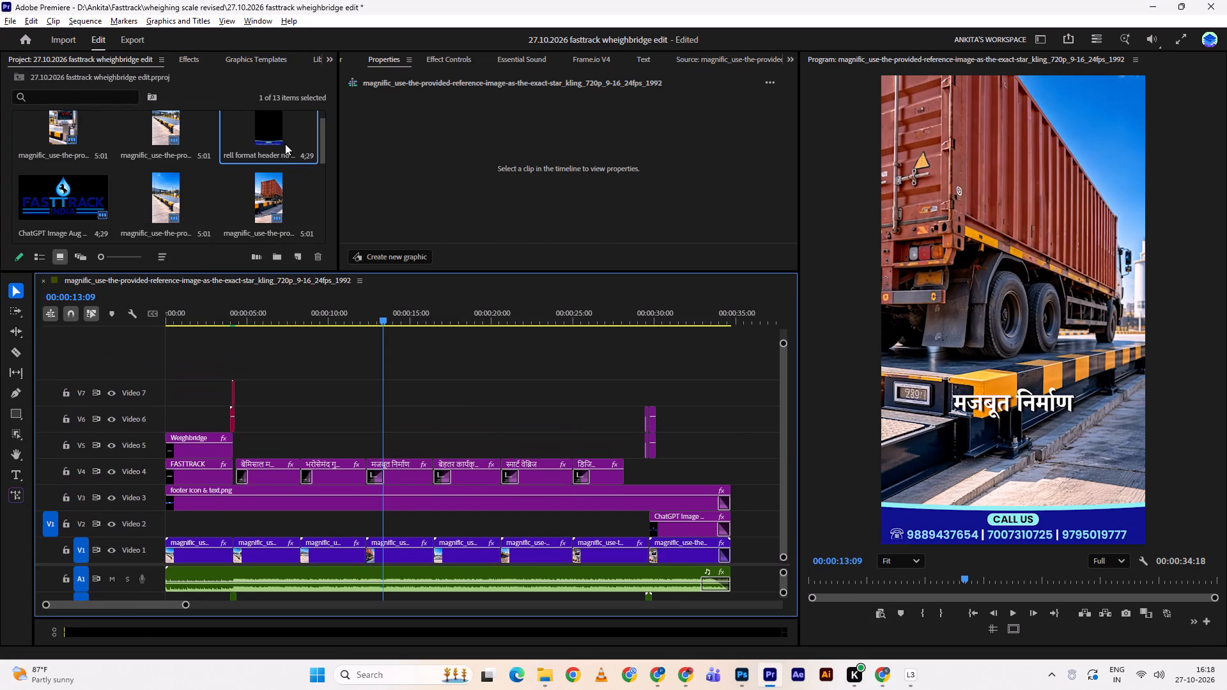
left_click_drag(285, 144, 159, 367)
left_click_drag(251, 361, 578, 374)
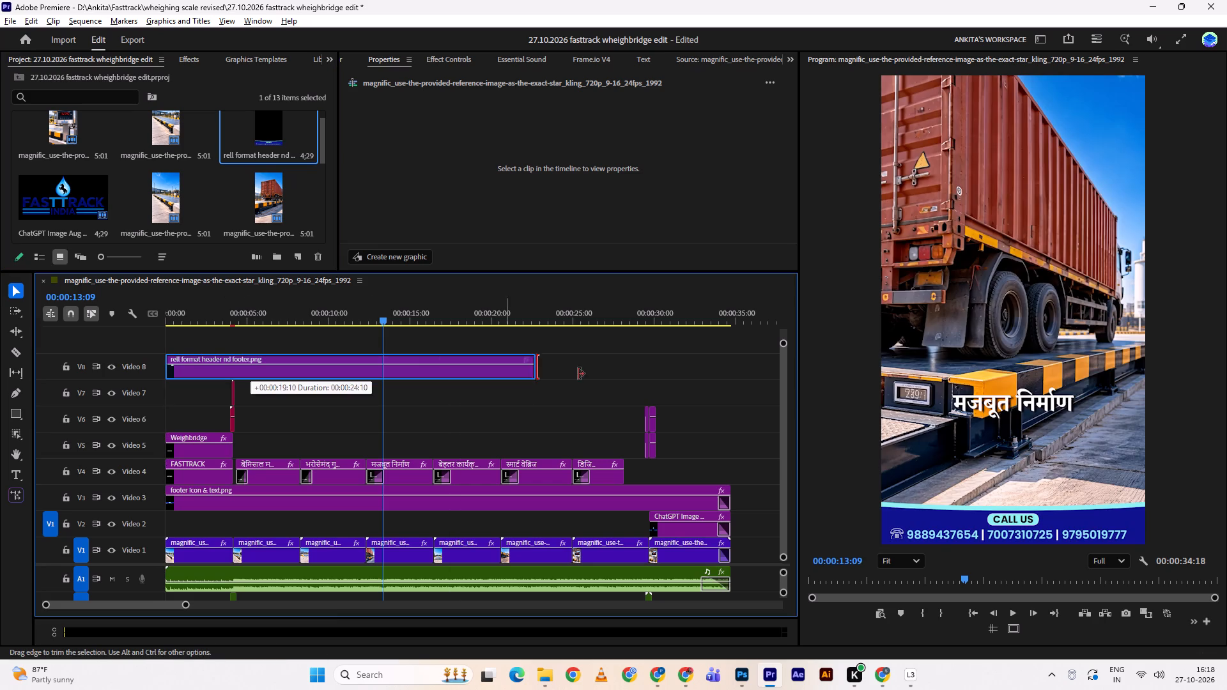
left_click_drag(578, 374, 625, 379)
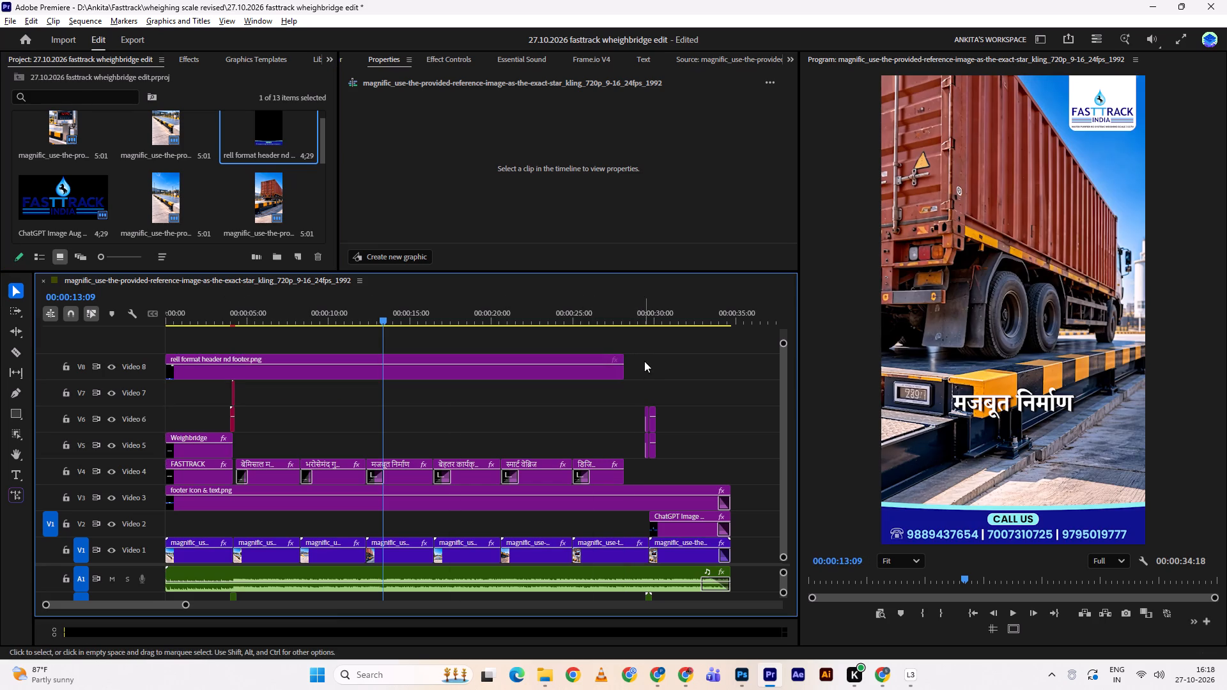
left_click_drag(632, 360, 654, 359)
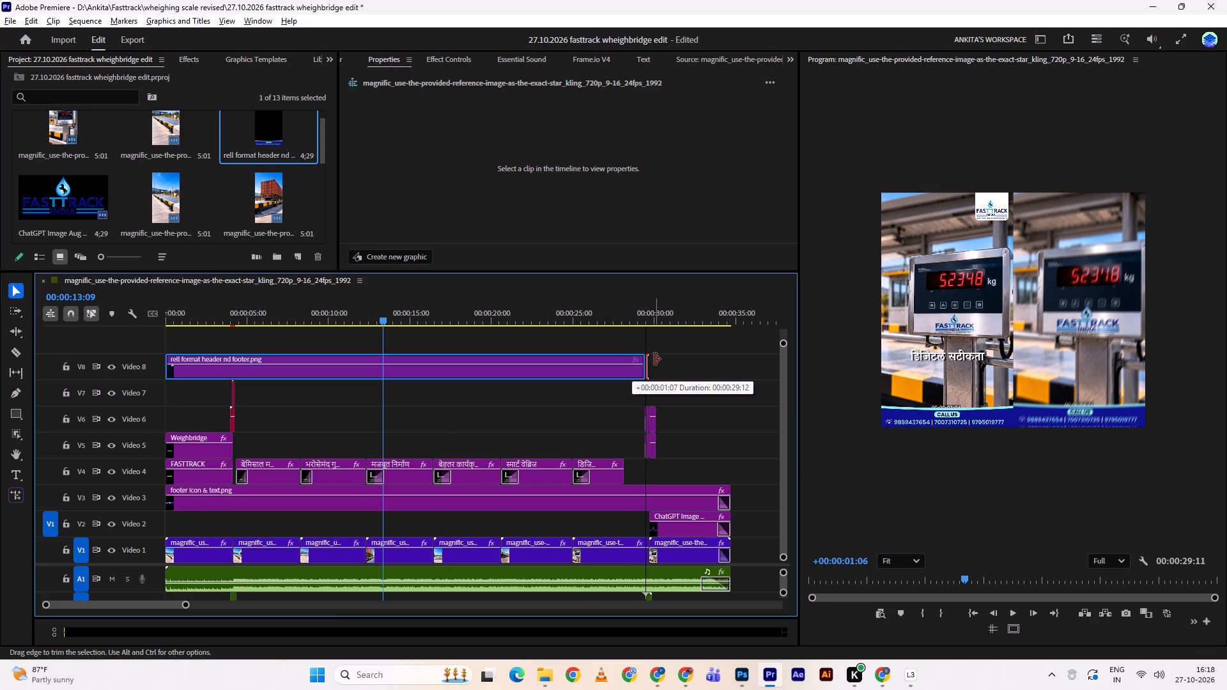
left_click_drag(654, 359, 656, 360)
Play from the मजबूत निर्माण clip towards the end, and replay from the start into the स्मार्ट वेब्रिज clip to review the header logo.
key("space")
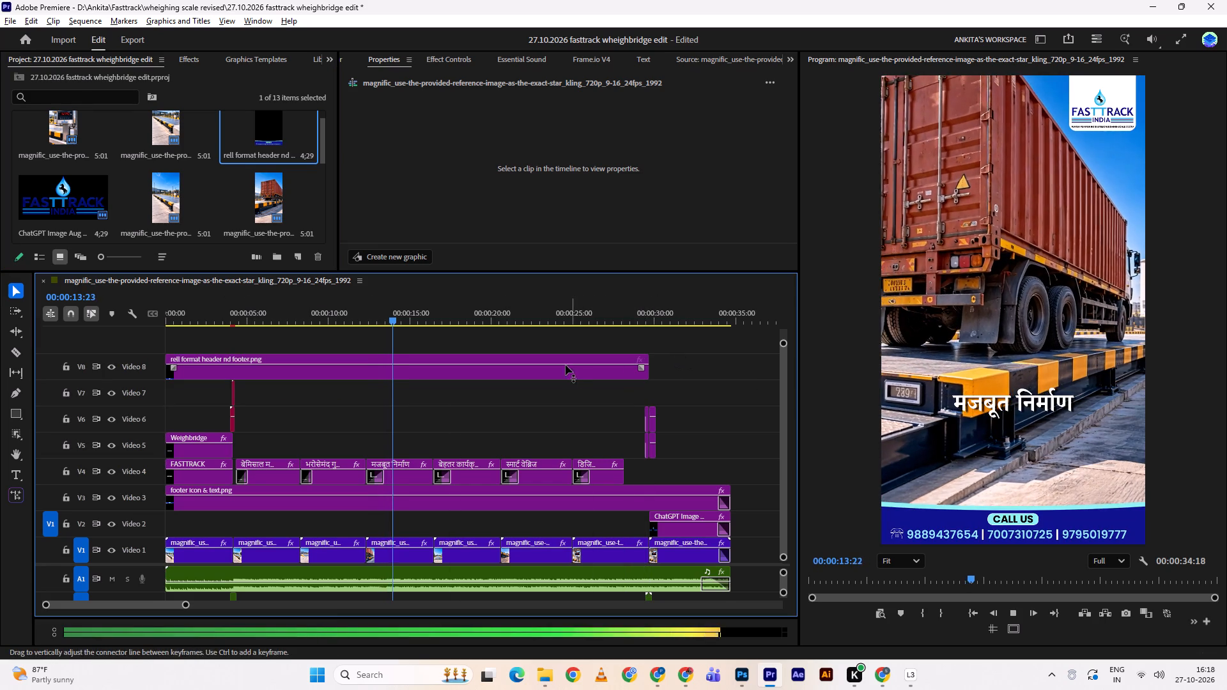
key("space")
key("space")
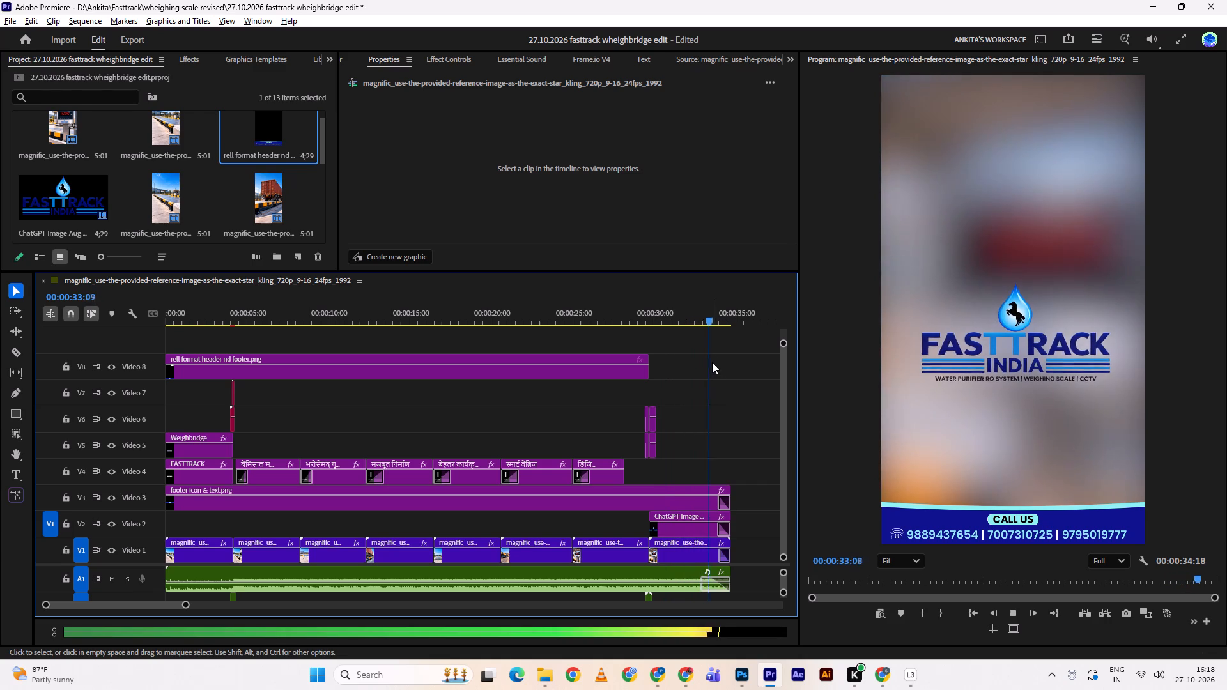
left_click_drag(726, 314, 296, 372)
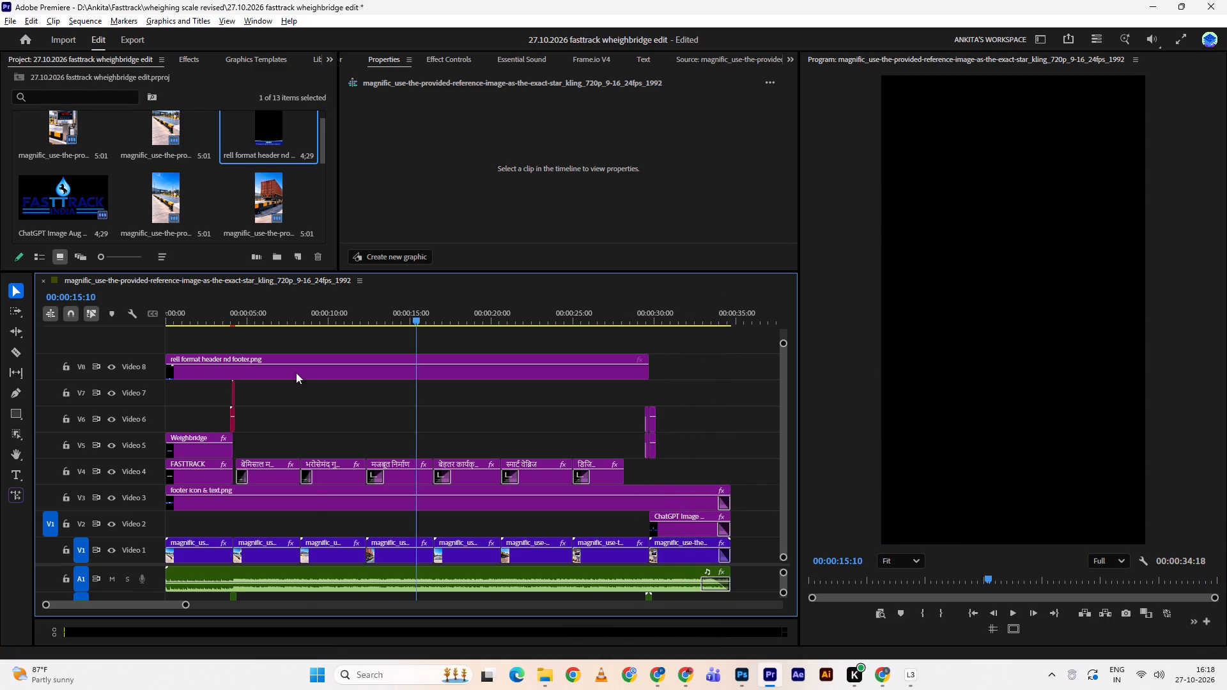
left_click_drag(296, 372, 144, 372)
key("space")
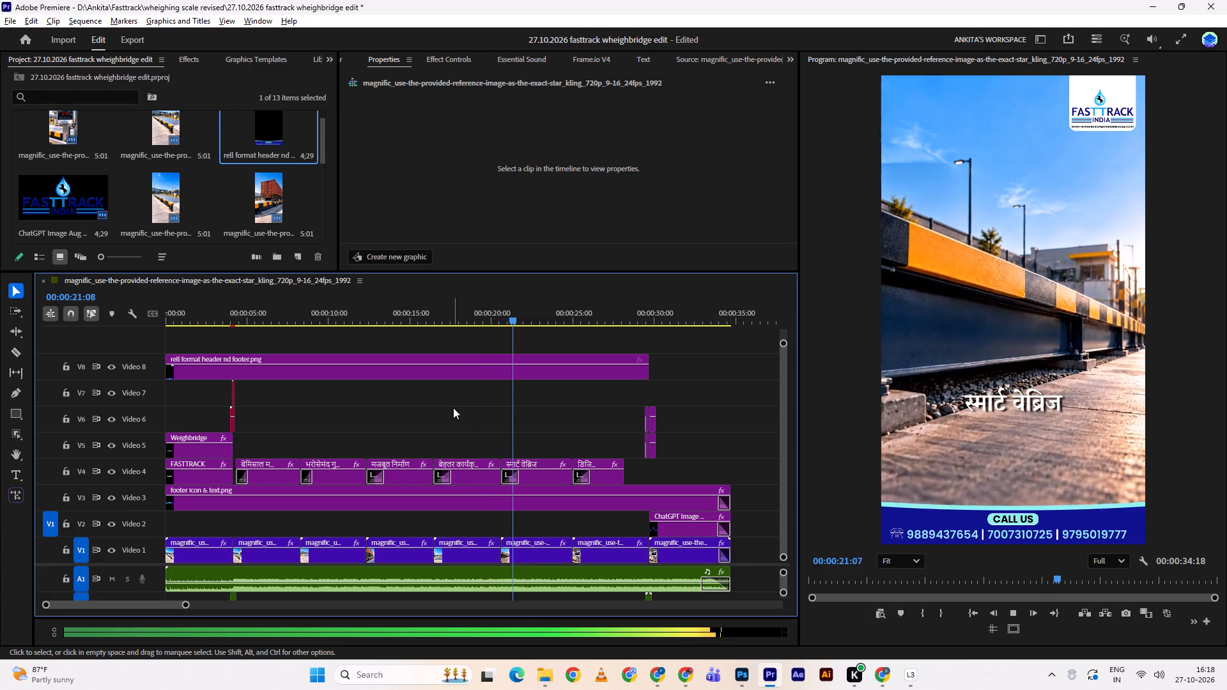
key("space")
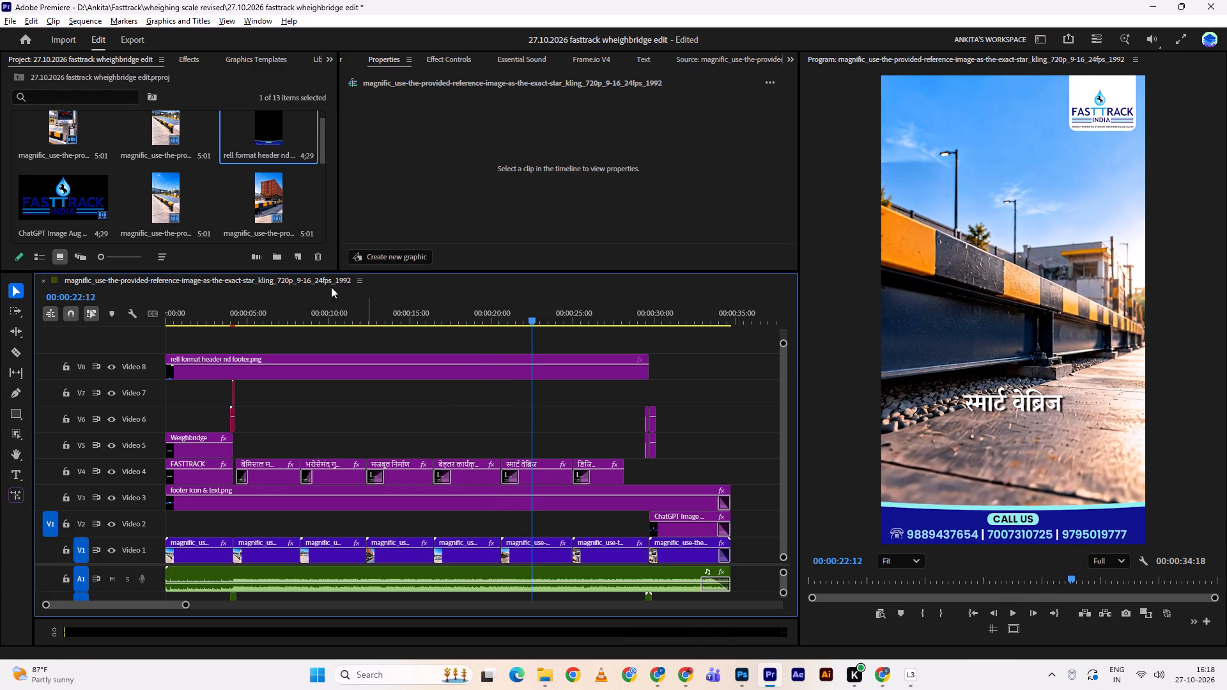
In File Explorer, find the white-to-black gradient image "overlay" in Downloads and import it into the Premiere project.
key("alt+Tab")
scroll(354, 300, "down", 1)
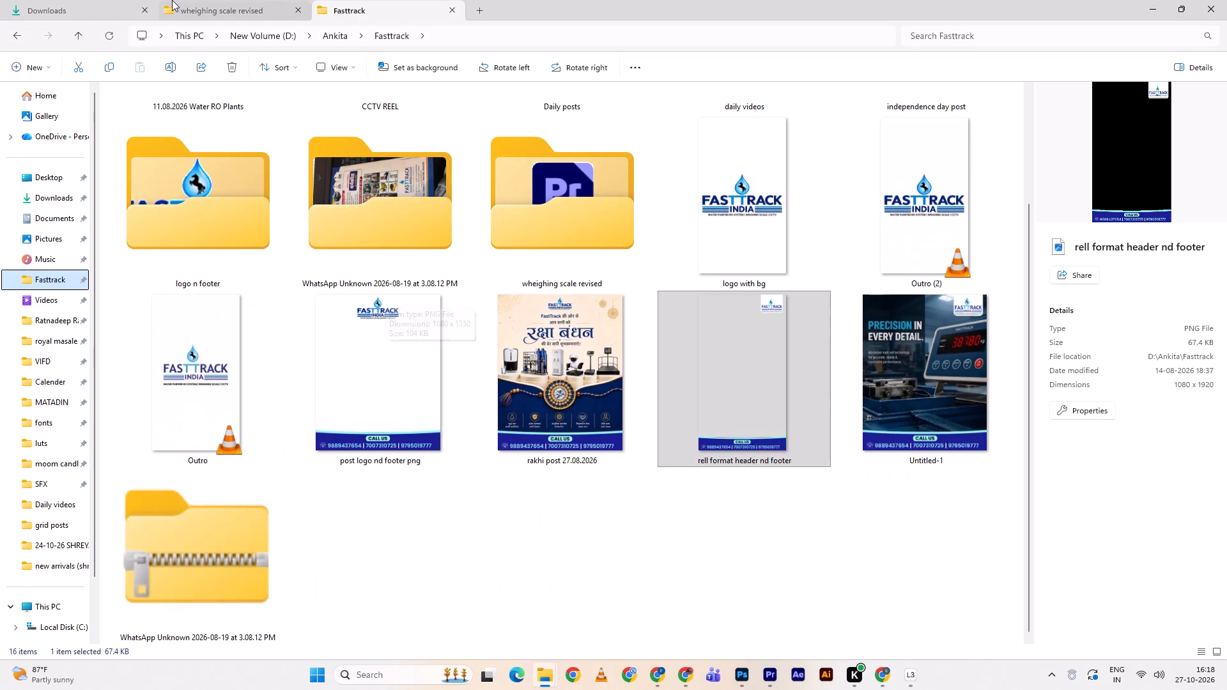
left_click(86, 10)
scroll(415, 341, "down", 10)
scroll(471, 336, "down", 9)
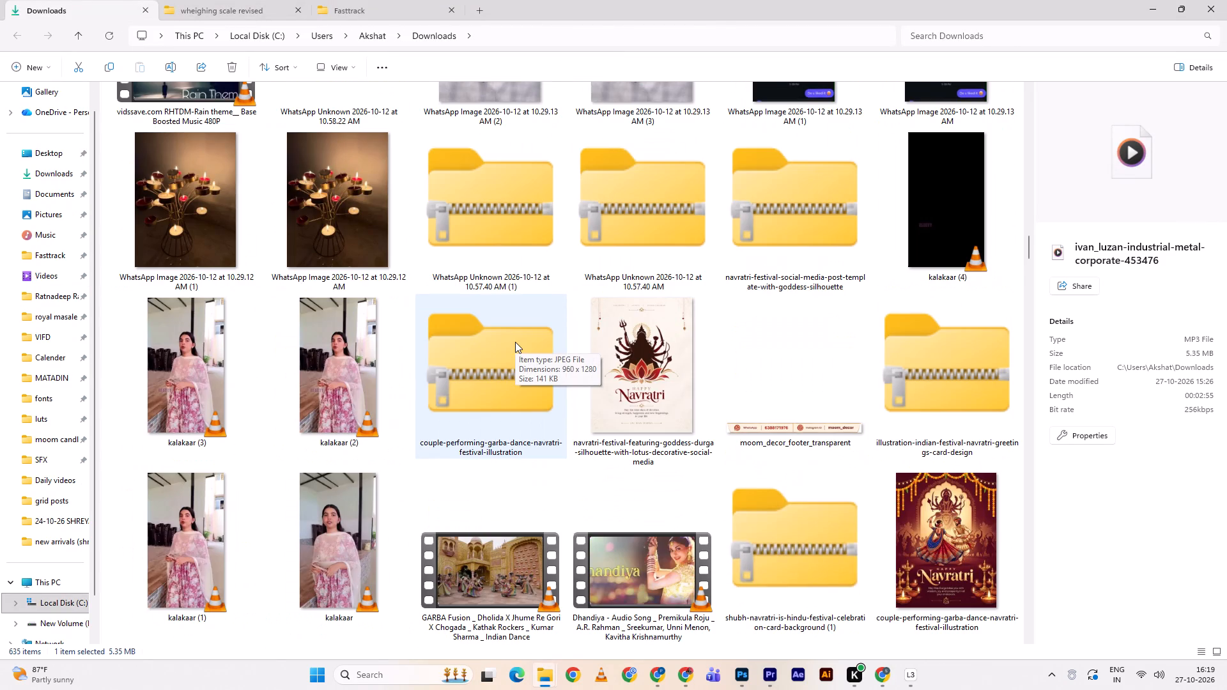
scroll(515, 342, "down", 6)
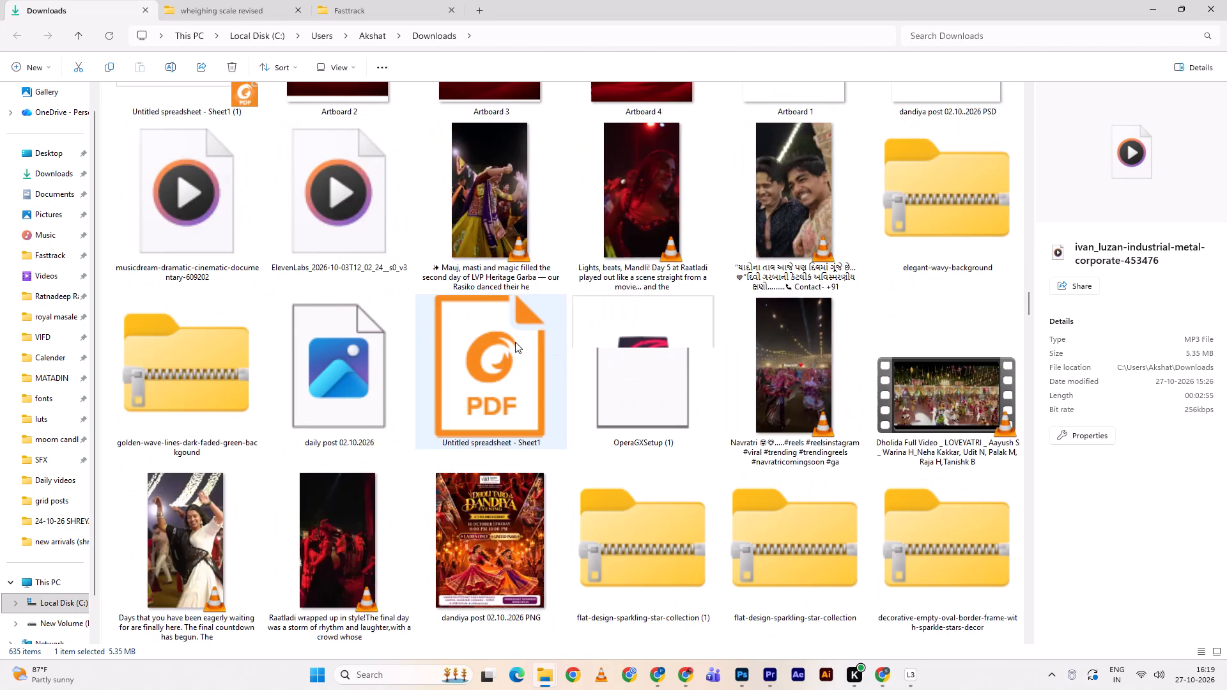
scroll(515, 342, "down", 5)
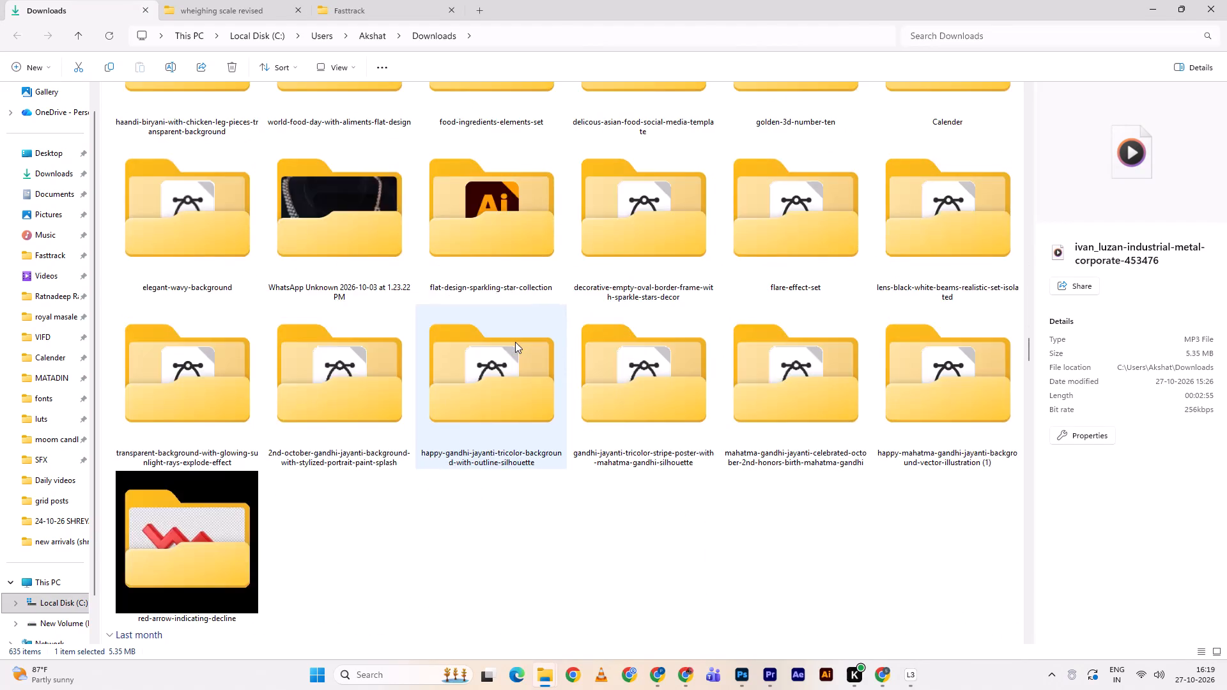
scroll(515, 342, "down", 3)
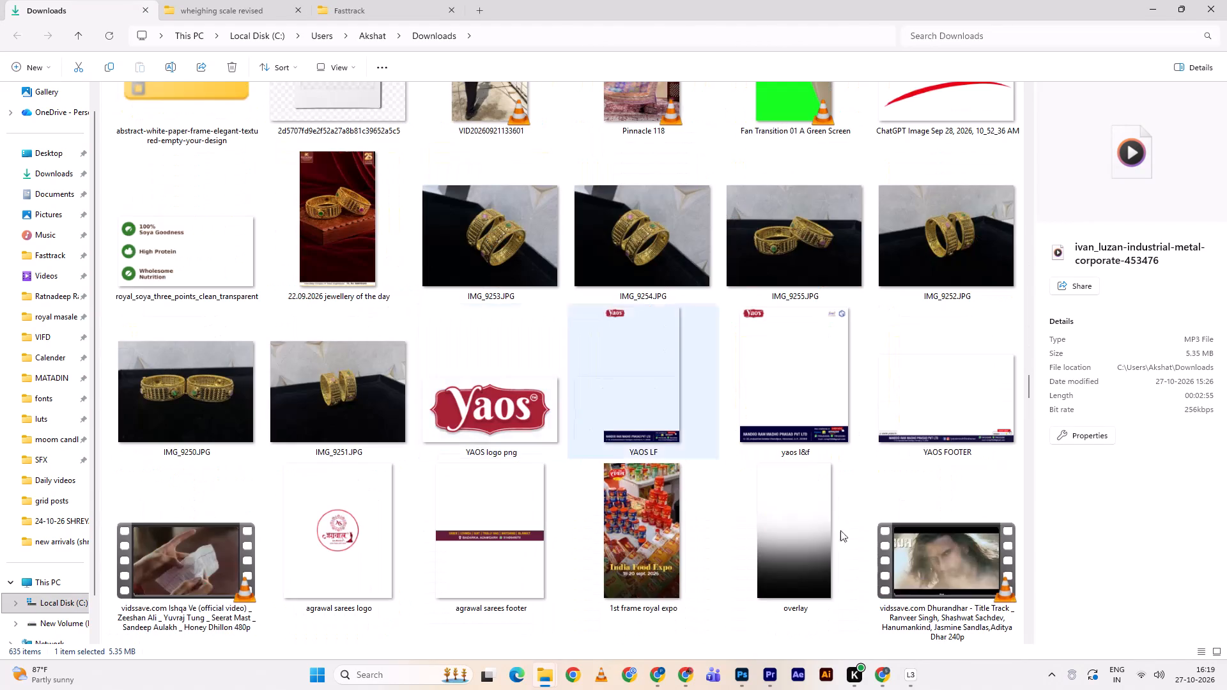
left_click_drag(821, 533, 160, 172)
key("alt+Tab")
Place overlay.jpg at the sequence start on a new Video 9 track and scale it to 151% to cover the frame.
left_click_drag(167, 187, 164, 345)
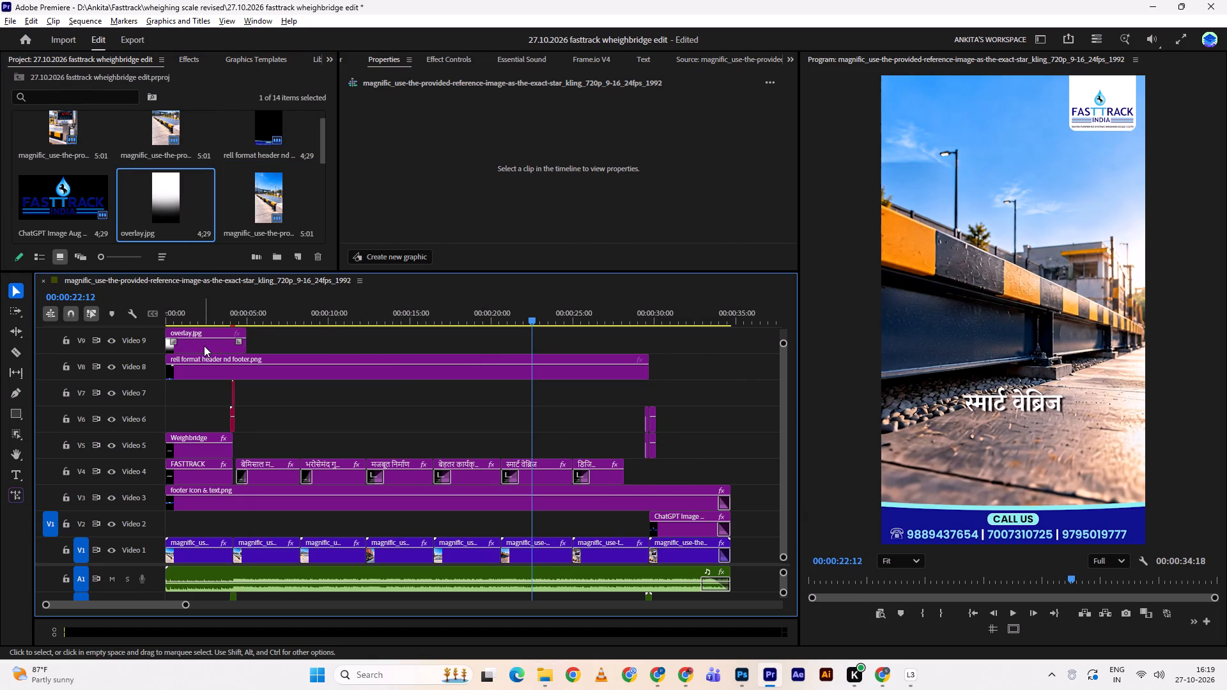
left_click(204, 346)
left_click_drag(219, 316, 208, 312)
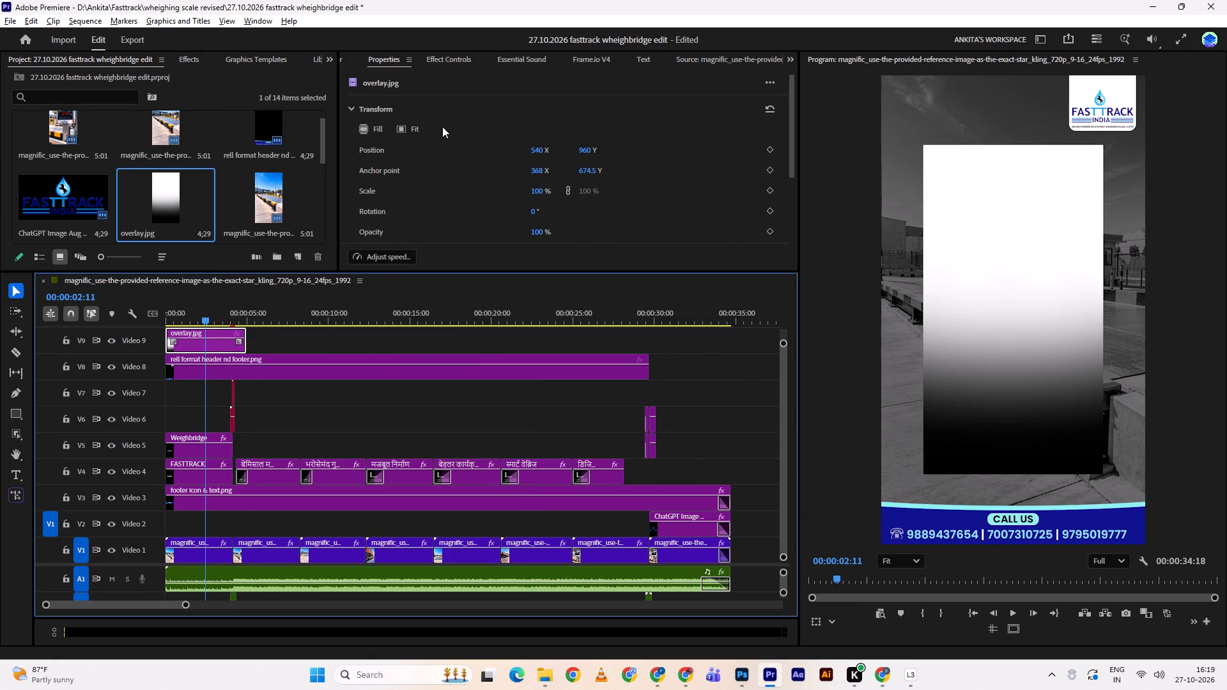
key("f")
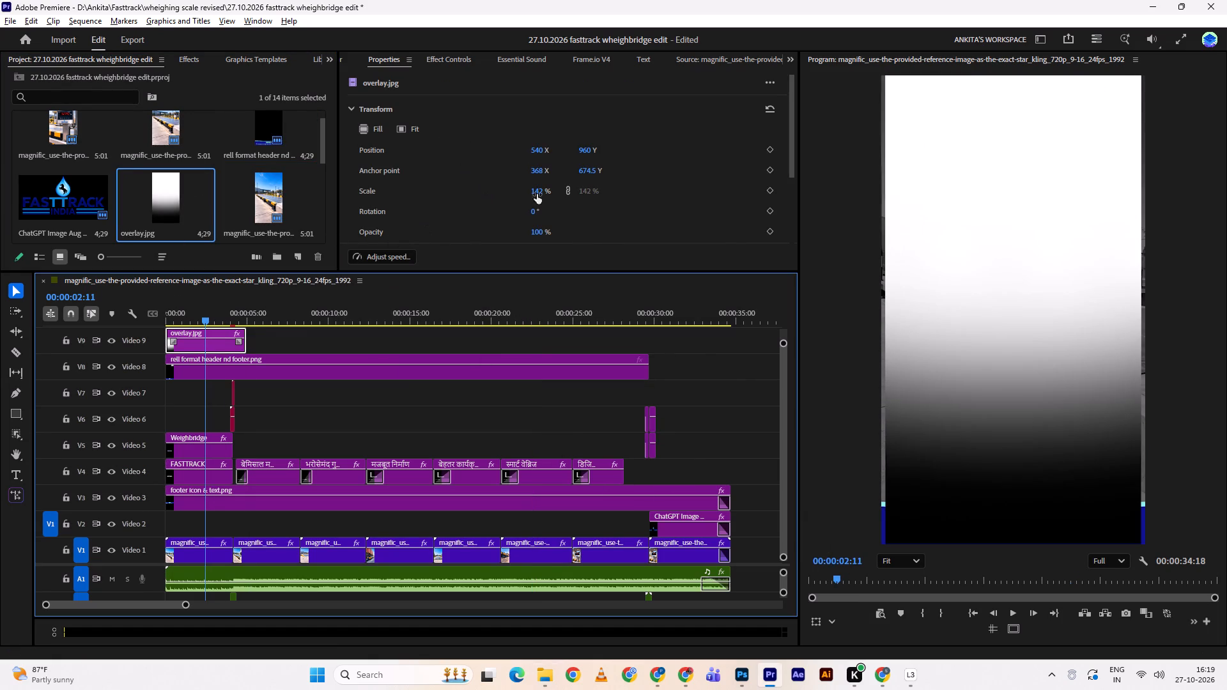
left_click_drag(544, 192, 552, 192)
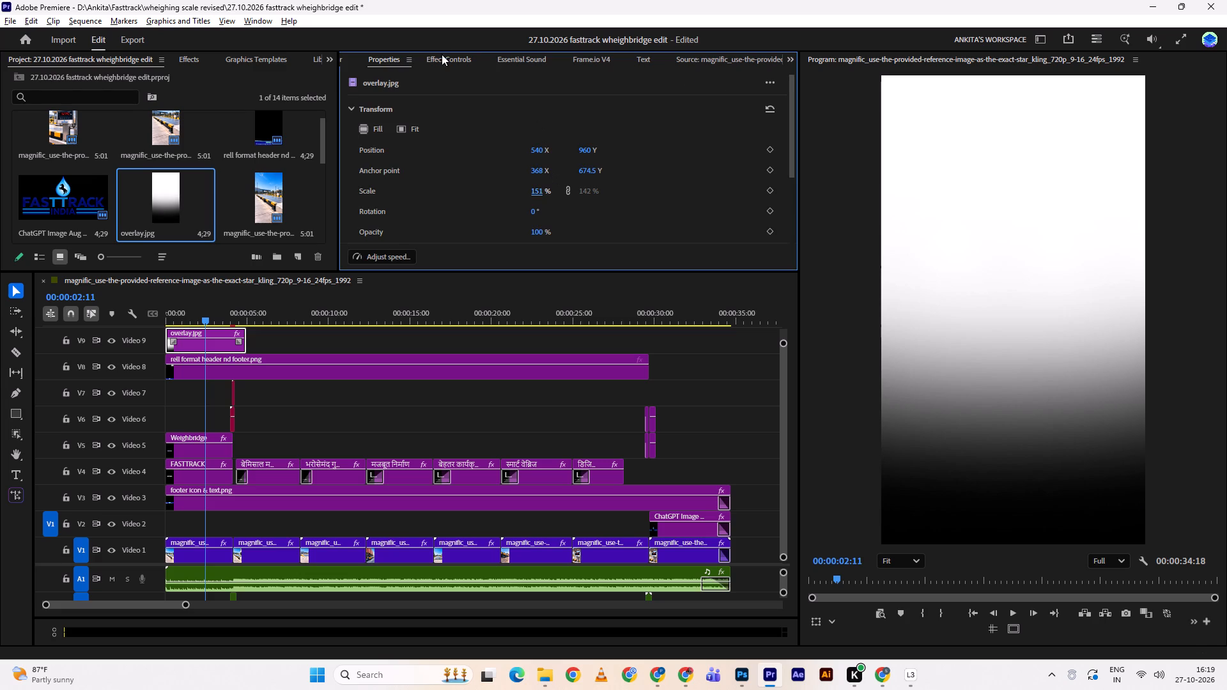
Set the overlay's blend mode to Multiply and its opacity to 72%.
left_click(442, 54)
scroll(536, 164, "down", 11)
left_click(531, 174)
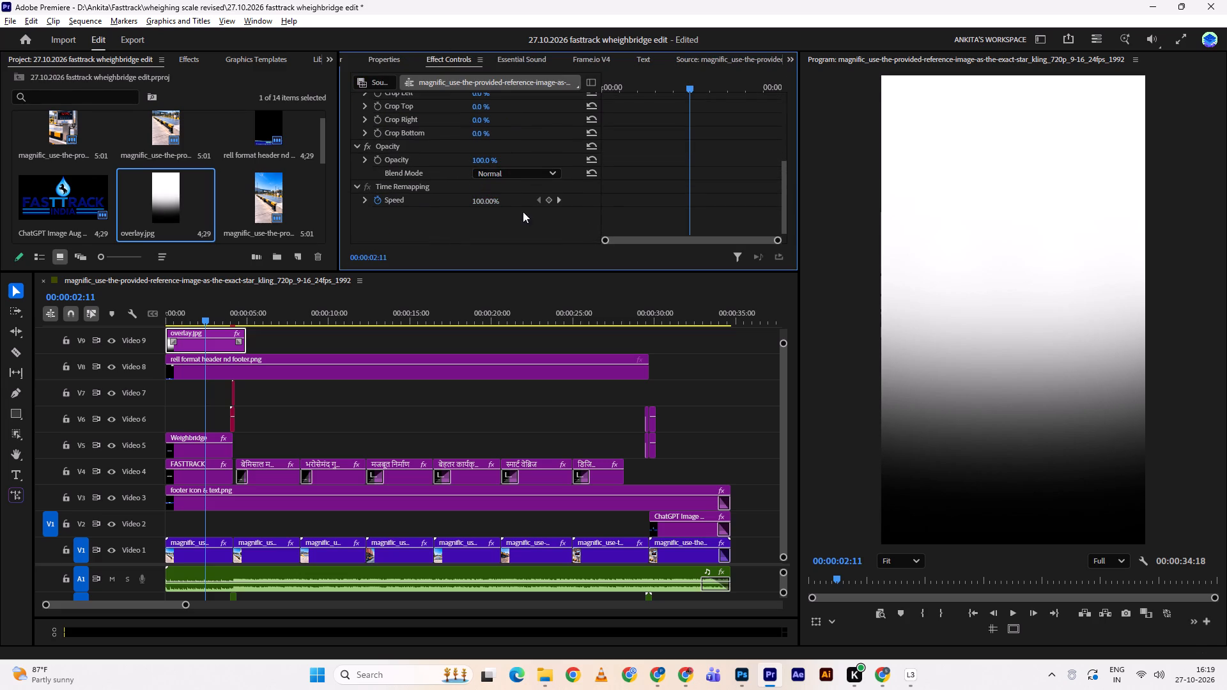
left_click(521, 176)
left_click(515, 243)
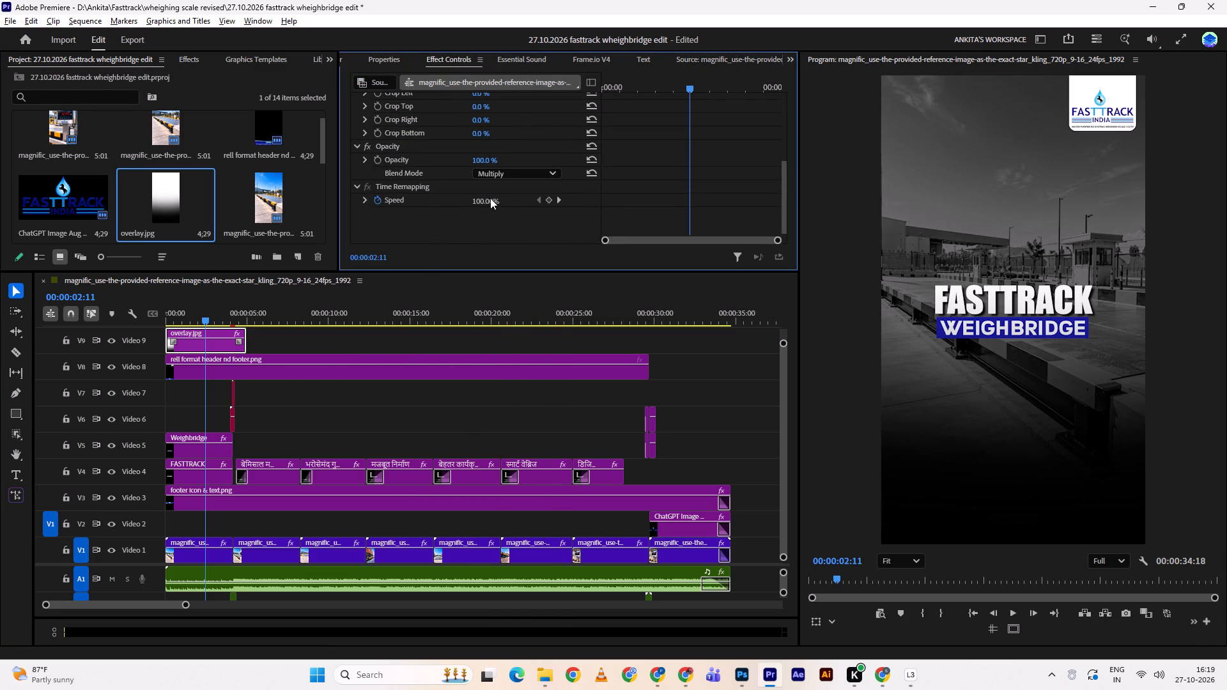
left_click_drag(487, 160, 467, 153)
Lower the overlay in the frame by setting its Y position to 1149.
scroll(529, 139, "up", 6)
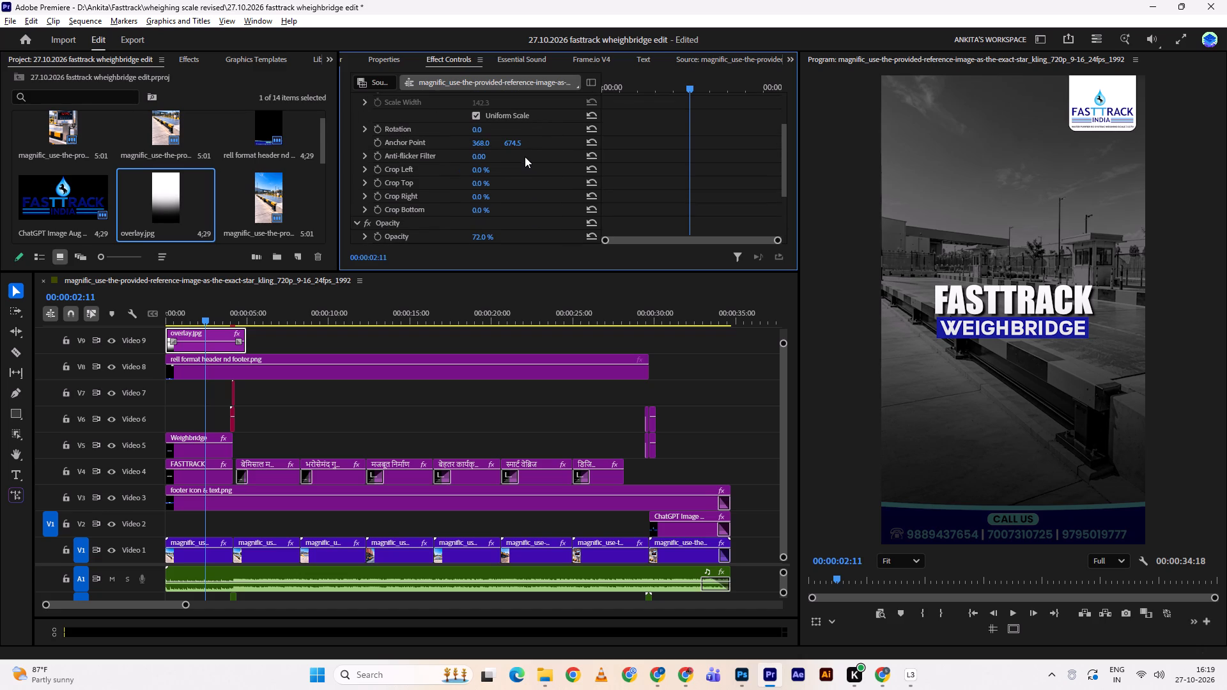
scroll(516, 183, "up", 3)
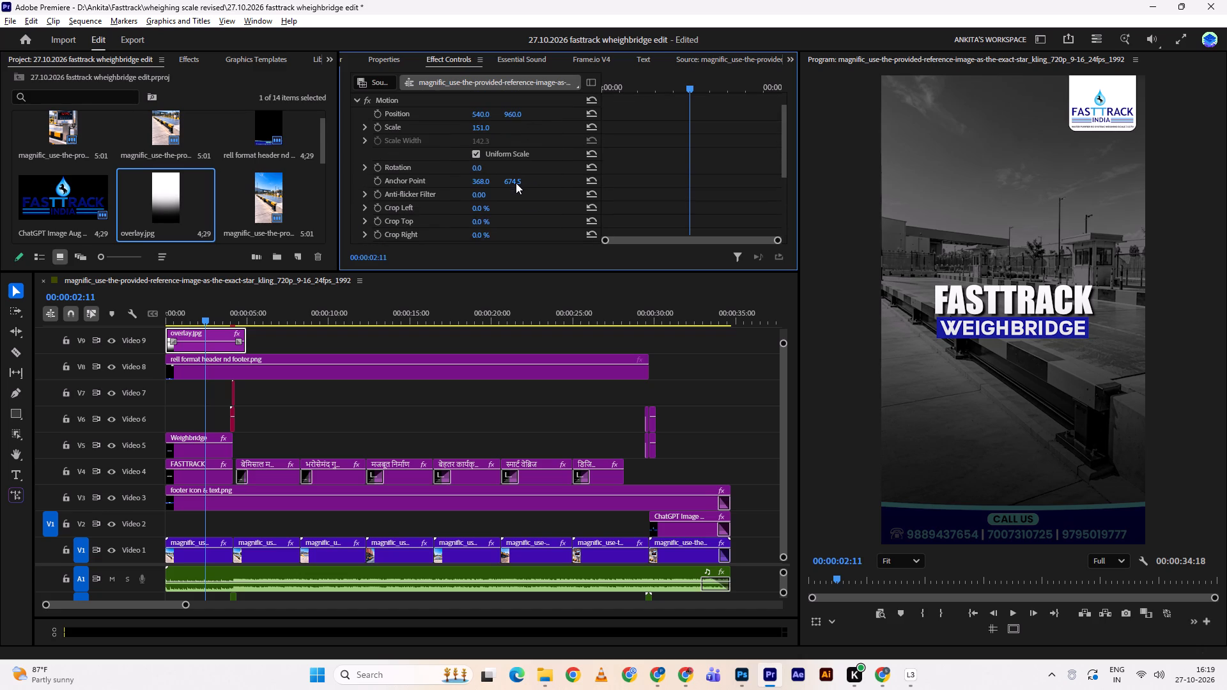
left_click_drag(514, 115, 635, 109)
Extend the overlay on Video 9 to the end of the header logo clip.
left_click(399, 418)
left_click_drag(251, 338, 652, 332)
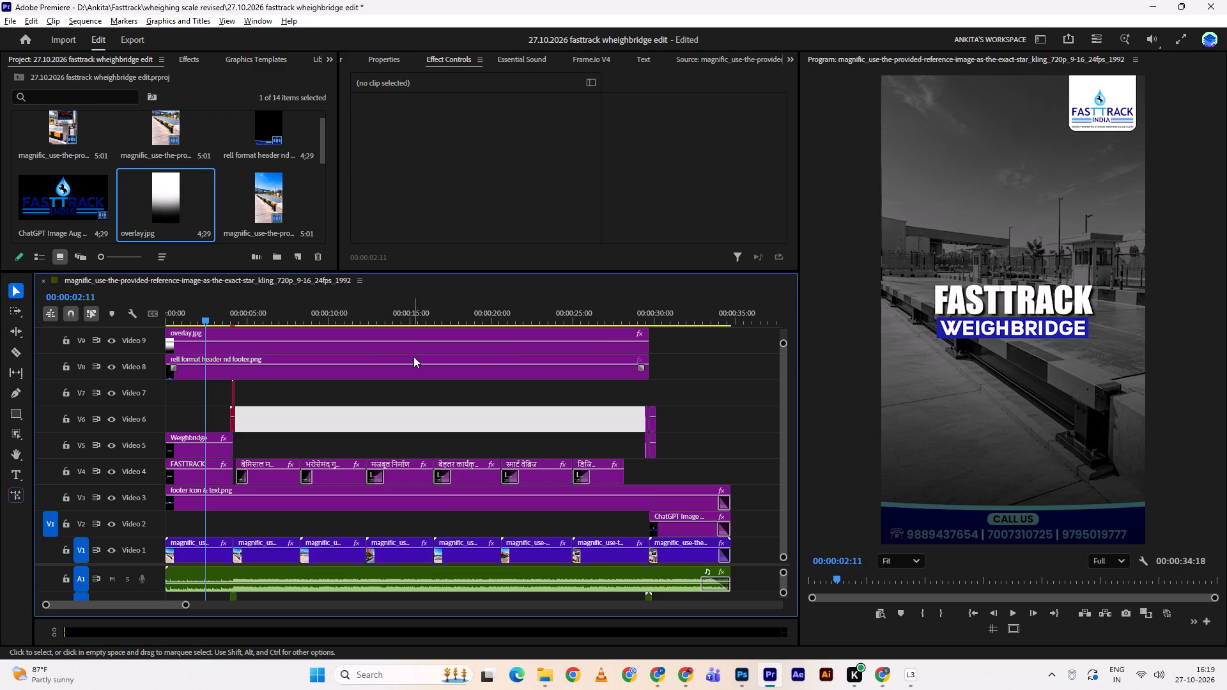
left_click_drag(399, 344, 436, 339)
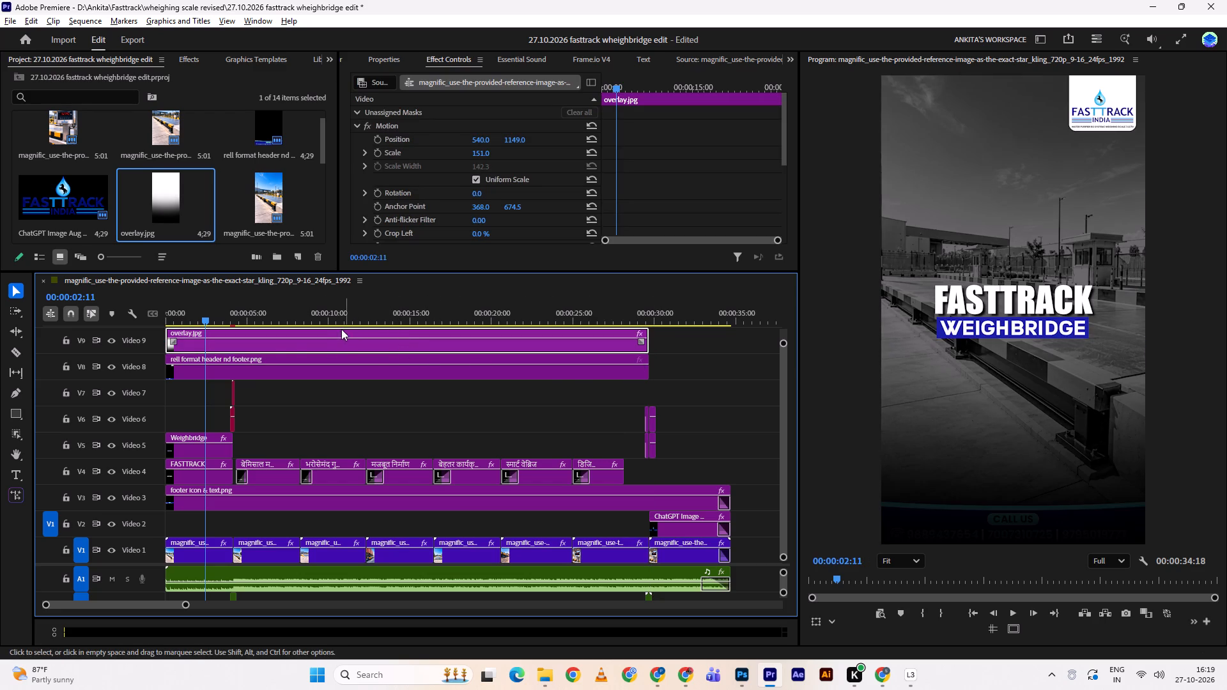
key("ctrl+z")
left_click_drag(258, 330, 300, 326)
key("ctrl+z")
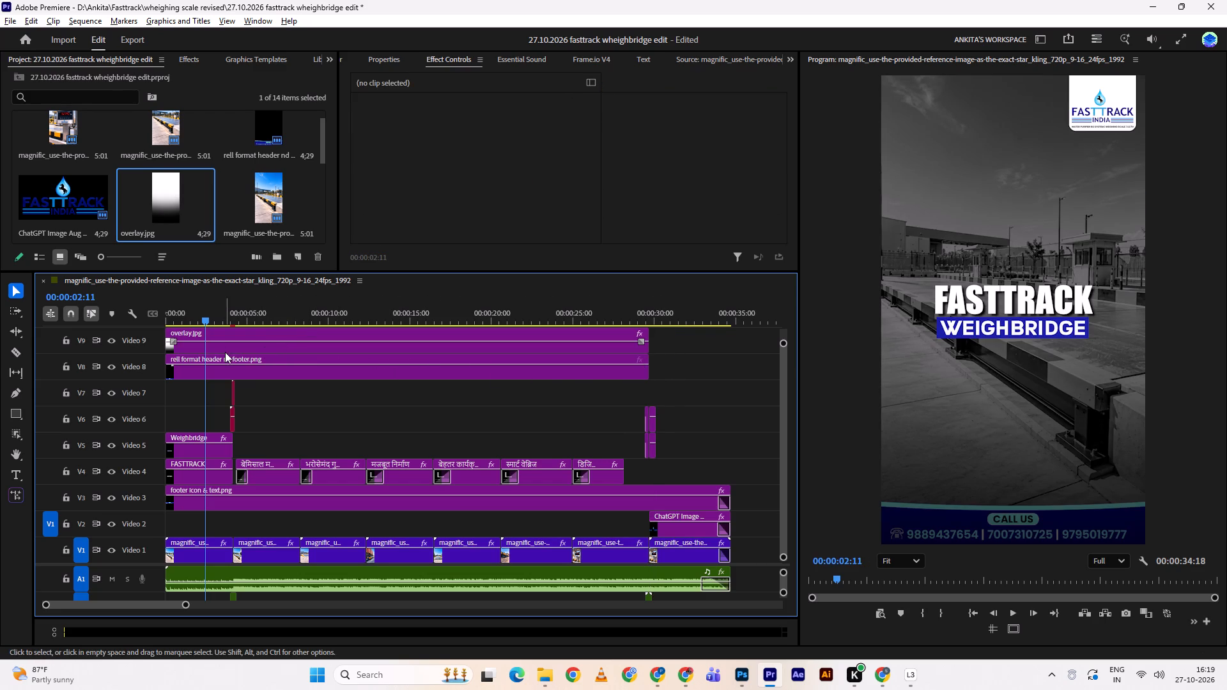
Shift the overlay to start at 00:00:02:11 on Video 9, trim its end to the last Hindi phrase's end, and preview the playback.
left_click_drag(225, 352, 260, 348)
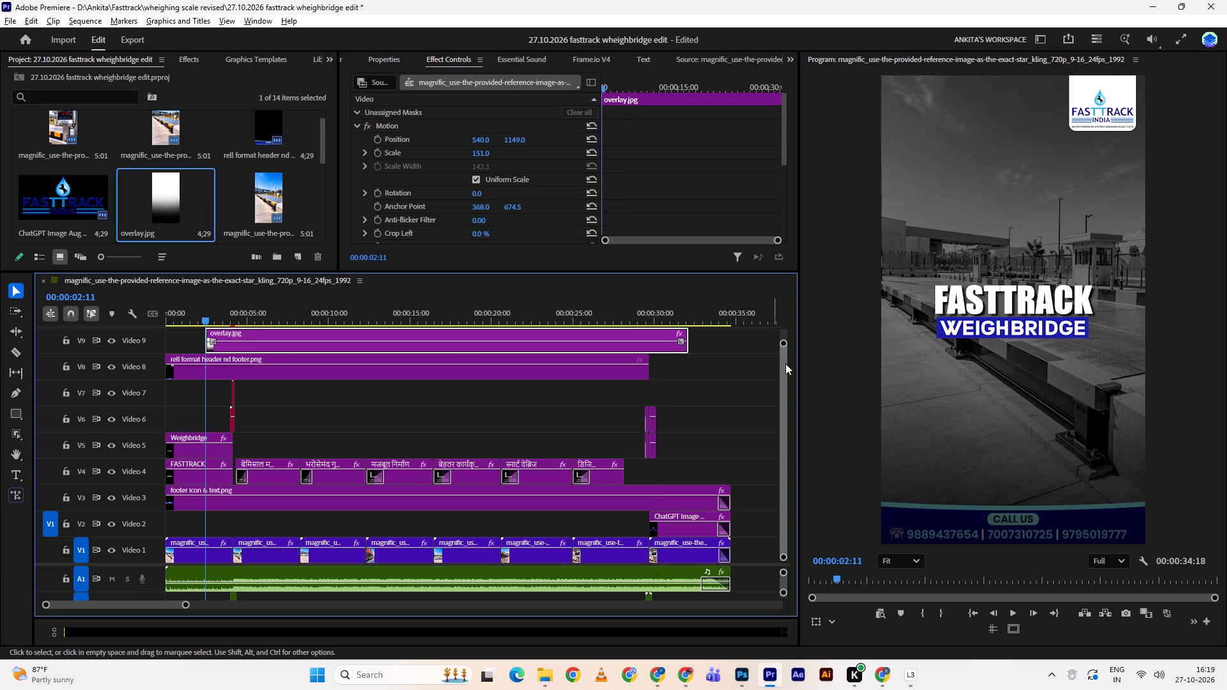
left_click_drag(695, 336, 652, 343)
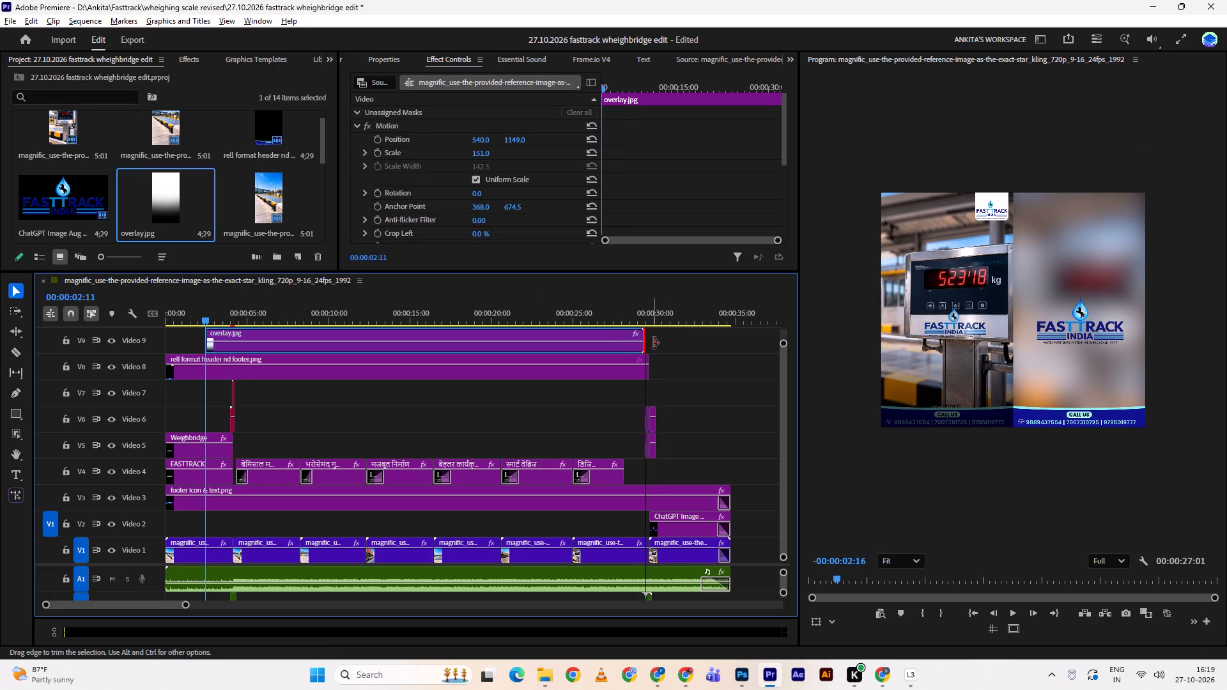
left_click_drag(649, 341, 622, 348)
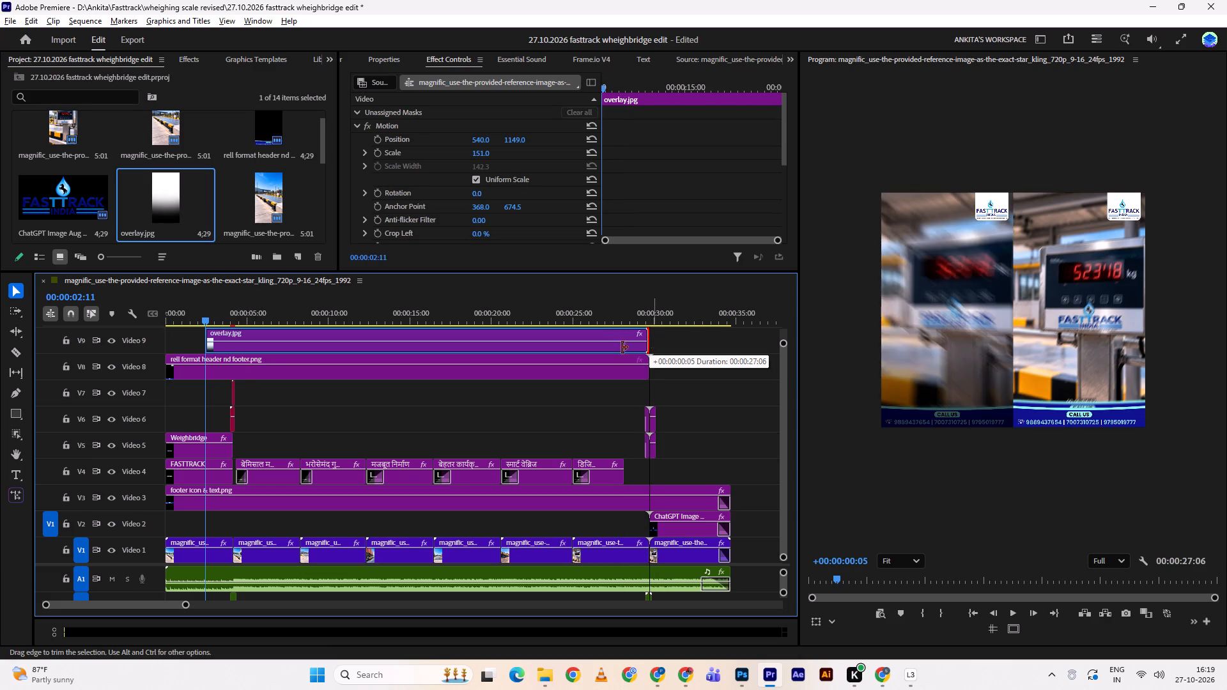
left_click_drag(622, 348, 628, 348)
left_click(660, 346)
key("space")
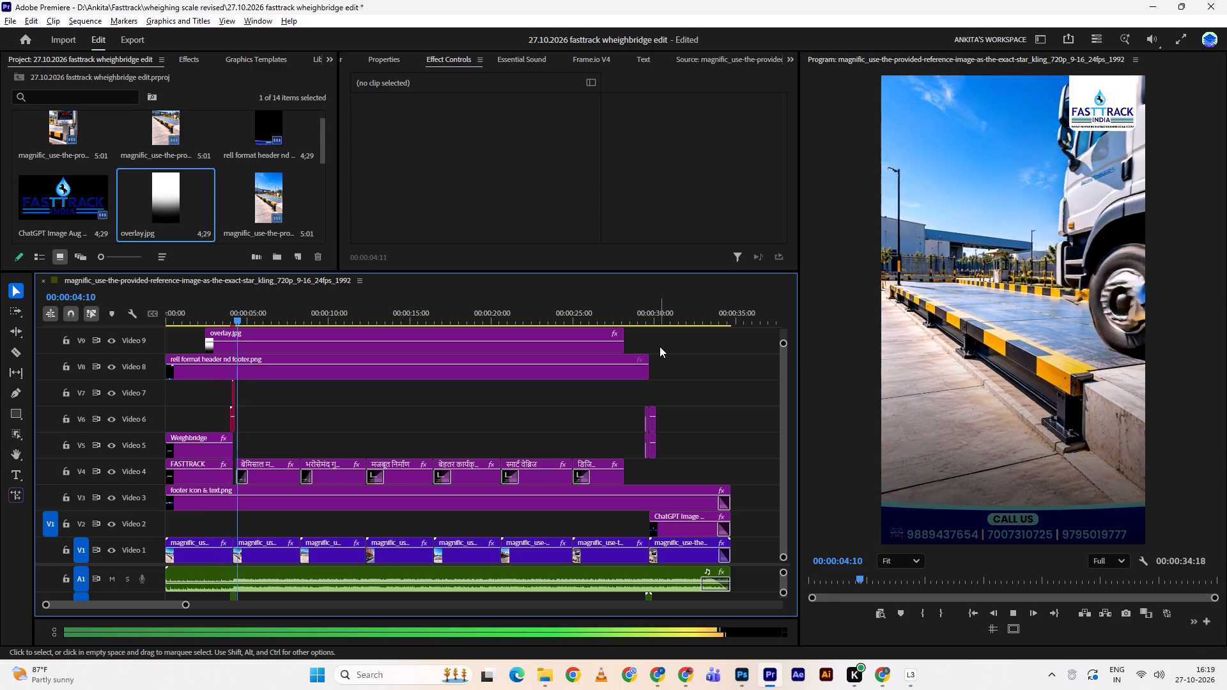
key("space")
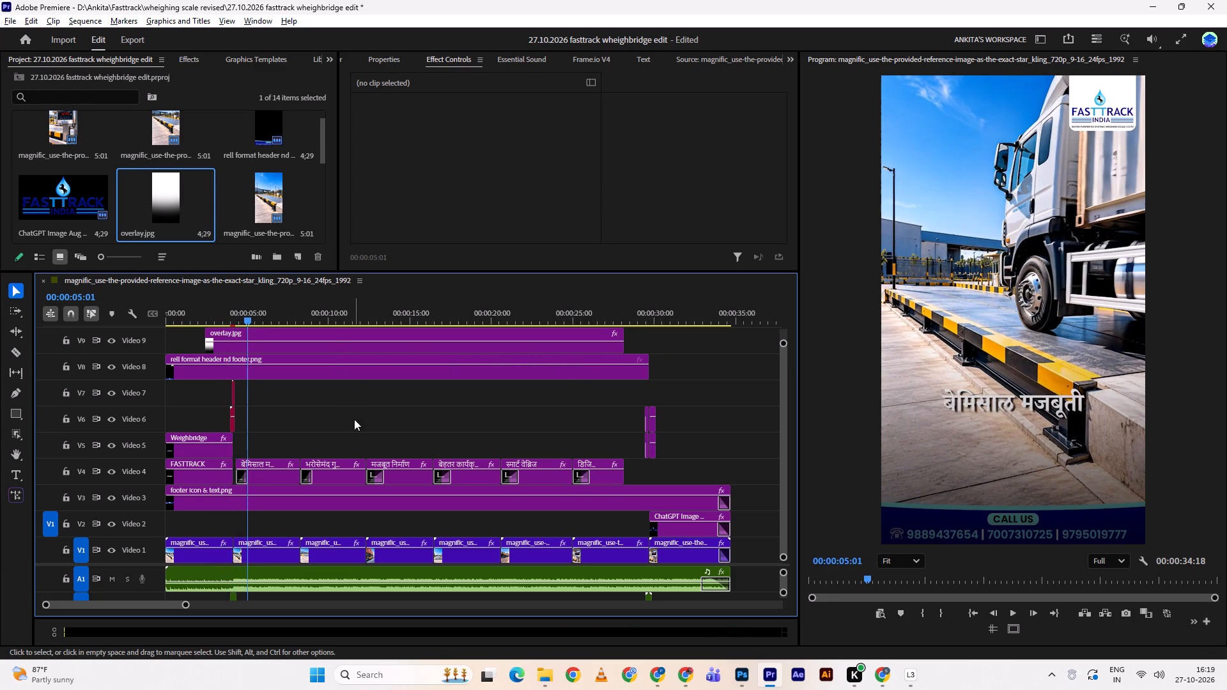
Move the six Hindi phrase clips together from Video 4 up to Video 5, keeping their timing.
left_click_drag(270, 442, 603, 473)
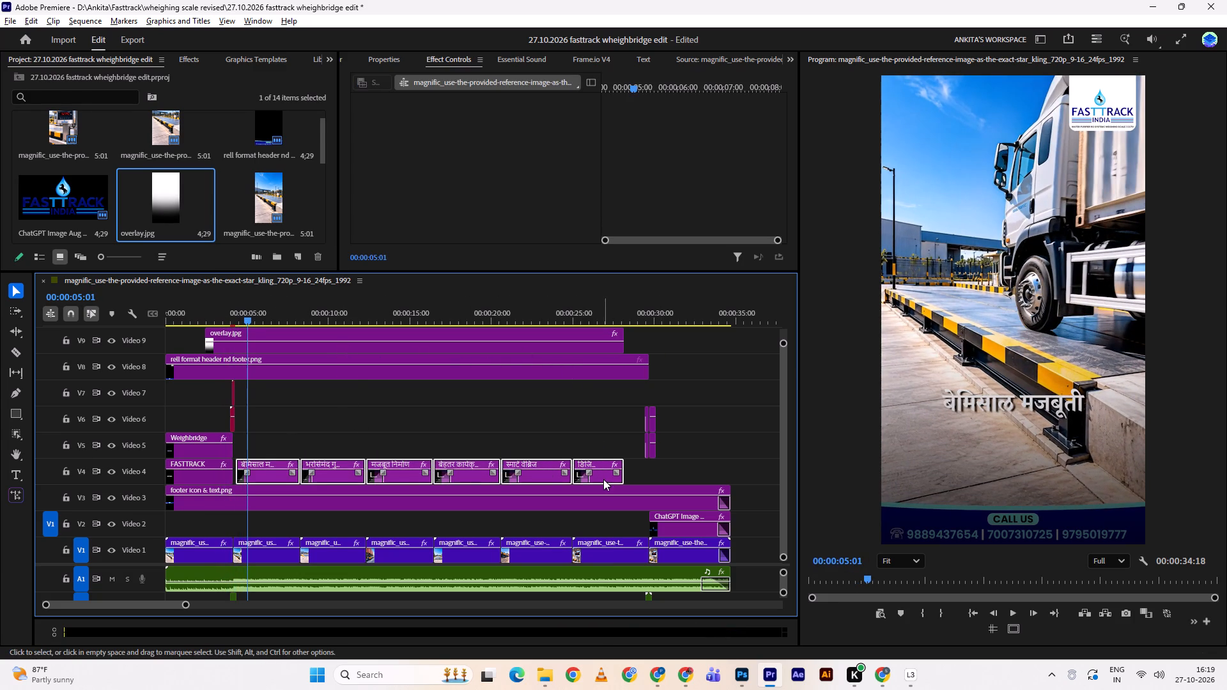
left_click_drag(603, 479, 603, 459)
key("ctrl+z")
key("ctrl+z")
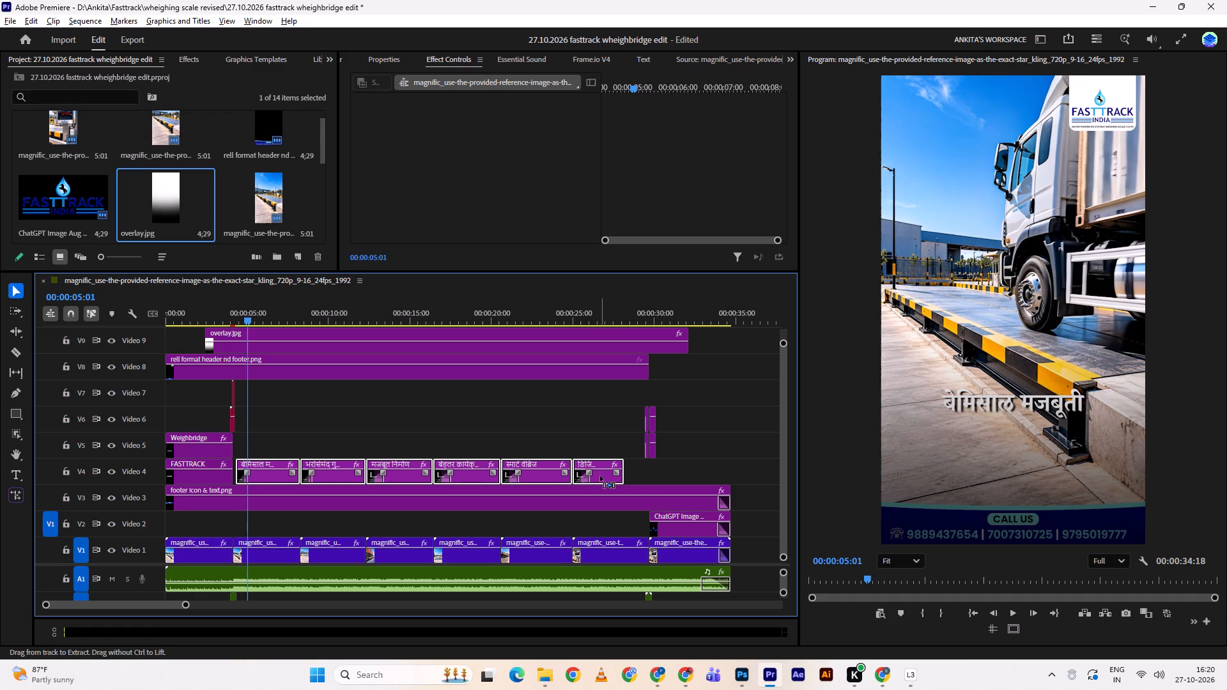
key("ctrl+shift+z")
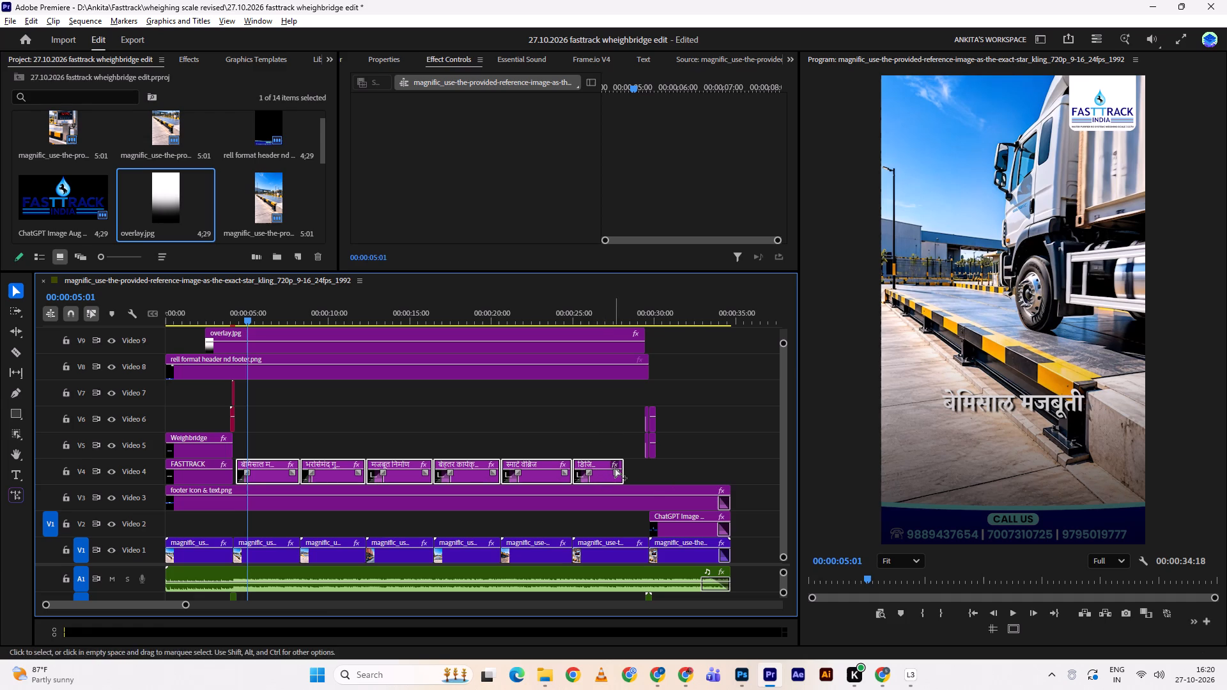
key("ctrl+shift+z")
key("ctrl+shift+z")
key("ctrl+shift+z")
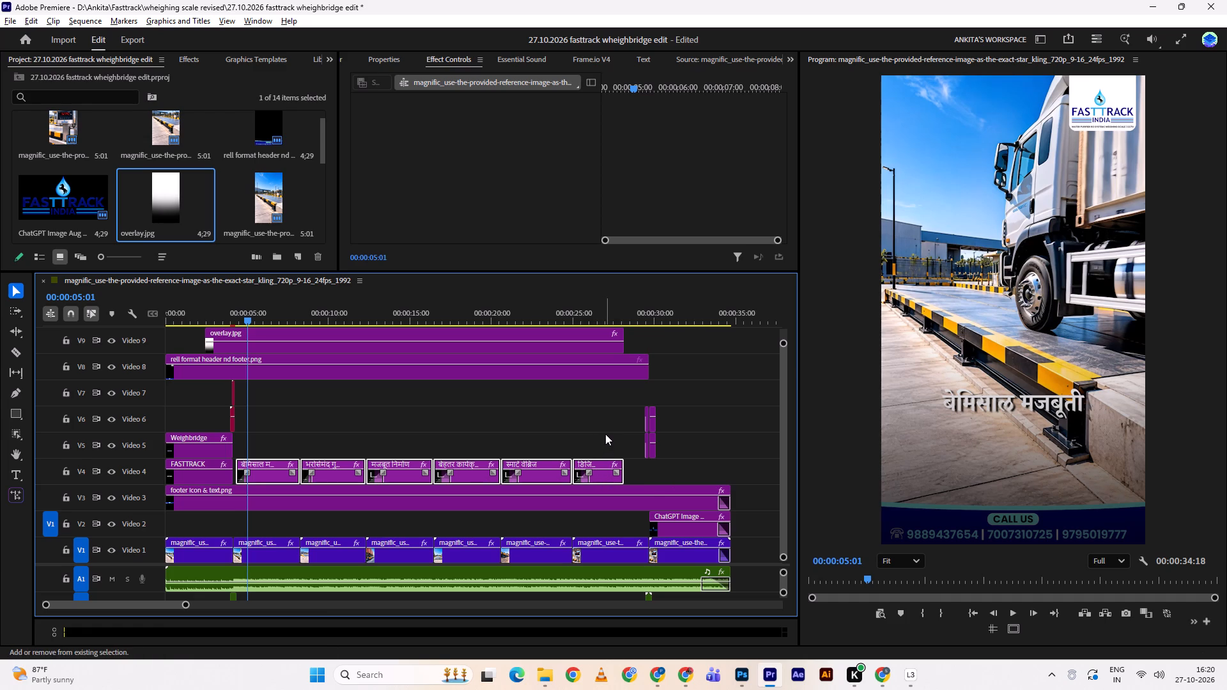
key("ctrl+shift+z")
key("ctrl+z")
left_click_drag(602, 478, 599, 459)
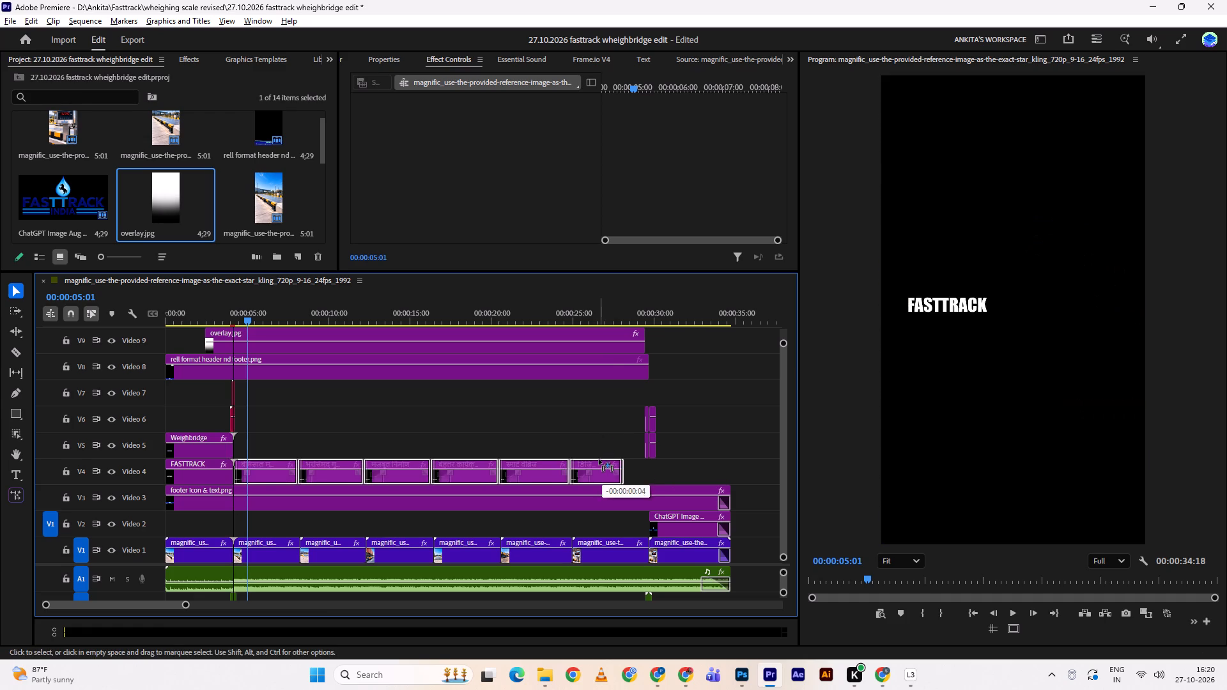
left_click_drag(599, 459, 605, 453)
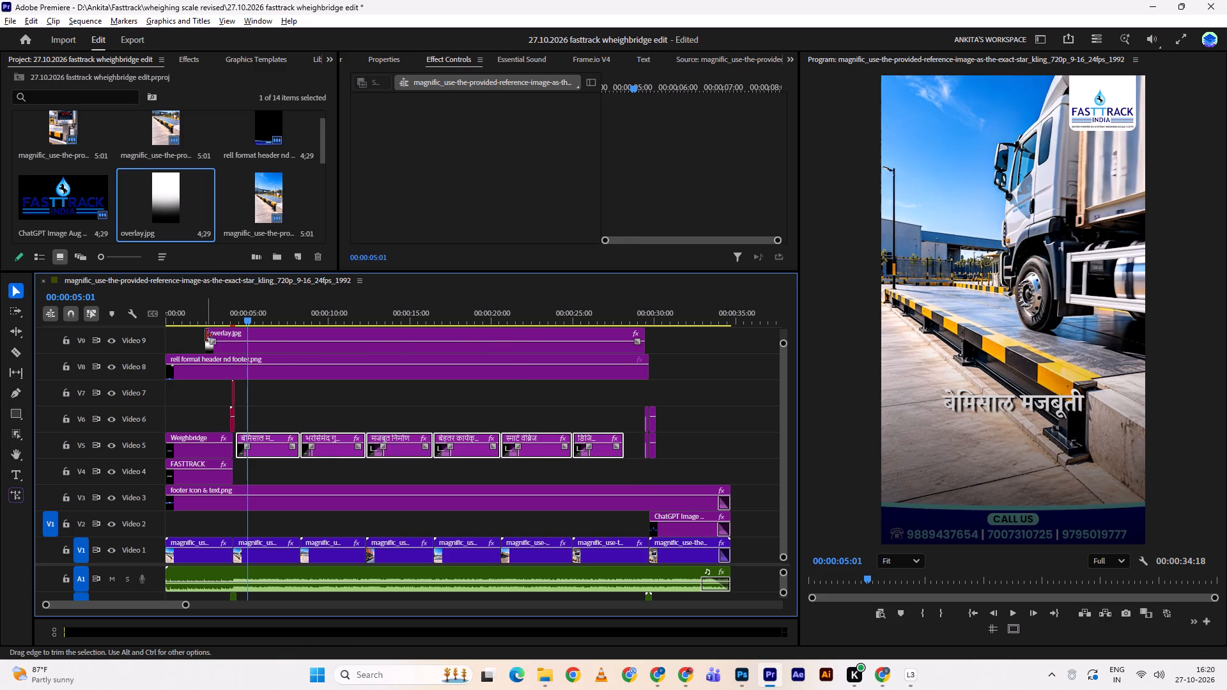
Shorten the overlay's start, move it to Video 4 beneath the Hindi phrases at 00:00:05:01, and extend its end to the last phrase's end.
left_click_drag(206, 335, 298, 341)
left_click_drag(348, 330, 288, 466)
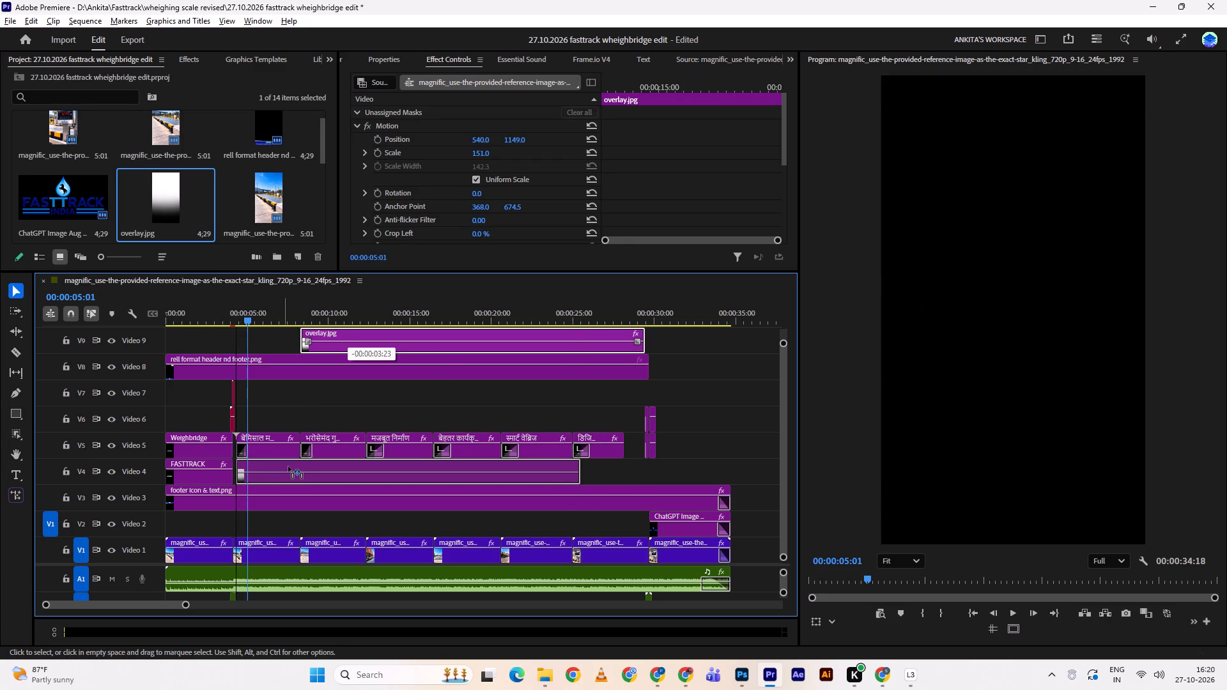
left_click_drag(288, 466, 295, 467)
left_click_drag(601, 466, 626, 466)
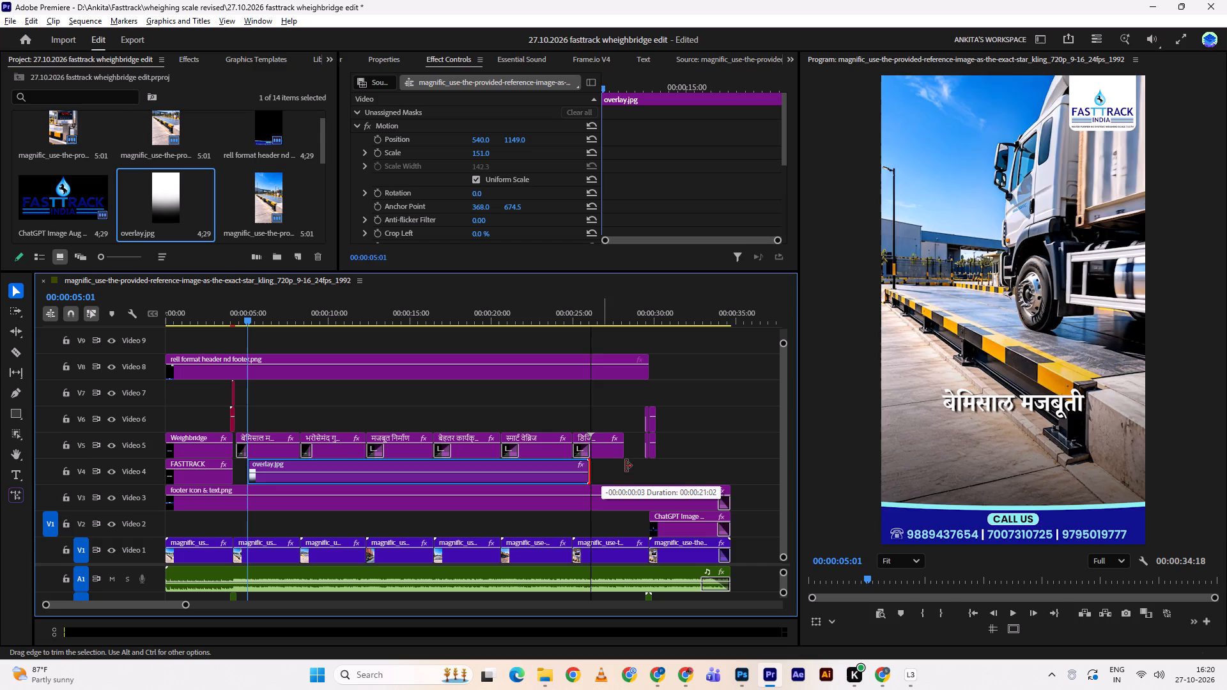
left_click_drag(626, 466, 634, 467)
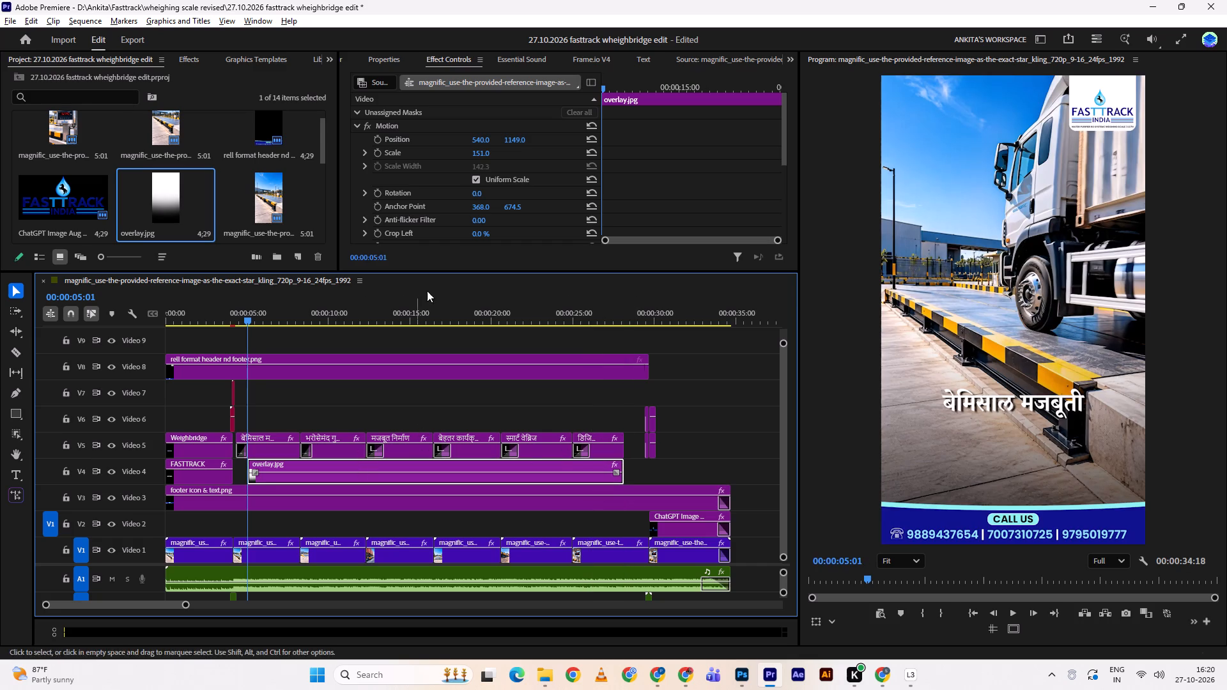
Raise the overlay in the frame by setting its Y position to 1044.
left_click_drag(516, 139, 439, 185)
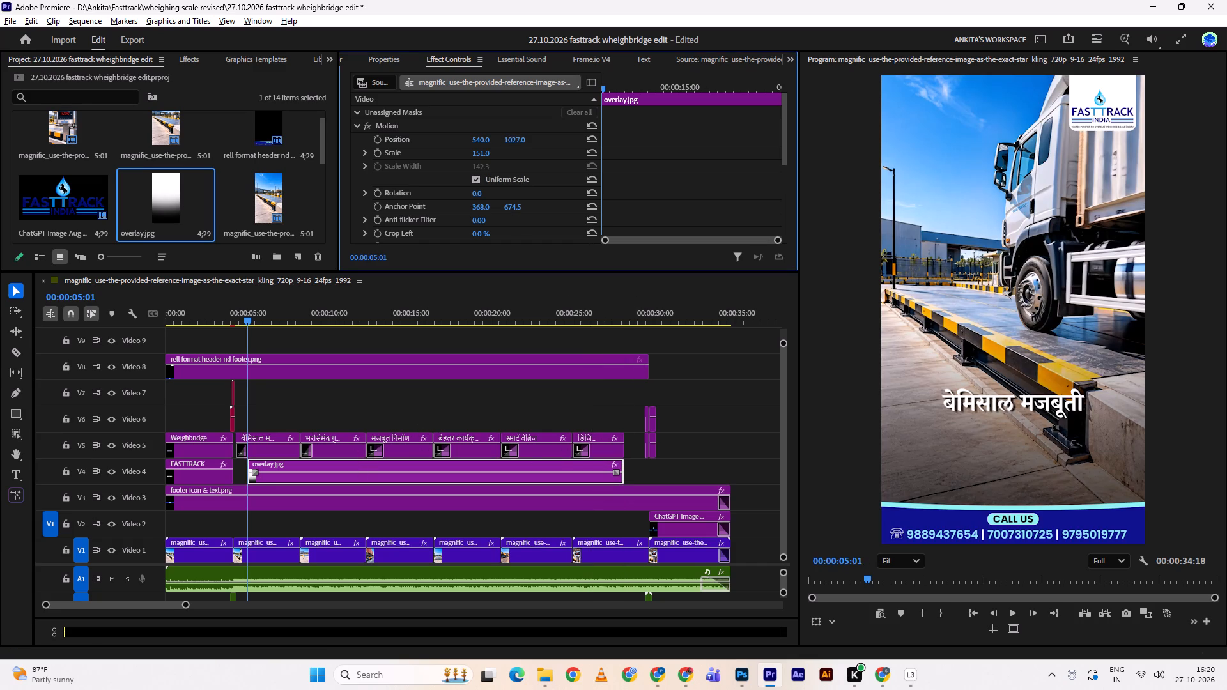
left_click_drag(439, 185, 449, 175)
double_click(363, 401)
Extend the overlay's start back to about 00:00:04:09, trim the first Hindi phrase's start slightly to match, and preview the transition.
left_click_drag(248, 323, 238, 324)
left_click(238, 324)
left_click_drag(246, 467, 234, 465)
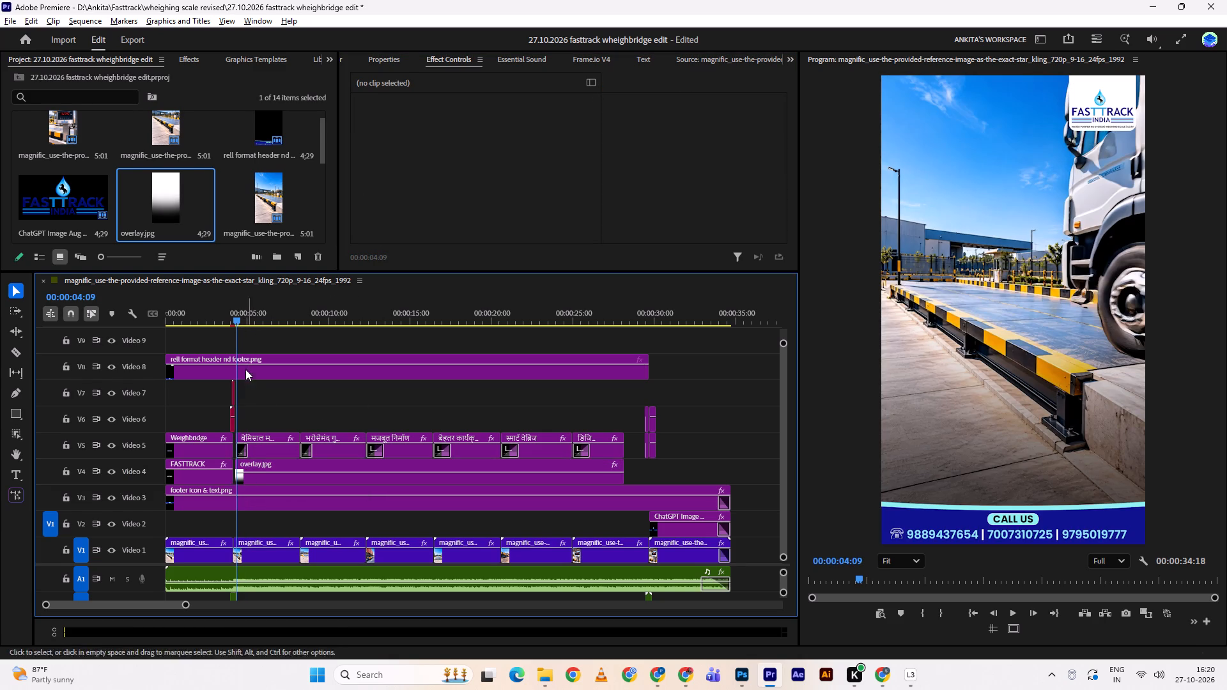
left_click_drag(235, 314, 228, 316)
left_click(228, 316)
left_click(238, 464)
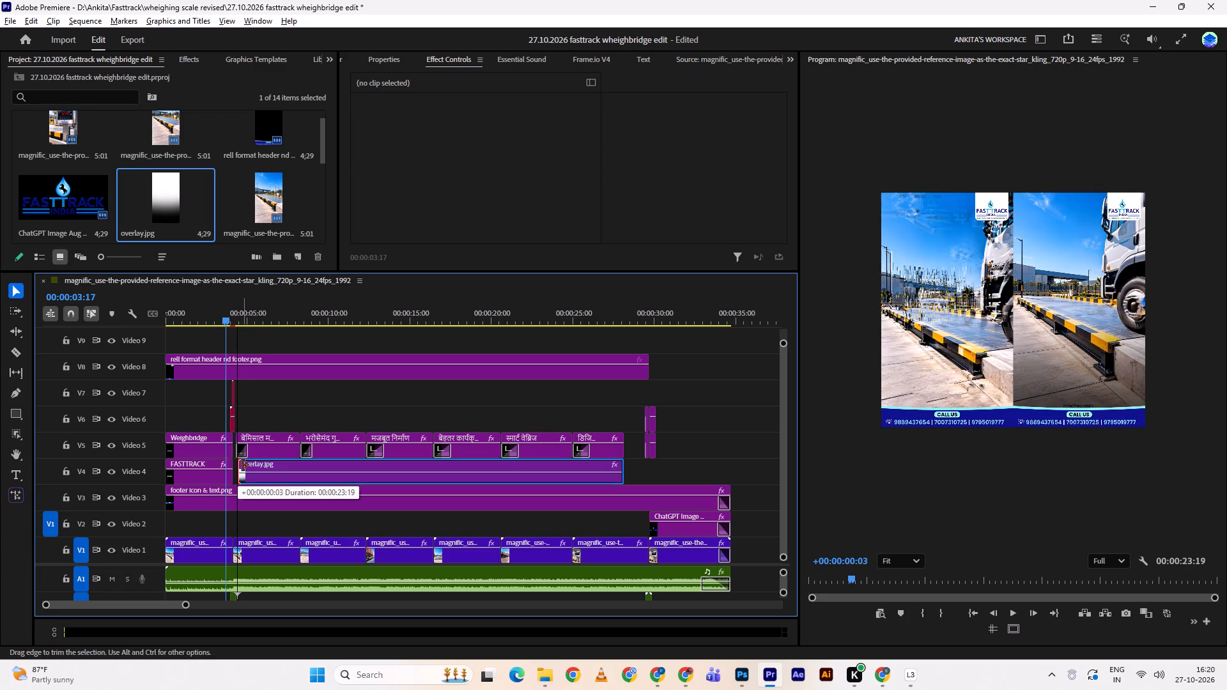
left_click(243, 467)
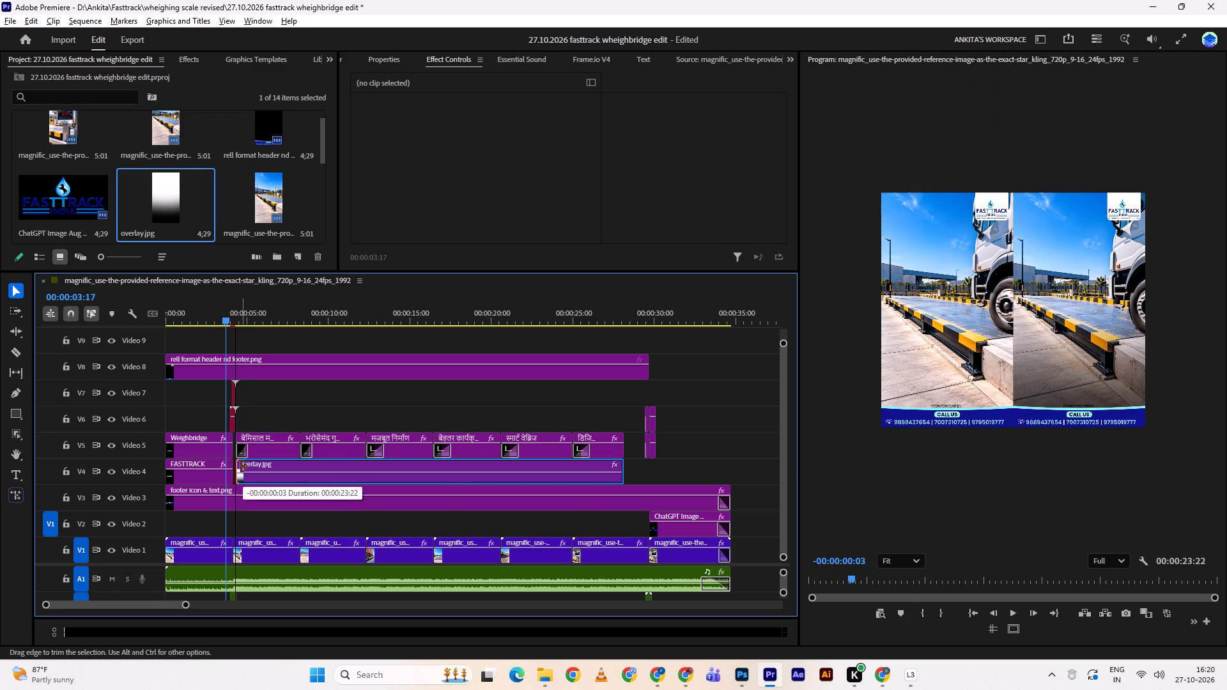
left_click(263, 411)
left_click(240, 463)
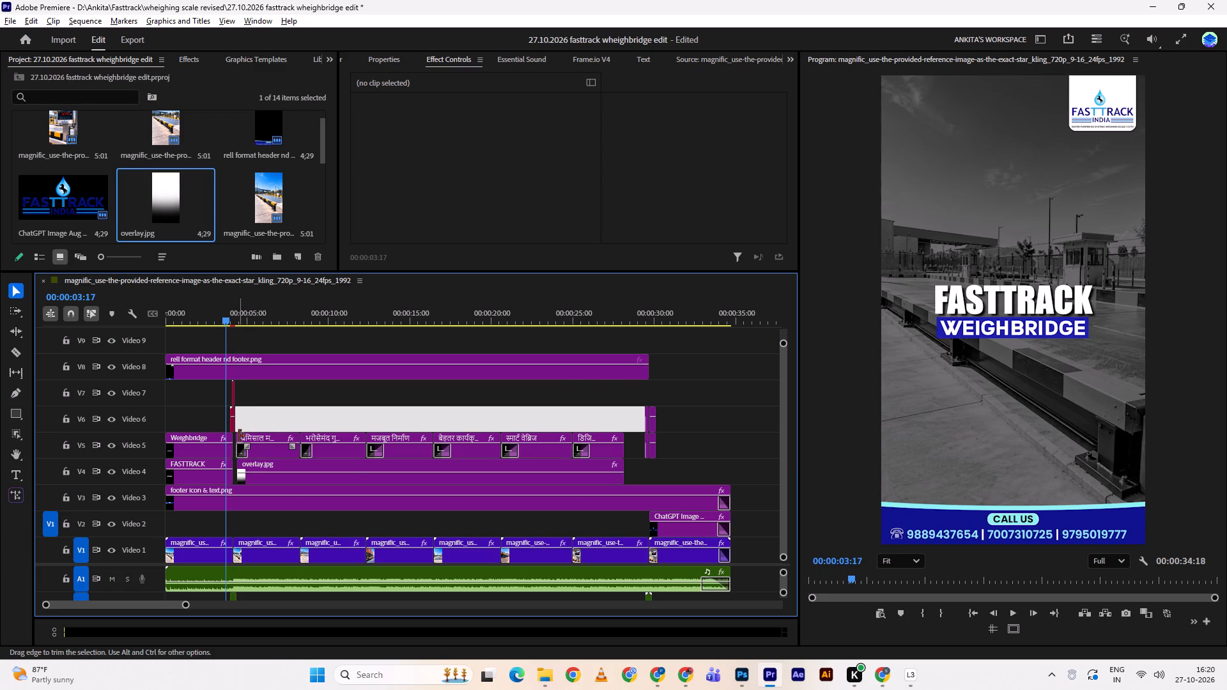
left_click(239, 436)
left_click(268, 401)
key("space")
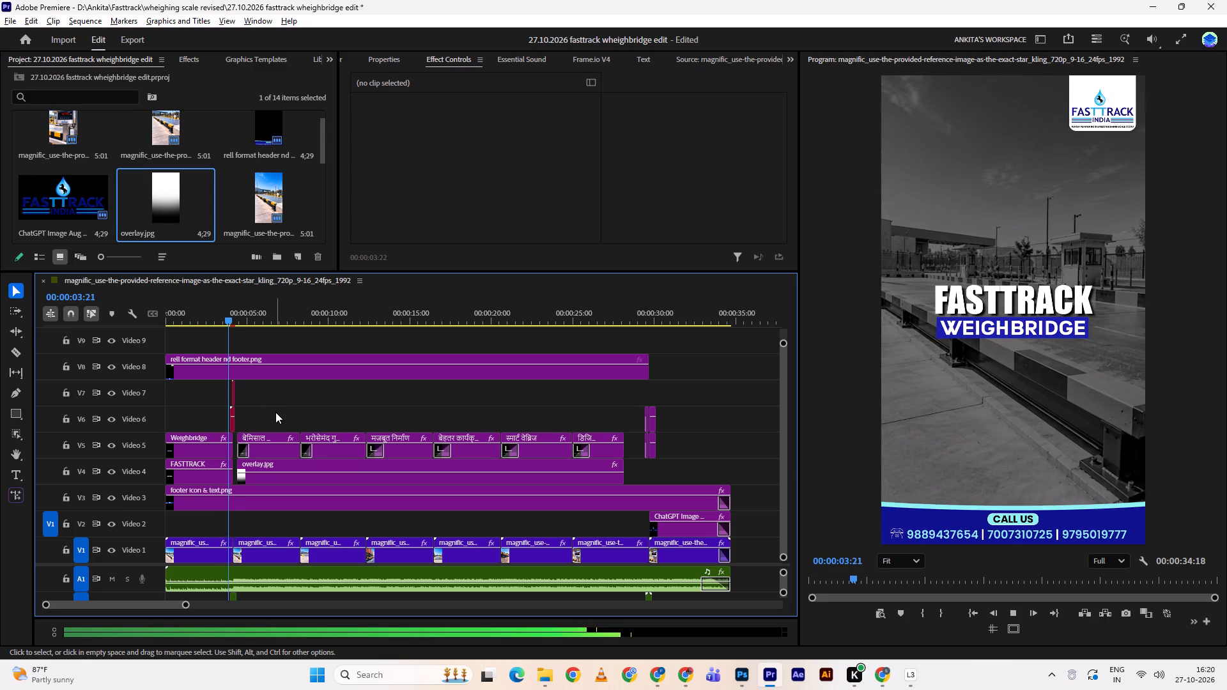
key("space")
Extend the overlay's start on Video 4 back to 00:00:04:05, at the end of the FASTTRACK title, and preview the playback.
left_click_drag(248, 316, 244, 316)
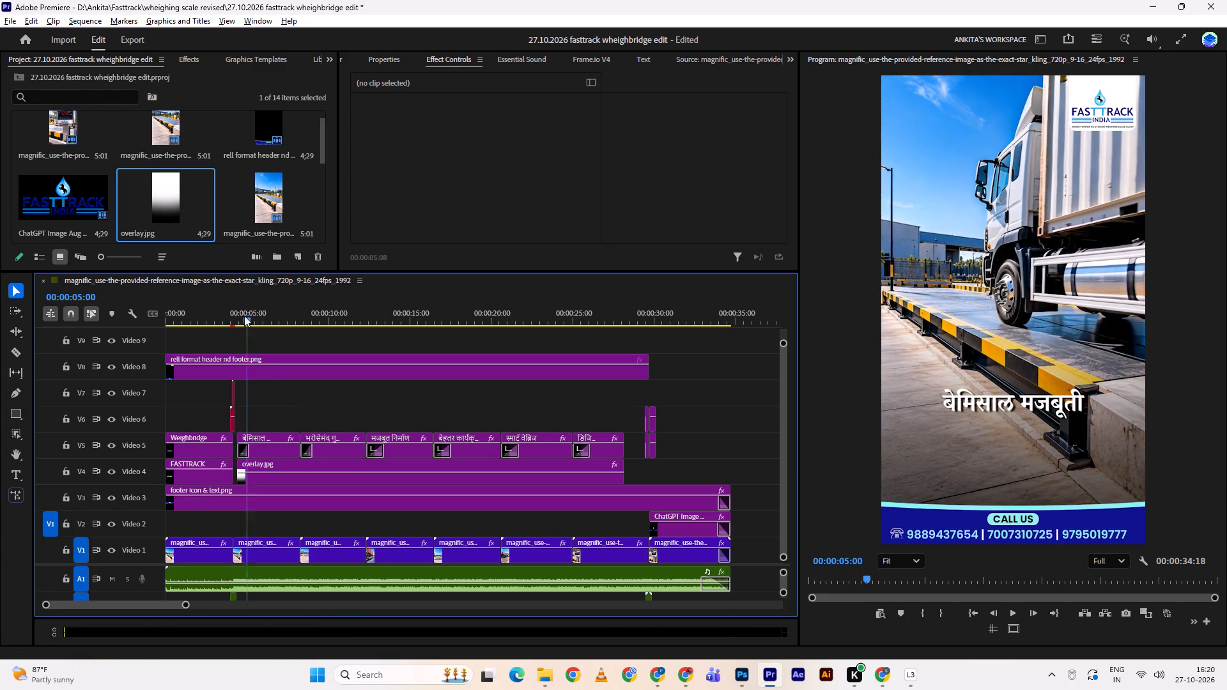
left_click_drag(244, 316, 235, 313)
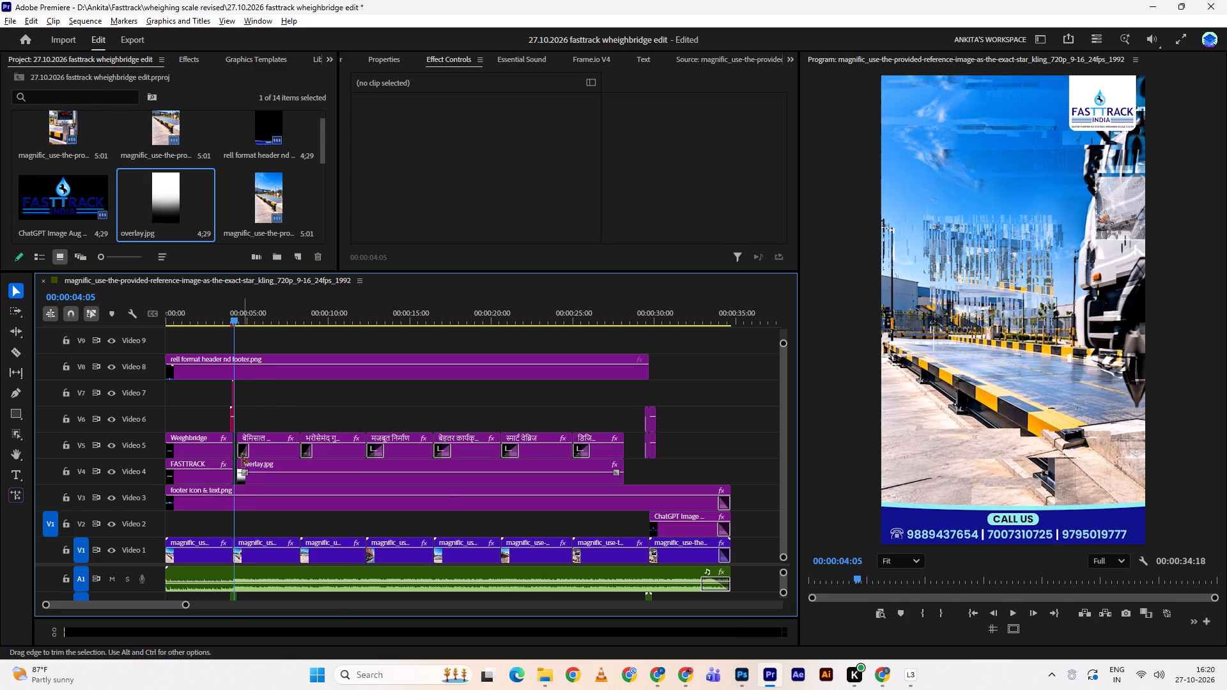
left_click_drag(242, 461, 236, 460)
left_click(236, 460)
left_click(238, 302)
key("space")
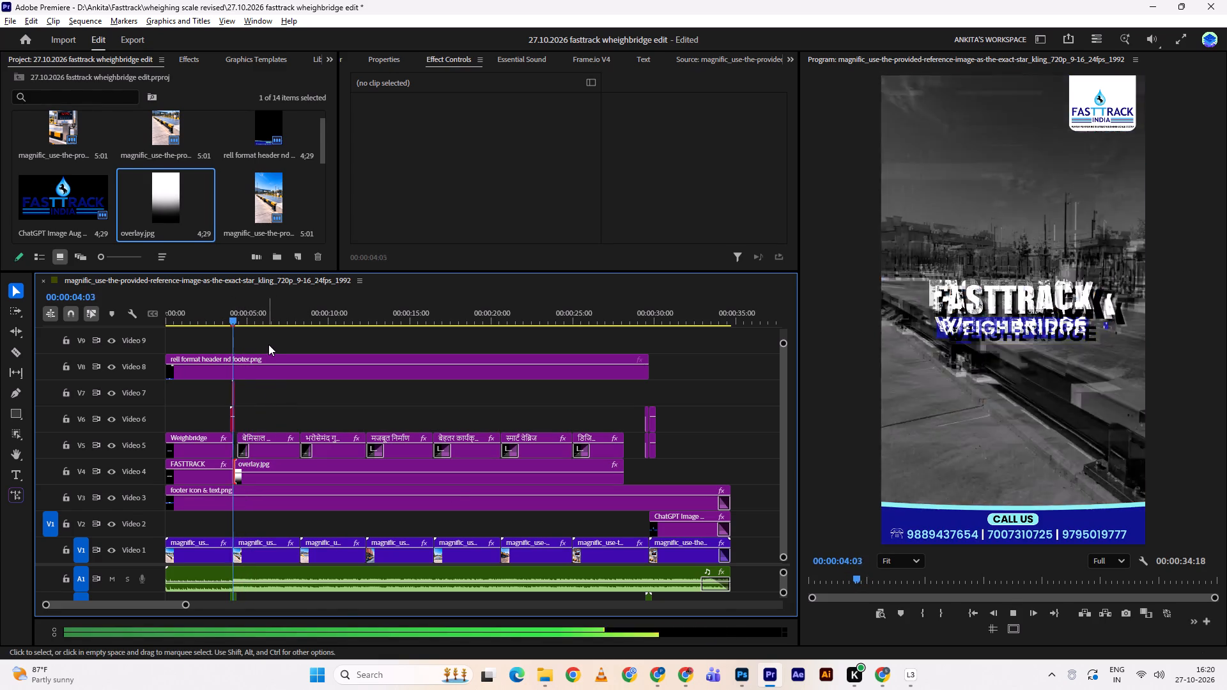
key("space")
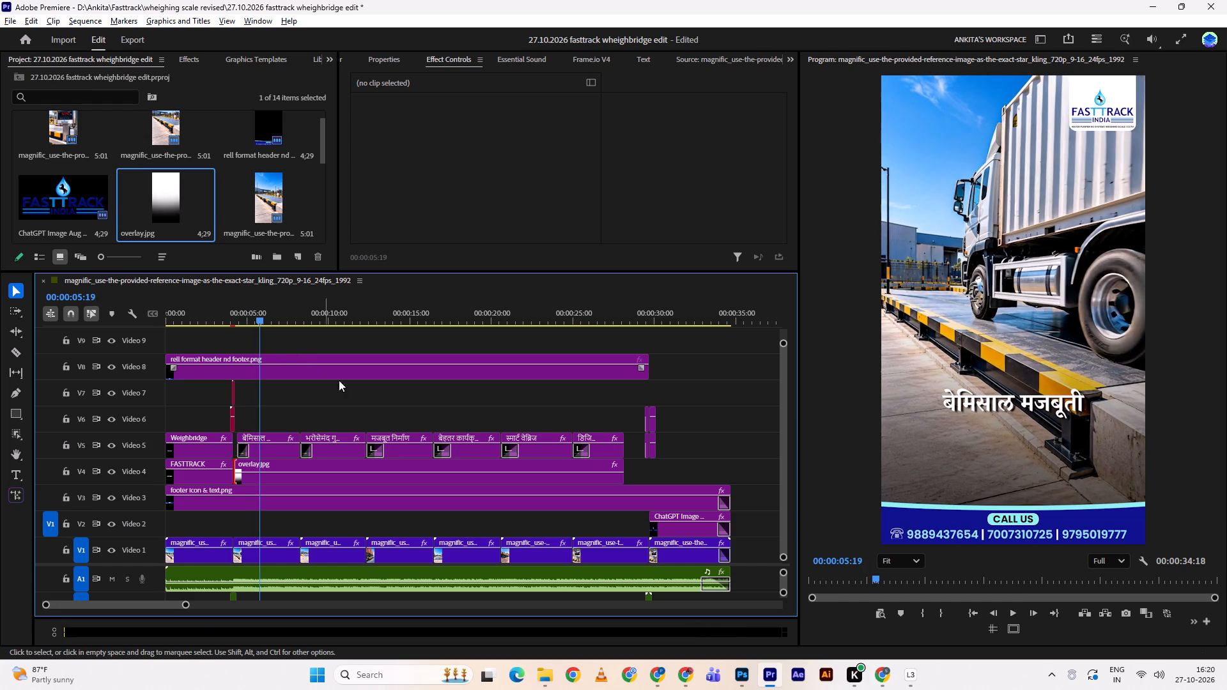
Examine the overlay's motion settings and the shared text properties of the six Hindi phrases on Video 5 for position controls.
left_click(328, 476)
scroll(551, 213, "down", 1)
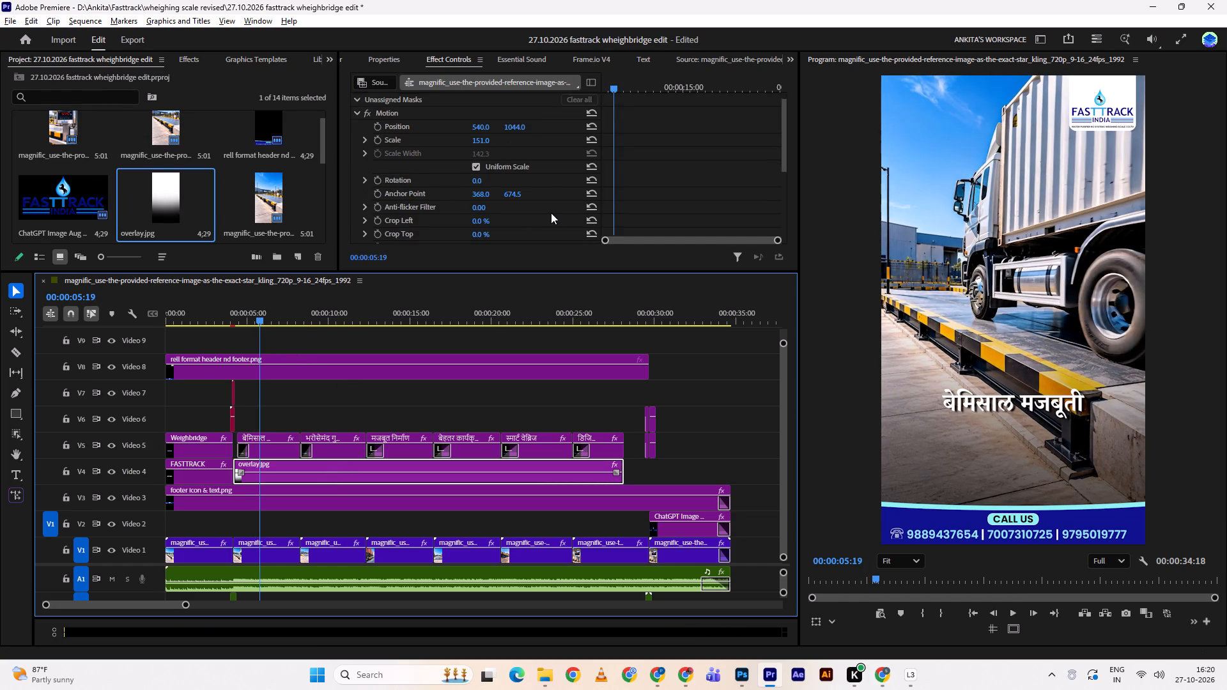
scroll(551, 213, "down", 5)
scroll(552, 209, "up", 2)
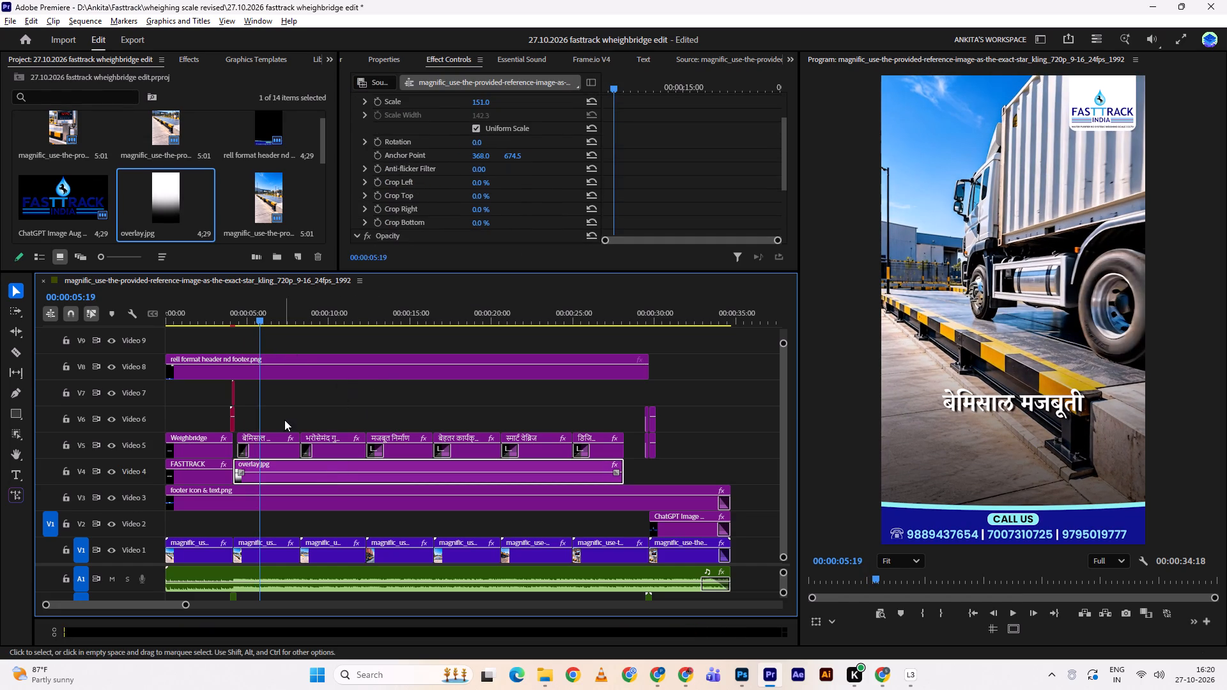
left_click(285, 408)
left_click_drag(287, 399, 342, 413)
left_click_drag(285, 412, 537, 441)
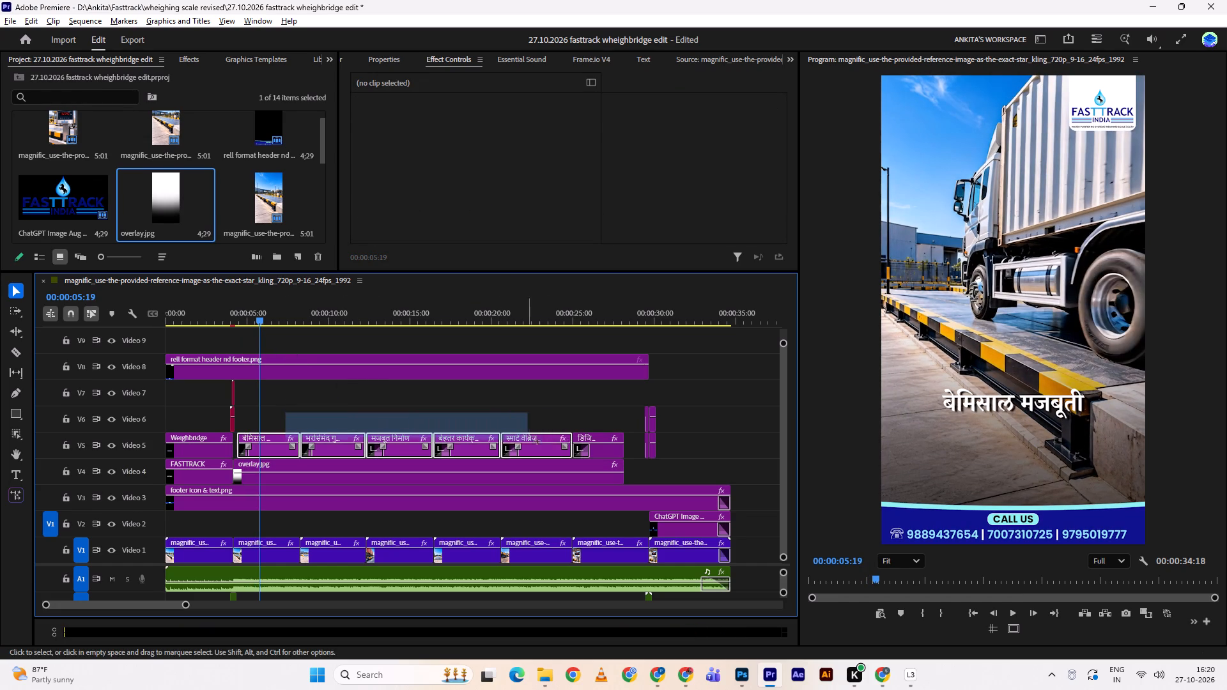
left_click_drag(537, 441, 594, 445)
left_click(381, 61)
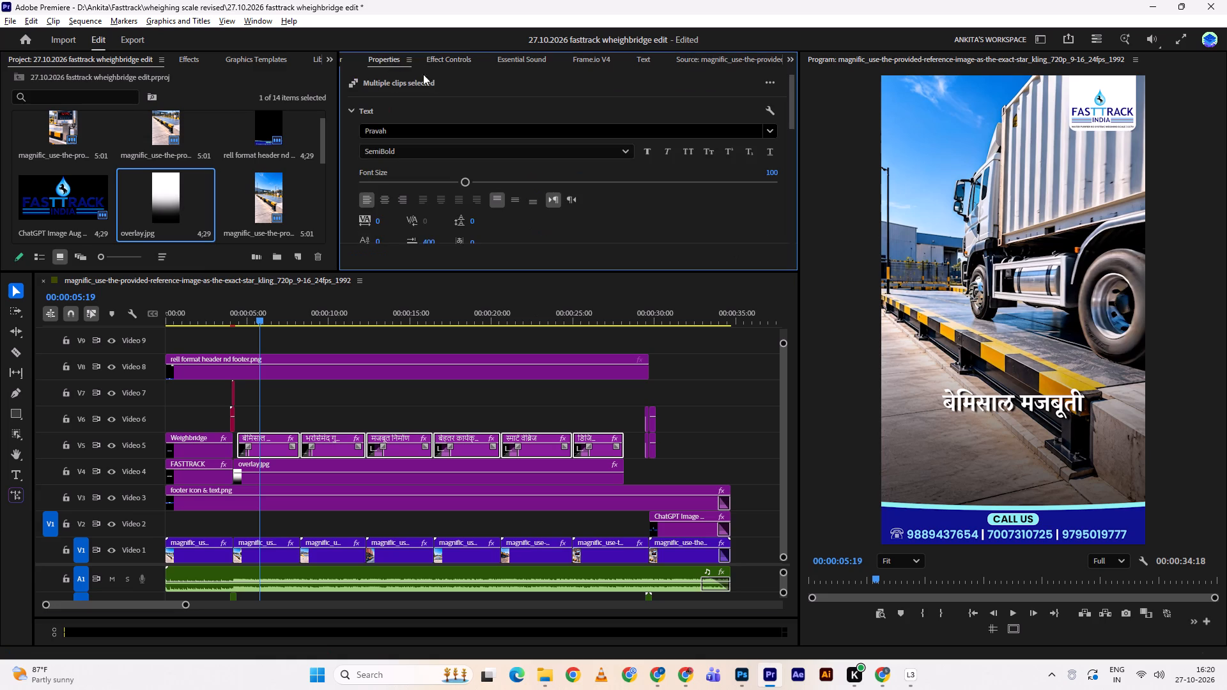
left_click(457, 65)
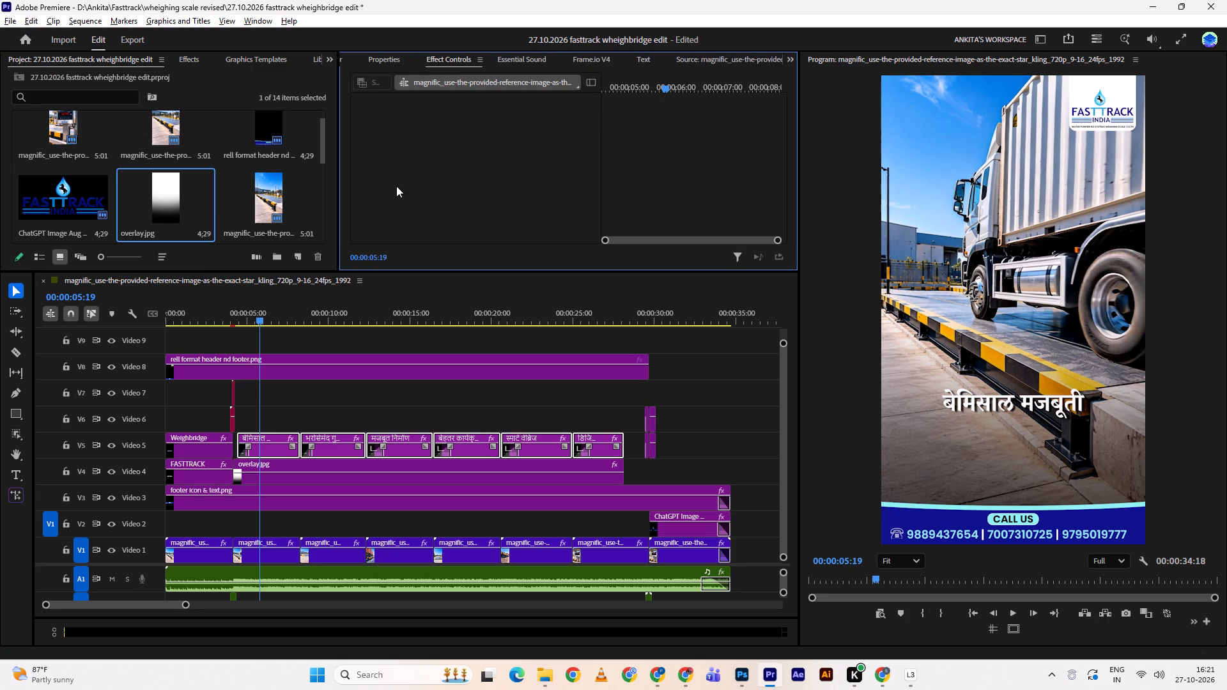
left_click(351, 59)
left_click(436, 57)
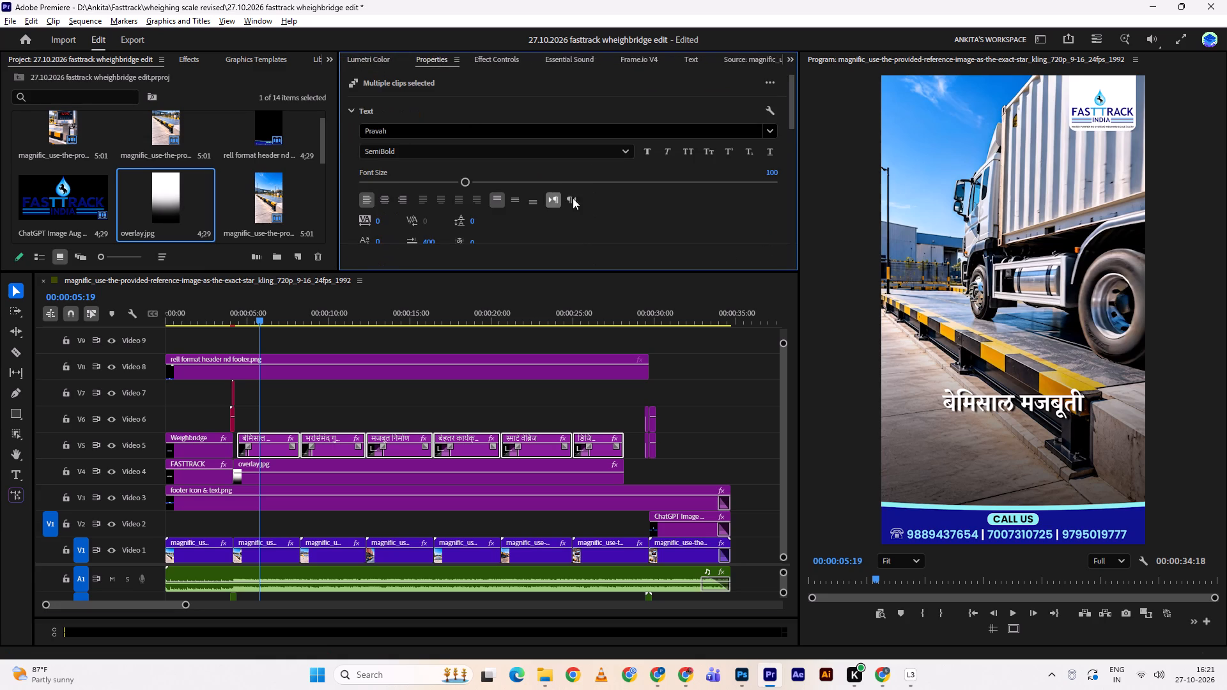
scroll(642, 208, "down", 14)
scroll(650, 201, "down", 9)
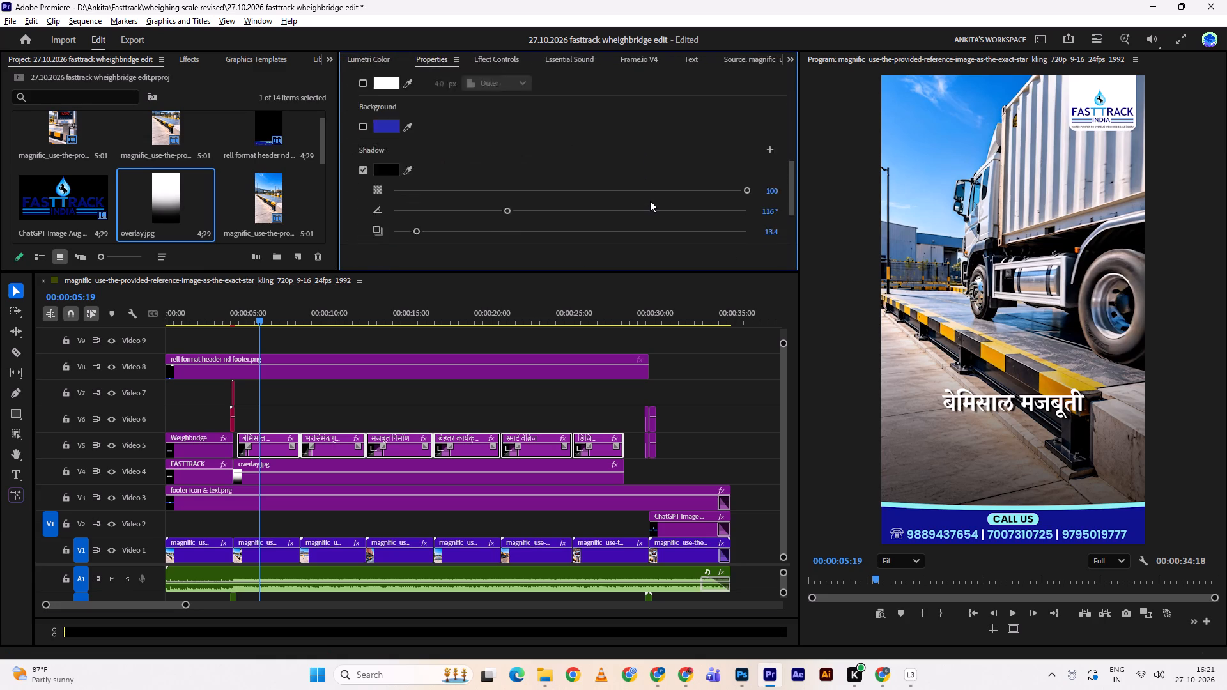
scroll(650, 201, "down", 11)
left_click(463, 416)
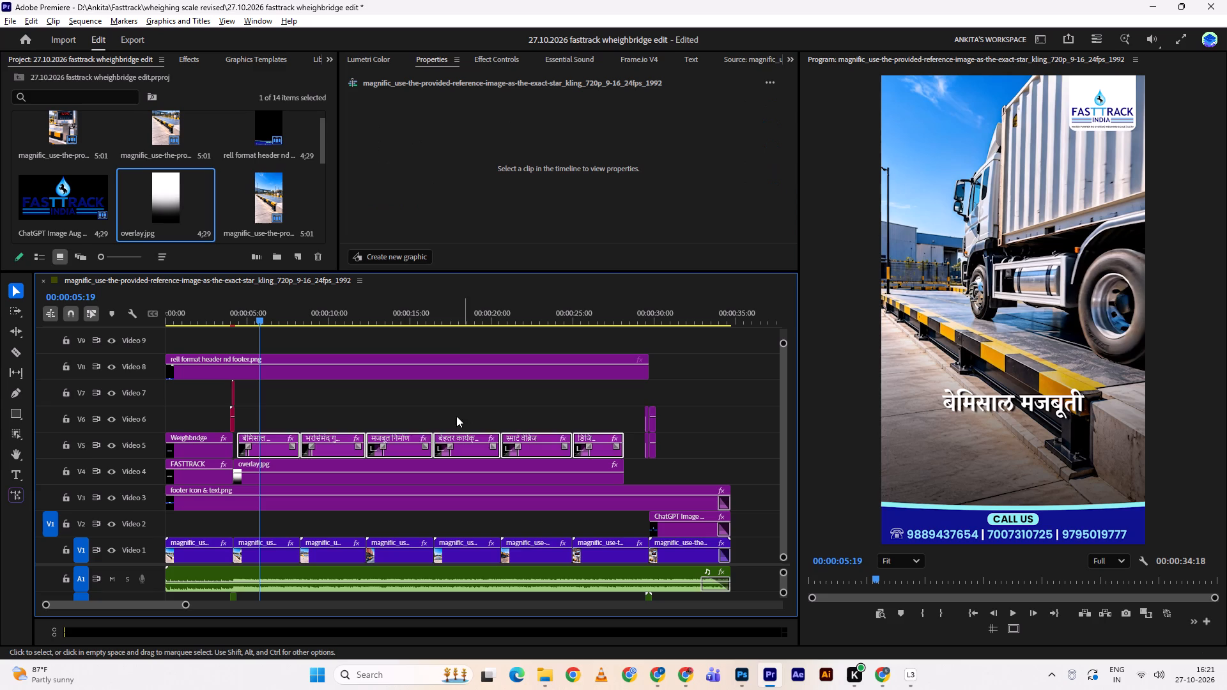
Lower the first Hindi phrase, बेमिसाल मजबूती, in the frame by setting its clip Y position to 1049.
left_click(263, 452)
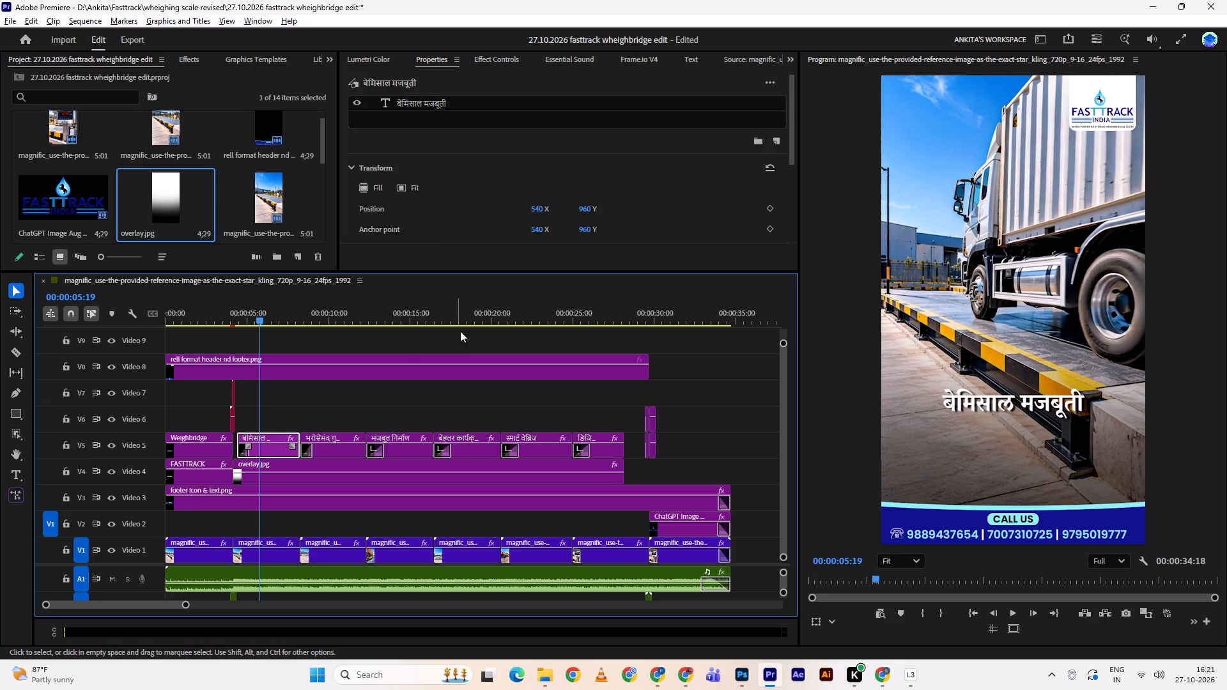
scroll(631, 236, "down", 8)
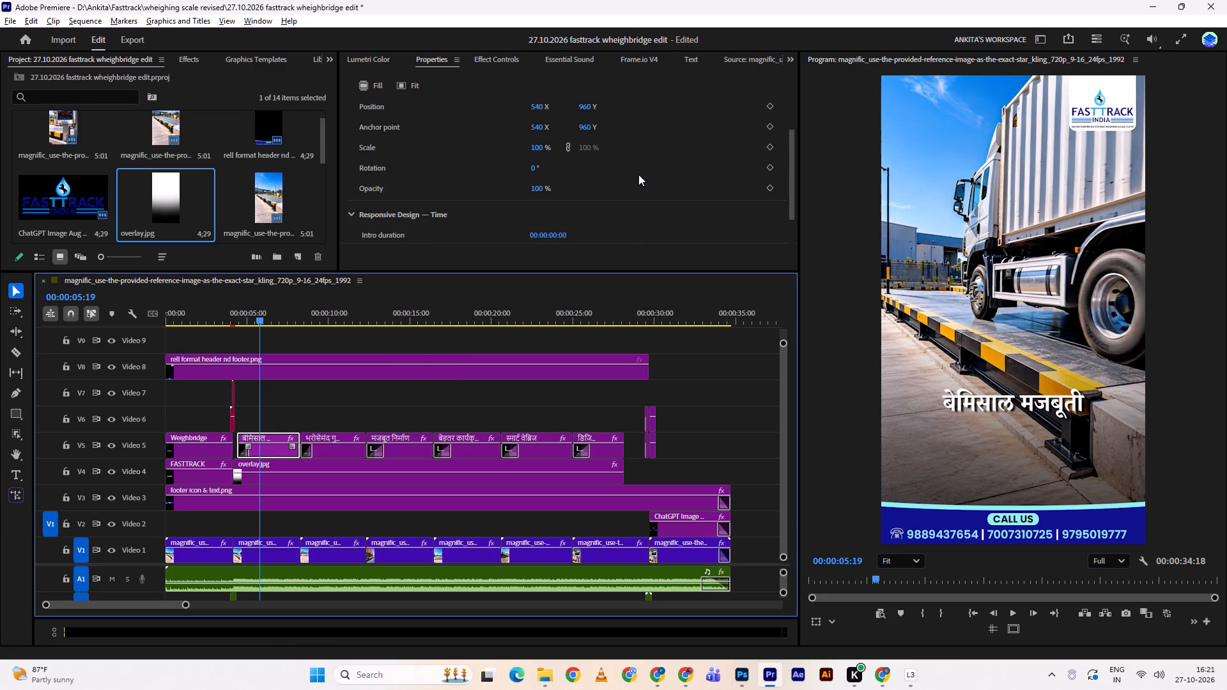
left_click_drag(592, 109, 593, 109)
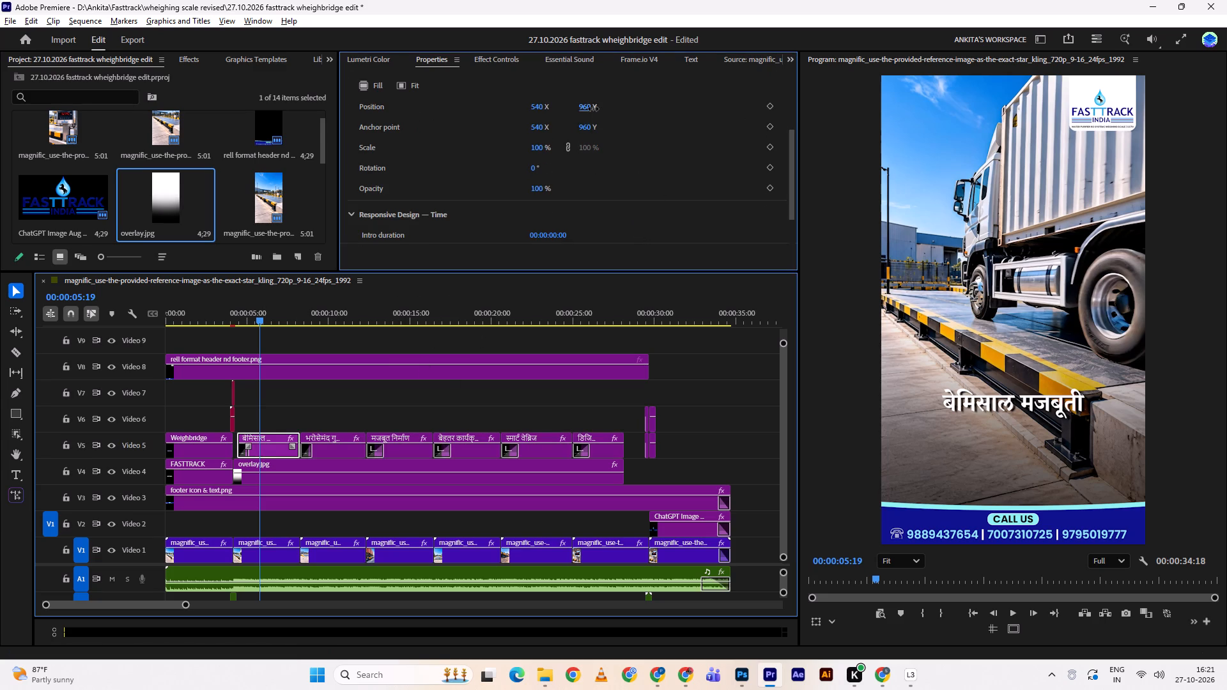
left_click_drag(593, 109, 648, 98)
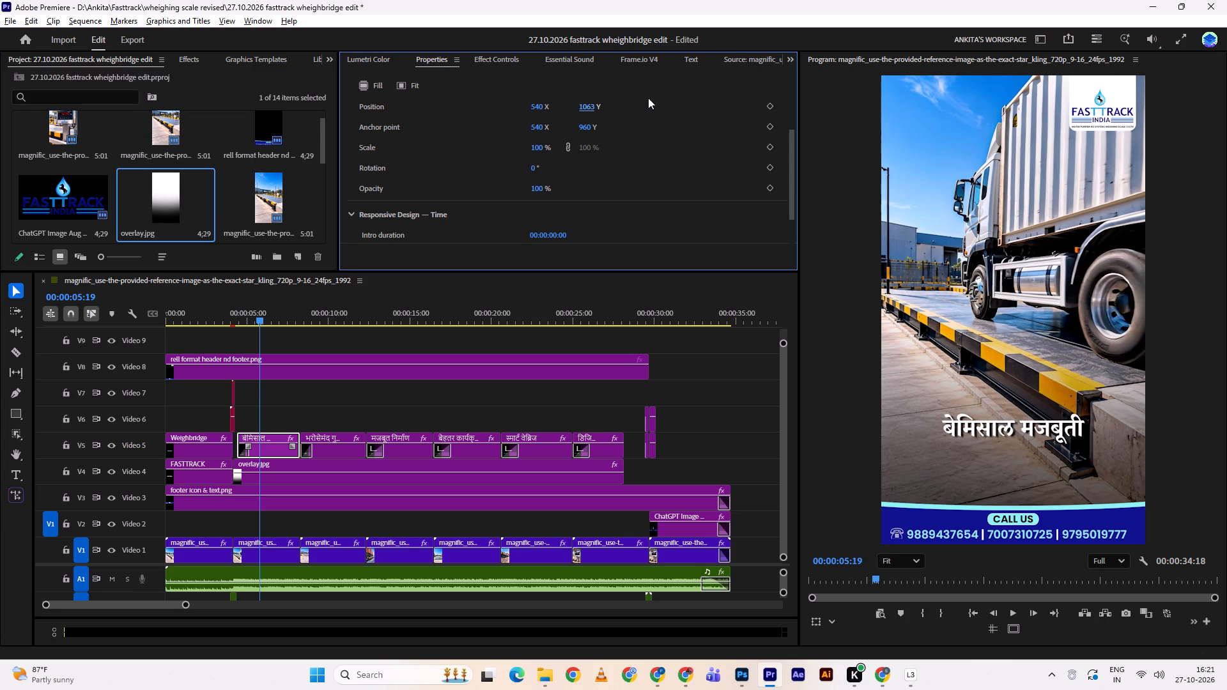
left_click_drag(592, 110, 585, 111)
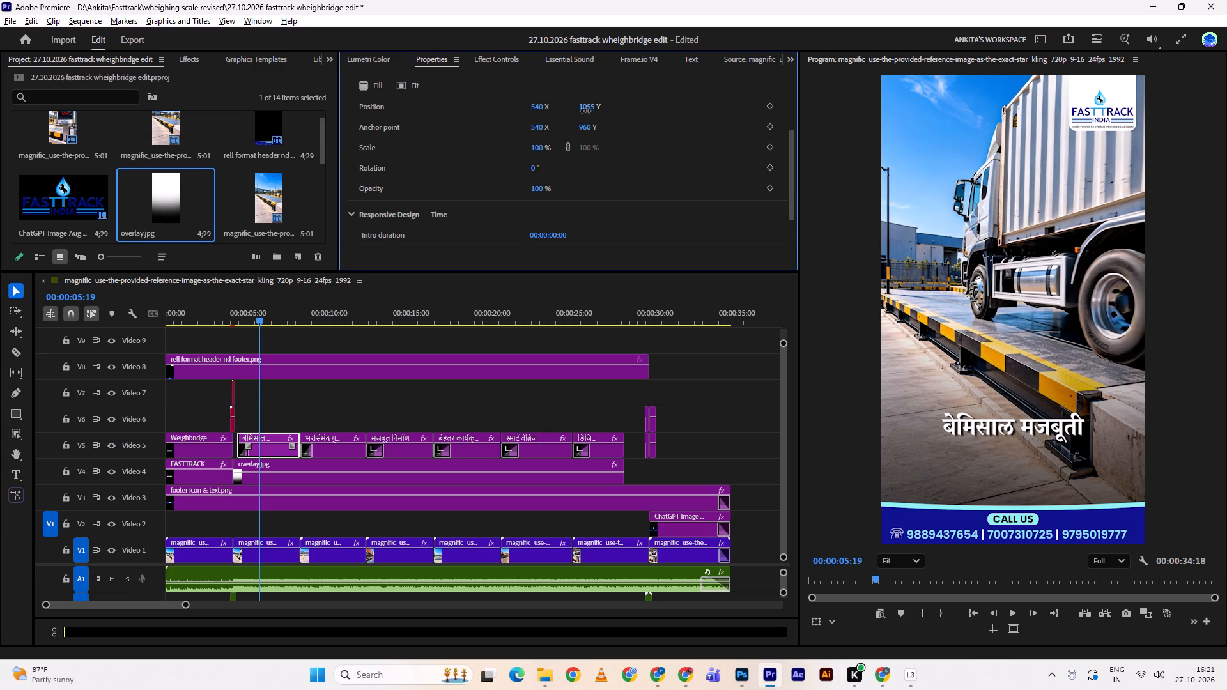
left_click_drag(585, 111, 579, 111)
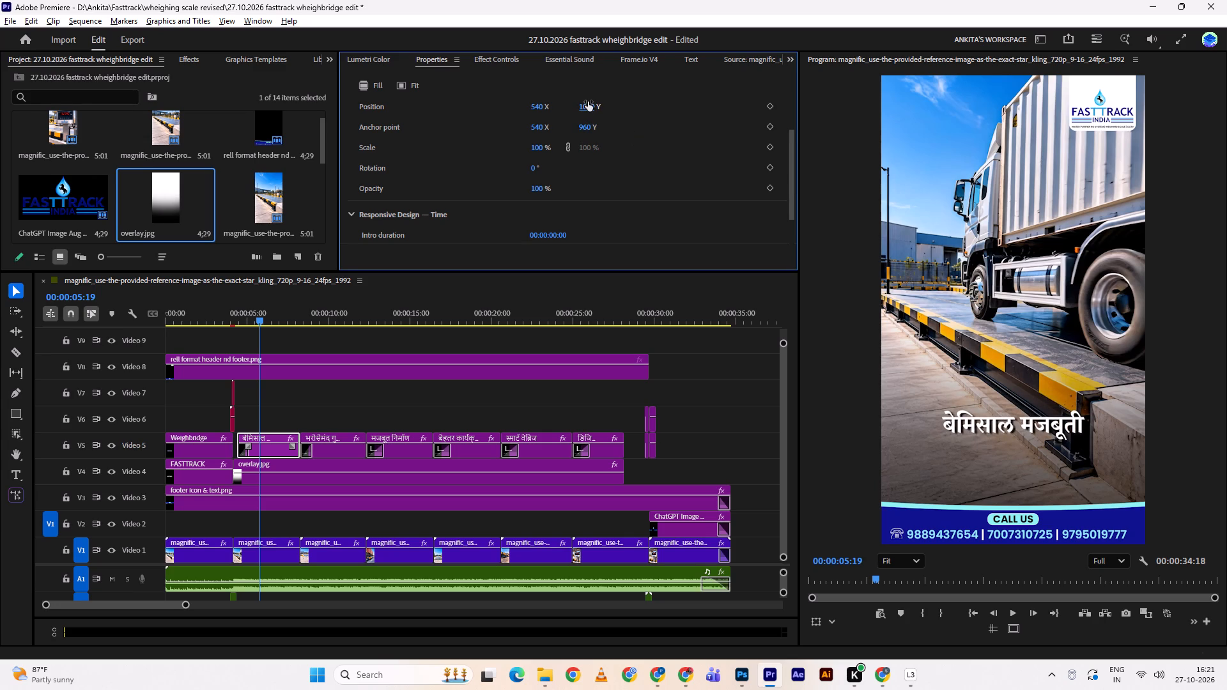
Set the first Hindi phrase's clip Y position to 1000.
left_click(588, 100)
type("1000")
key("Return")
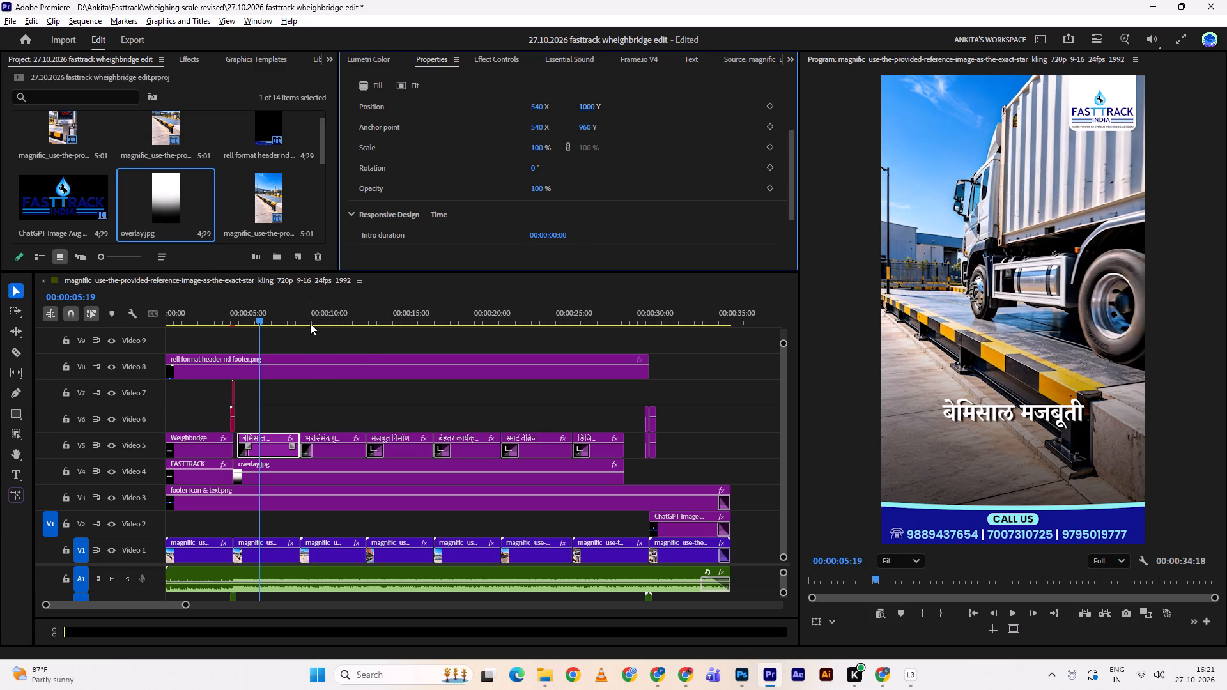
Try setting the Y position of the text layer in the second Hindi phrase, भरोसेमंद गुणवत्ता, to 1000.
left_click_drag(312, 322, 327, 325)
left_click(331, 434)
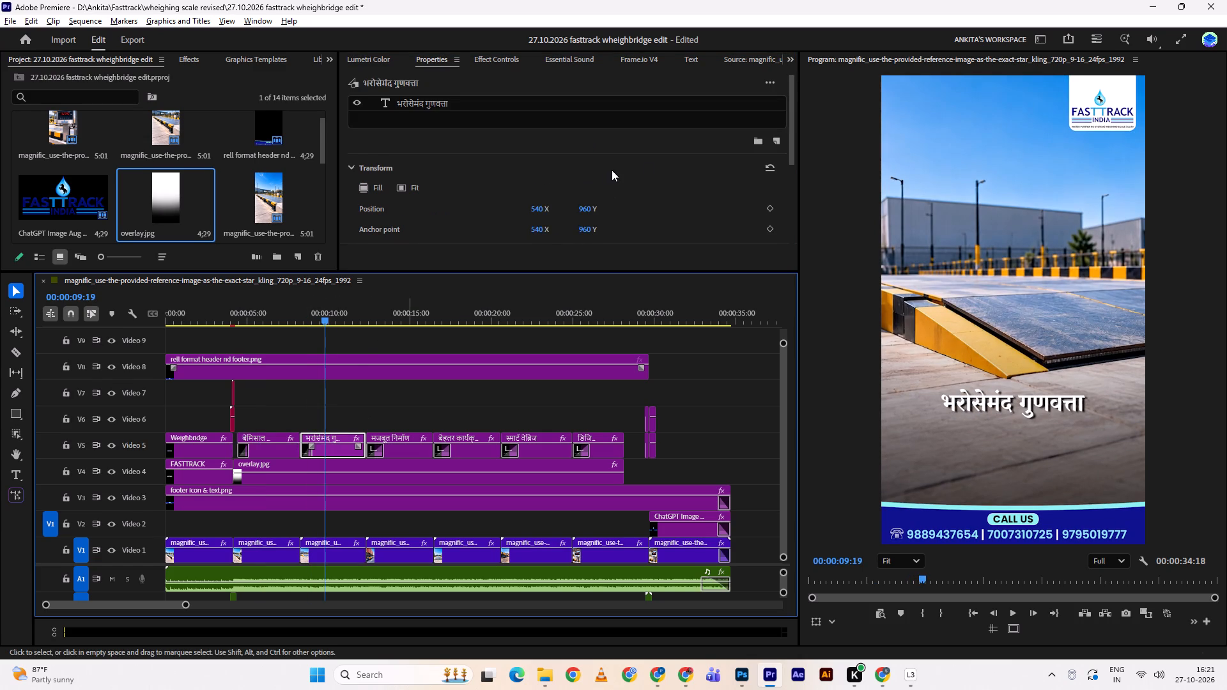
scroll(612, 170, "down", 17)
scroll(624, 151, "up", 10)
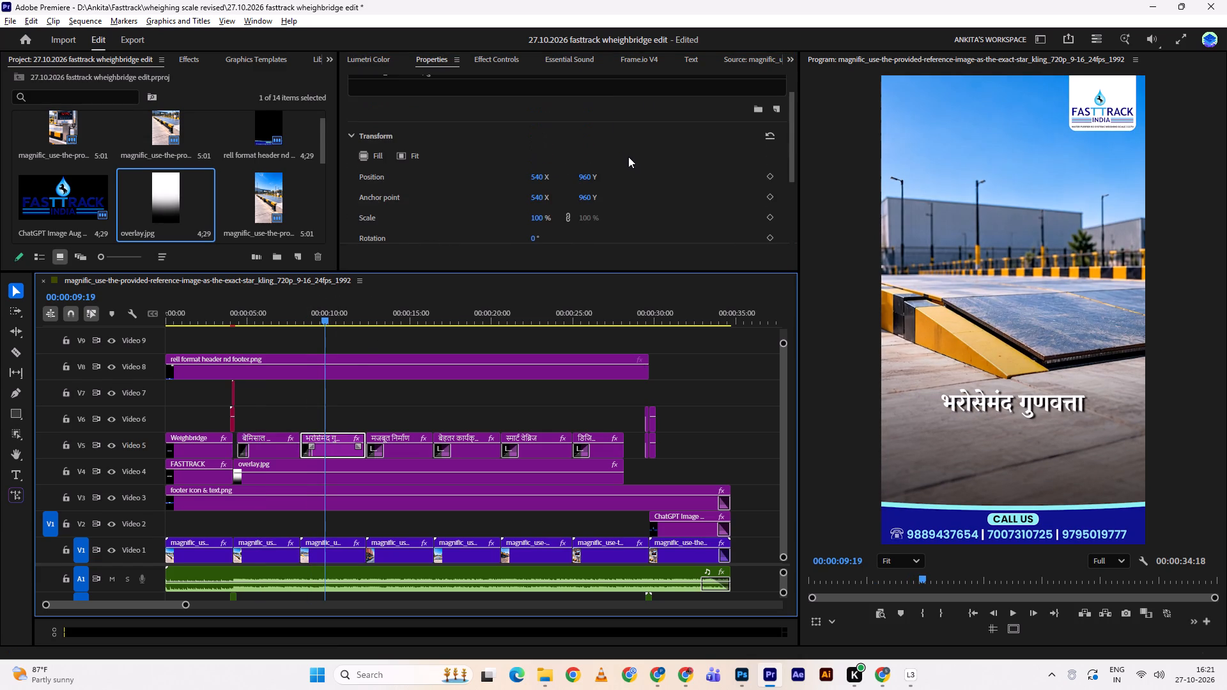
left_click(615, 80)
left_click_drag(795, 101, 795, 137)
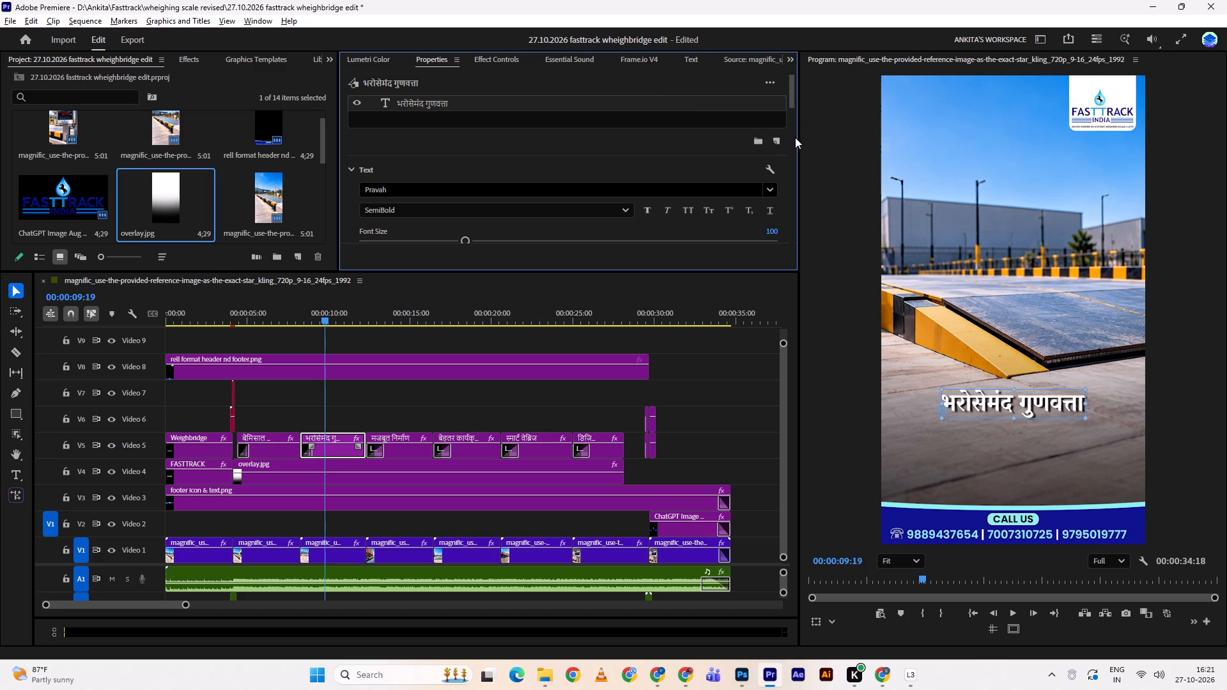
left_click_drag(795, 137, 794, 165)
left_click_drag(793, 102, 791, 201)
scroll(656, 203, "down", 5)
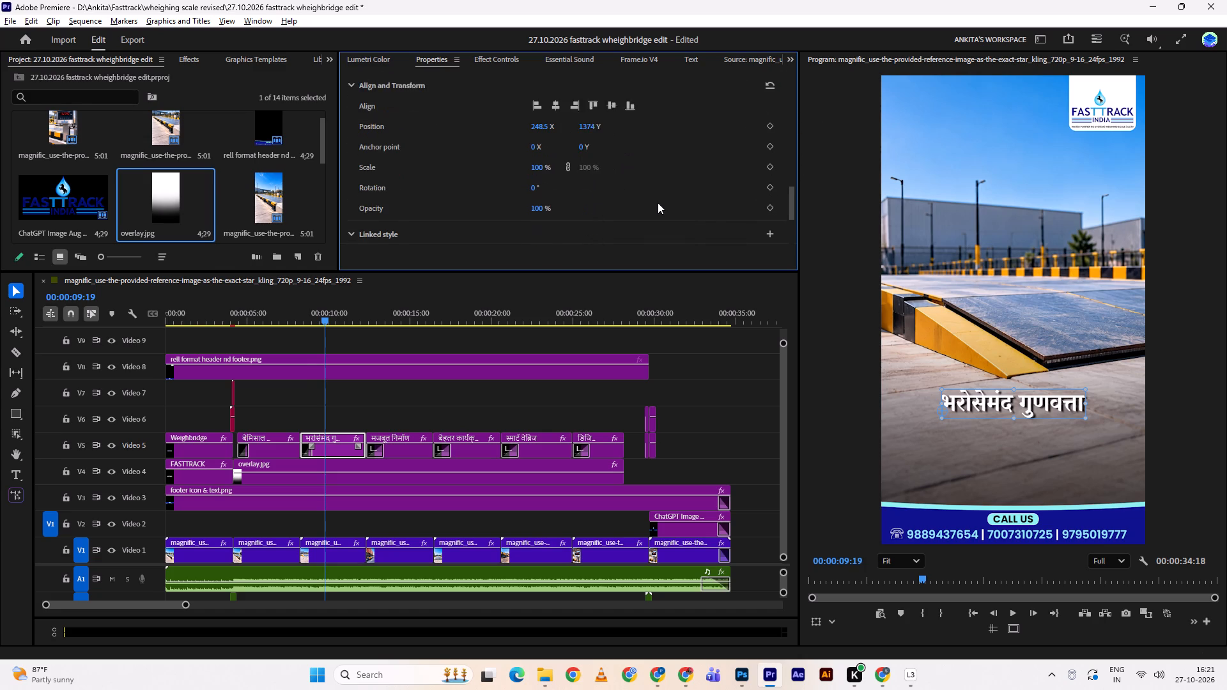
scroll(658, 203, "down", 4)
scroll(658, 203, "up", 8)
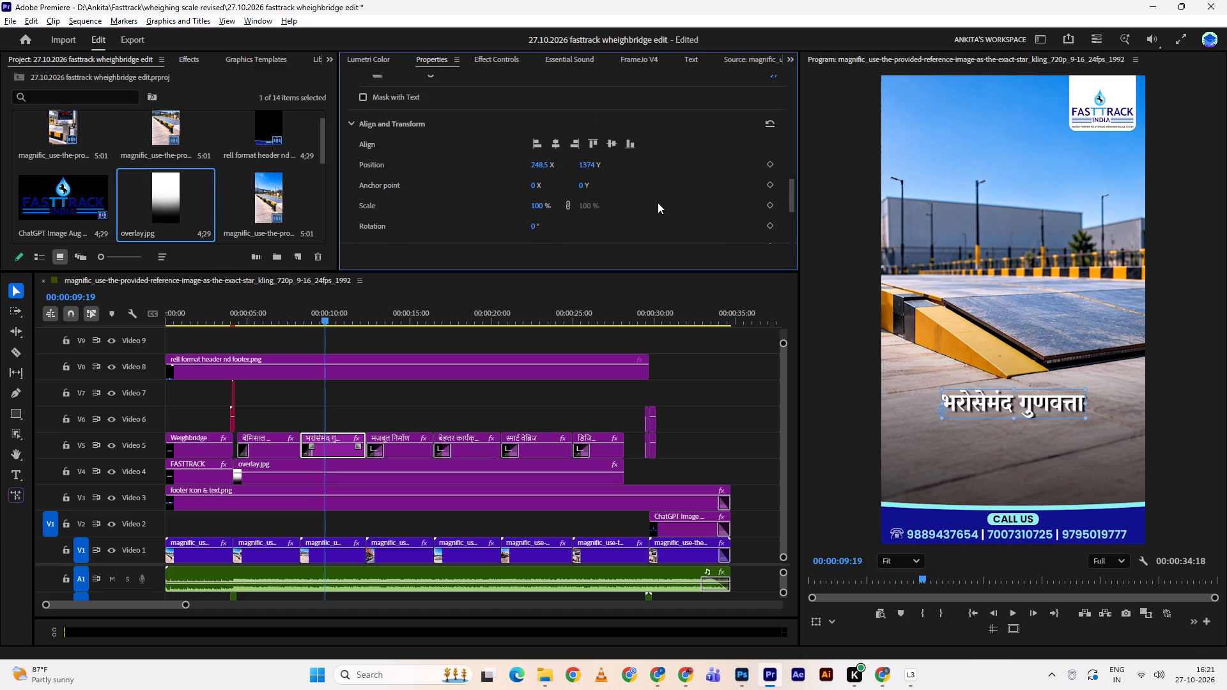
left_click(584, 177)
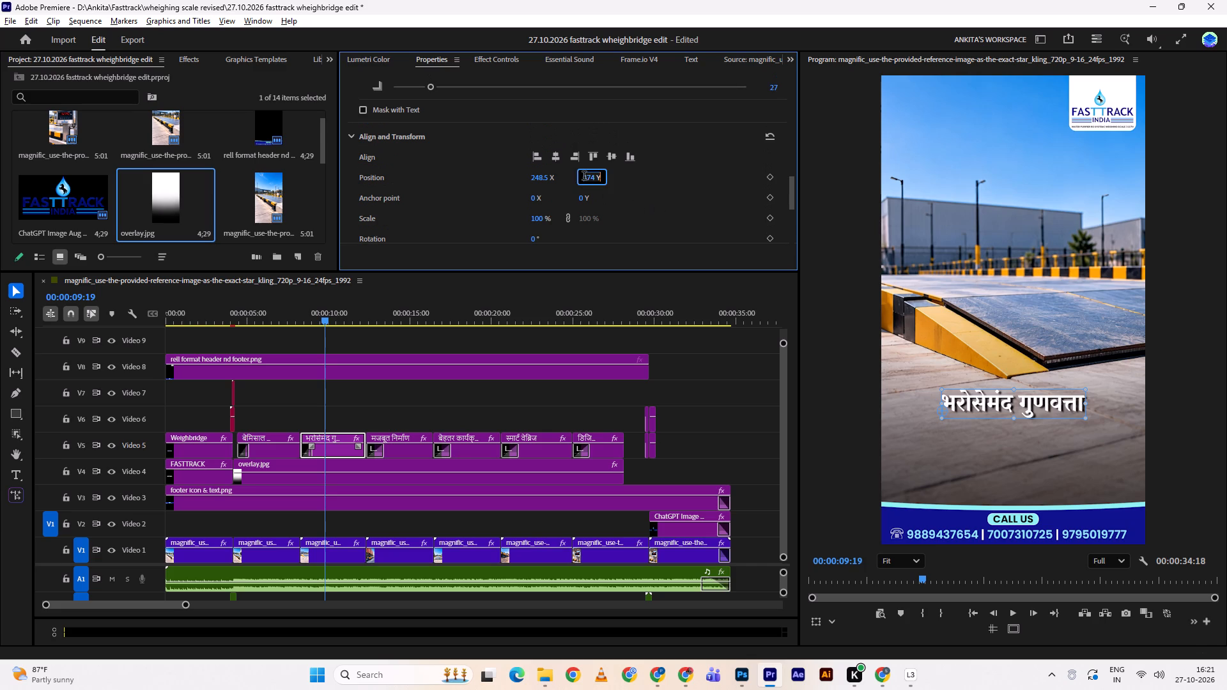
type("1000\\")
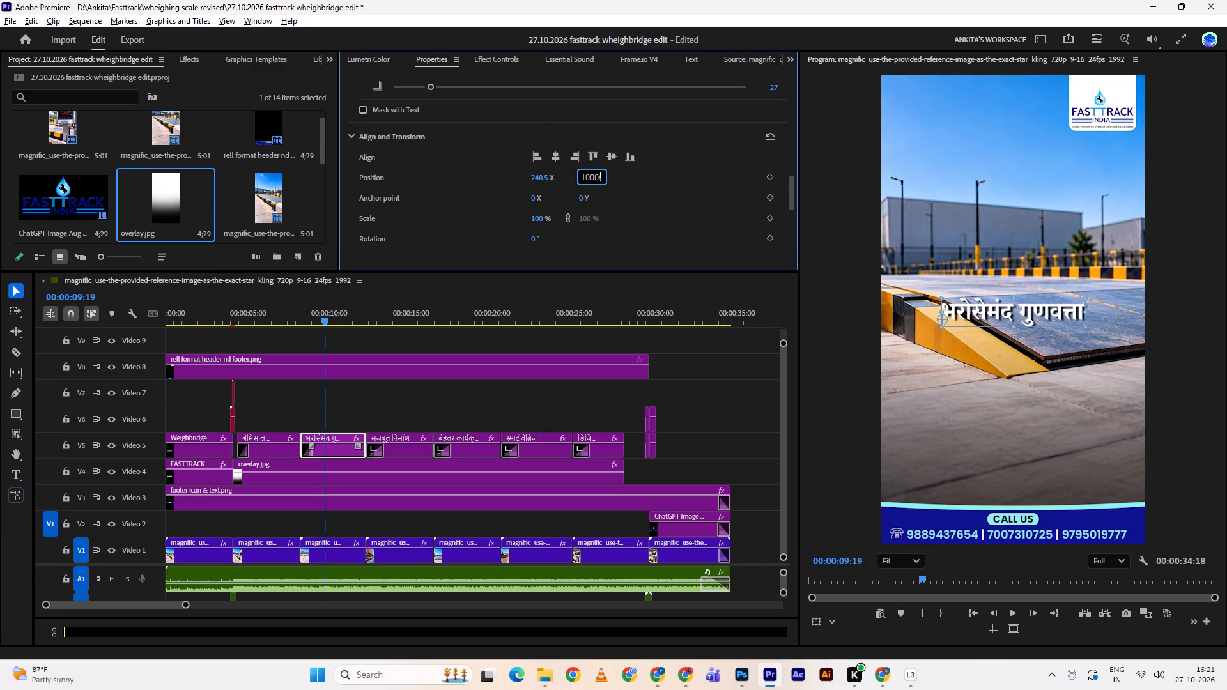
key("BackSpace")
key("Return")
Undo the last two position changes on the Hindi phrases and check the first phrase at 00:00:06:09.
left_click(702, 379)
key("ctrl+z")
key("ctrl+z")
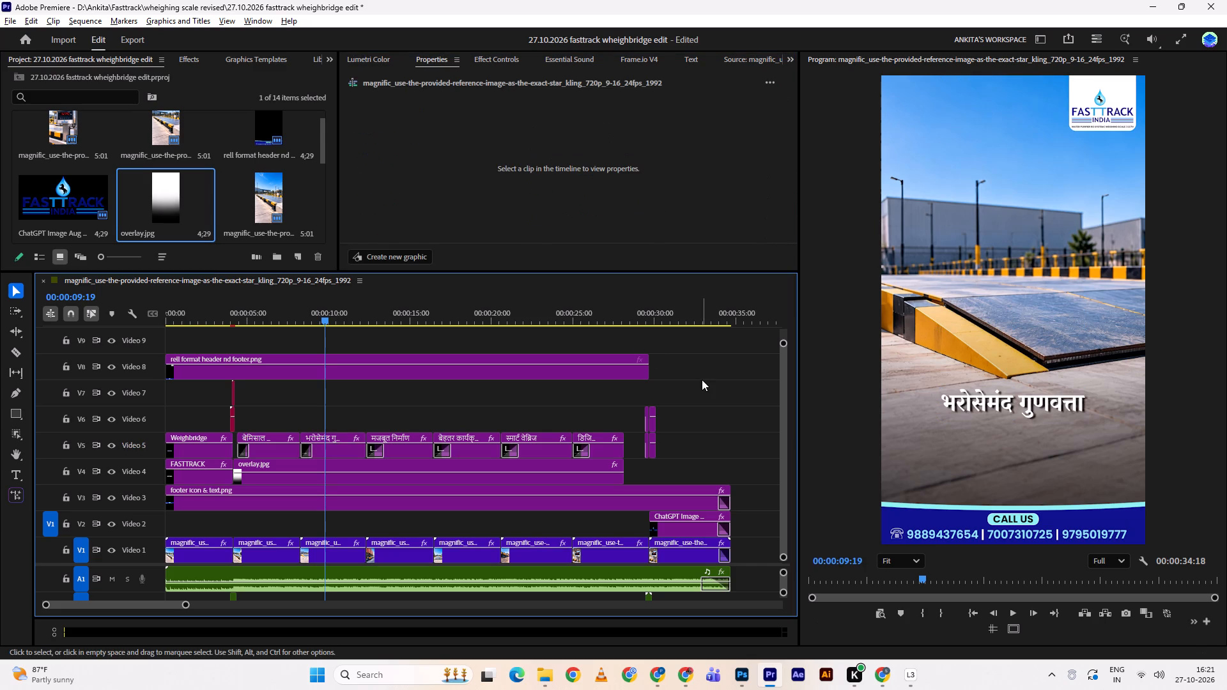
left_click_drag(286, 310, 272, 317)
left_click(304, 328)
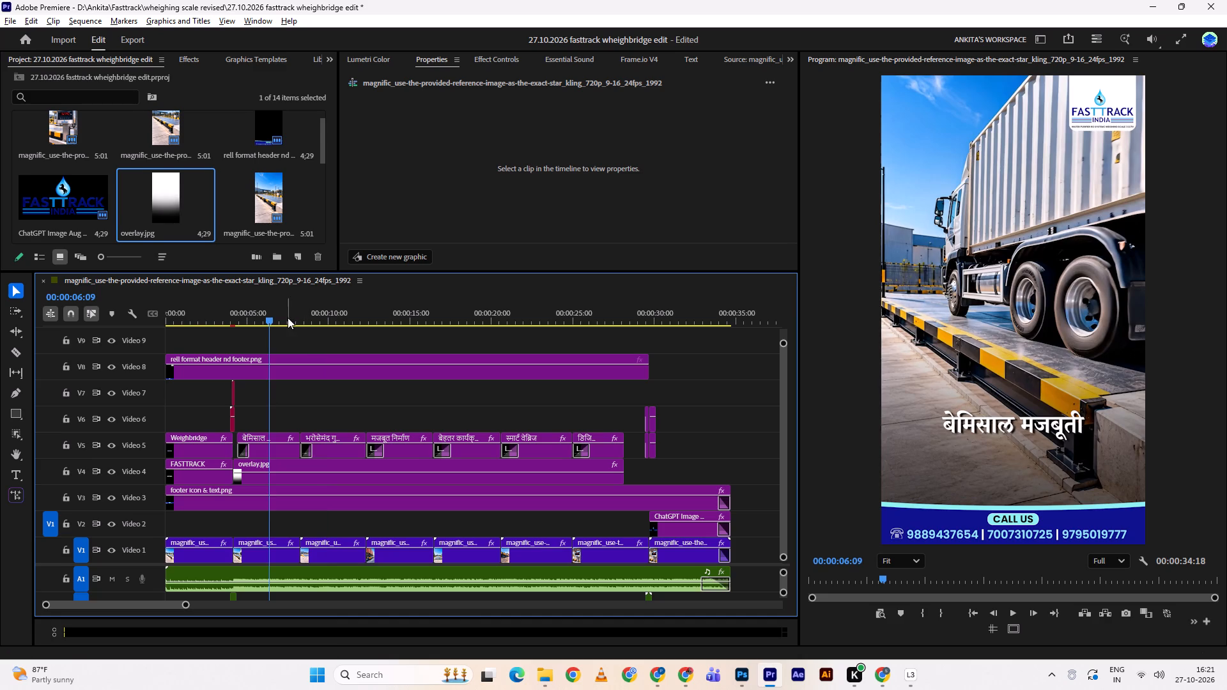
Undo the remaining position change on the first Hindi phrase, बेमिसाल मजबूती, while keeping the overlay.jpg clip edit.
left_click_drag(288, 318, 309, 319)
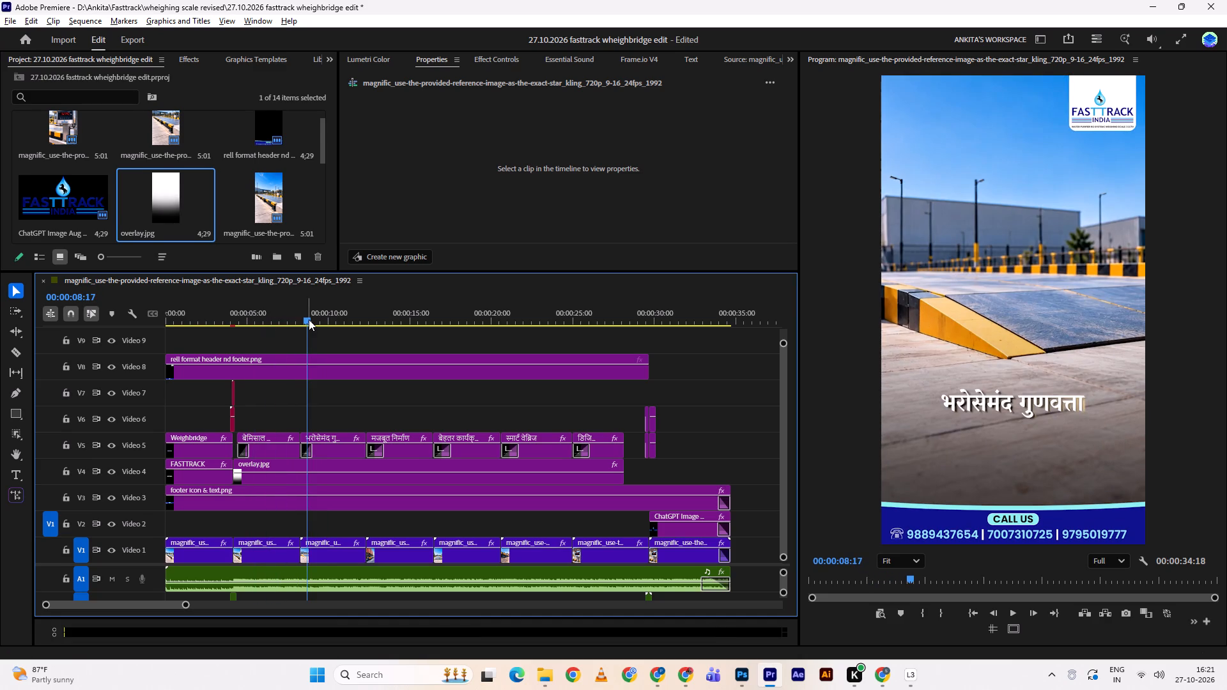
key("ctrl+z")
left_click_drag(309, 317, 268, 325)
key("ctrl+z")
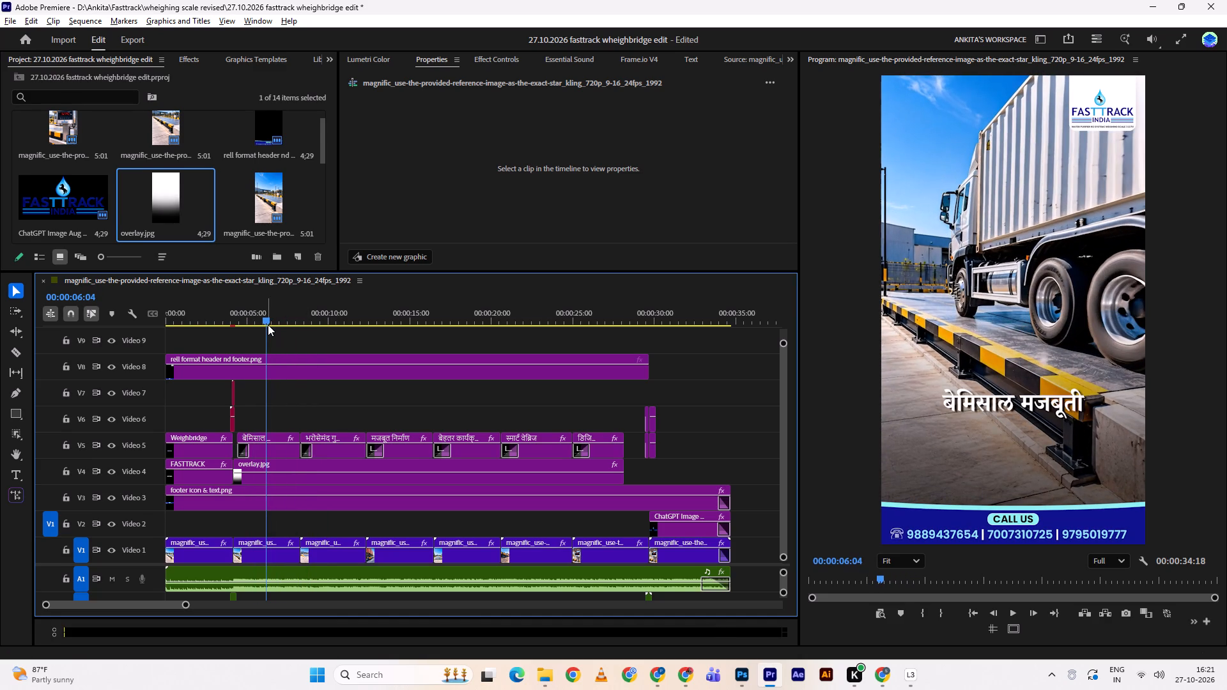
key("ctrl+z")
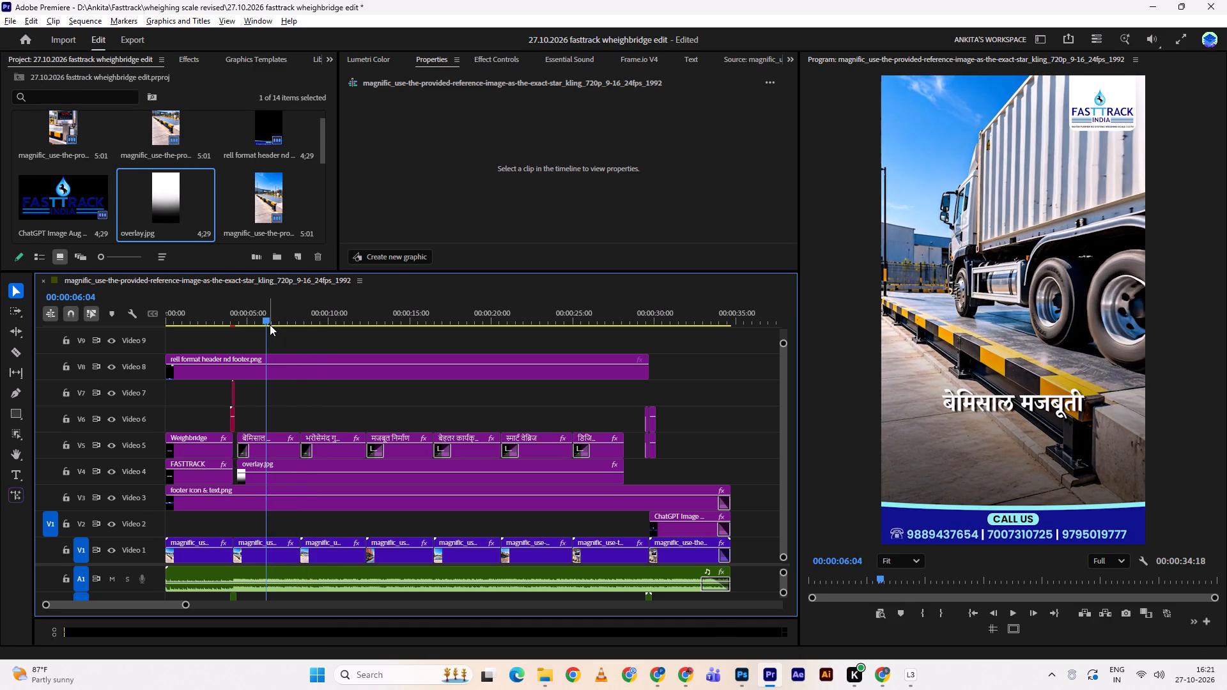
key("ctrl+shift+z")
left_click_drag(266, 318, 264, 313)
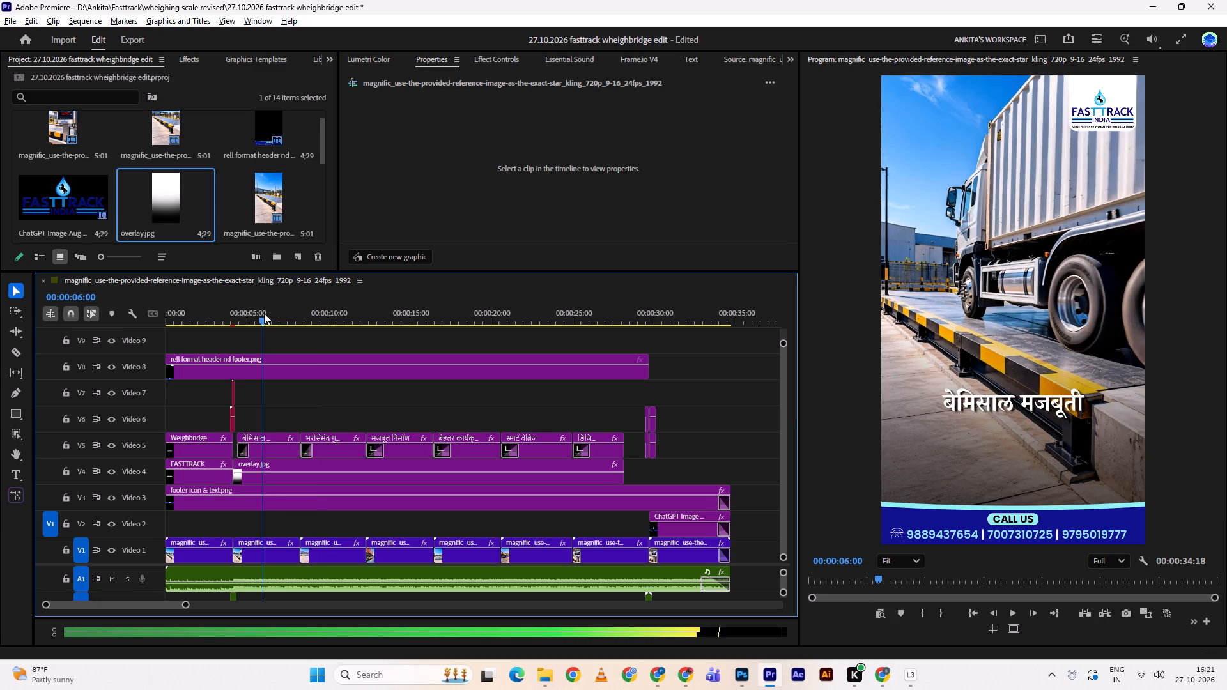
left_click_drag(264, 313, 288, 315)
Check the vertical placement of the Hindi phrases against temporarily shown guides across the sequence.
left_click(273, 434)
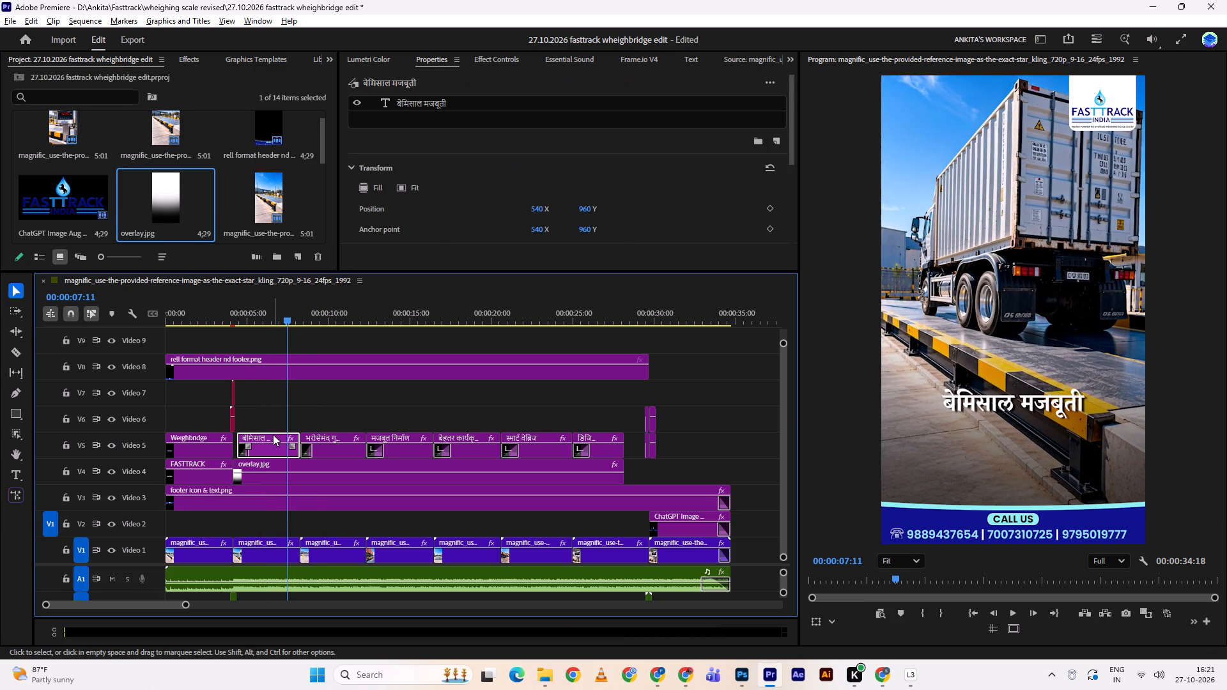
scroll(632, 188, "down", 8)
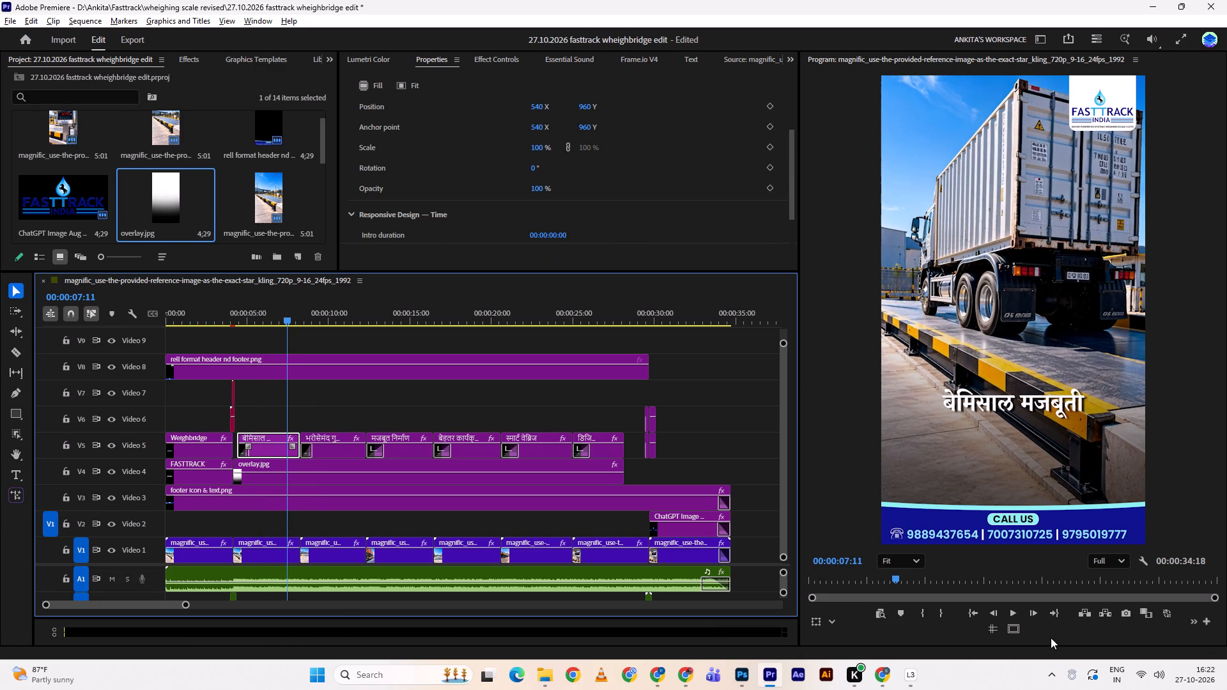
left_click(992, 626)
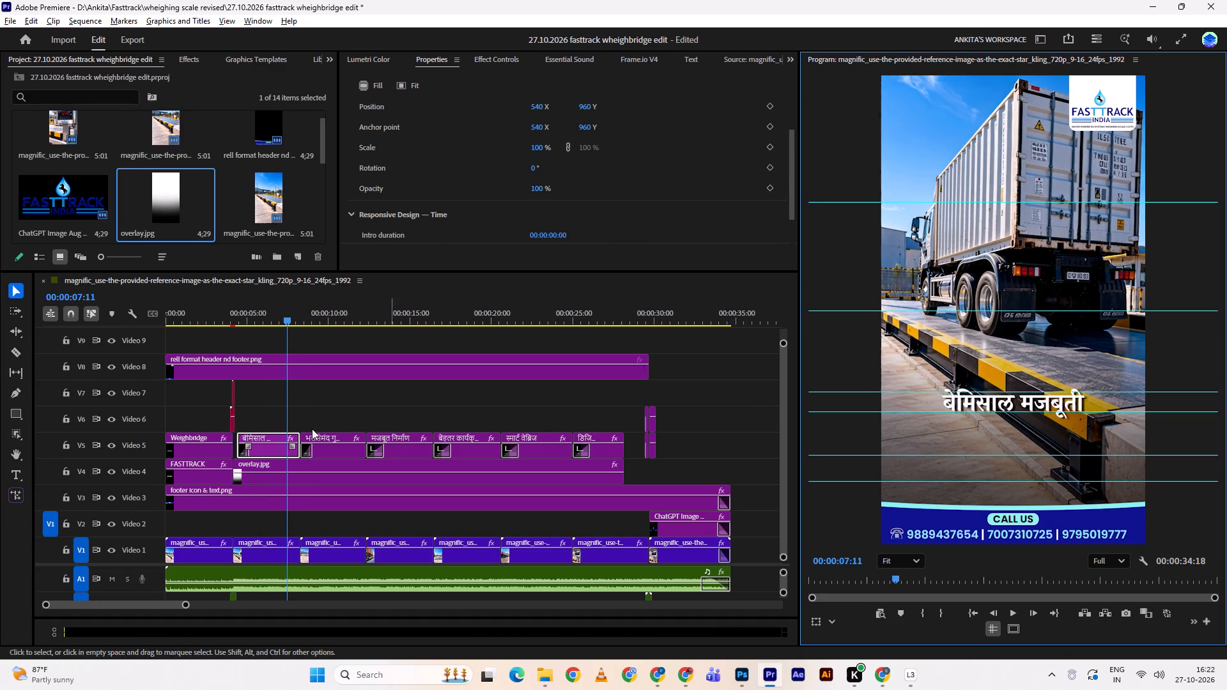
left_click_drag(294, 319, 401, 317)
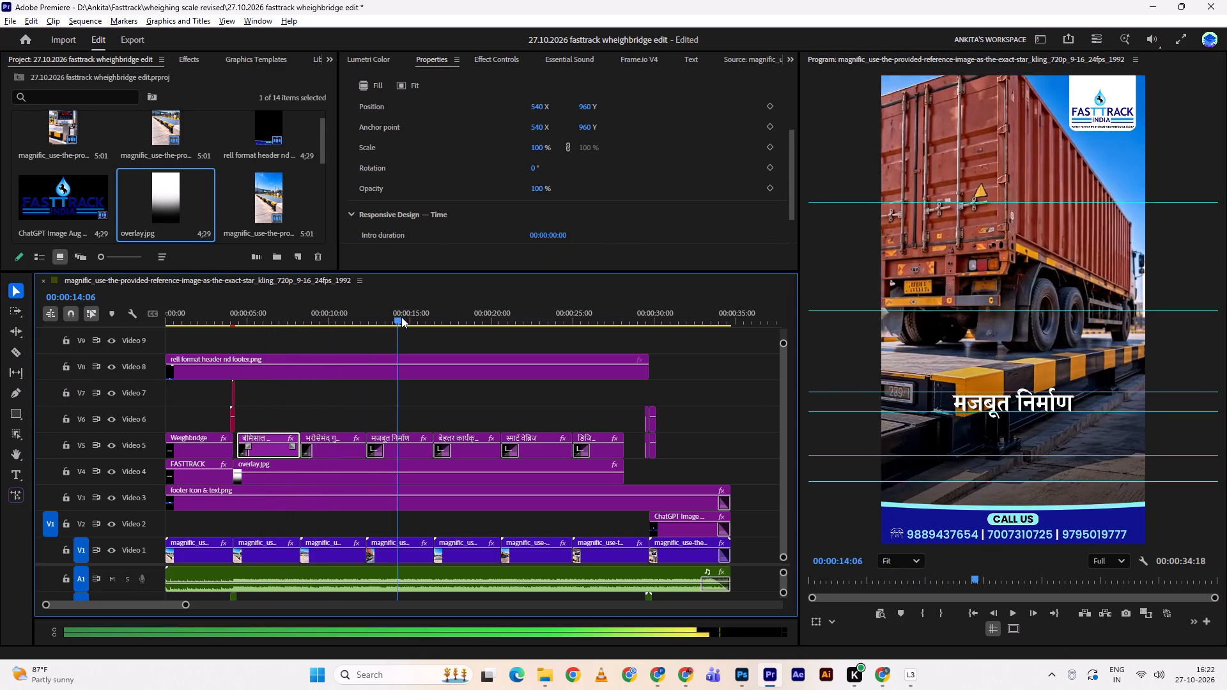
left_click_drag(401, 317, 629, 327)
left_click(704, 376)
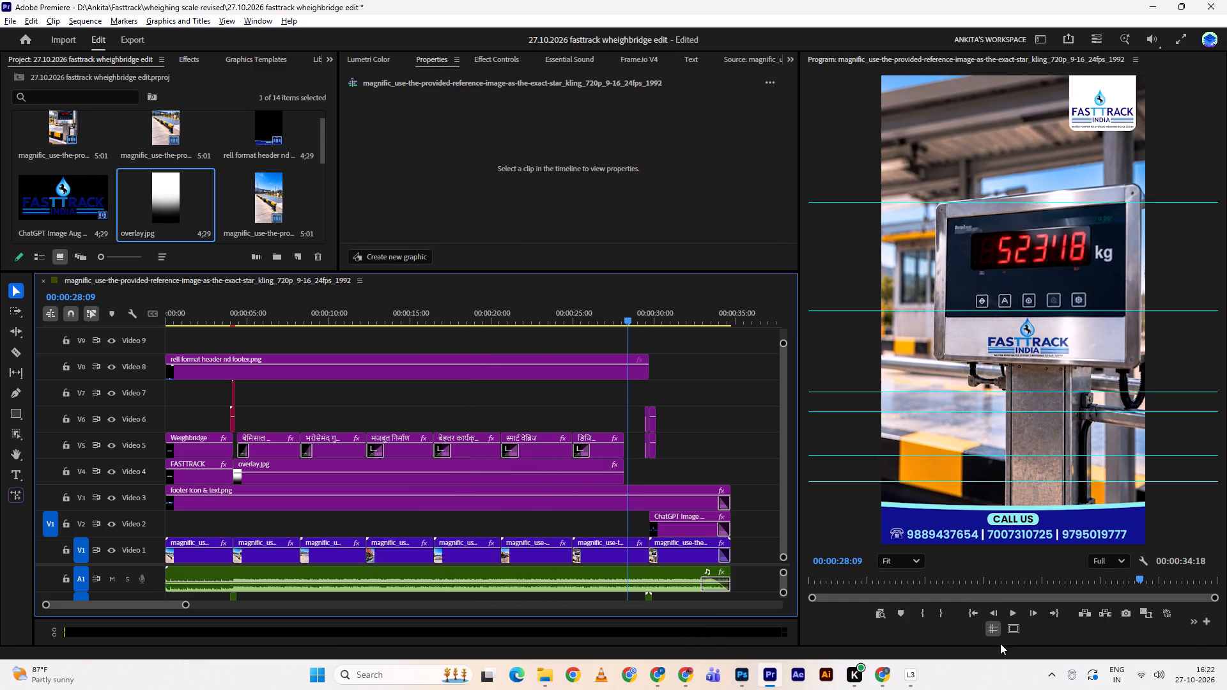
left_click(997, 632)
Save the project and play back the closing section and the opening of the weighbridge video.
key("ctrl+s")
key("space")
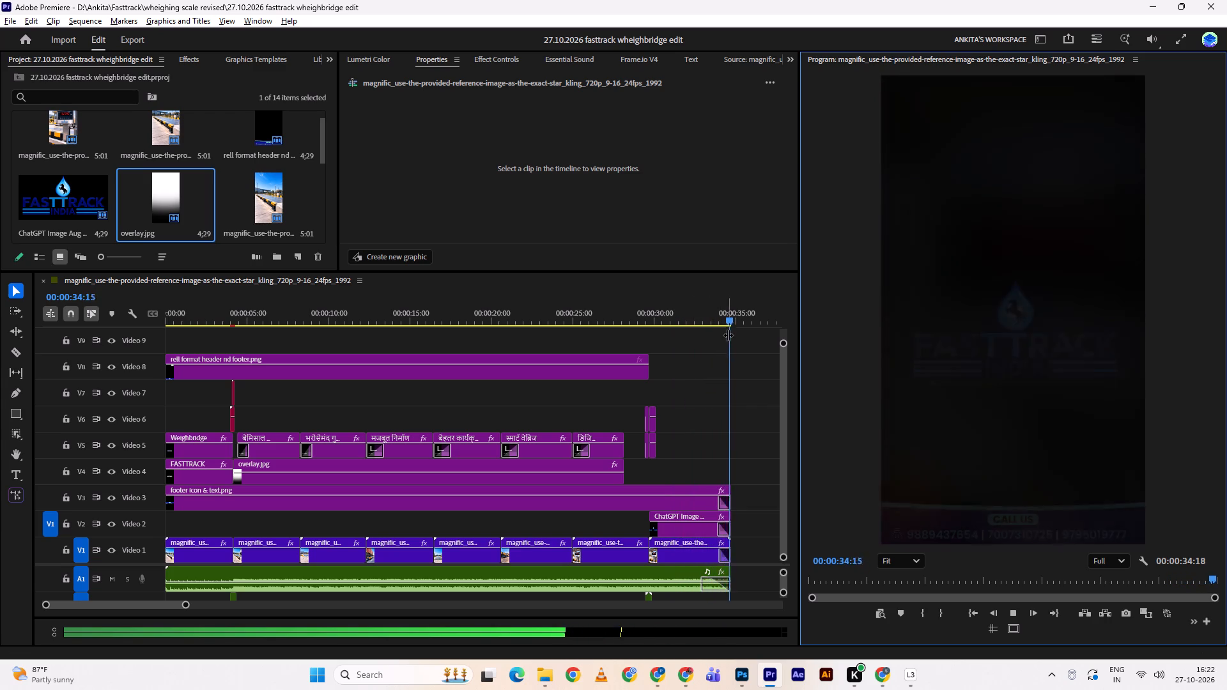
left_click_drag(723, 315, 86, 358)
key("space")
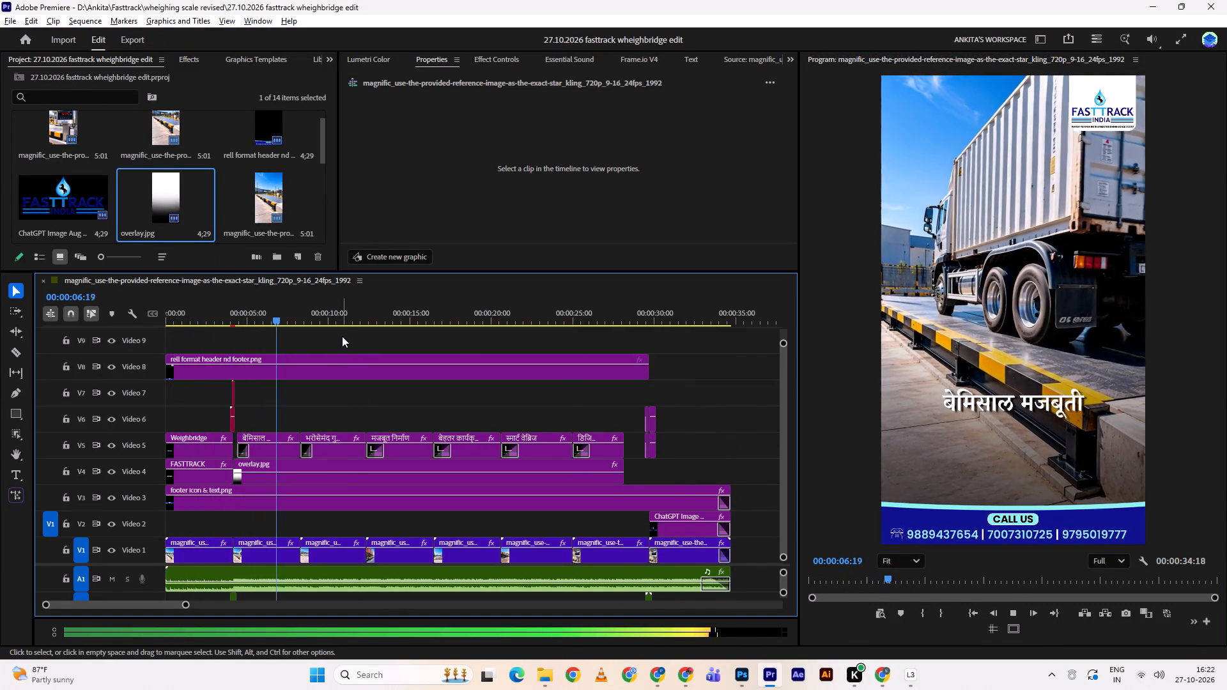
key("ctrl+s")
key("ctrl+space")
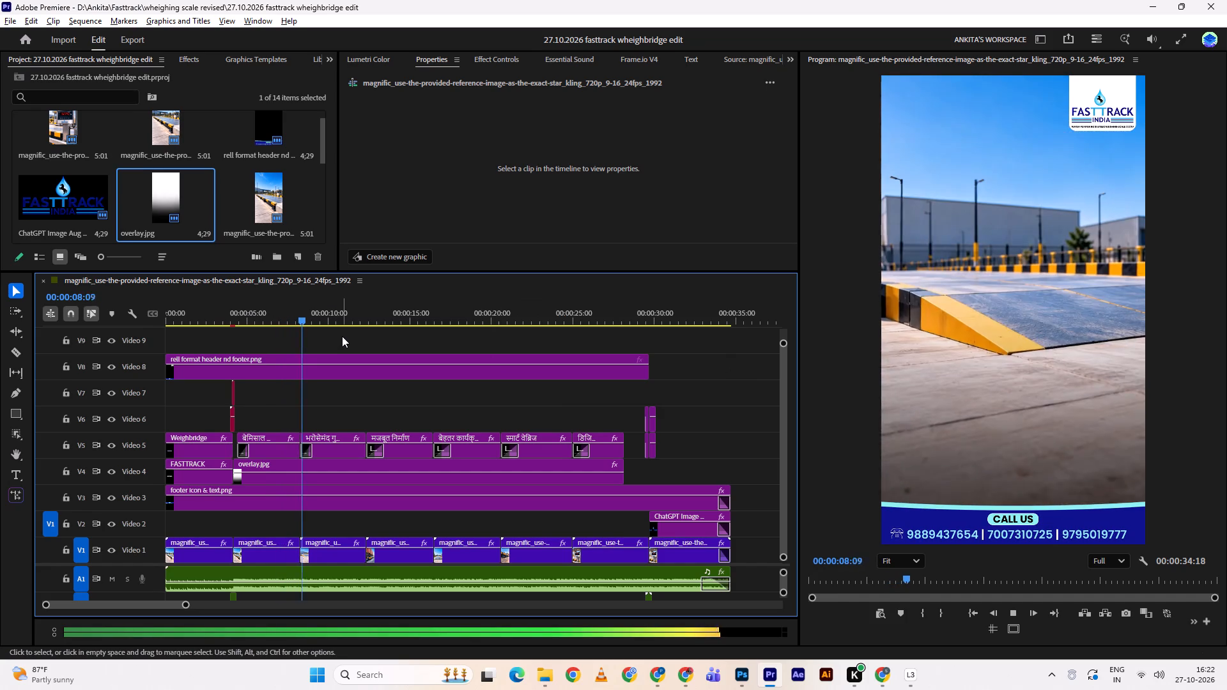
key("space")
key("ctrl+m")
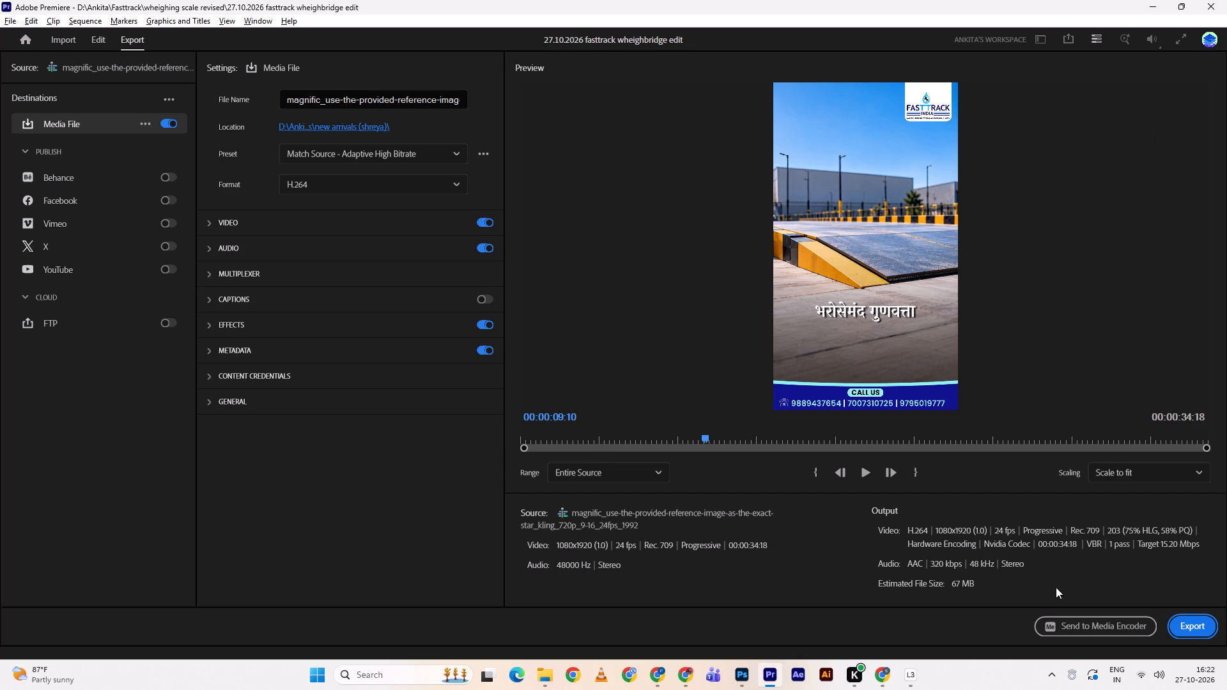
left_click(98, 40)
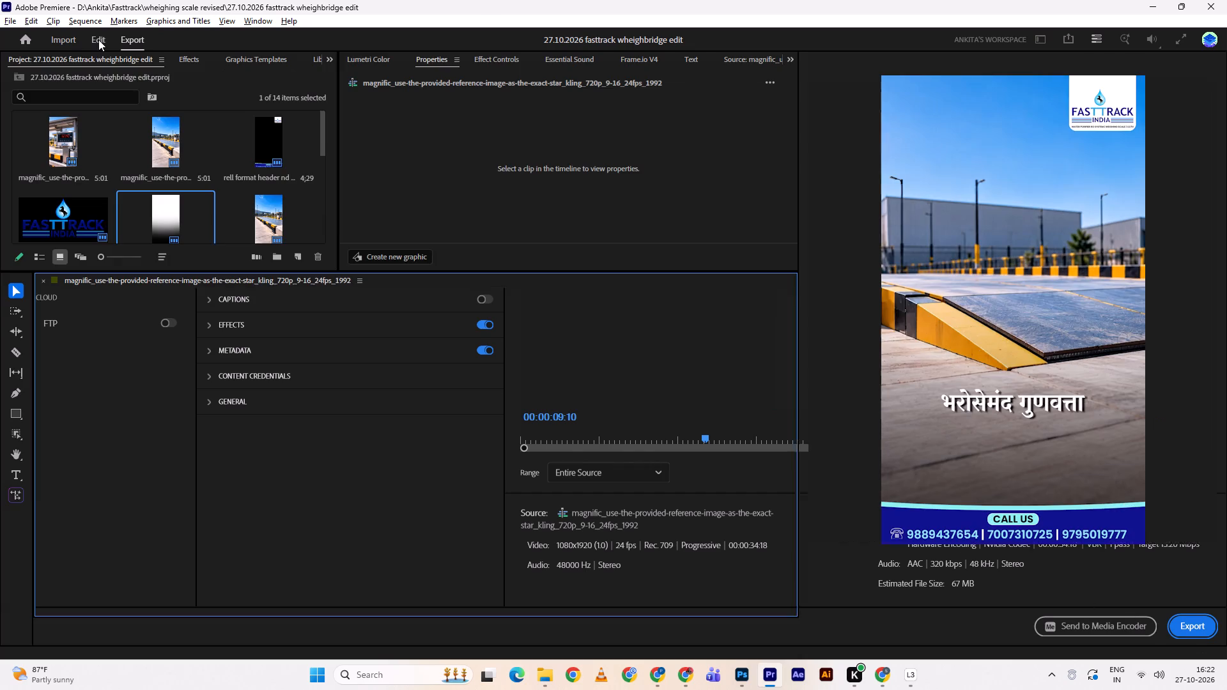
Switch to File Explorer and look through the Downloads, MATADIN, Calender and royal masale folders.
key("alt+Tab")
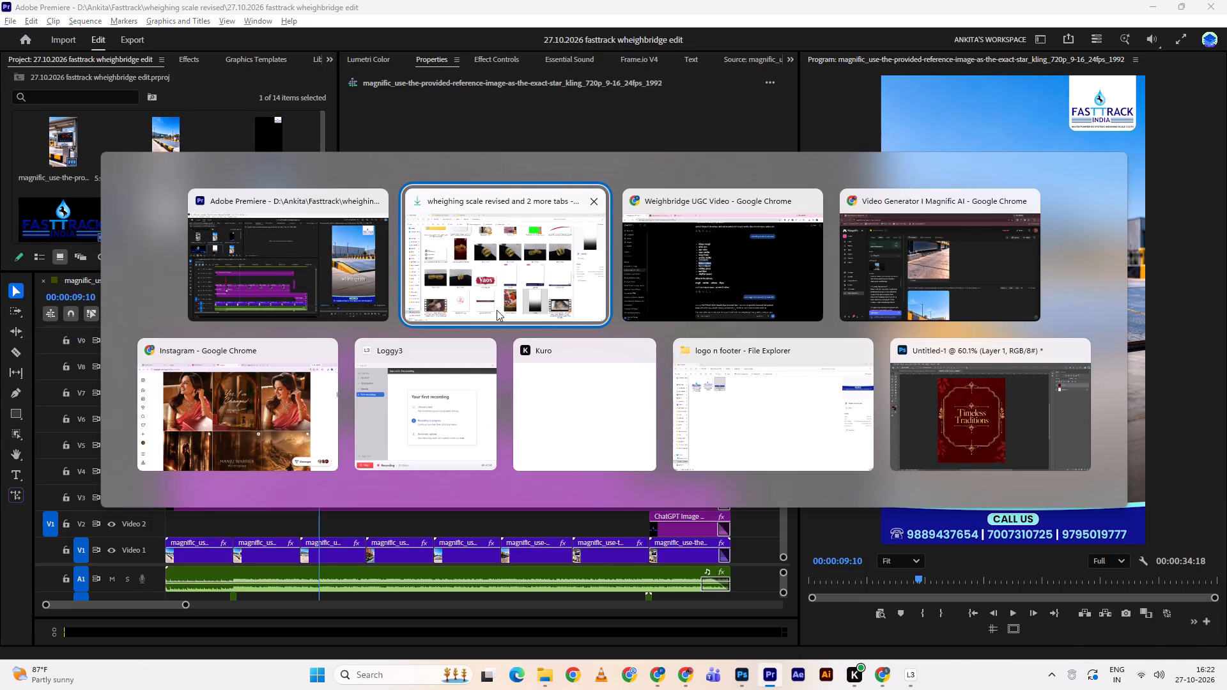
scroll(497, 310, "up", 16)
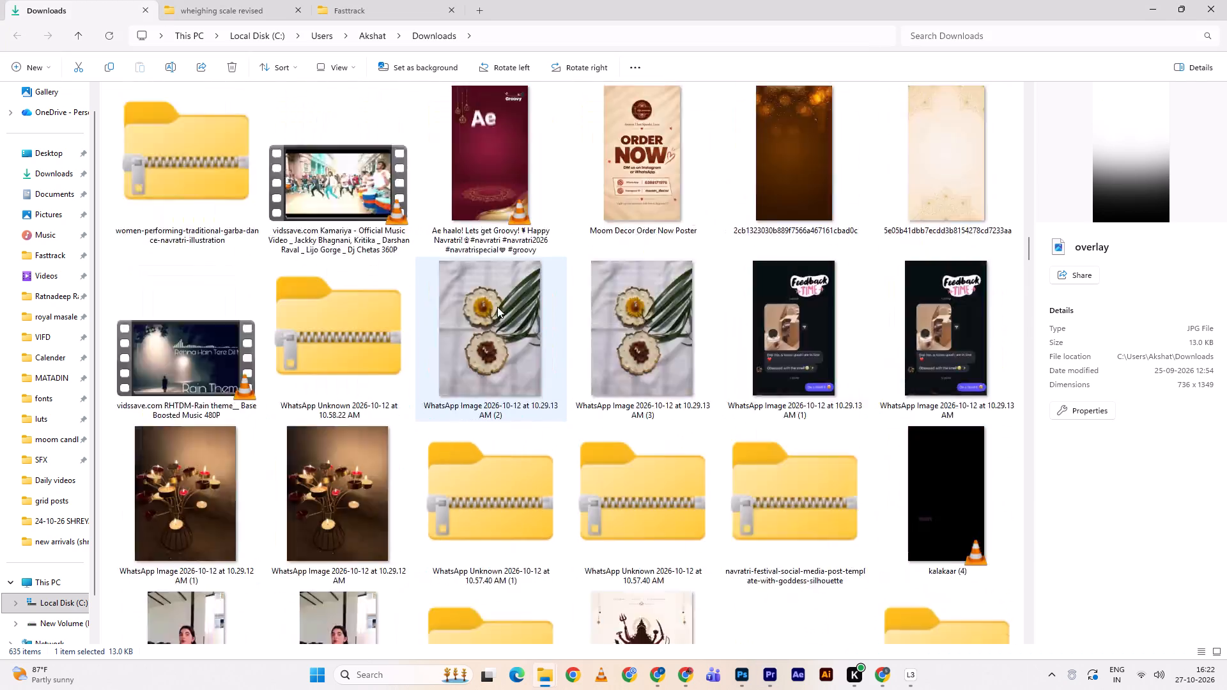
scroll(497, 303, "up", 8)
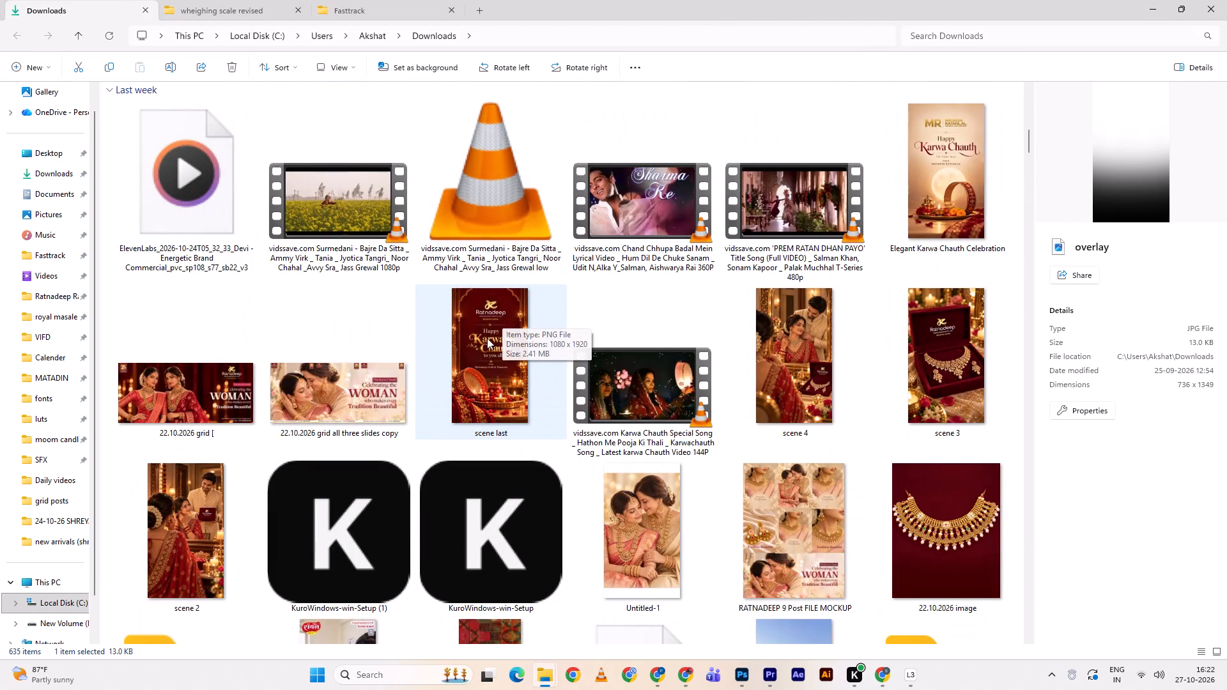
scroll(485, 297, "up", 2)
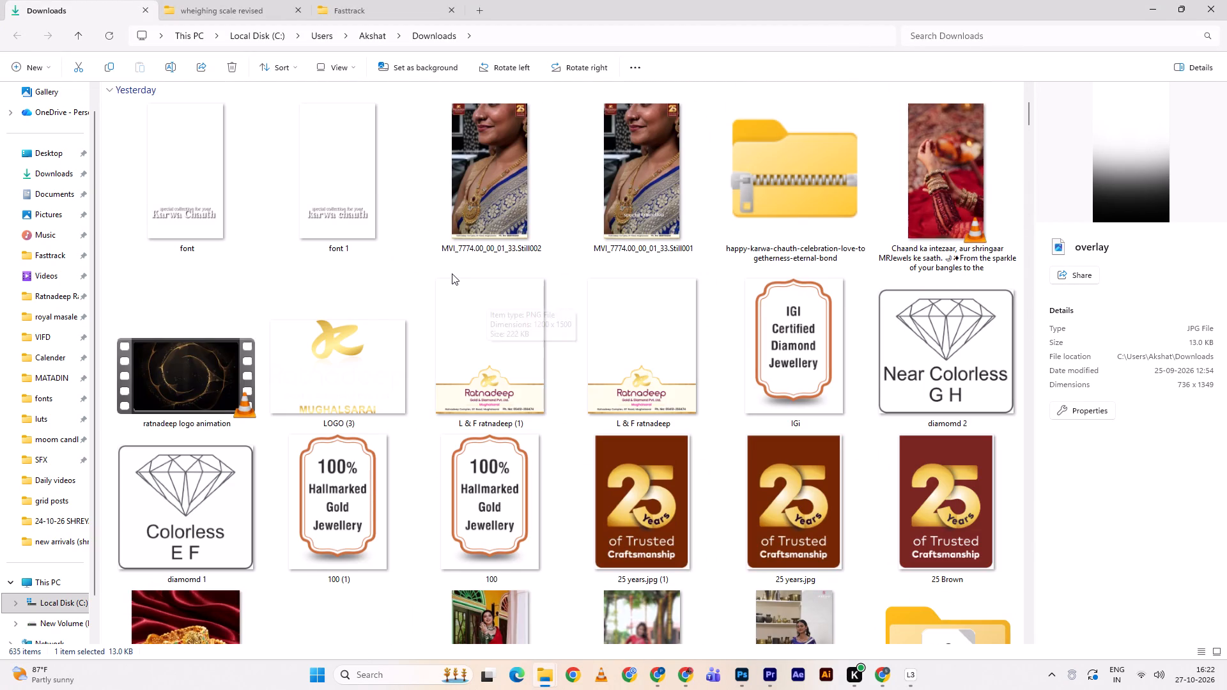
scroll(451, 271, "down", 1)
left_click(58, 371)
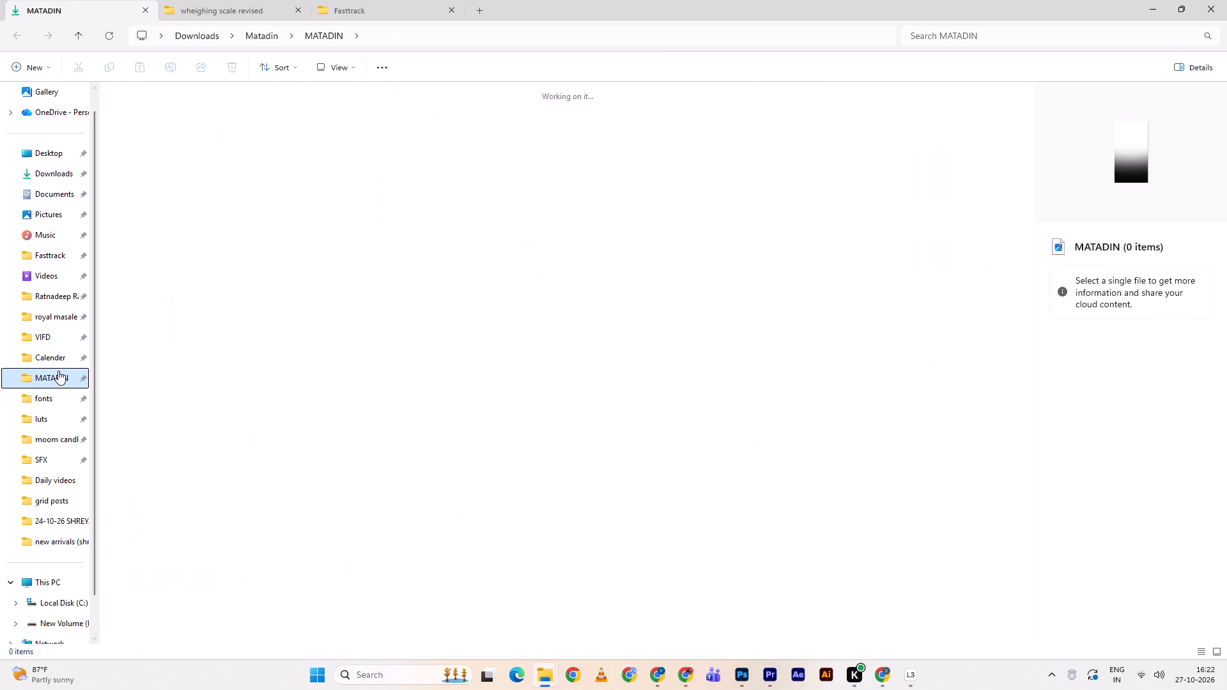
scroll(444, 378, "down", 5)
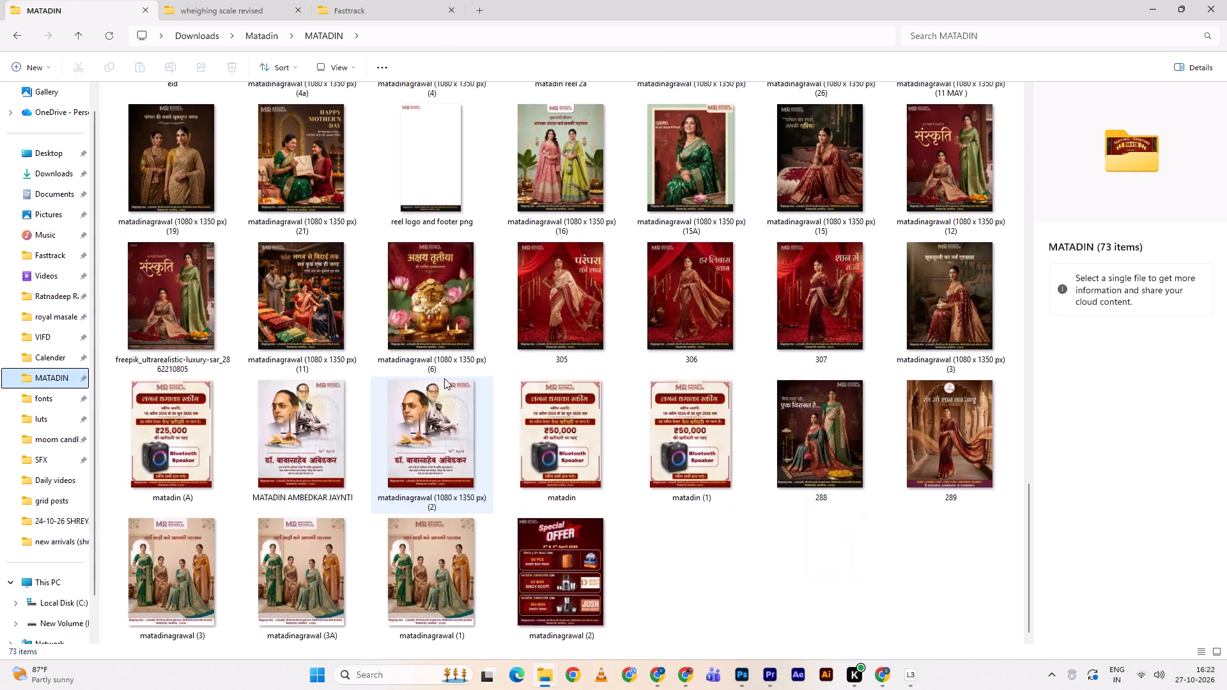
scroll(444, 378, "up", 6)
left_click(42, 361)
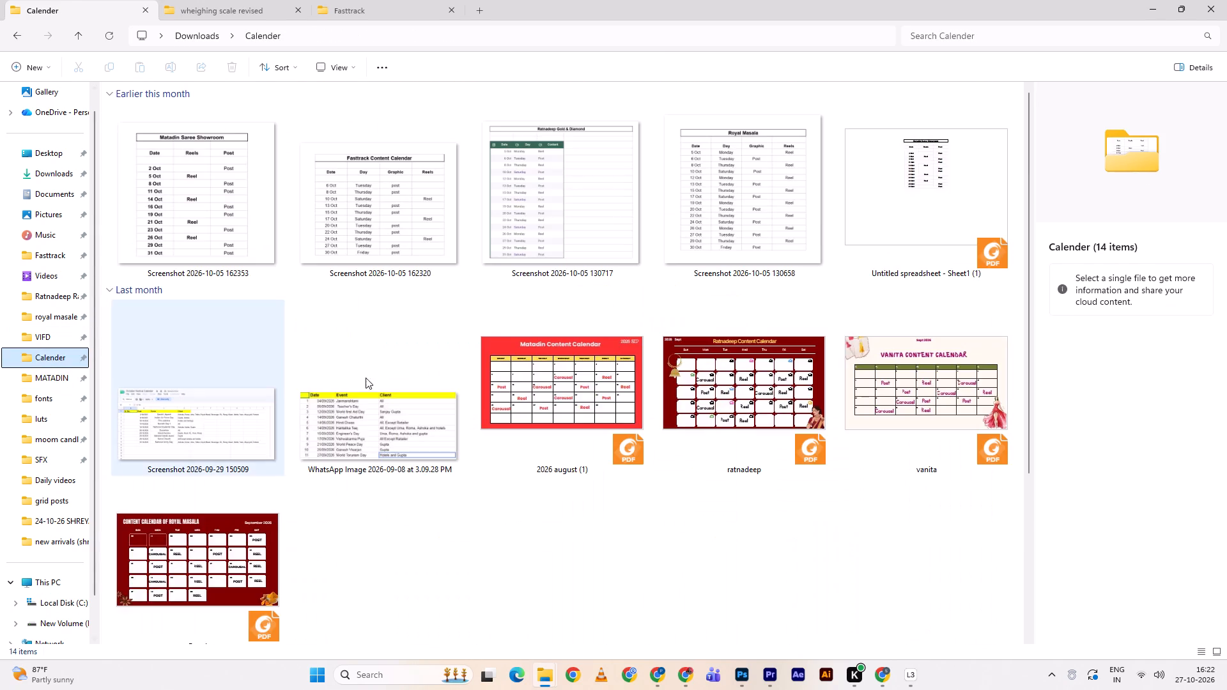
scroll(381, 383, "down", 1)
scroll(381, 383, "up", 3)
left_click(58, 318)
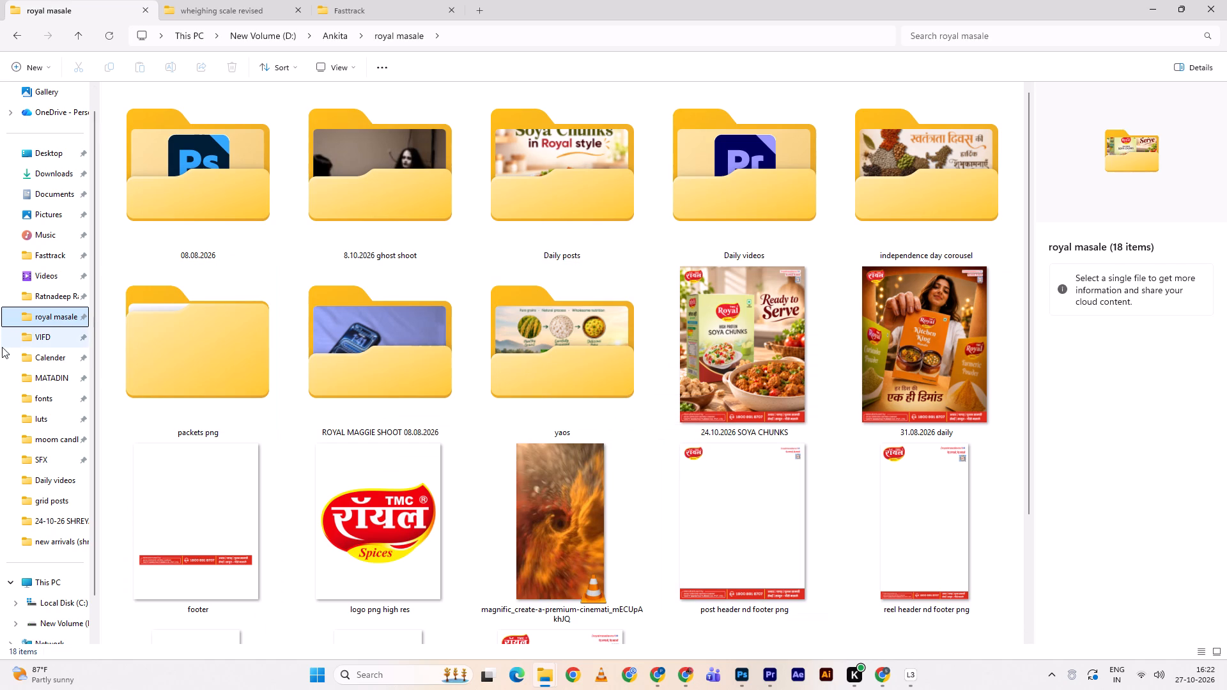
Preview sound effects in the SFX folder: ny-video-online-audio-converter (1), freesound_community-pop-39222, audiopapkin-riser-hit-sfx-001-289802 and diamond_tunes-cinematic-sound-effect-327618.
left_click(49, 450)
left_click(174, 160)
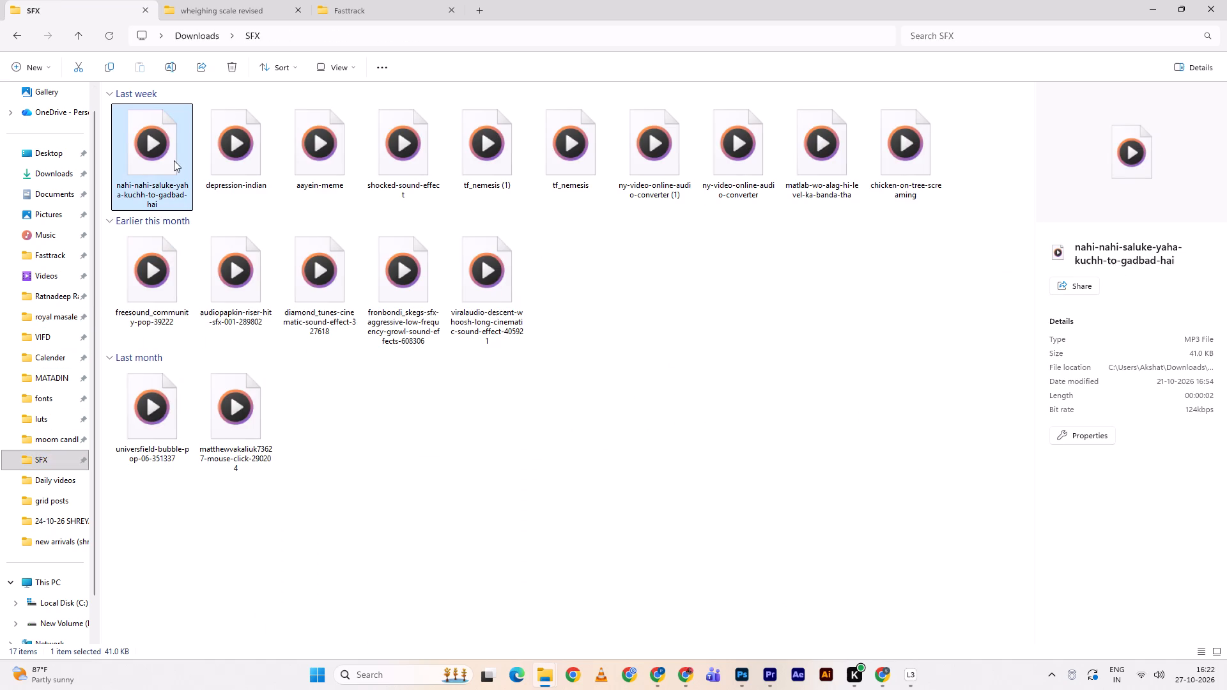
left_click(234, 167)
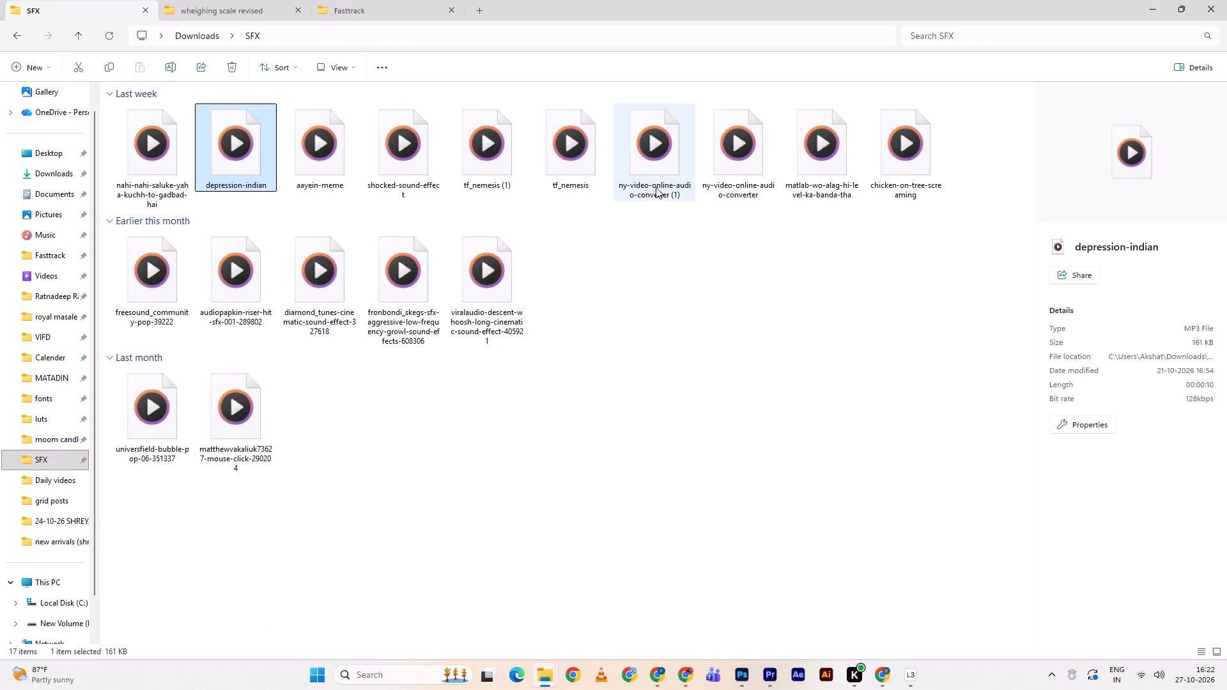
double_click(690, 153)
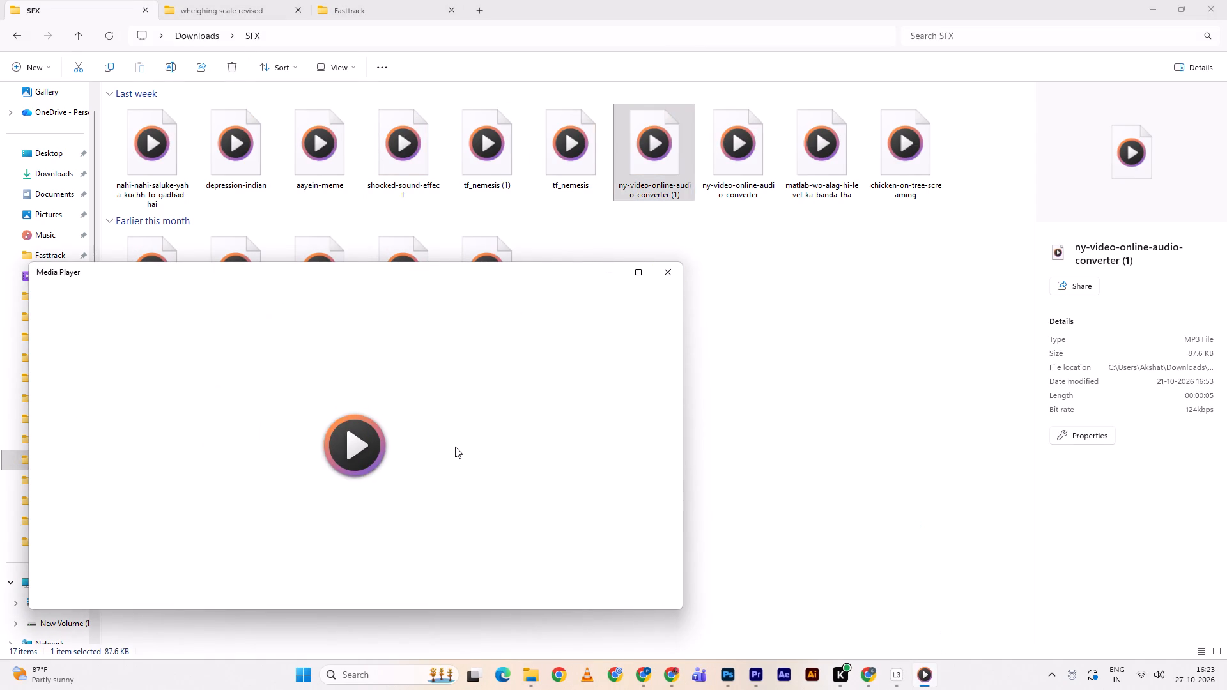
left_click(378, 433)
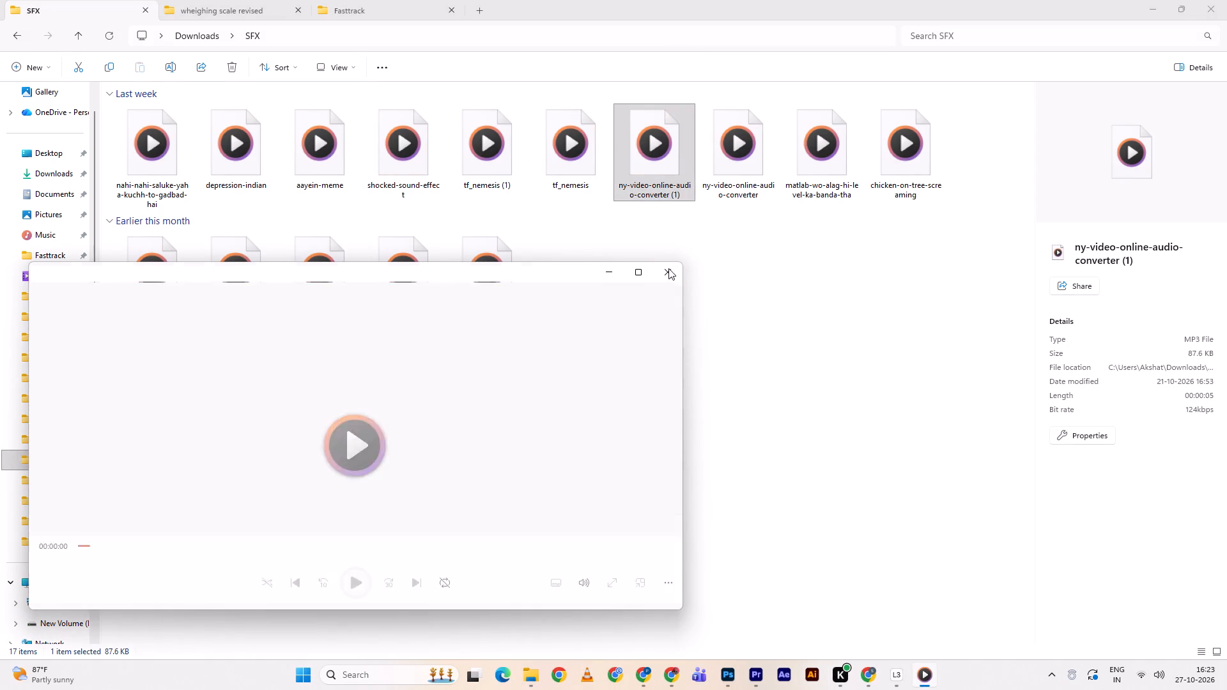
left_click(668, 268)
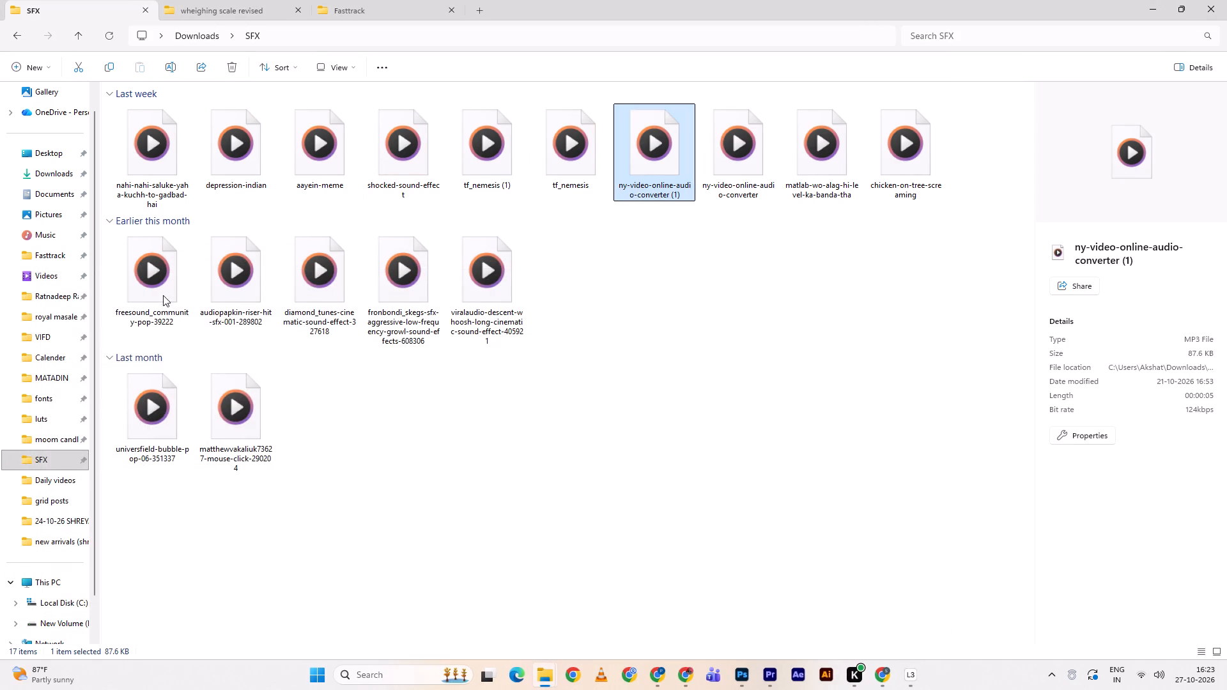
double_click(157, 295)
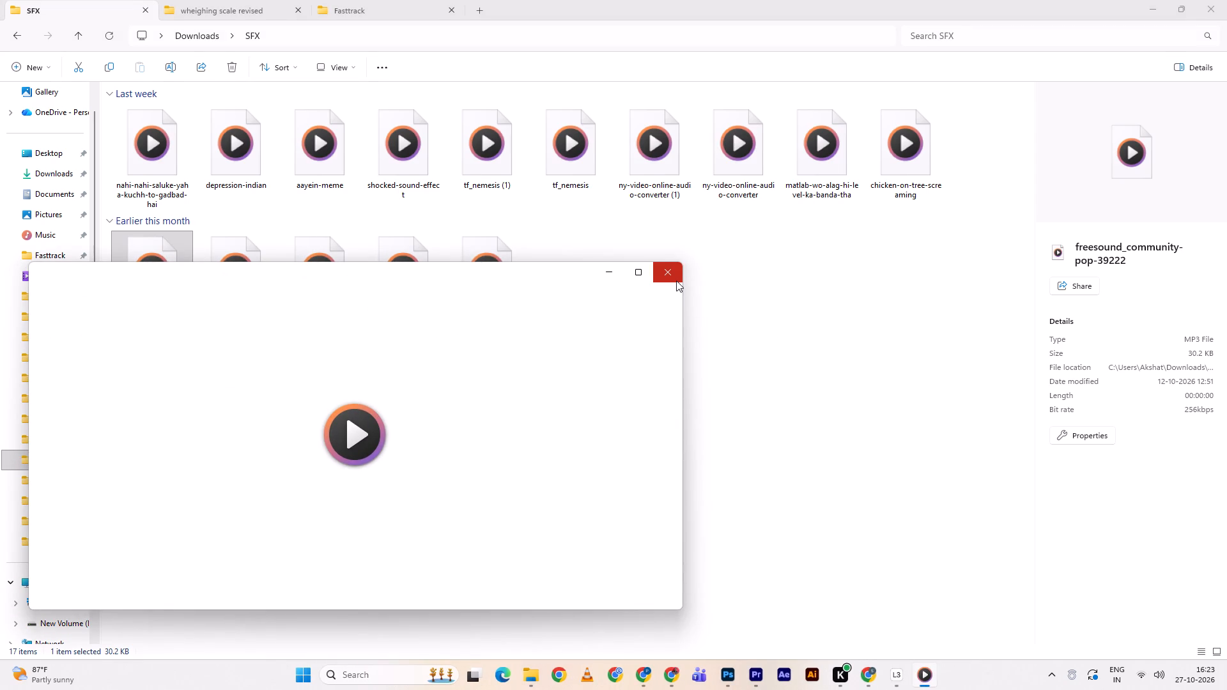
left_click(383, 408)
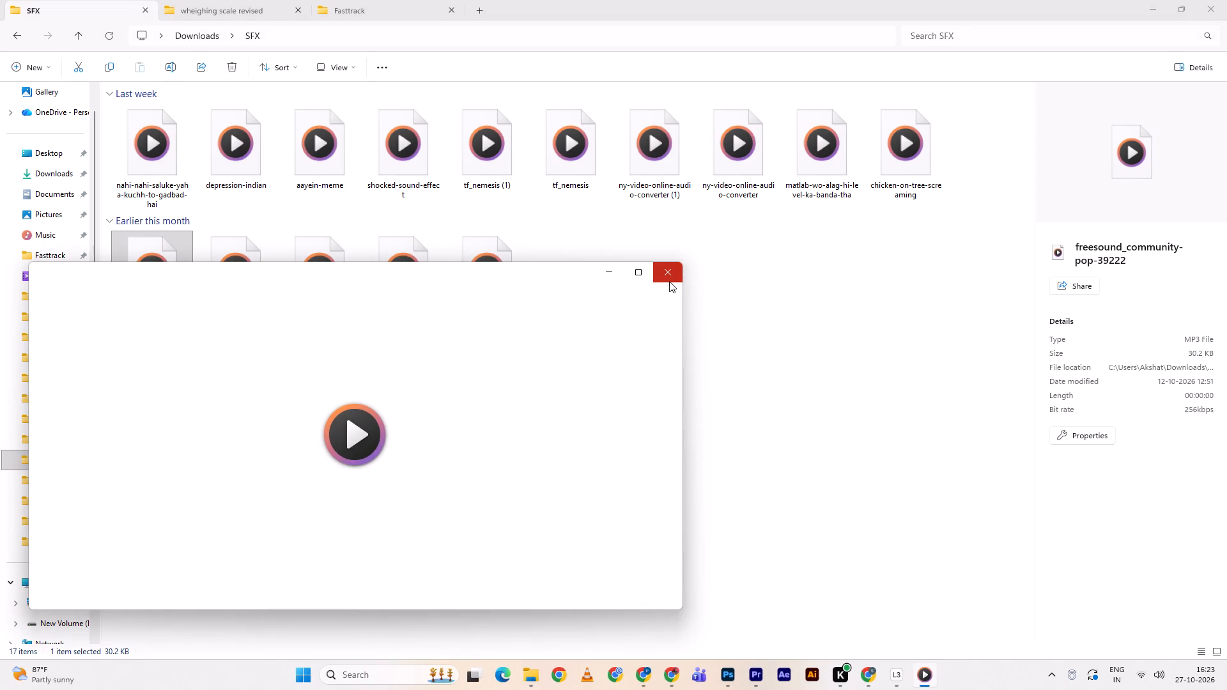
left_click(670, 279)
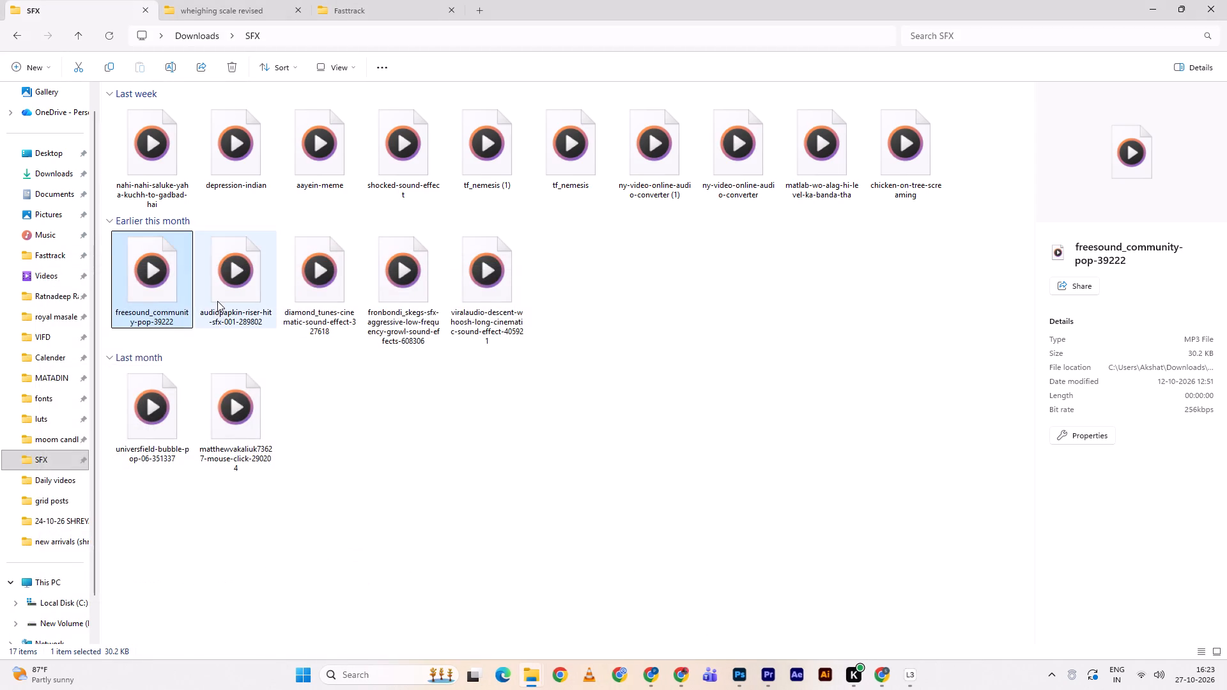
left_click(217, 296)
double_click(217, 296)
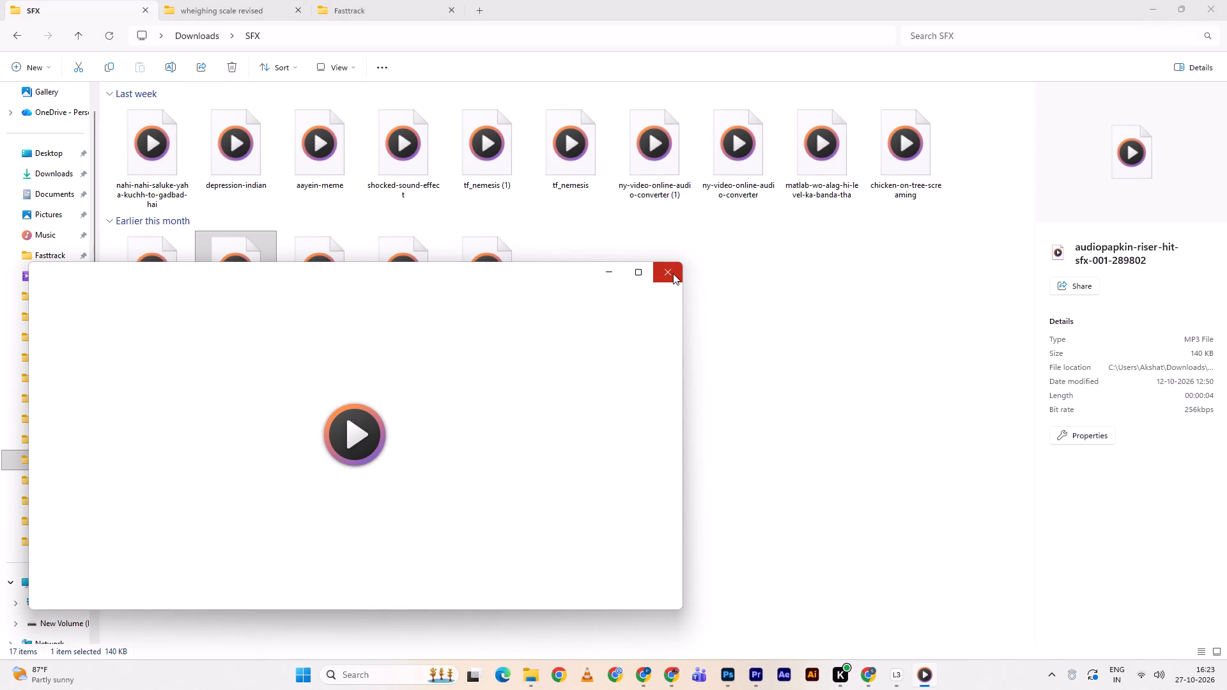
double_click(364, 421)
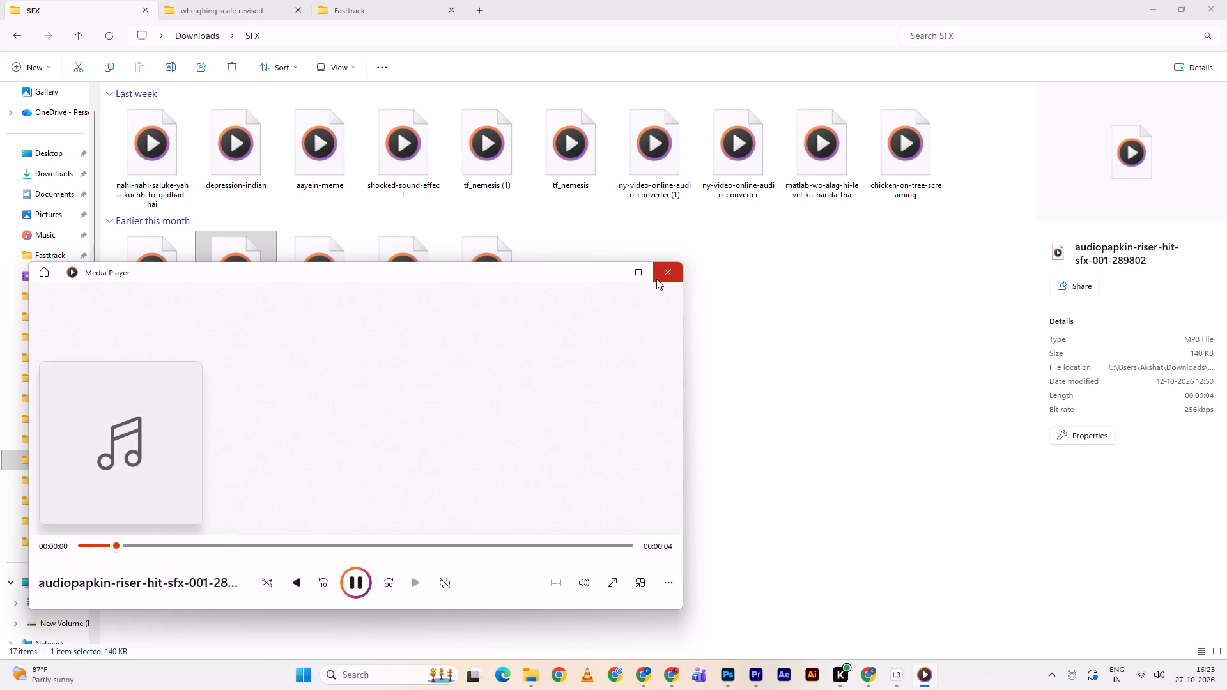
left_click(659, 278)
double_click(305, 293)
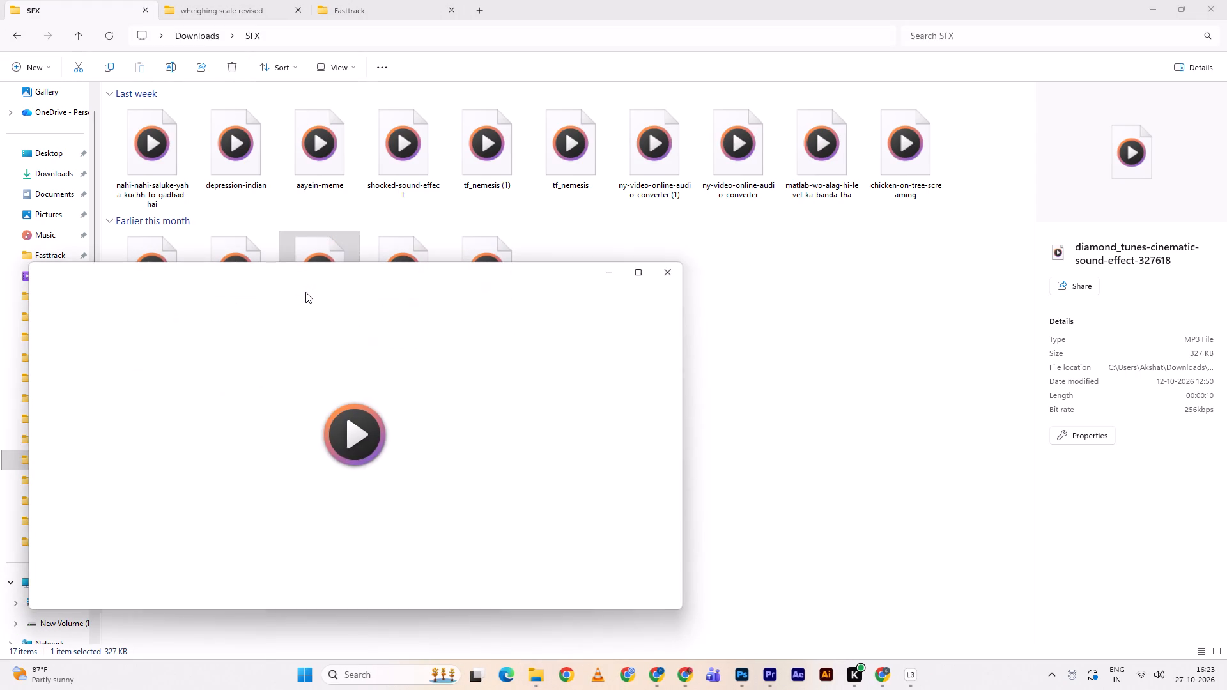
left_click(386, 428)
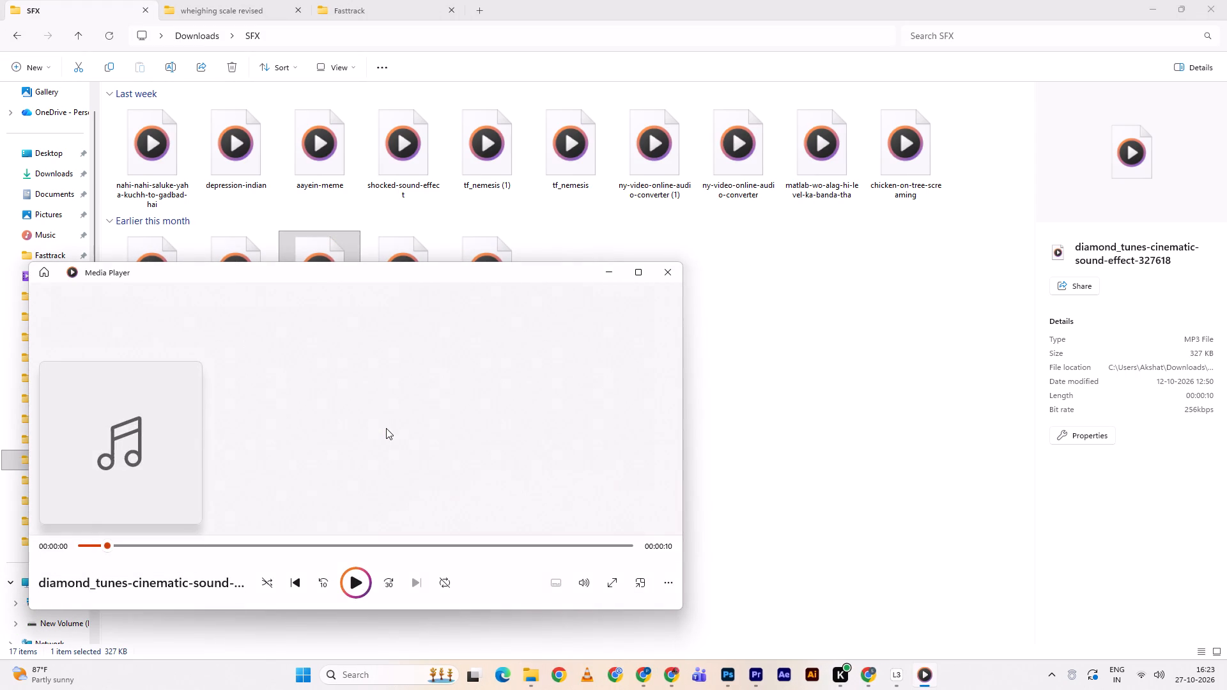
double_click(386, 428)
left_click(1226, 0)
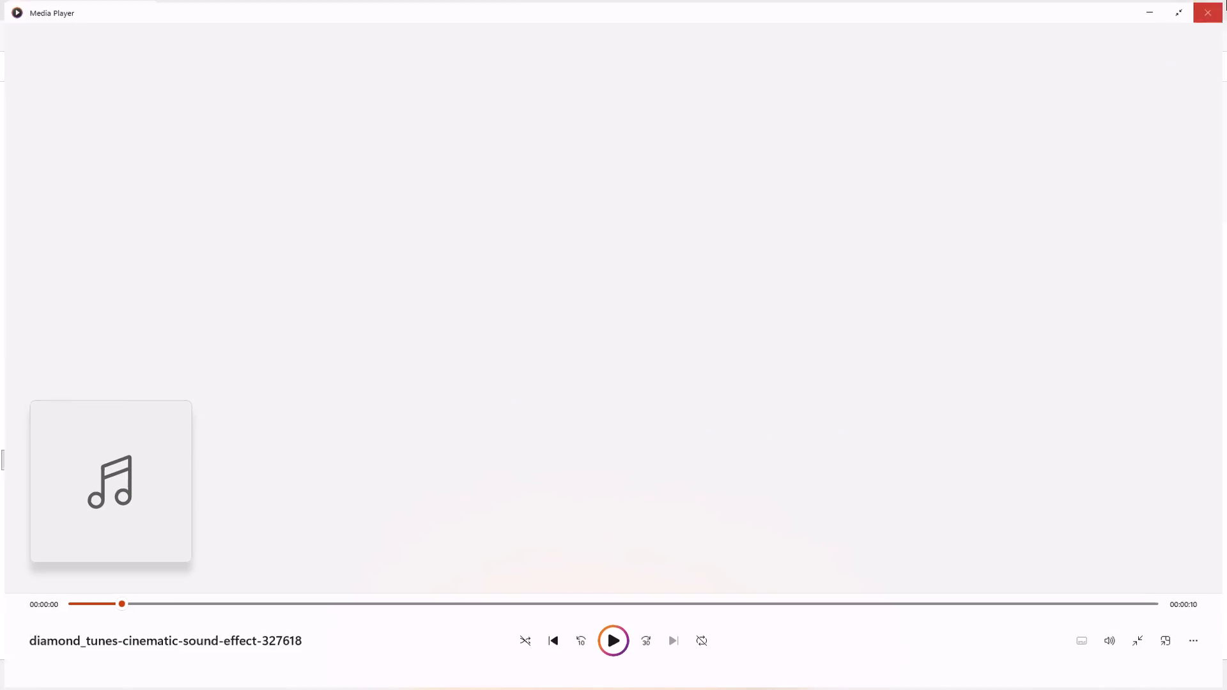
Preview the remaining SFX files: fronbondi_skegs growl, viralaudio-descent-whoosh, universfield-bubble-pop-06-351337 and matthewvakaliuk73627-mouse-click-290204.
triple_click(392, 285)
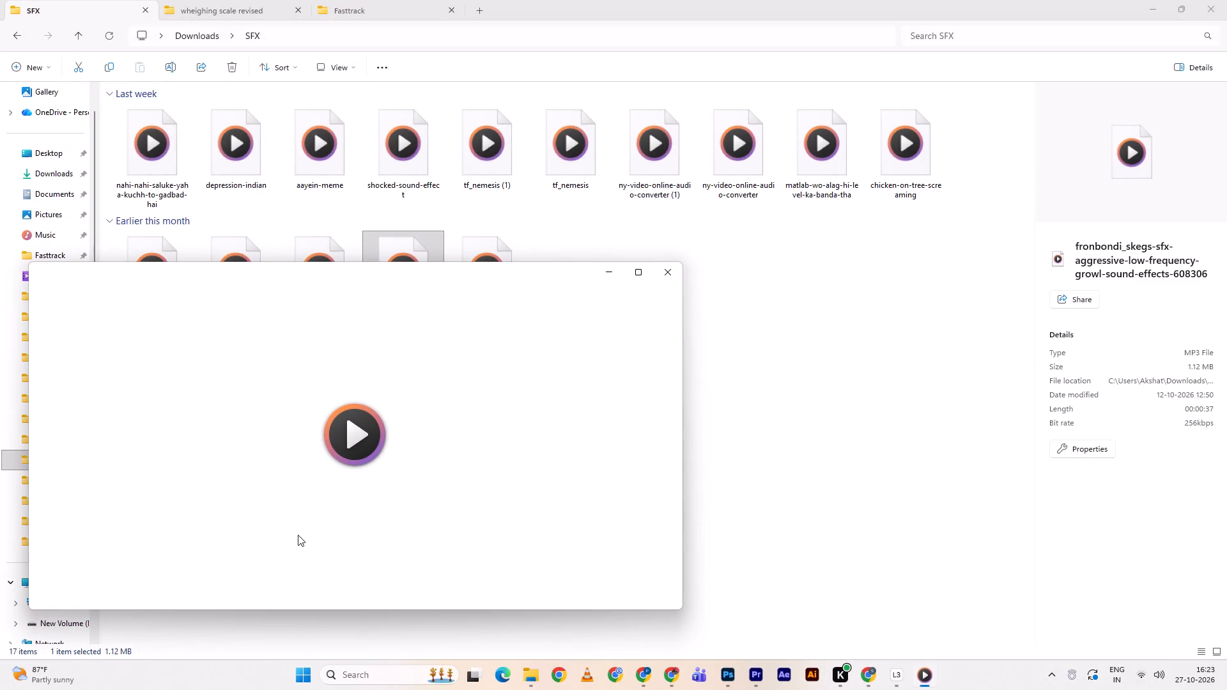
left_click(357, 450)
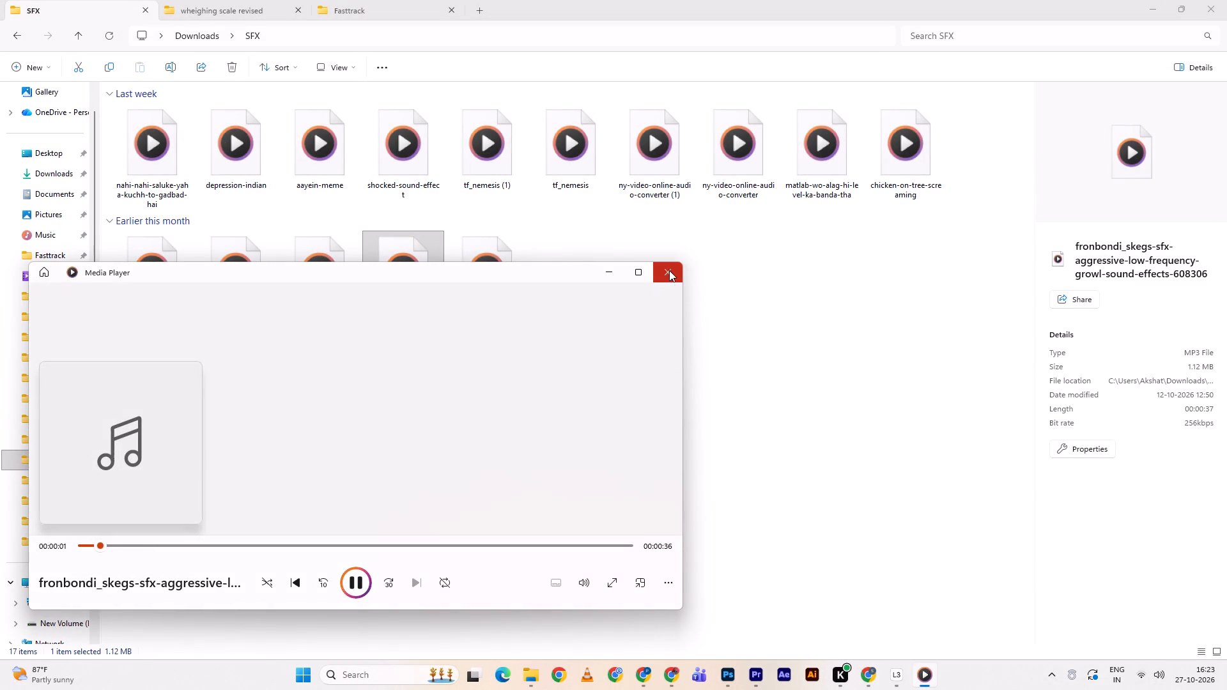
left_click(669, 270)
double_click(512, 293)
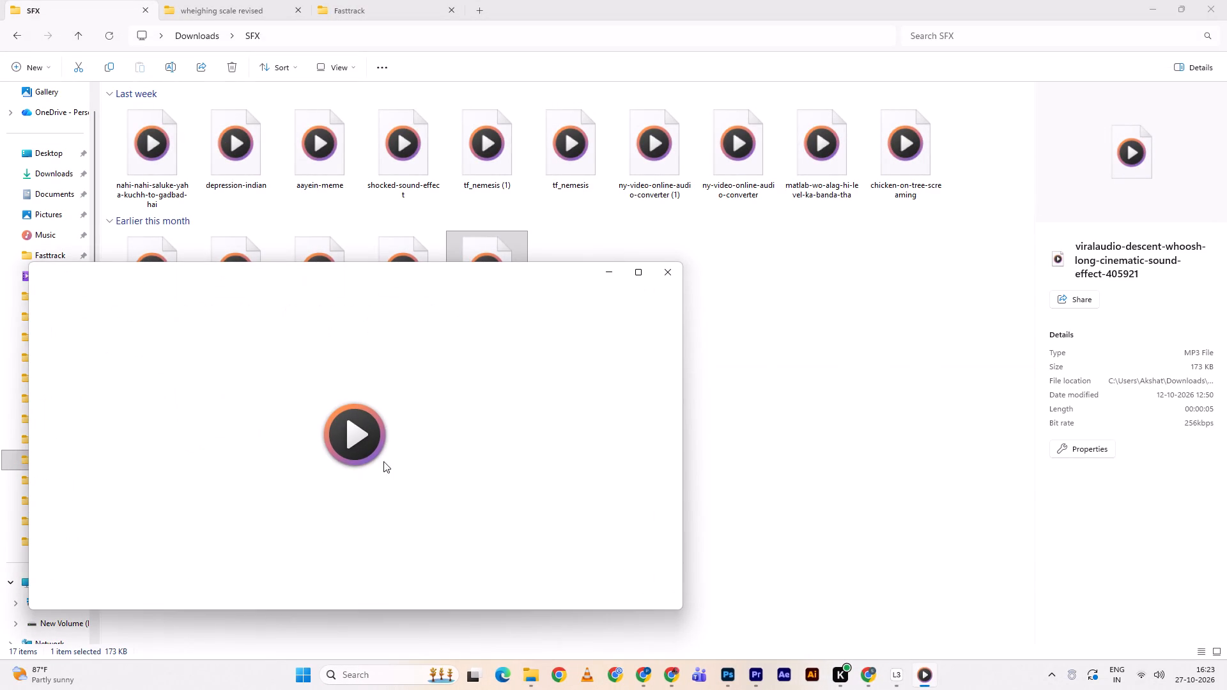
double_click(344, 434)
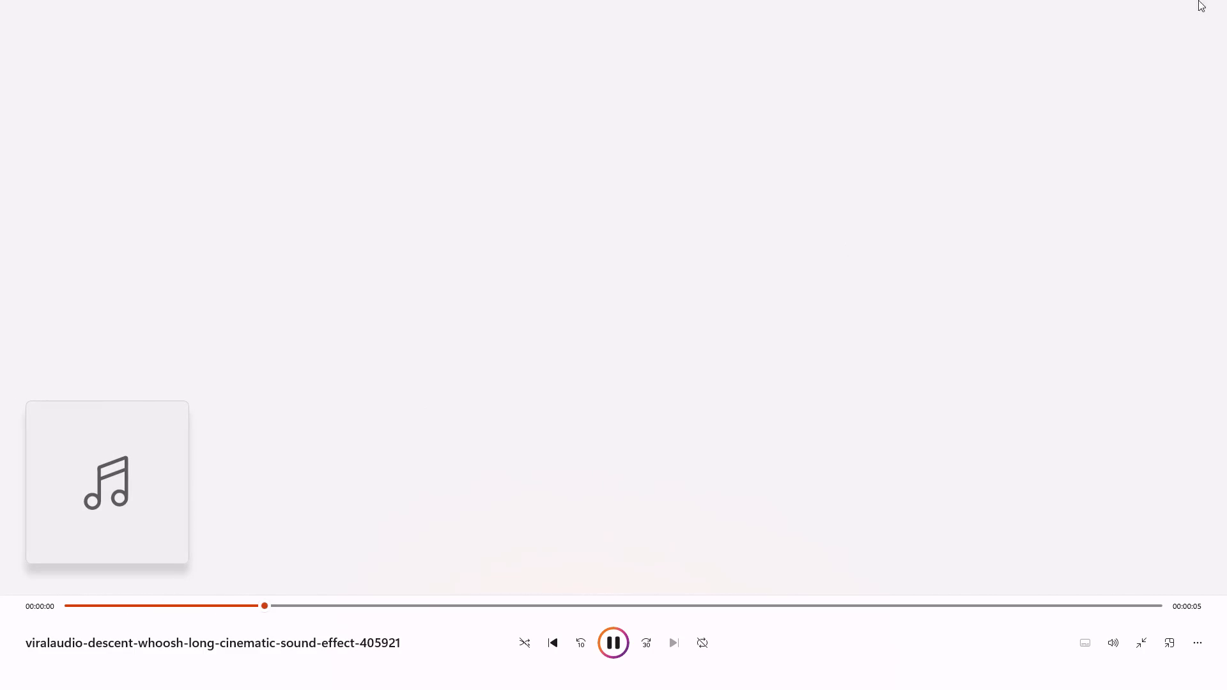
left_click(1221, 4)
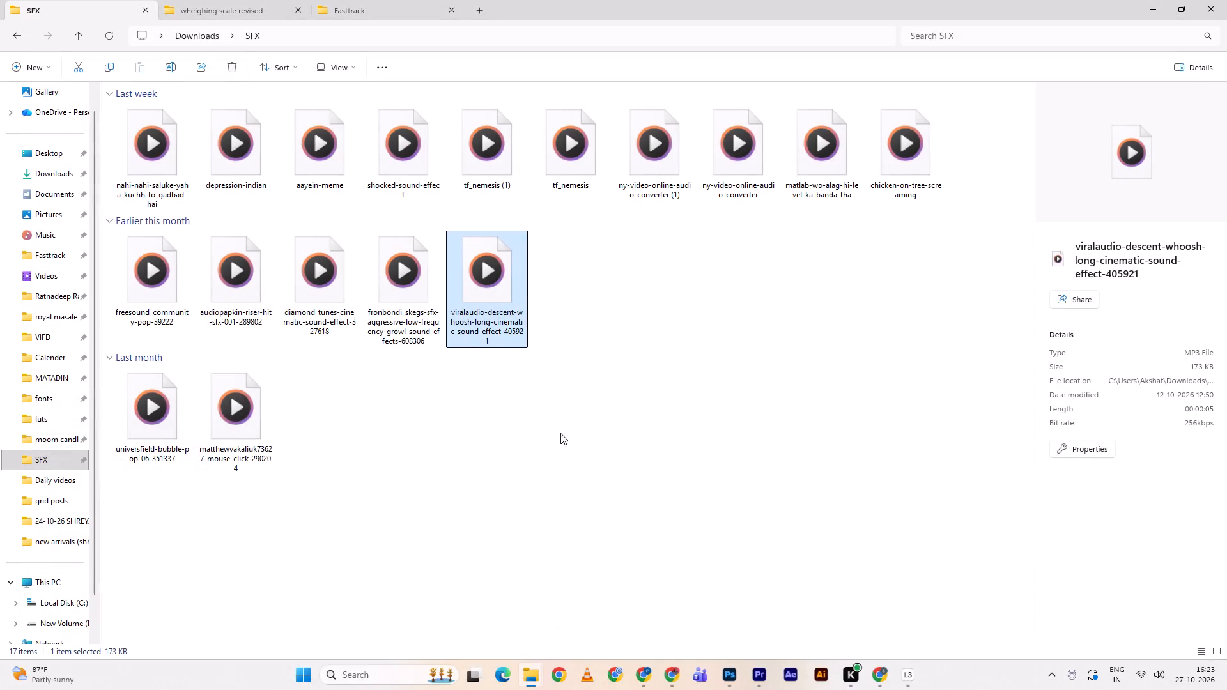
triple_click(164, 425)
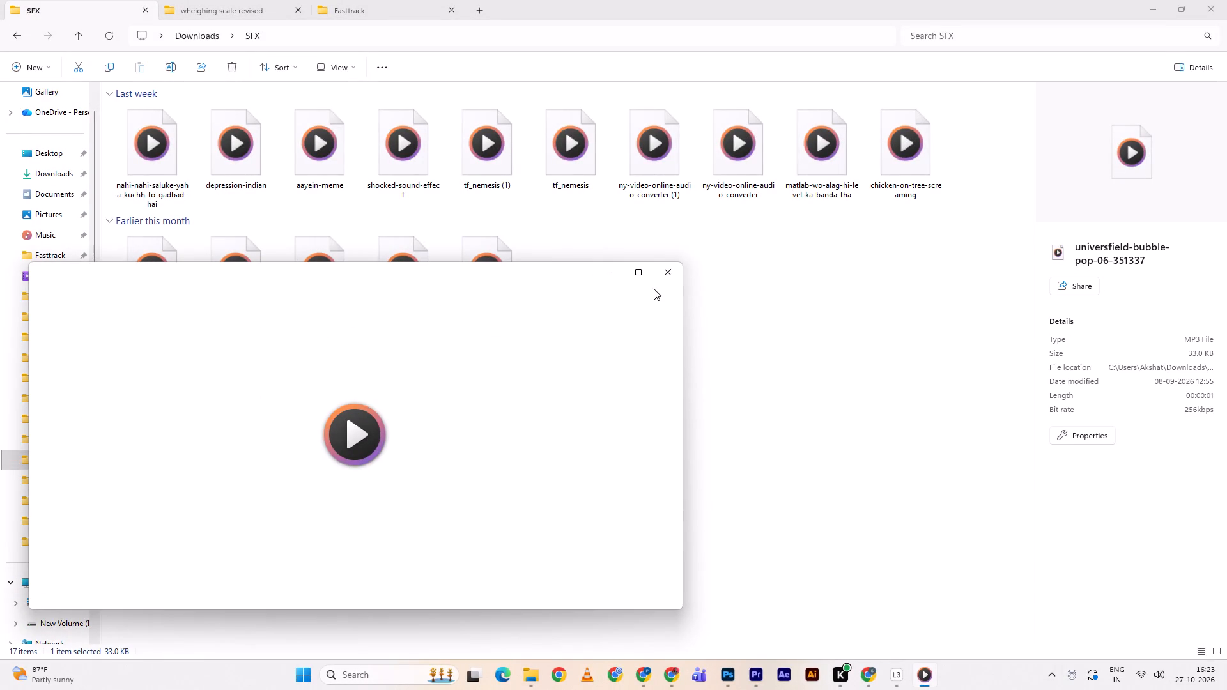
double_click(357, 439)
left_click(680, 275)
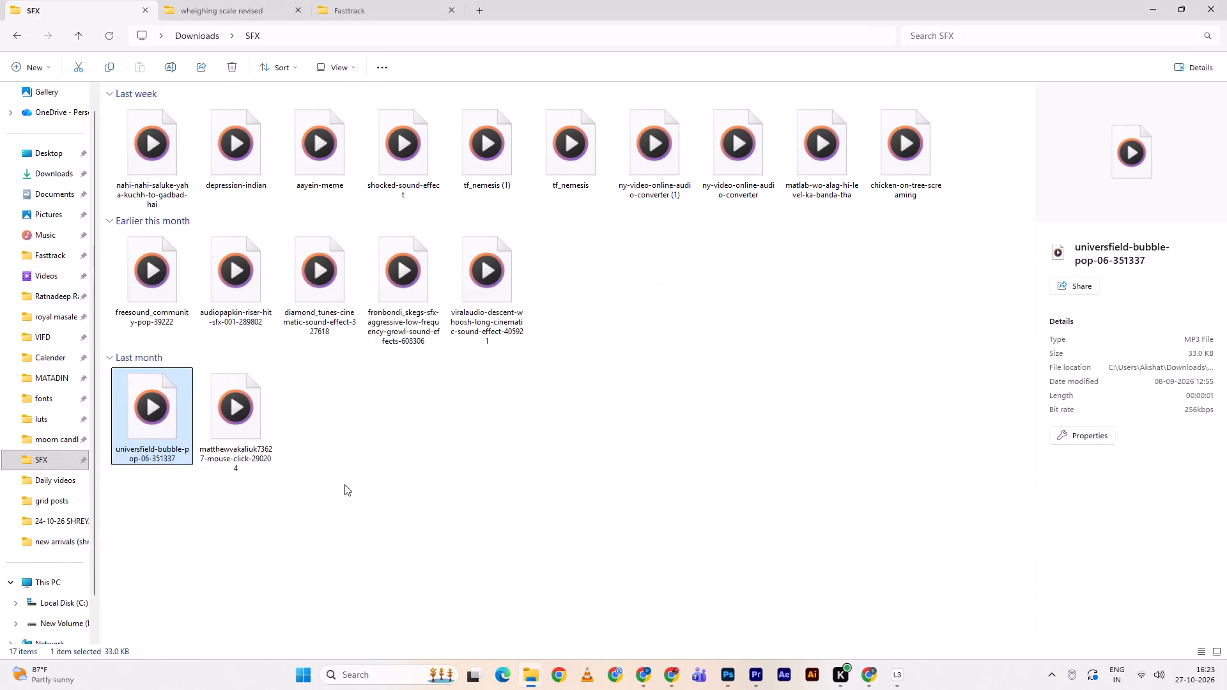
double_click(235, 433)
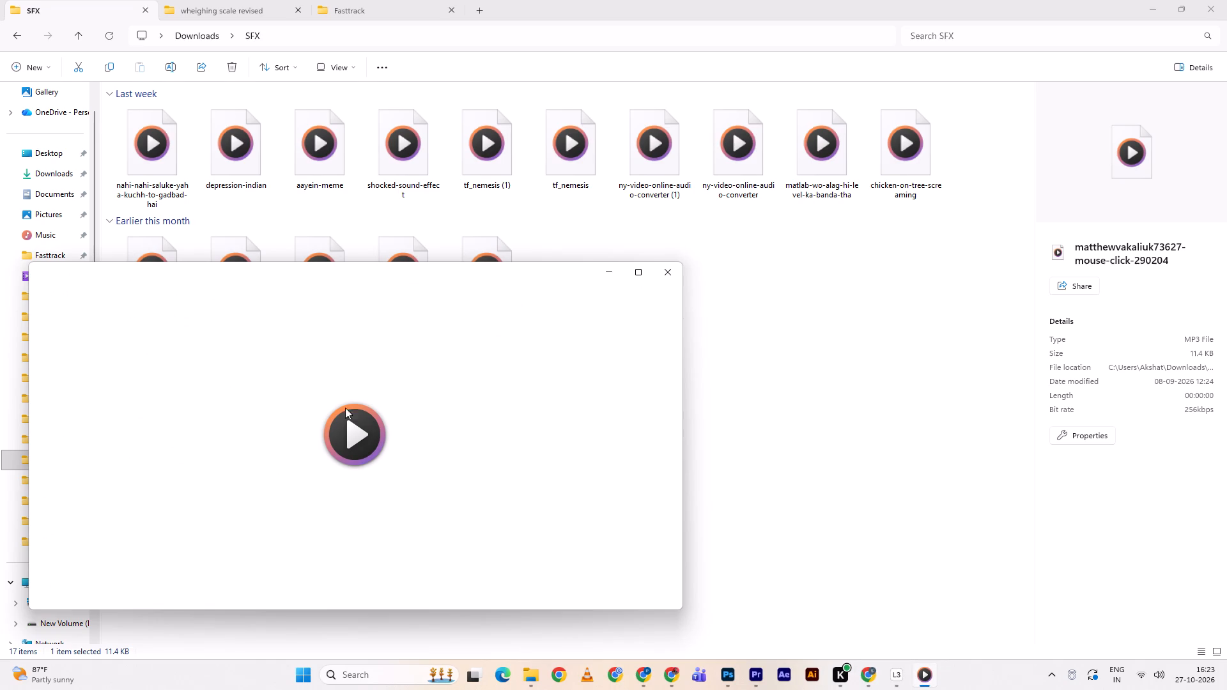
left_click(665, 274)
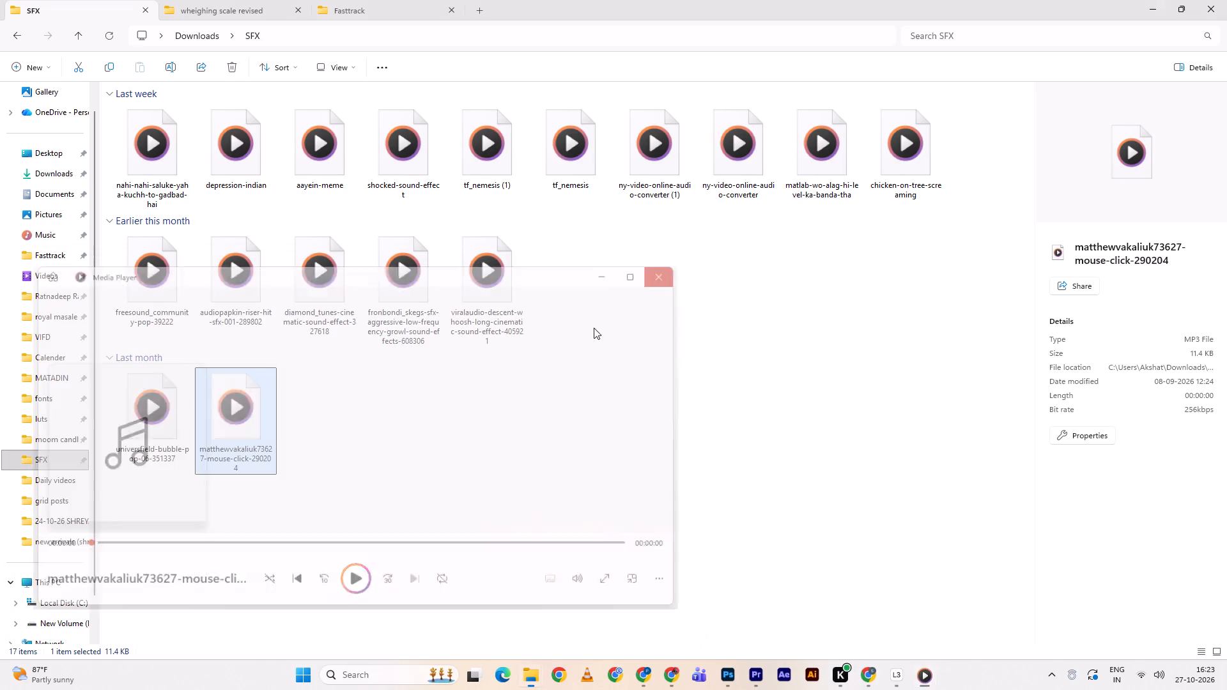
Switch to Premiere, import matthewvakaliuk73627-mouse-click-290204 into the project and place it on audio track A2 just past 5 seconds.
left_click_drag(234, 425, 269, 385)
key("alt+Tab")
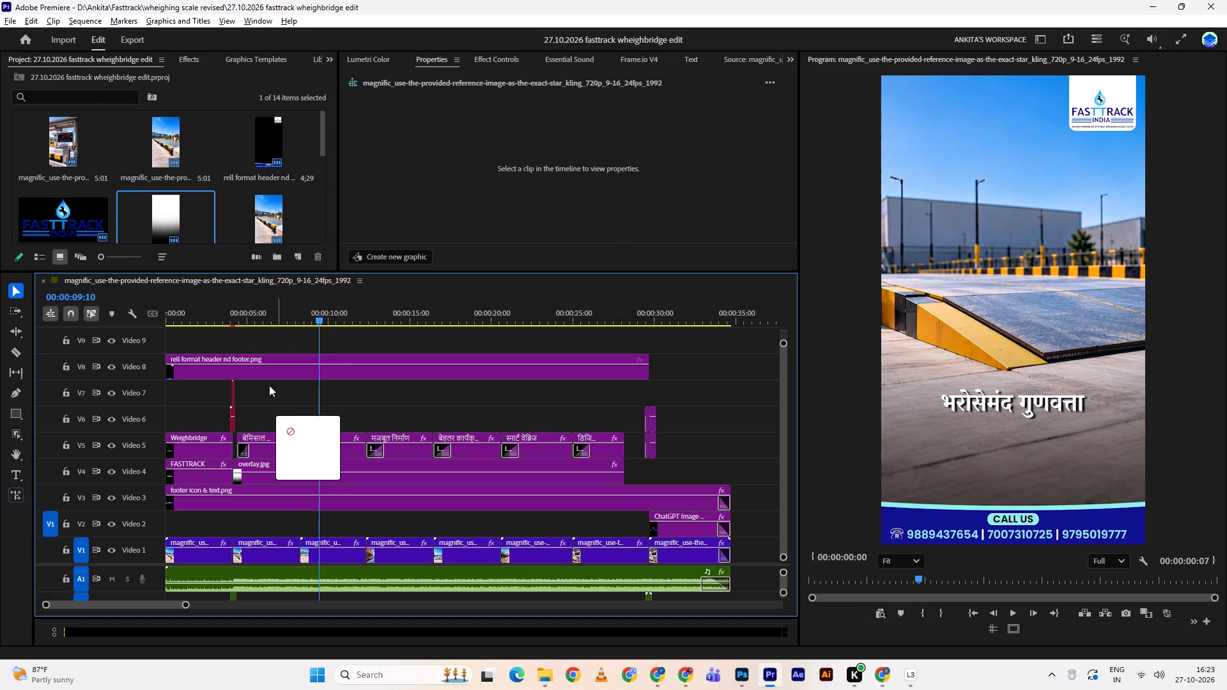
left_click_drag(269, 385, 249, 181)
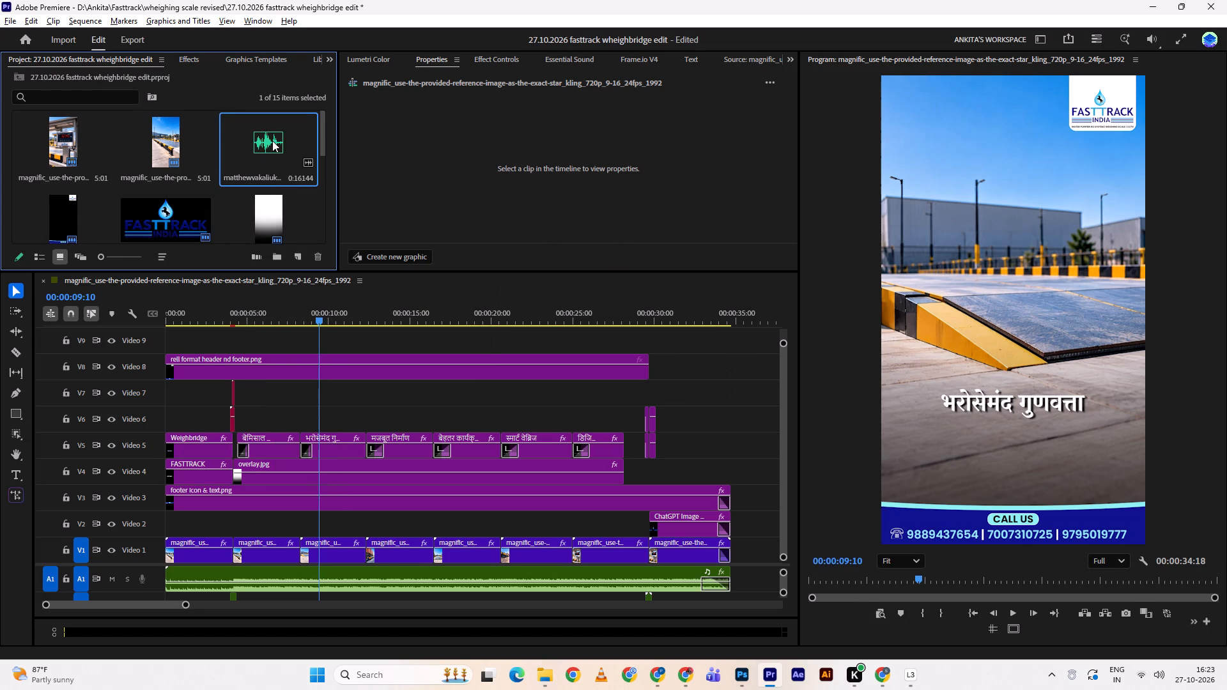
left_click_drag(272, 141, 250, 593)
scroll(274, 578, "down", 6)
scroll(282, 572, "up", 9)
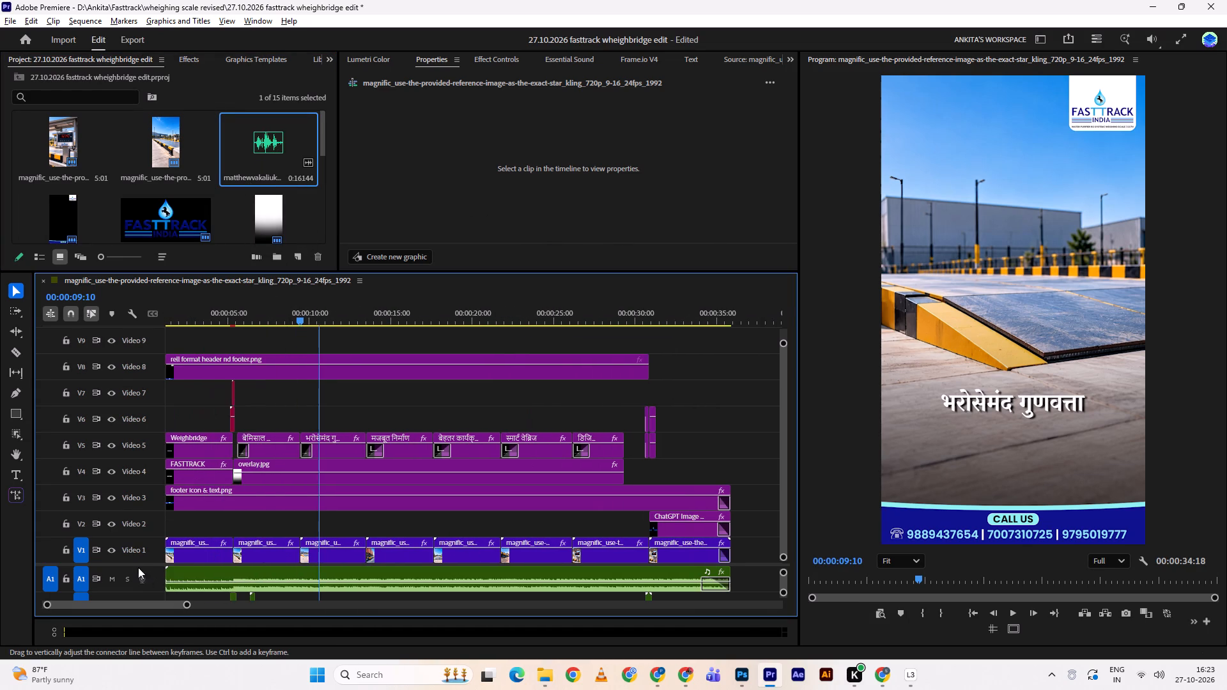
left_click_drag(135, 565, 141, 546)
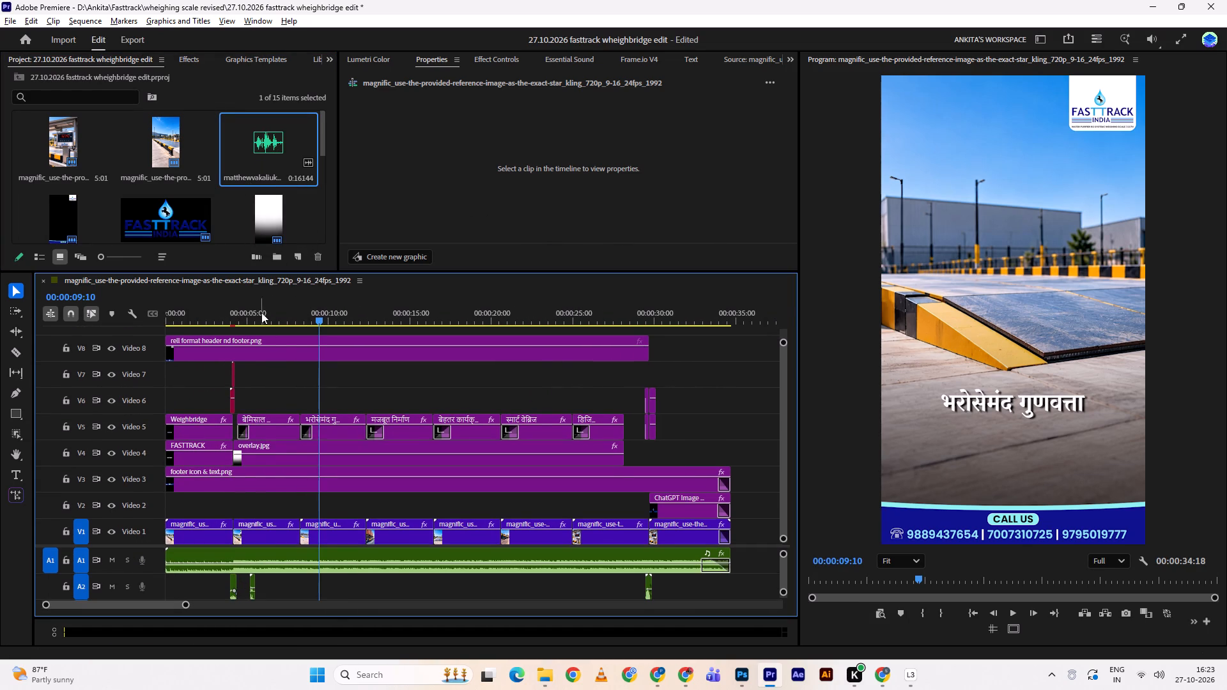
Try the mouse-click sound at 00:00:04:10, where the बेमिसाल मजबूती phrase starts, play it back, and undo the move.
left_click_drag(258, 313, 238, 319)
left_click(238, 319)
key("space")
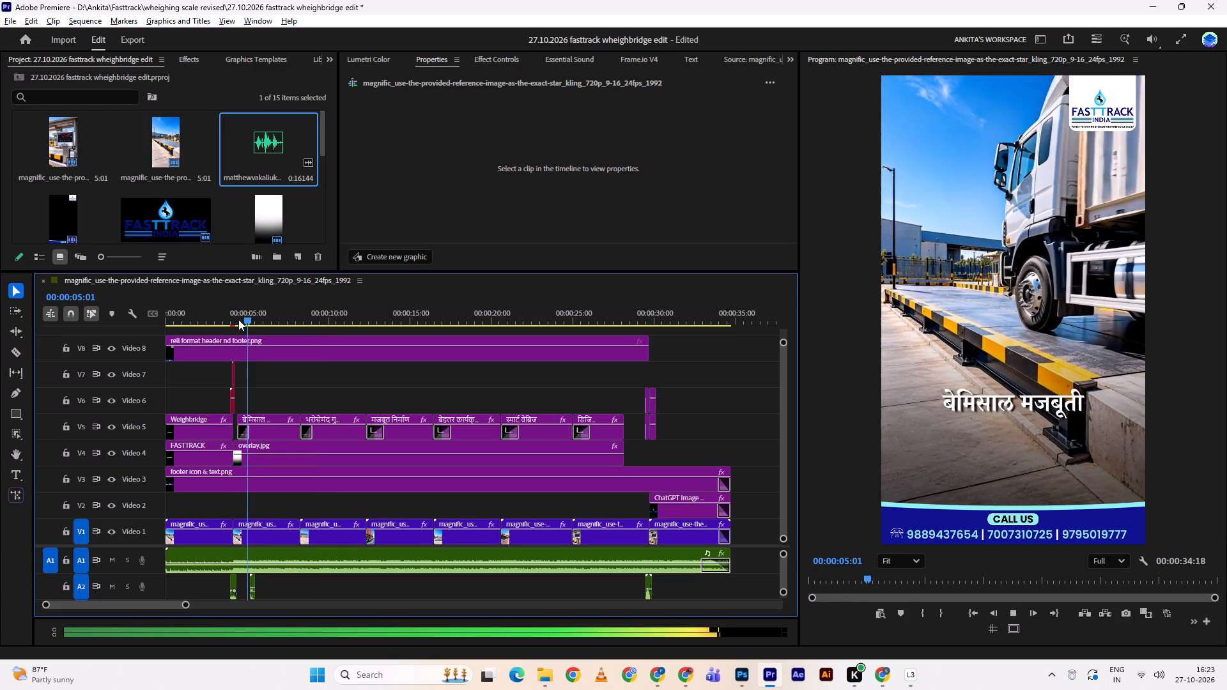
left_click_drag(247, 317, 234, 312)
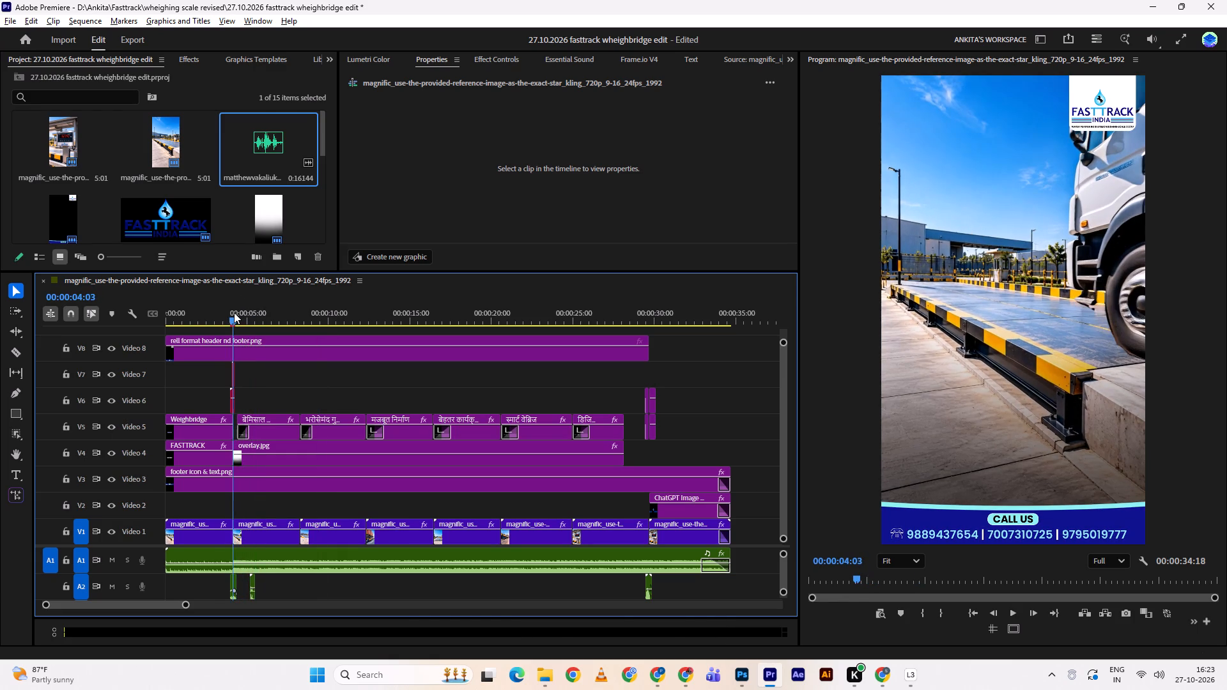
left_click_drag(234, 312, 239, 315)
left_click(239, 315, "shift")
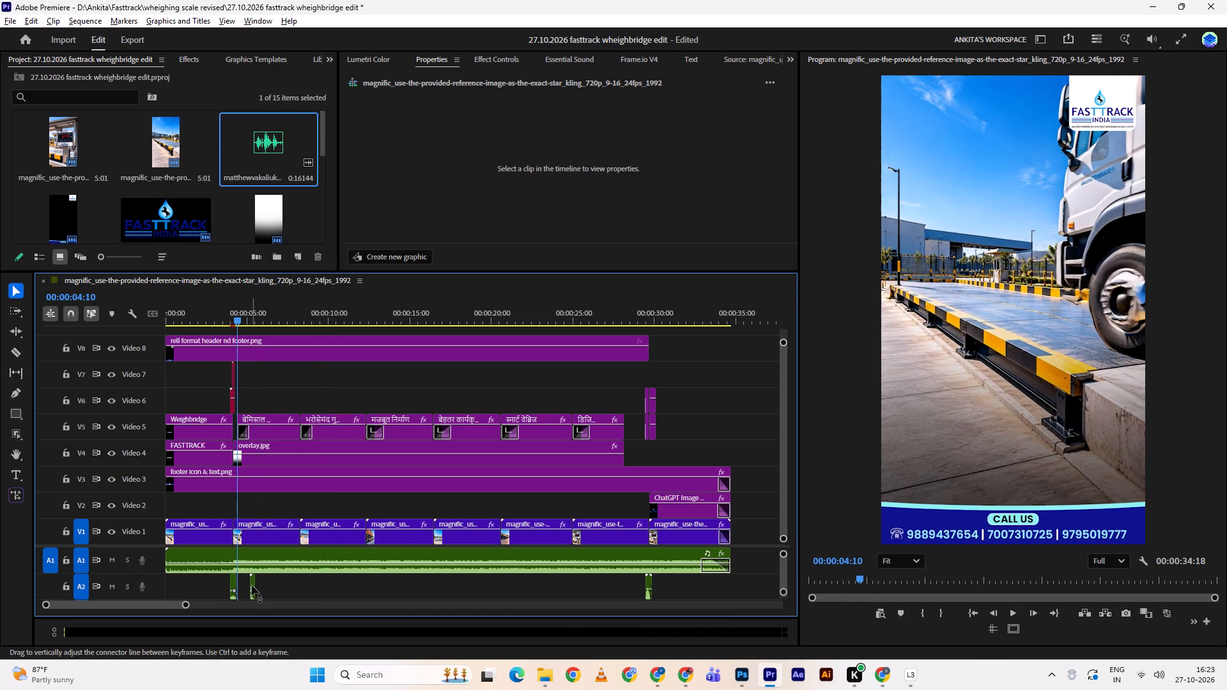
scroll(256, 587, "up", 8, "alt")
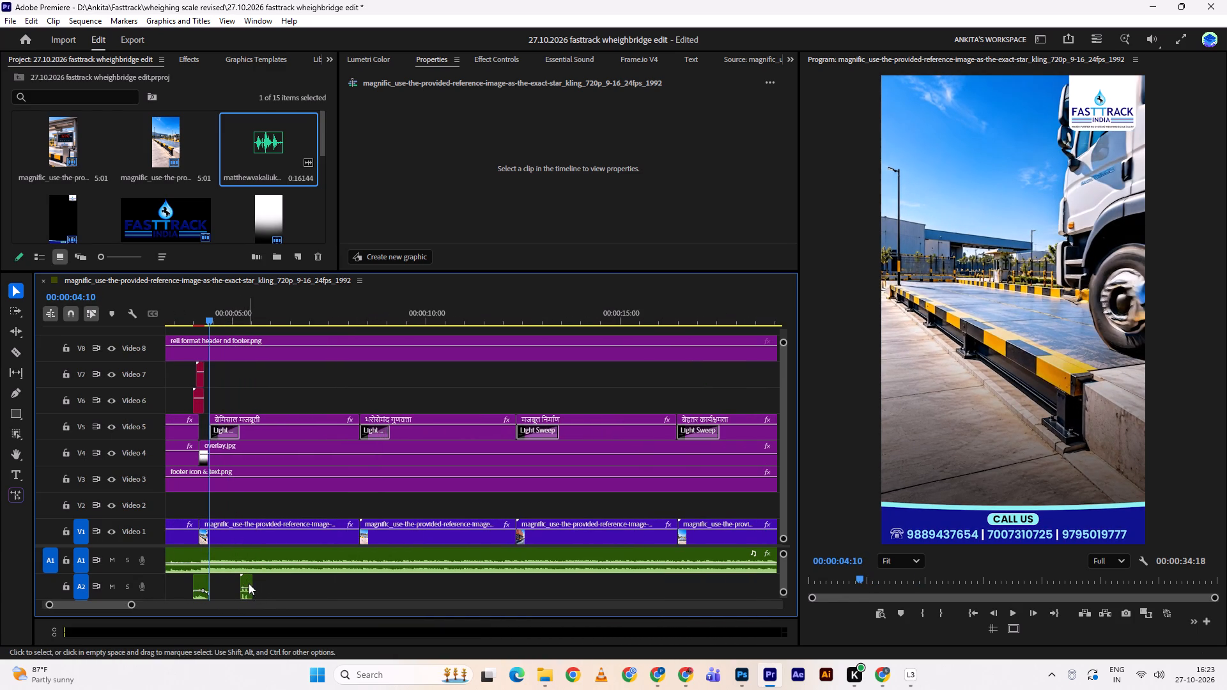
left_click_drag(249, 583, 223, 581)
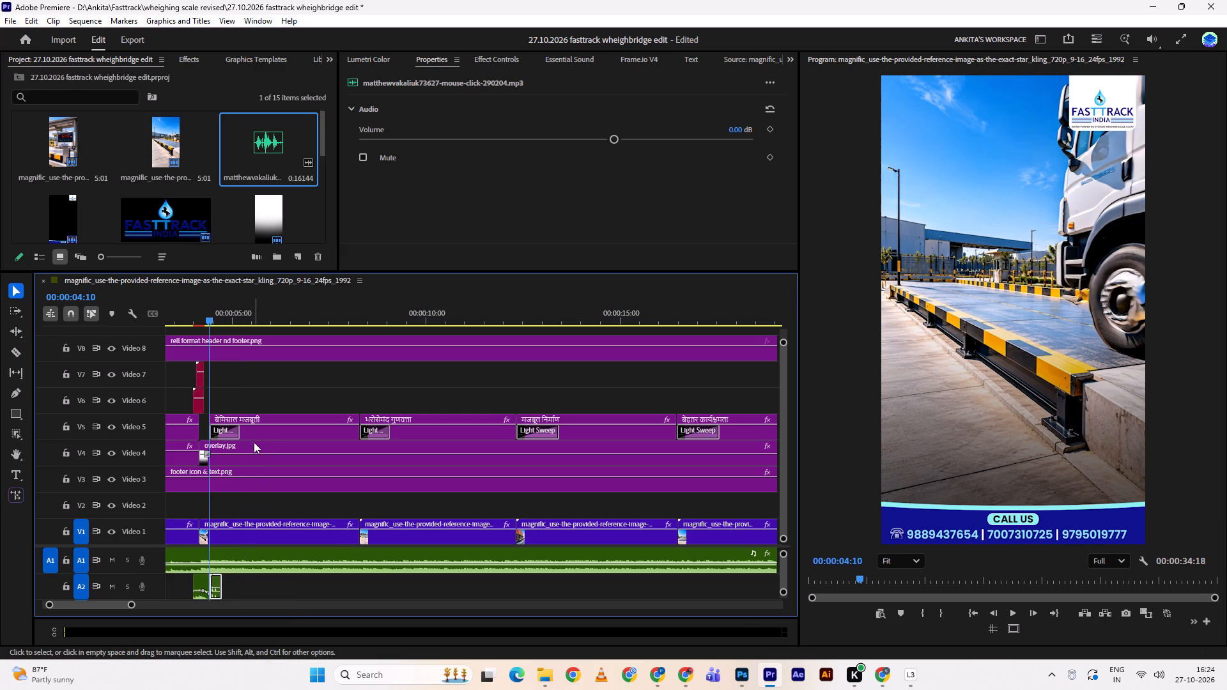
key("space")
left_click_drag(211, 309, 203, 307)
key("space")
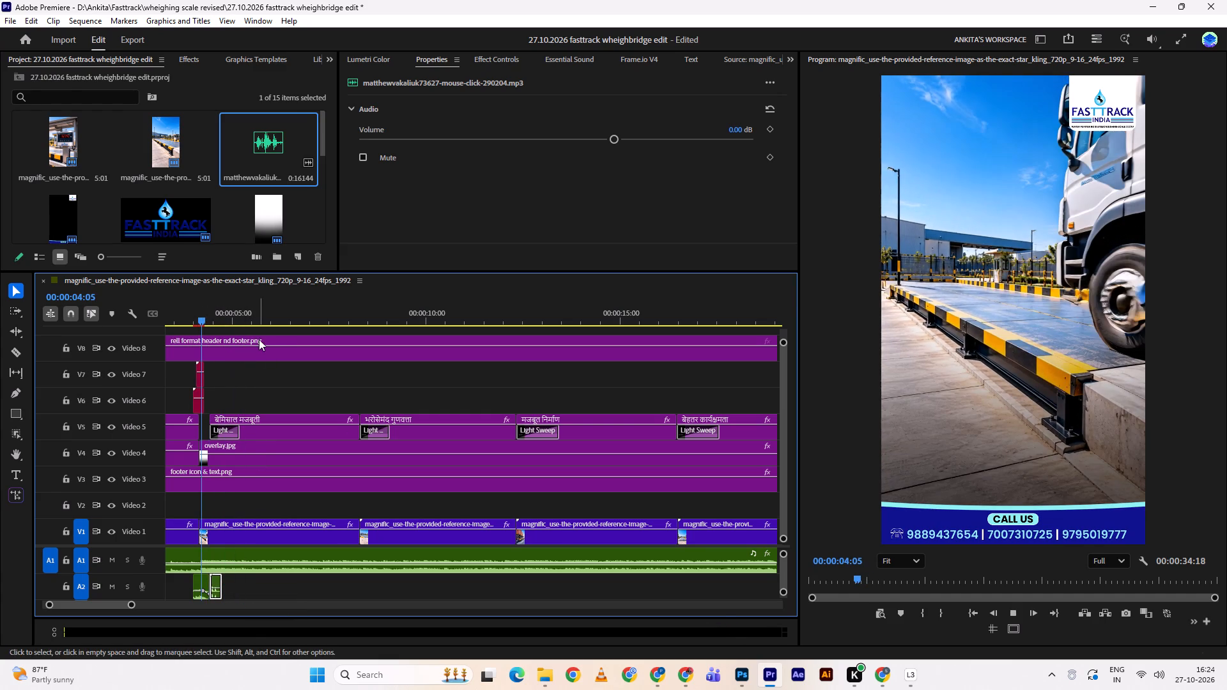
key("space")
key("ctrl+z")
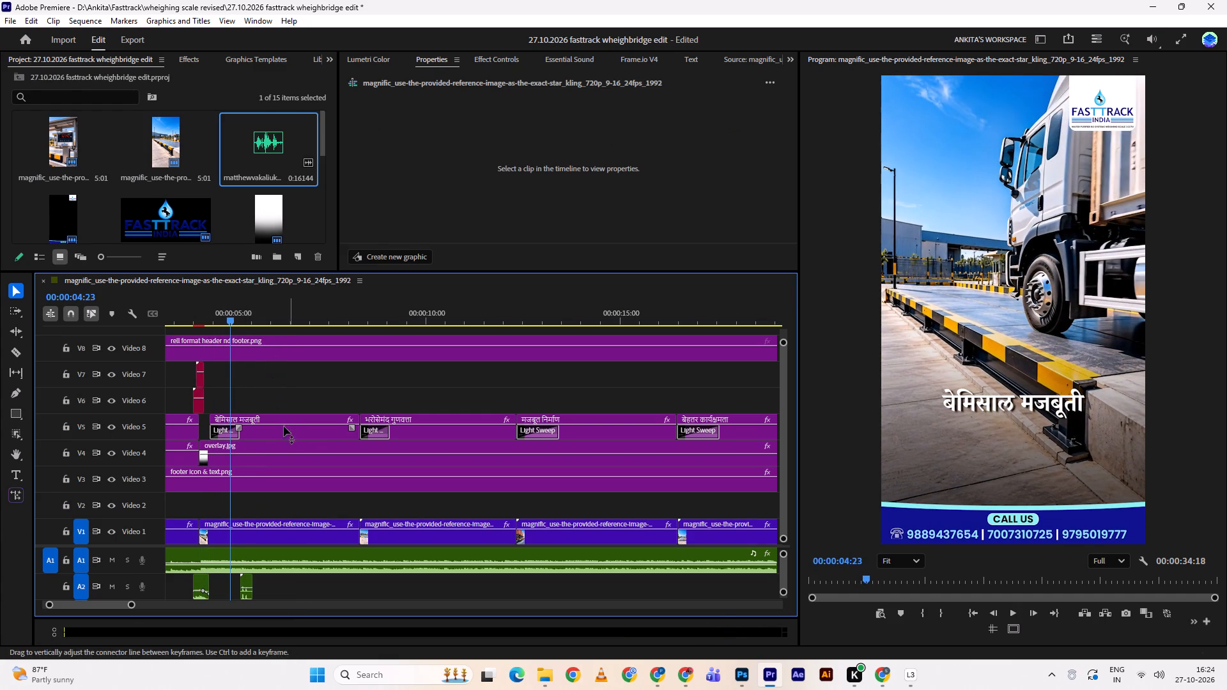
Move the mouse-click sound on A2 to about 00:00:04:18, as बेमिसाल मजबूती sweeps in, and play back its timing.
key("space")
key("space")
left_click_drag(241, 311, 223, 315)
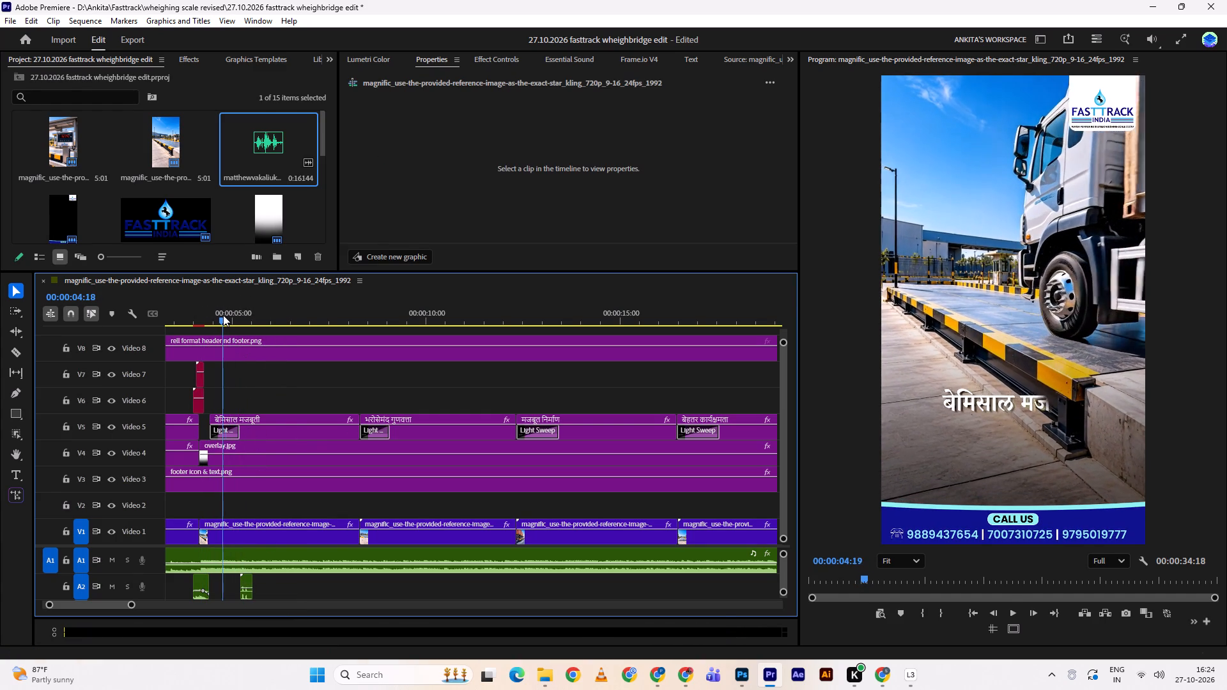
left_click_drag(223, 315, 224, 314)
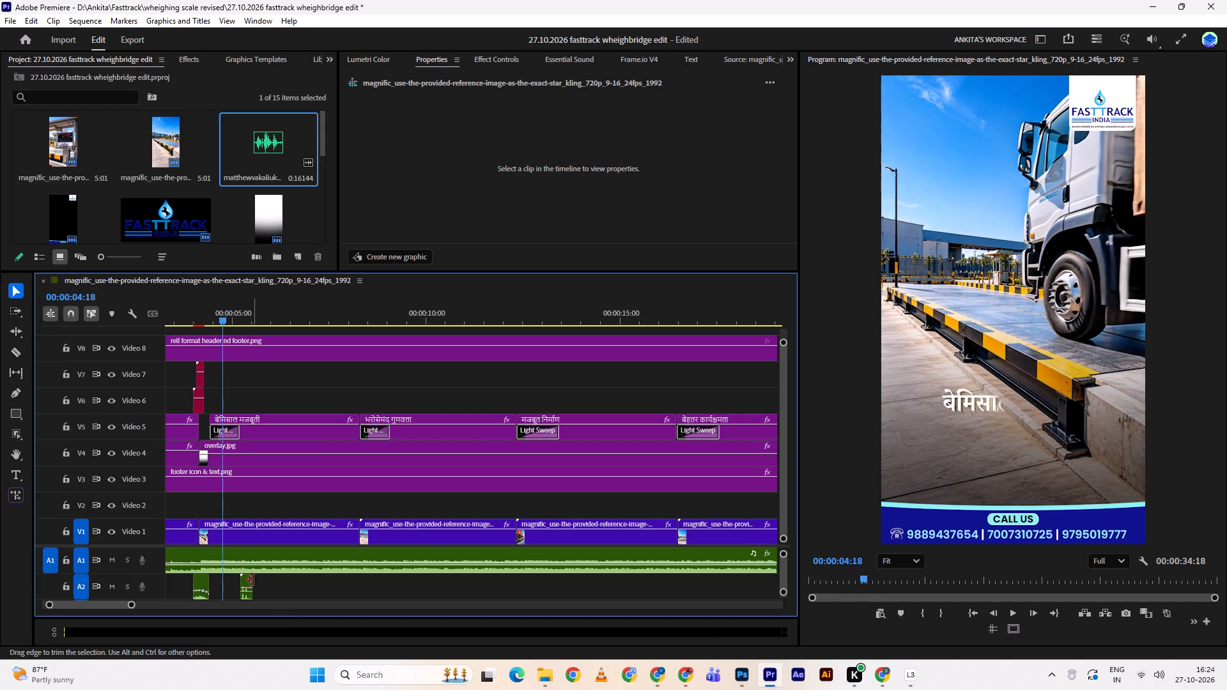
left_click_drag(245, 580, 229, 581)
key("space")
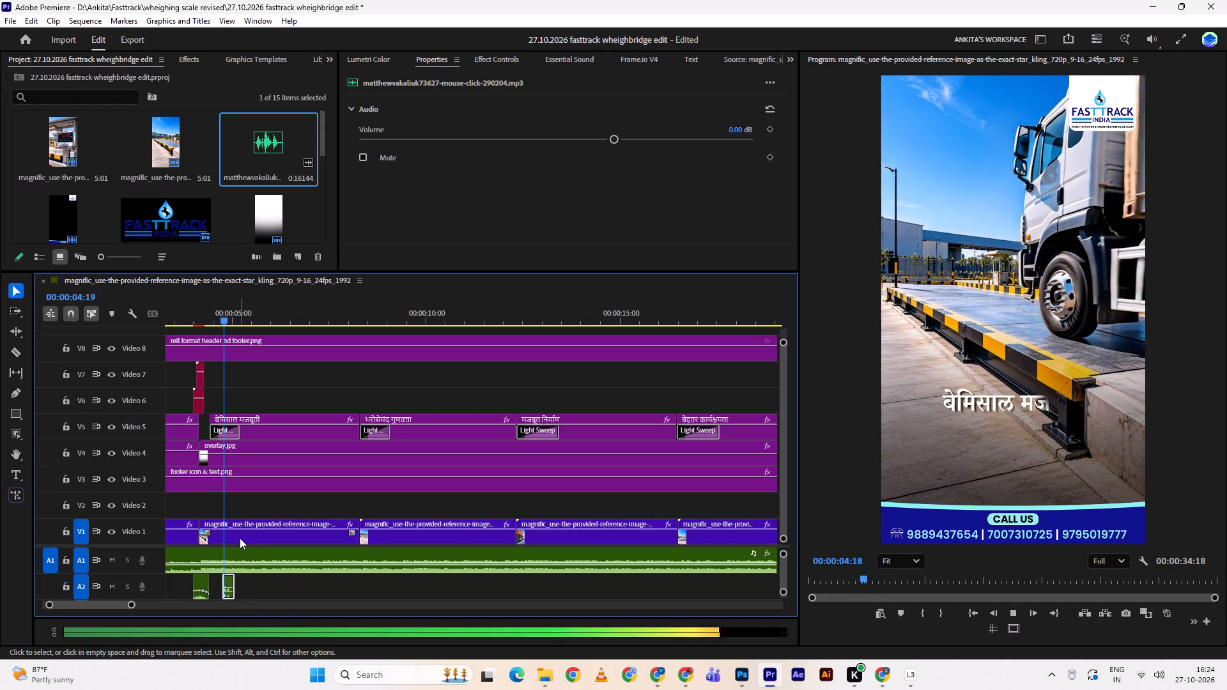
key("space")
left_click_drag(226, 312, 209, 318)
key("space")
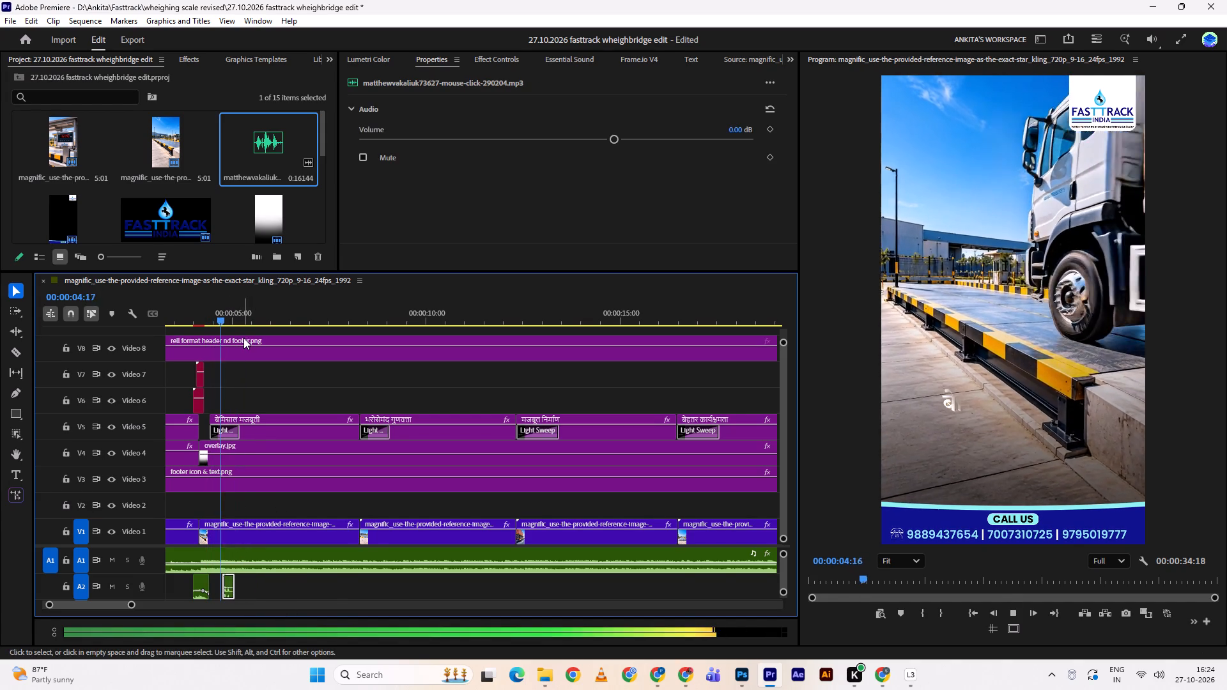
key("space")
left_click_drag(245, 314, 218, 309)
key("space")
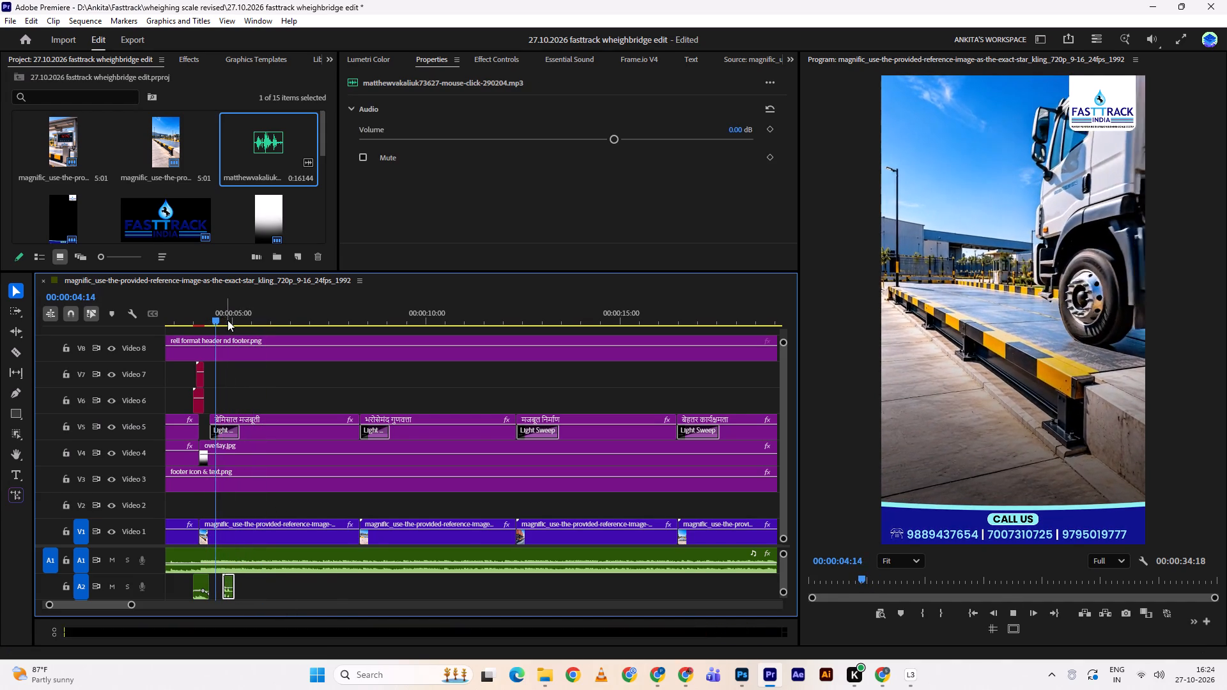
key("space")
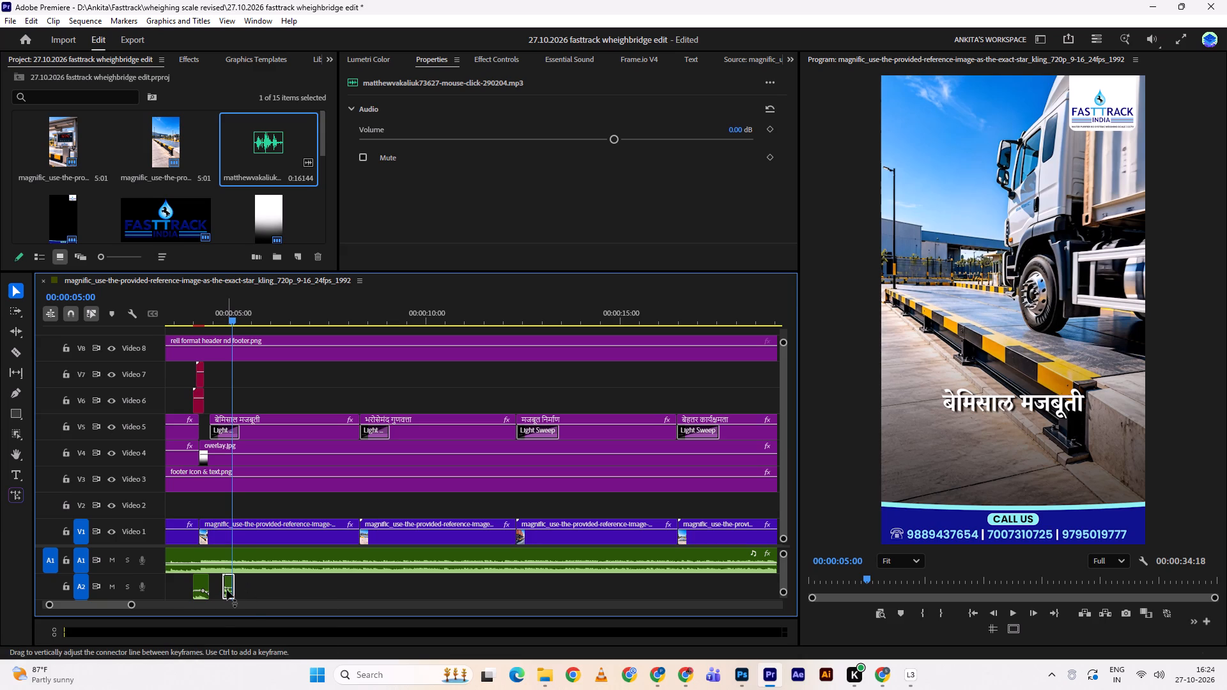
Raise the mouse-click clip's volume to 5.61 dB and play back the बेमिसाल मजबूती reveal with it.
left_click(227, 590)
left_click_drag(222, 308, 212, 312)
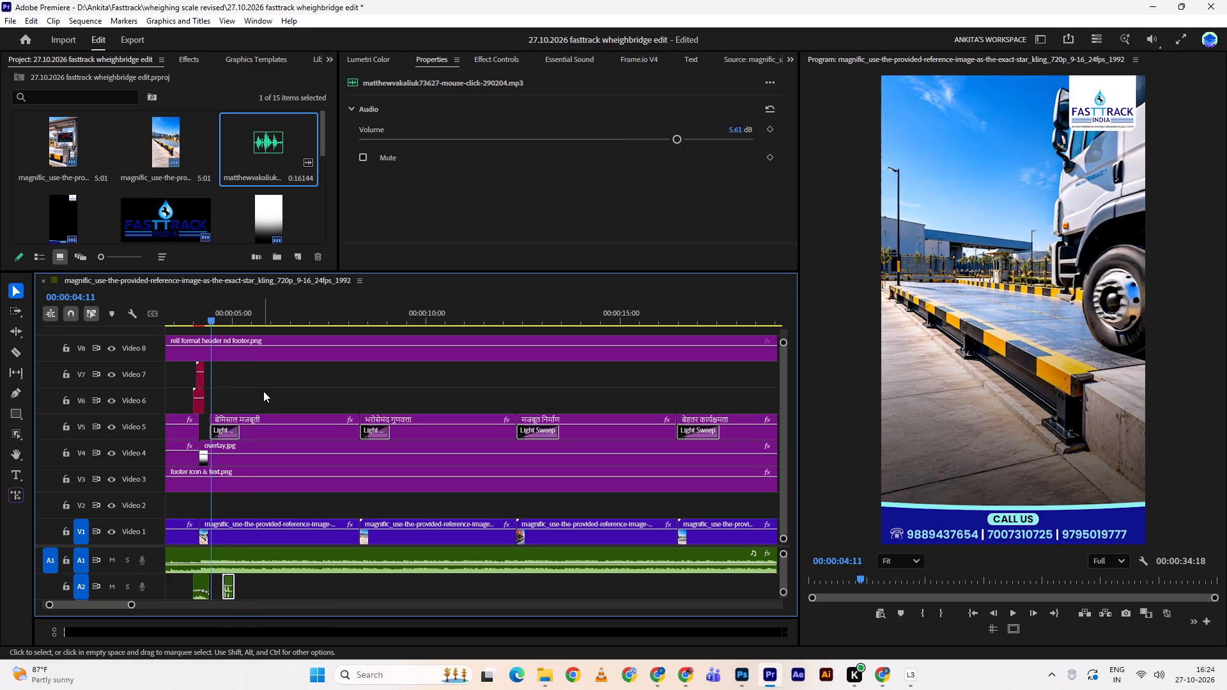
key("space")
key("space")
left_click_drag(233, 310, 216, 319)
key("space")
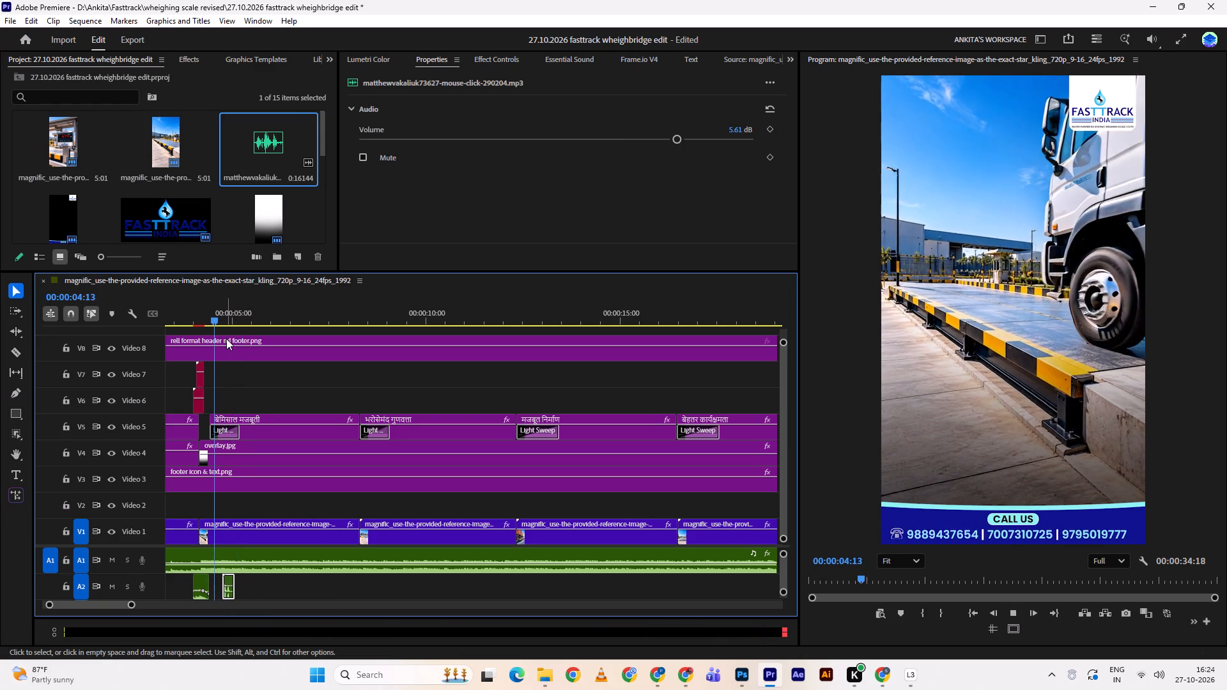
key("space")
key("space")
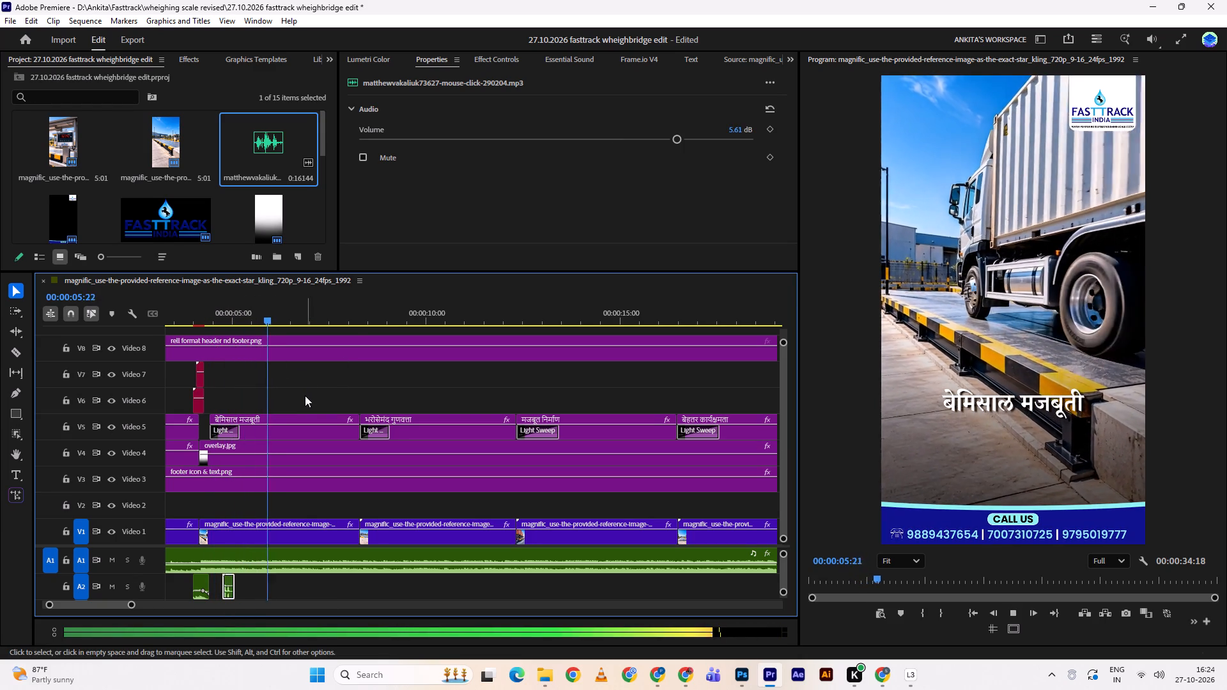
Duplicate the mouse-click clip on A2 to about 00:00:08:15, where the भरोसेमंद गुणवत्ता phrase sweeps in.
left_click_drag(353, 320, 374, 325)
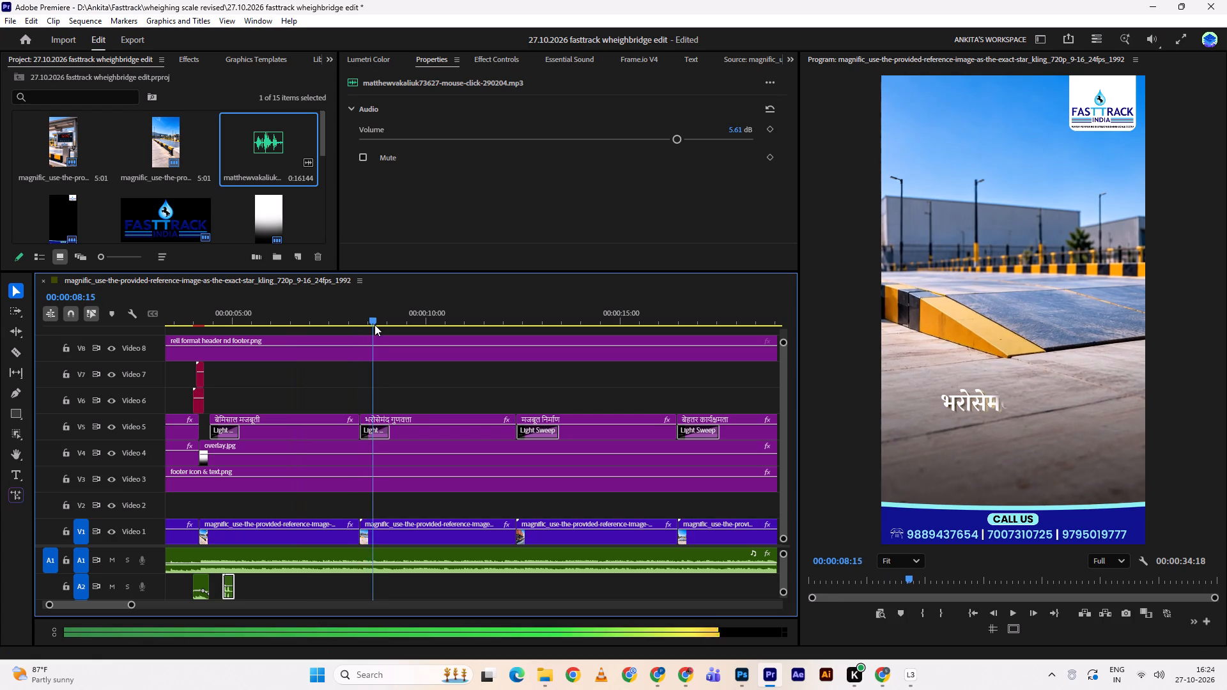
left_click_drag(374, 325, 374, 323)
left_click_drag(374, 323, 374, 322)
left_click_drag(228, 582, 380, 581, "alt")
Play back the भरोसेमंद गुणवत्ता reveal from about 8 seconds to check the timing of the duplicated click sound.
left_click_drag(360, 316, 355, 322)
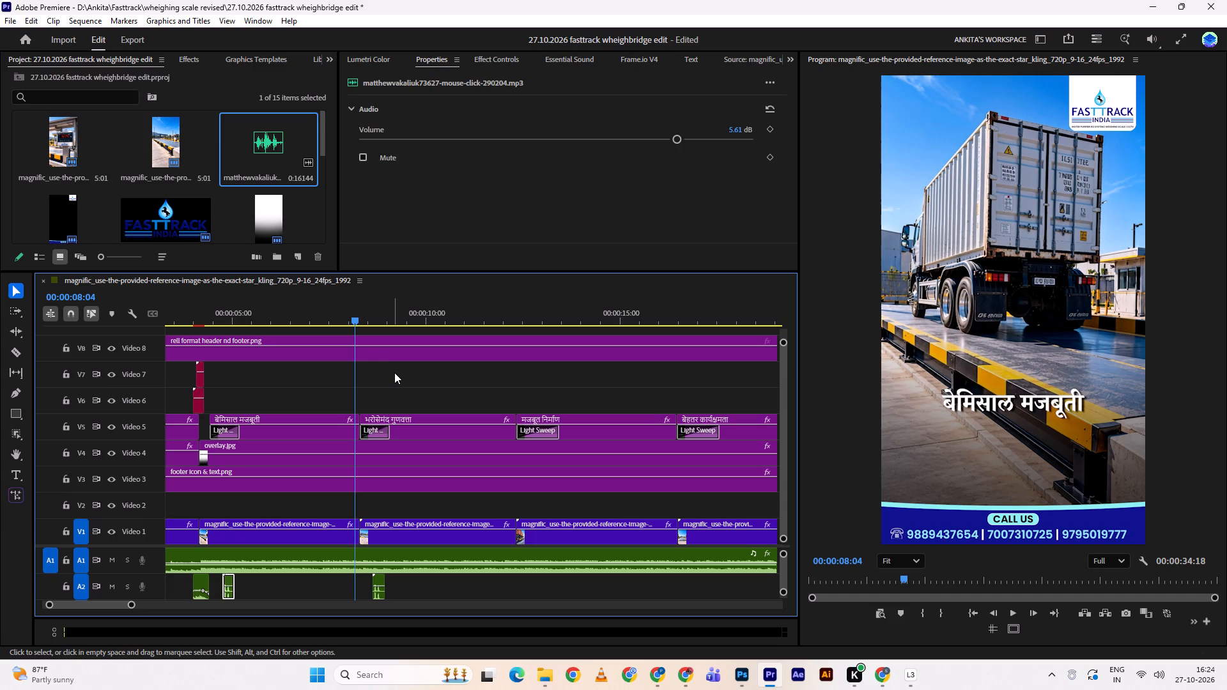
double_click(394, 372)
key("space")
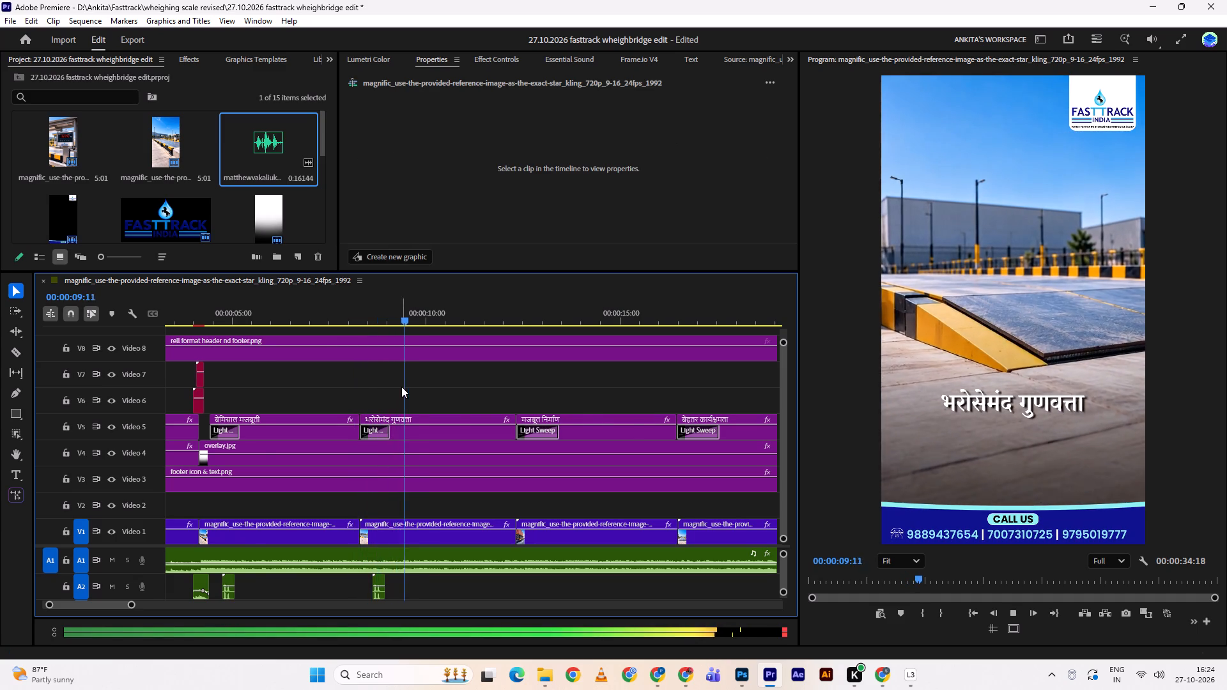
scroll(401, 387, "down", 4, "alt")
key("space")
left_click_drag(383, 315, 358, 319)
key("space")
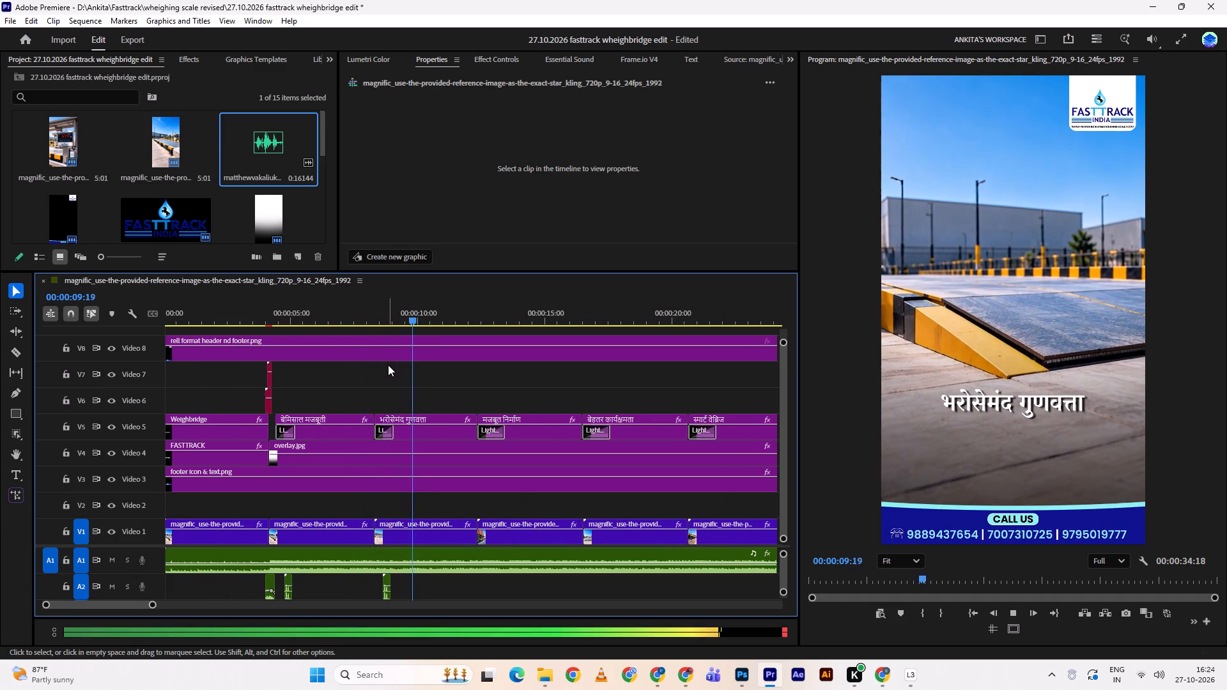
key("space")
left_click(382, 319)
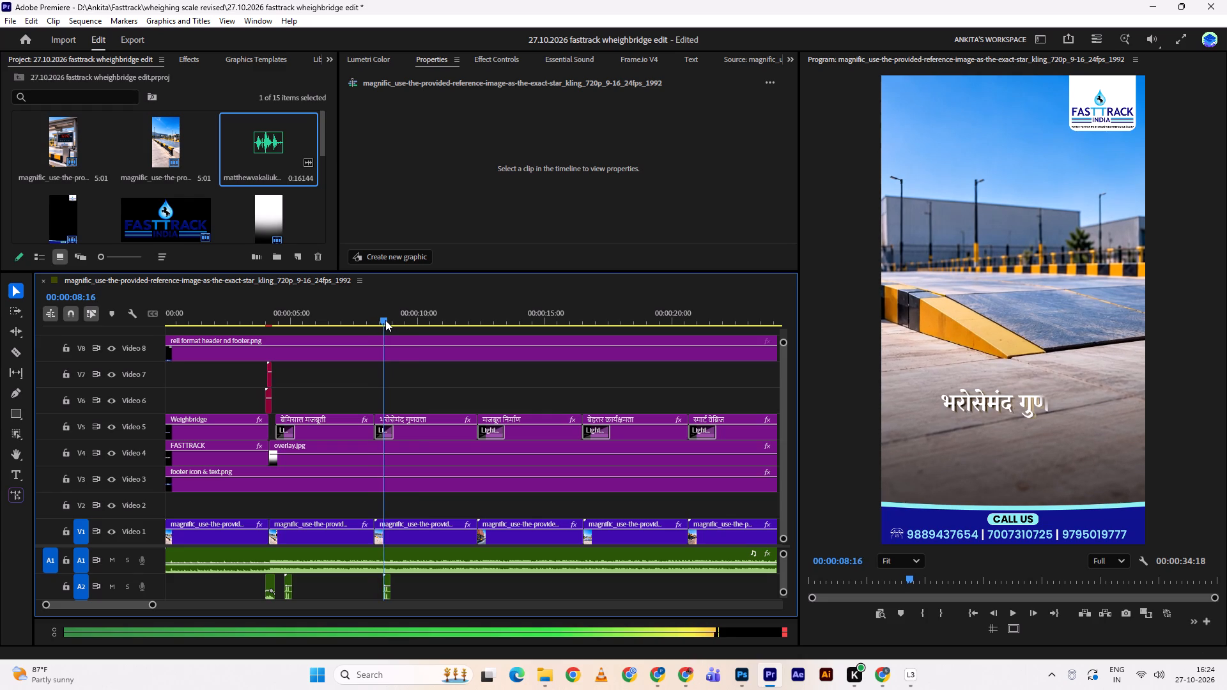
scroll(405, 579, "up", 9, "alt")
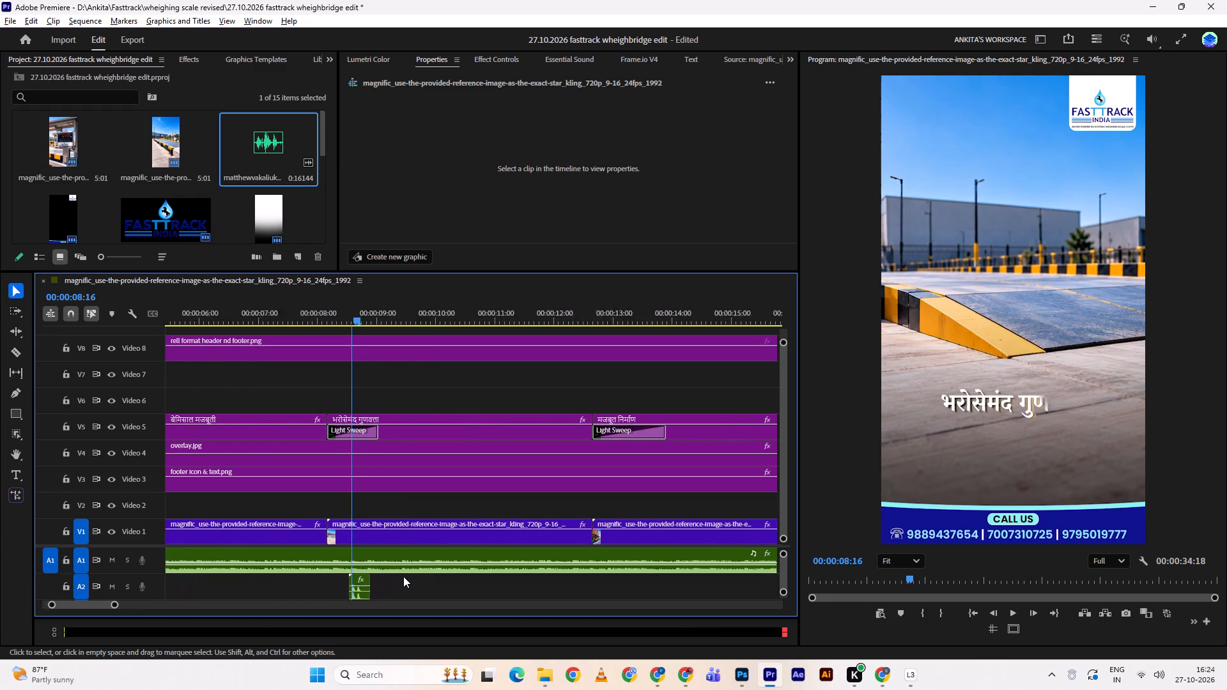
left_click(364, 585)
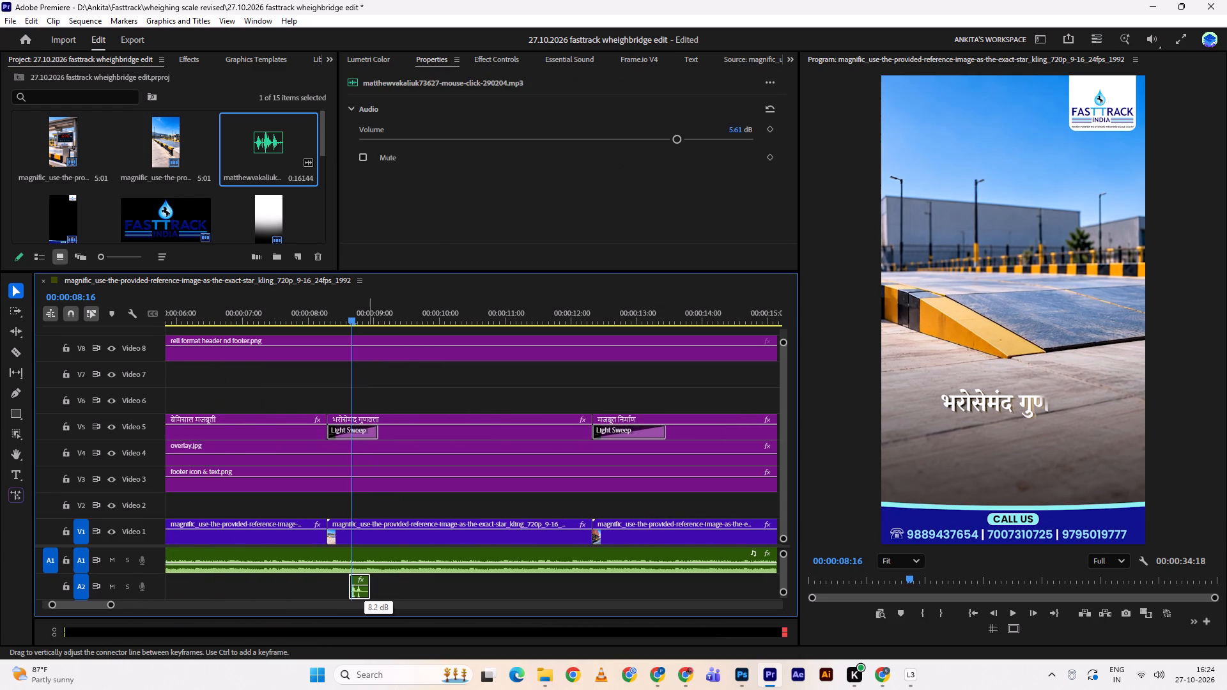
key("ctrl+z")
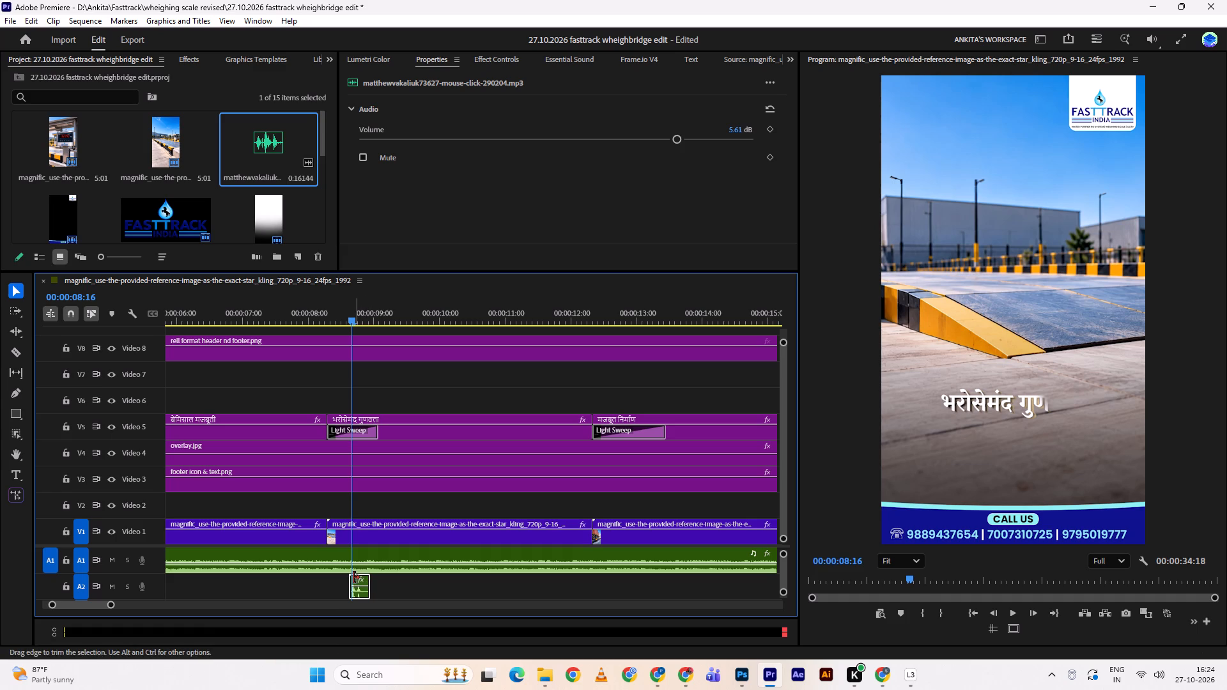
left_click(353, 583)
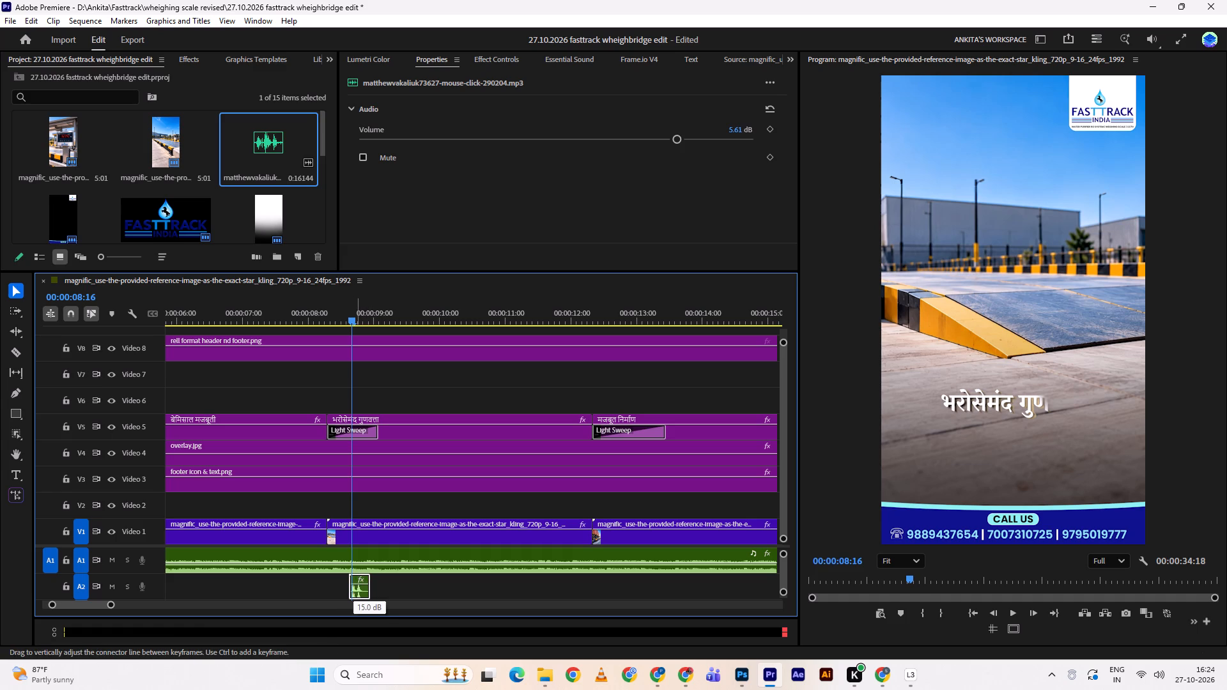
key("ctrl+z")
Nudge the mouse-click clip at the भरोसेमंद गुणवत्ता reveal to about 00:00:08:16 and play back its timing.
scroll(358, 579, "up", 9, "alt")
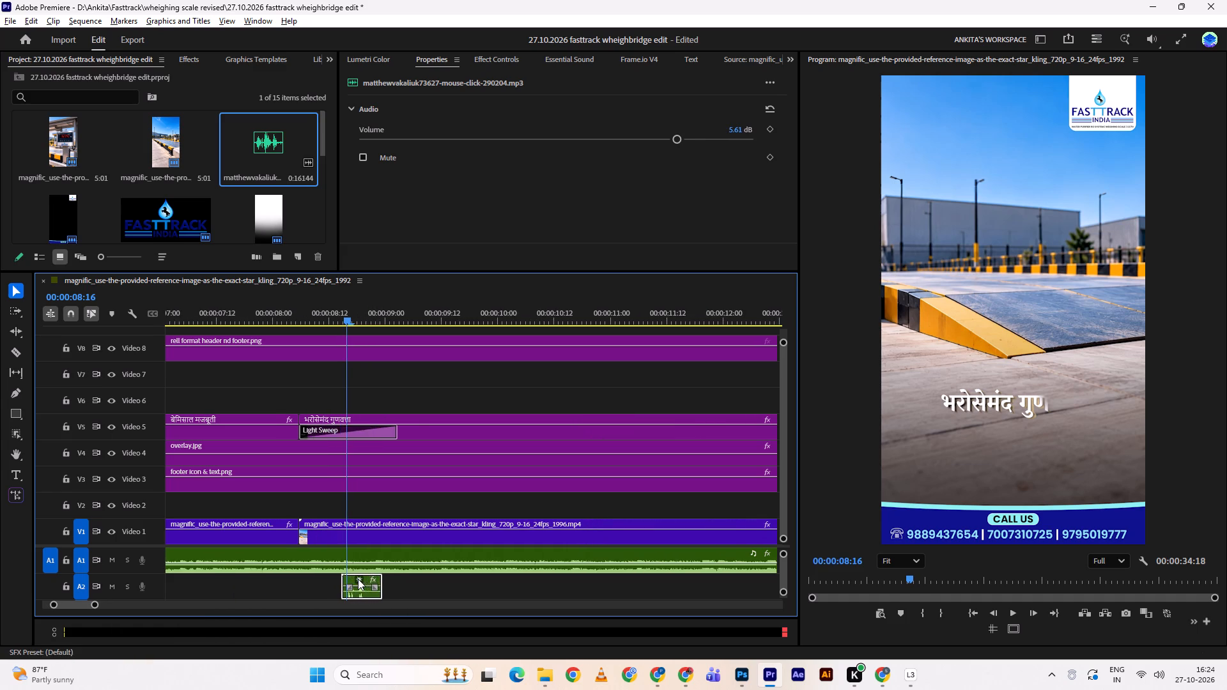
left_click(354, 581)
left_click_drag(341, 307, 302, 321)
key("space")
Duplicate the mouse-click clip on A2 to about 00:00:12:20, where the मजबूत निर्माण phrase sweeps in.
scroll(376, 381, "down", 7, "alt")
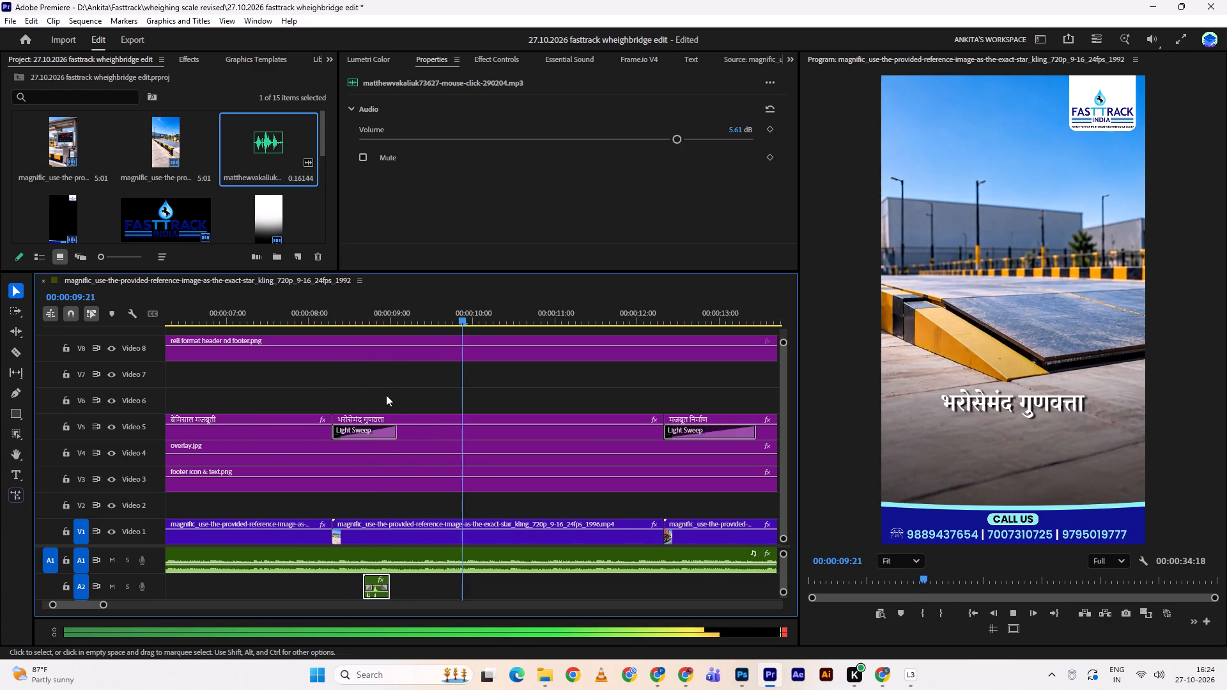
scroll(387, 395, "down", 4, "alt")
left_click_drag(539, 312, 573, 317)
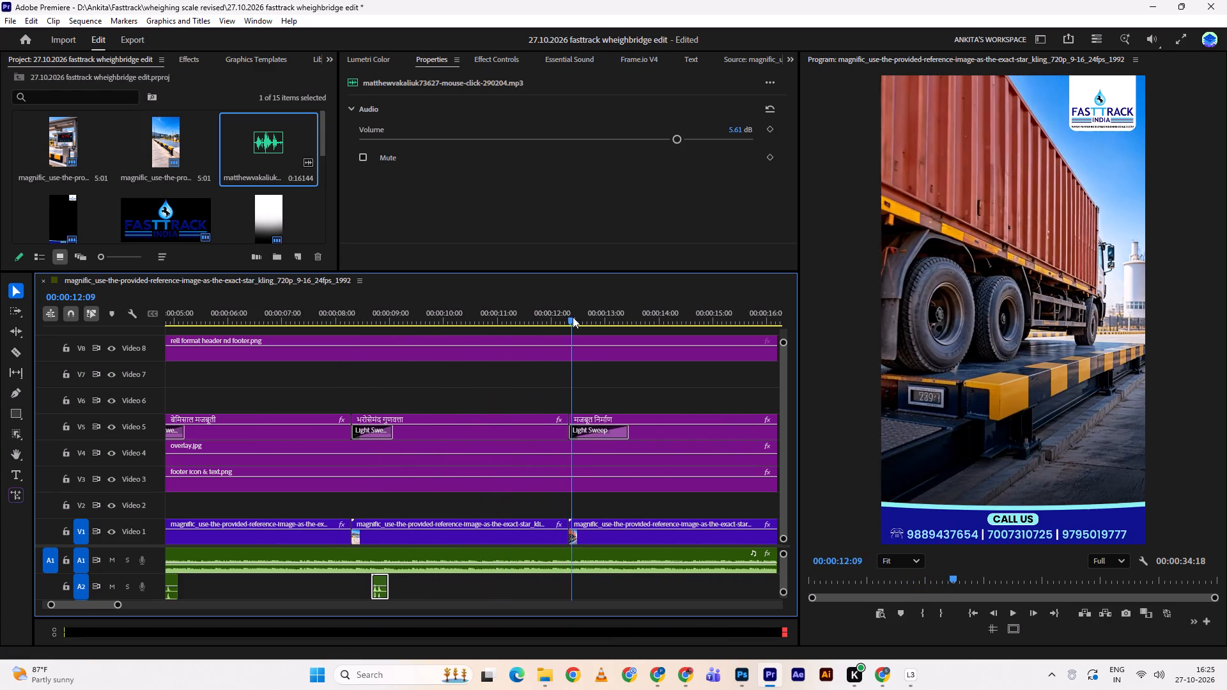
left_click_drag(573, 317, 599, 316)
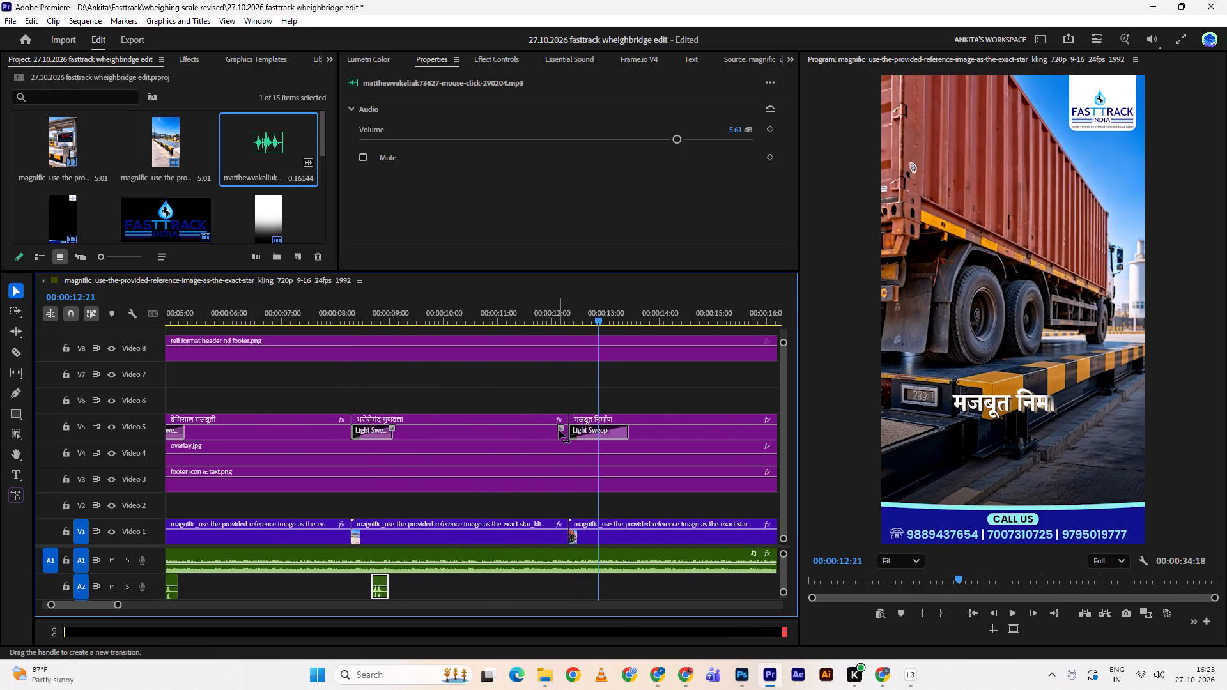
key("Left")
left_click_drag(380, 581, 395, 580, "alt")
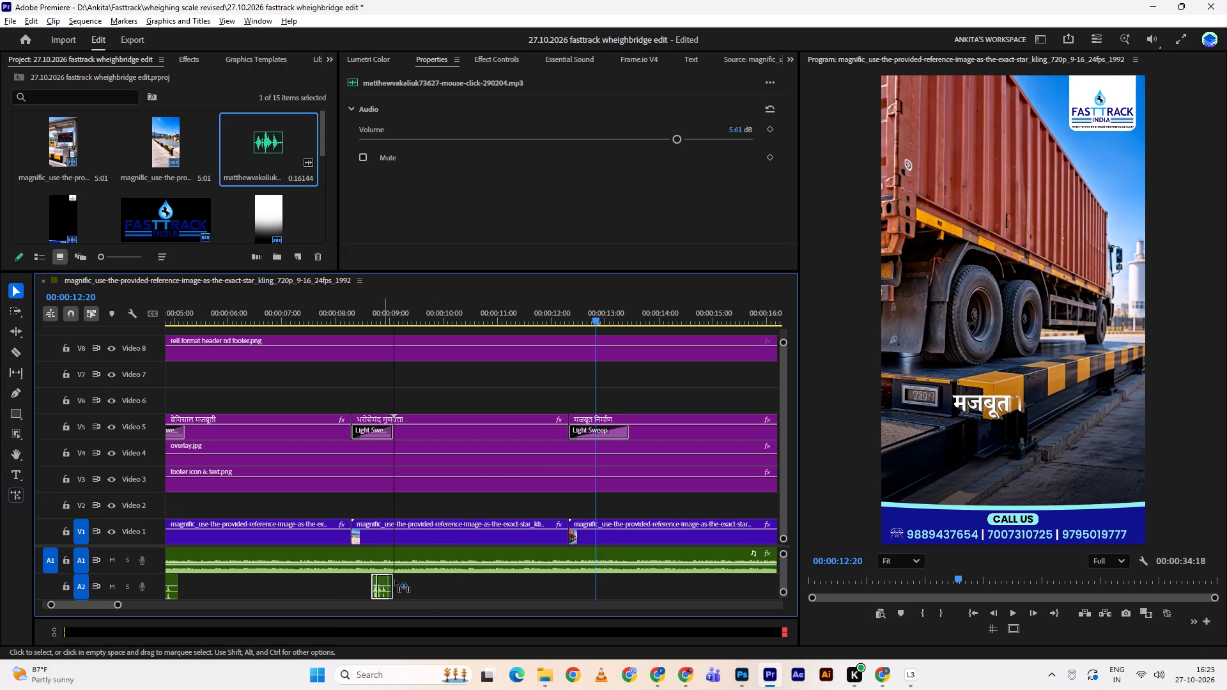
left_click_drag(395, 580, 603, 583, "alt")
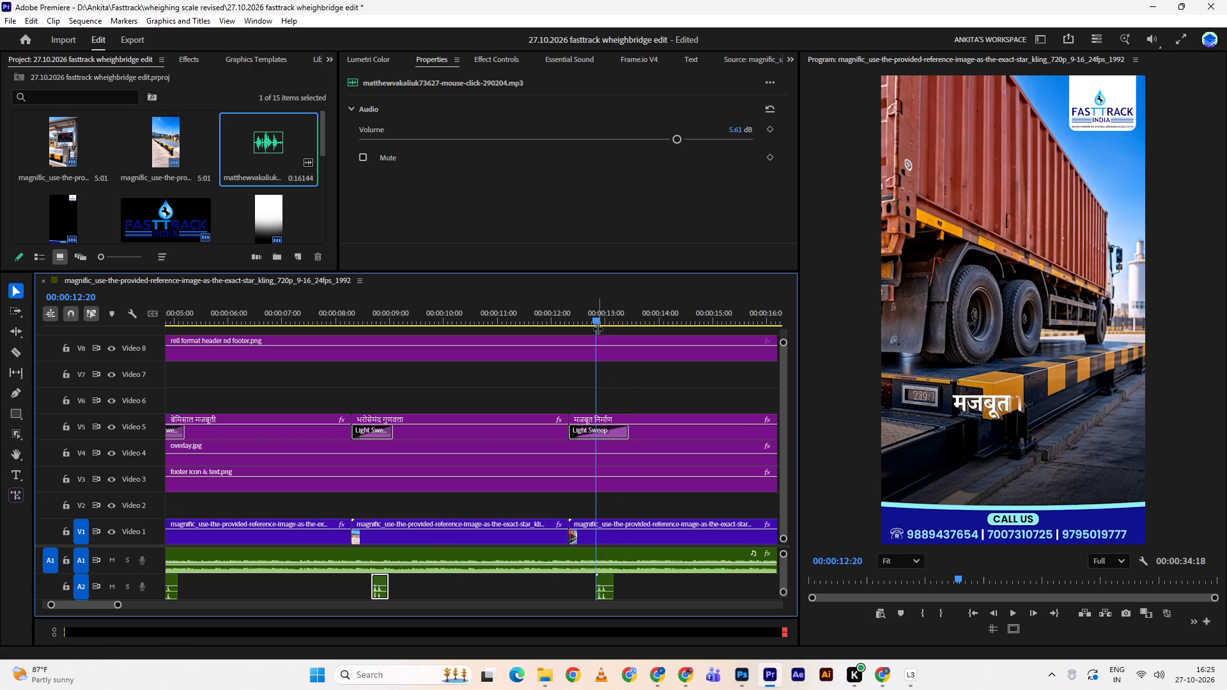
Play back the मजबूत निर्माण reveal from about 12 seconds to check the timing of the duplicated click sound.
left_click_drag(594, 312, 580, 316)
key("space")
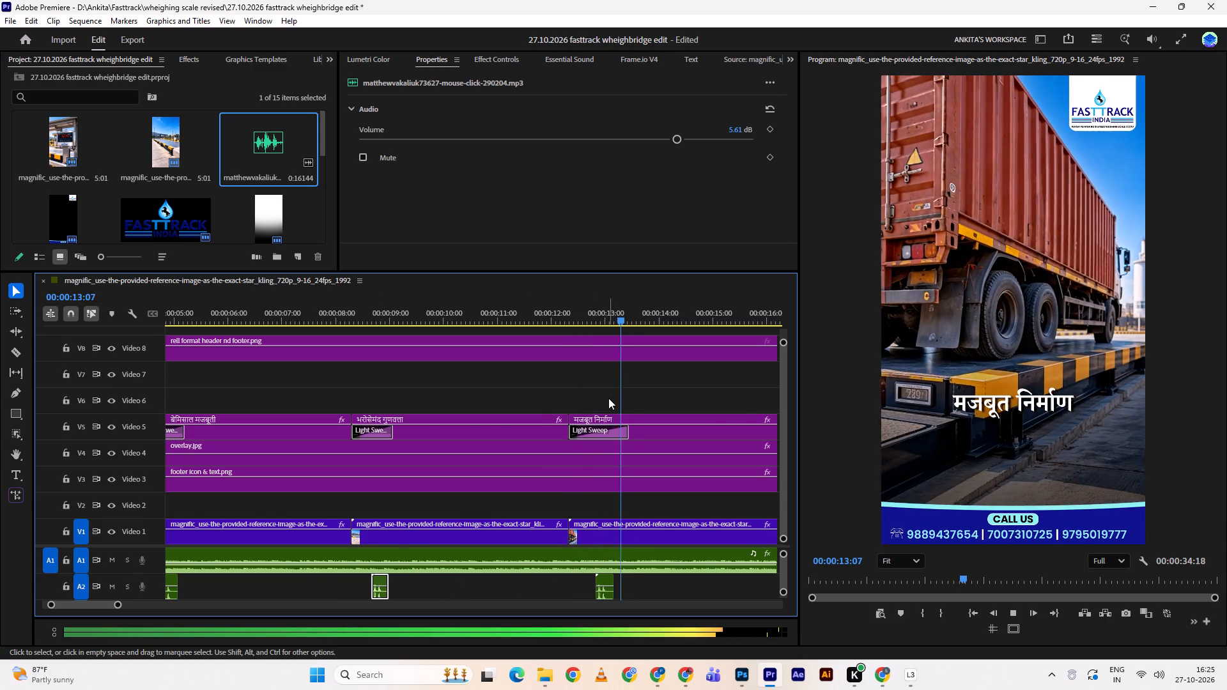
scroll(608, 398, "down", 4, "alt")
scroll(594, 399, "down", 9)
key("space")
left_click_drag(439, 312, 395, 320)
left_click(444, 388)
key("space")
left_click(444, 388)
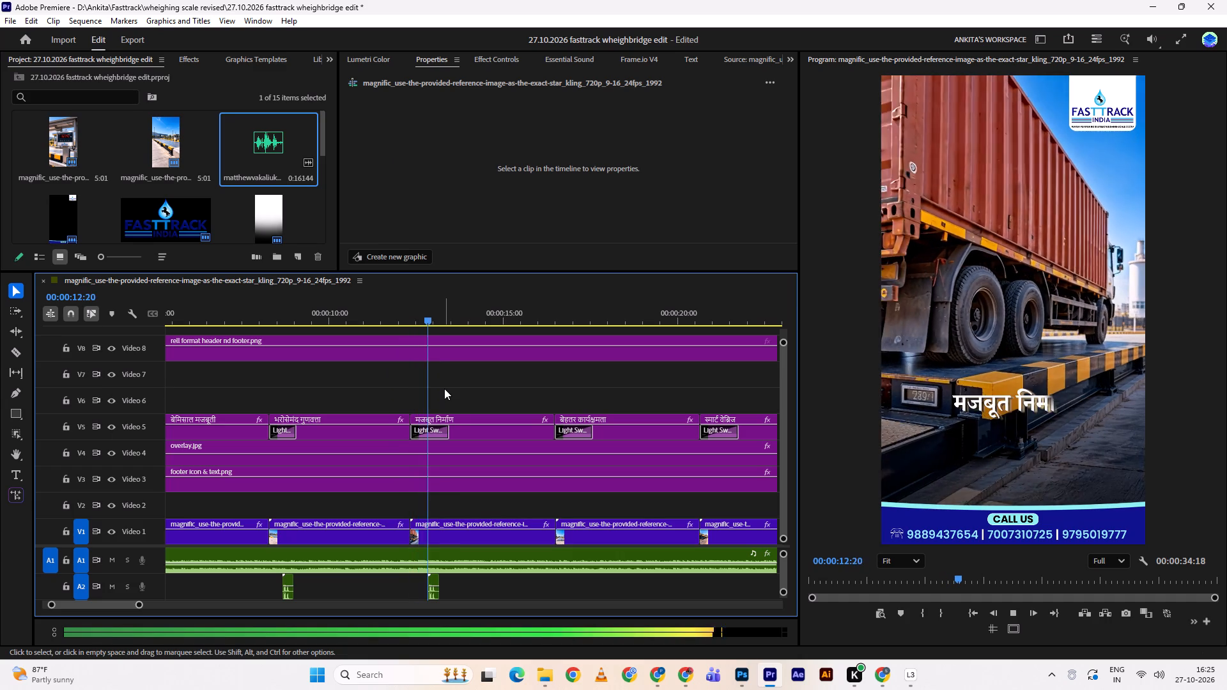
Duplicate the mouse-click clip on A2 to about 00:00:16:23 for the बेहतर कार्यक्षमता reveal and play it back.
scroll(444, 388, "down", 3, "alt")
scroll(444, 388, "up", 3, "alt")
scroll(444, 388, "down", 8)
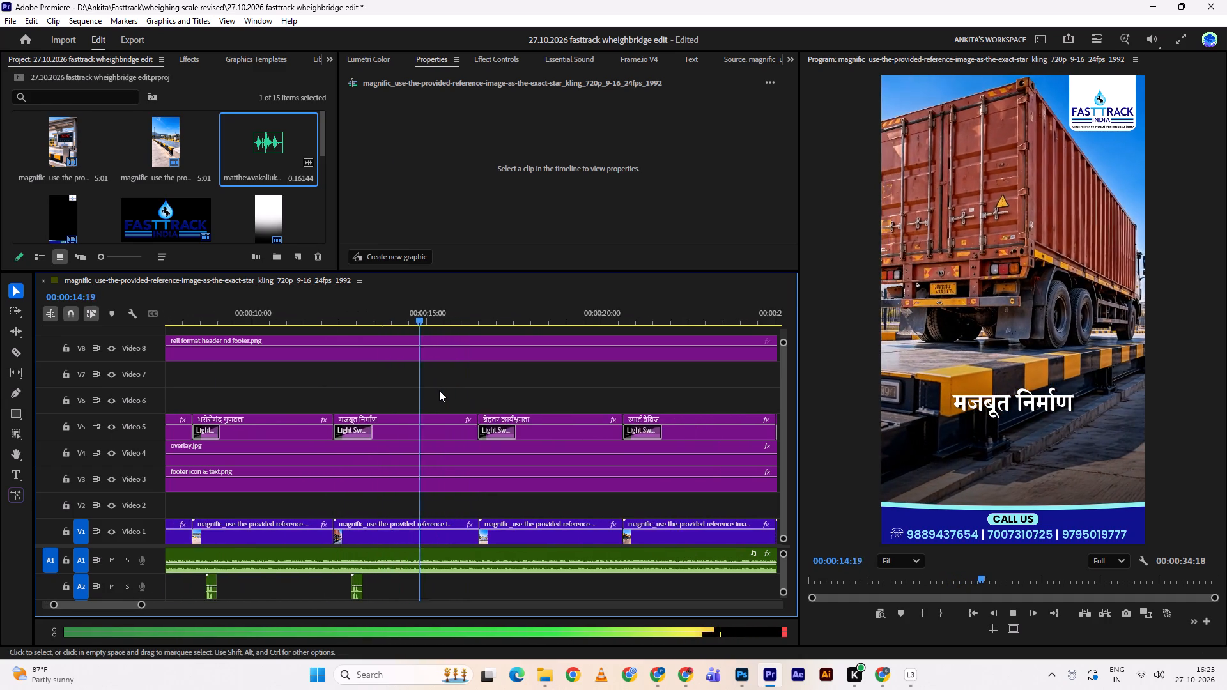
scroll(439, 390, "down", 1)
left_click_drag(369, 314, 396, 319)
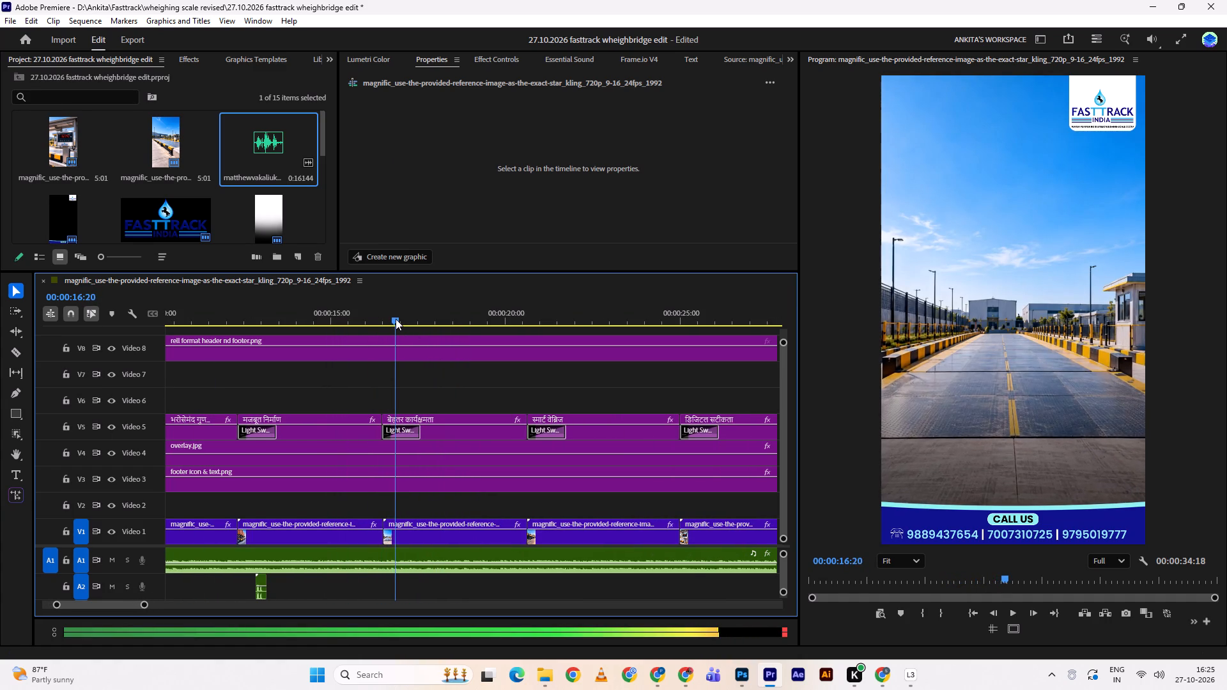
left_click_drag(396, 319, 399, 319)
left_click_drag(282, 584, 251, 587)
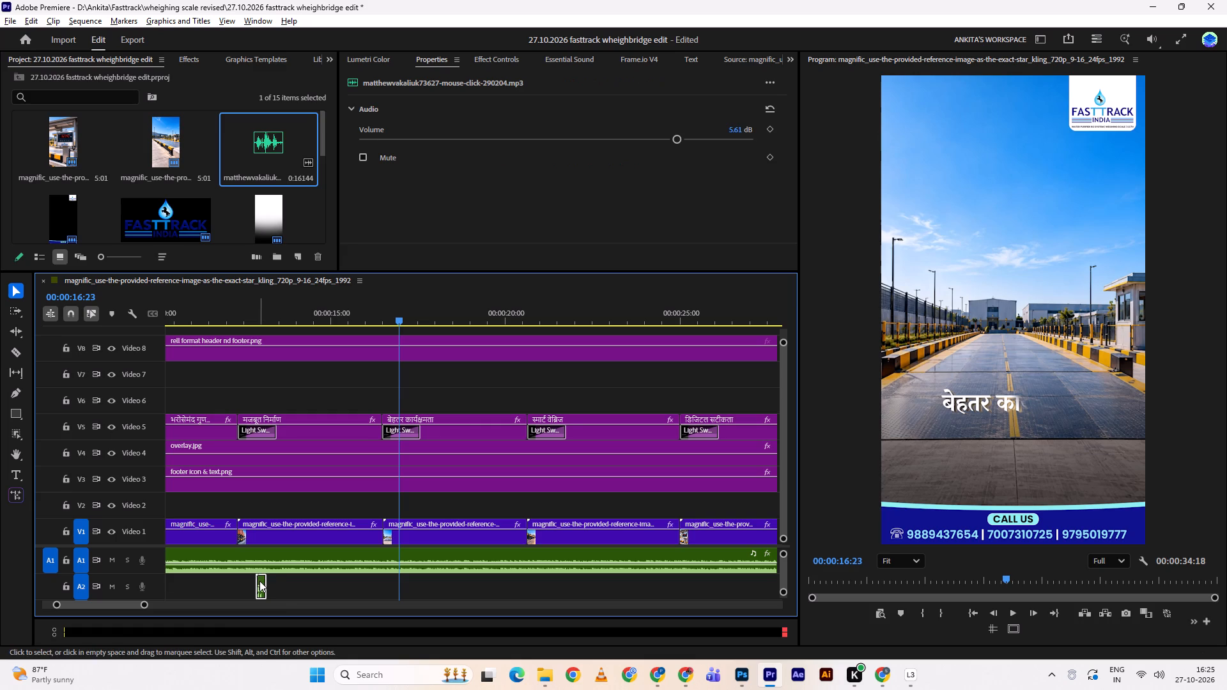
left_click_drag(259, 581, 403, 575, "alt")
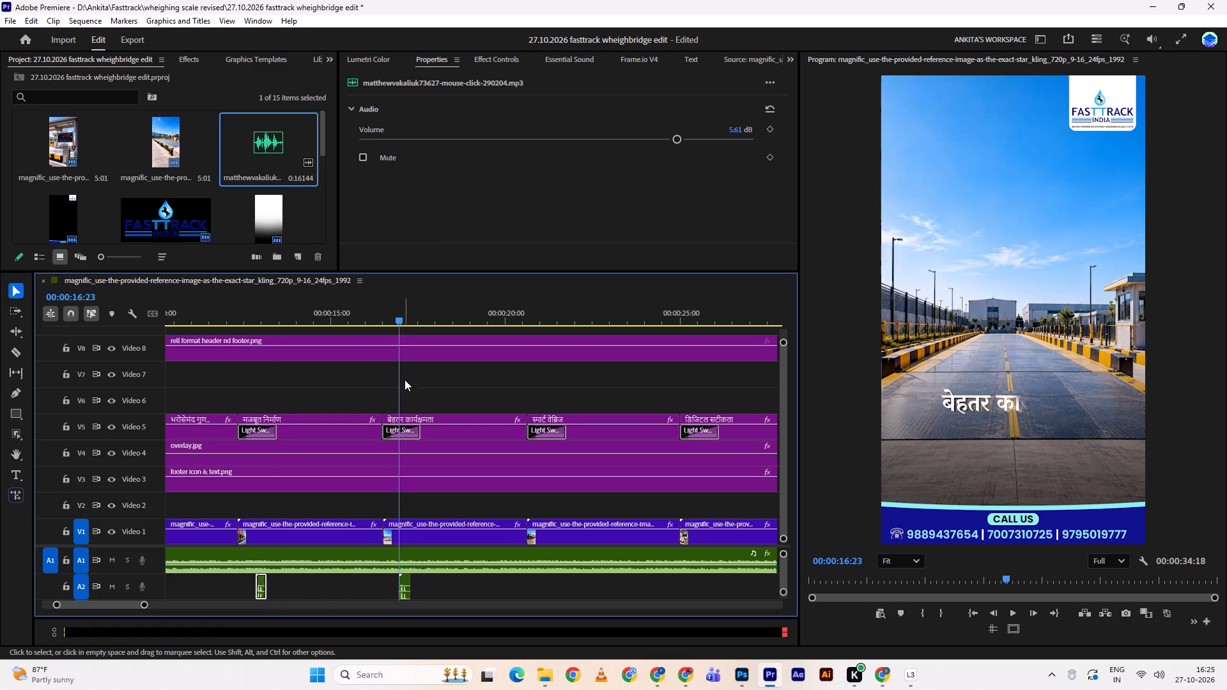
left_click_drag(390, 308, 383, 312)
key("space")
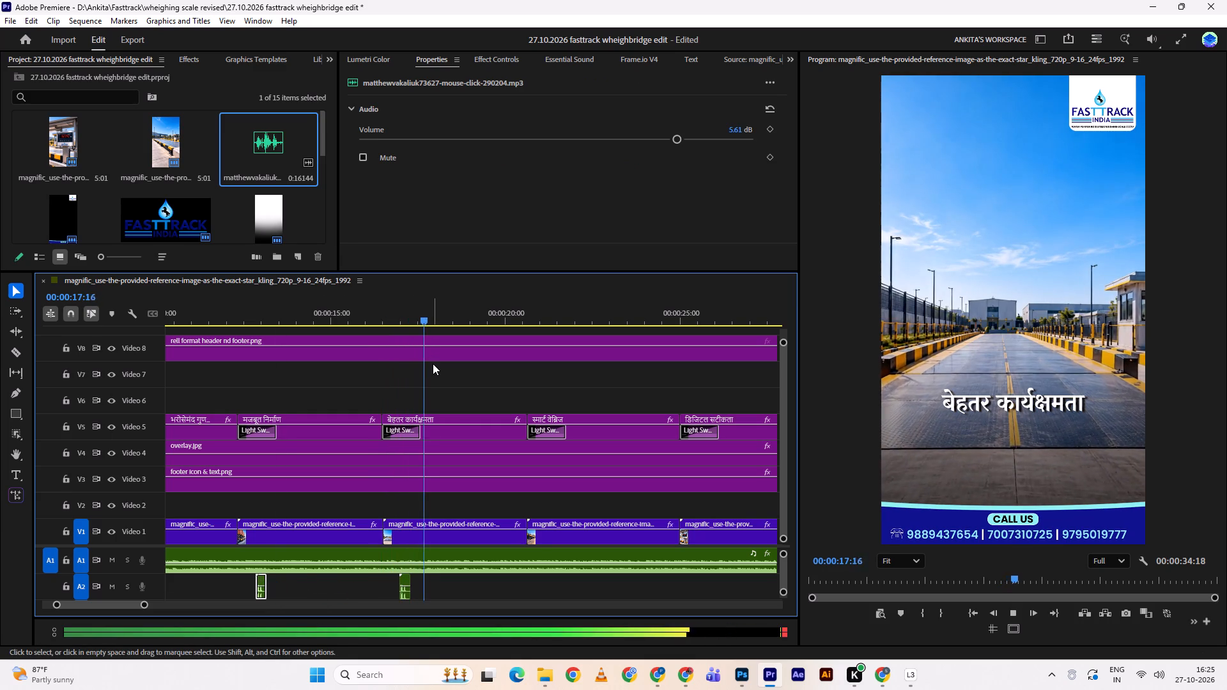
Duplicate the mouse-click clip on A2 to about 00:00:21:03 for the स्मार्ट वेब्रिज reveal and play it back.
scroll(433, 364, "down", 4)
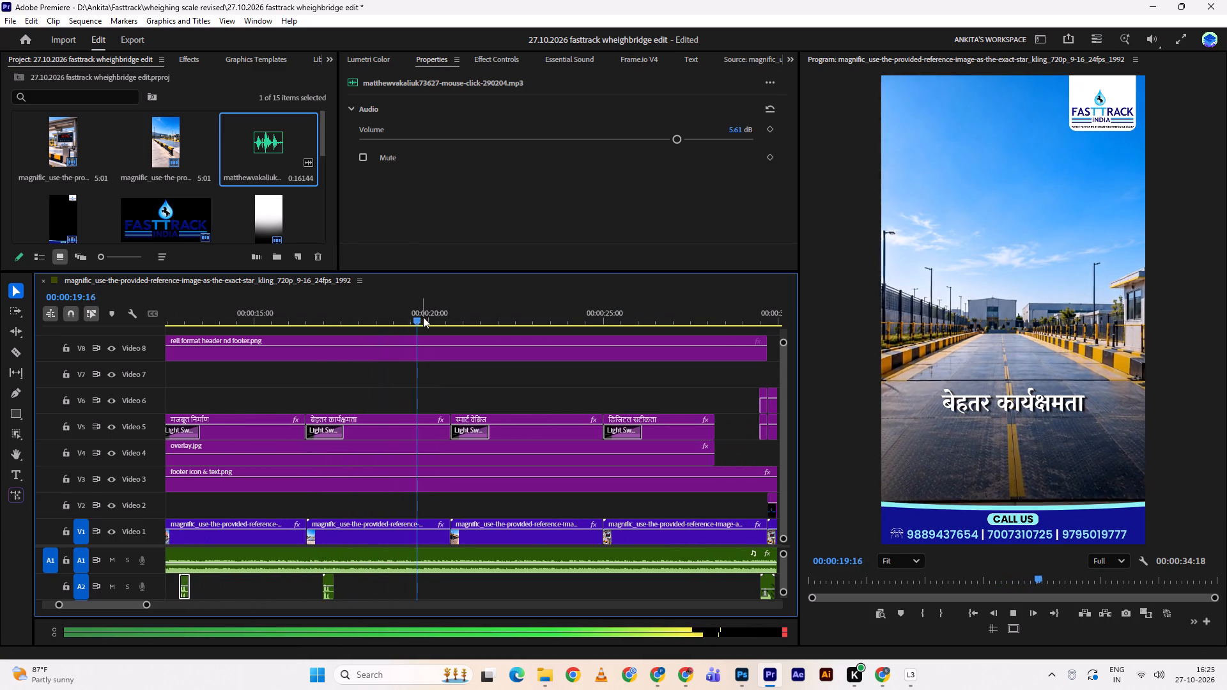
left_click_drag(439, 312, 456, 314)
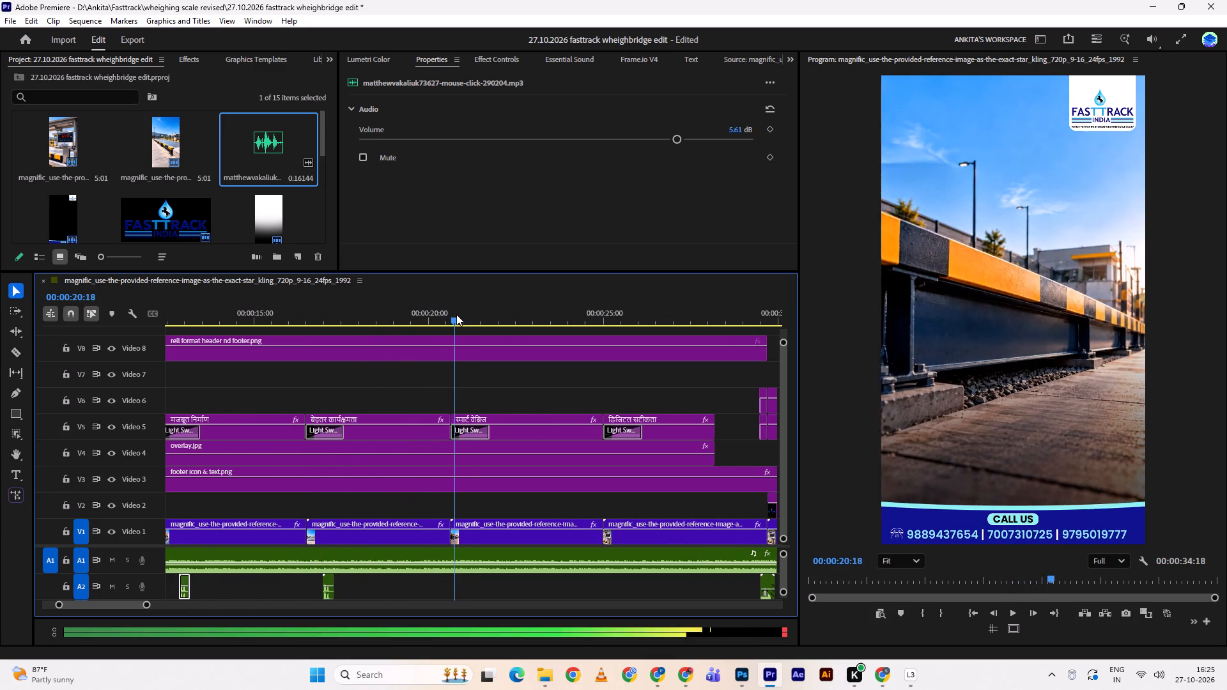
left_click_drag(456, 314, 466, 309)
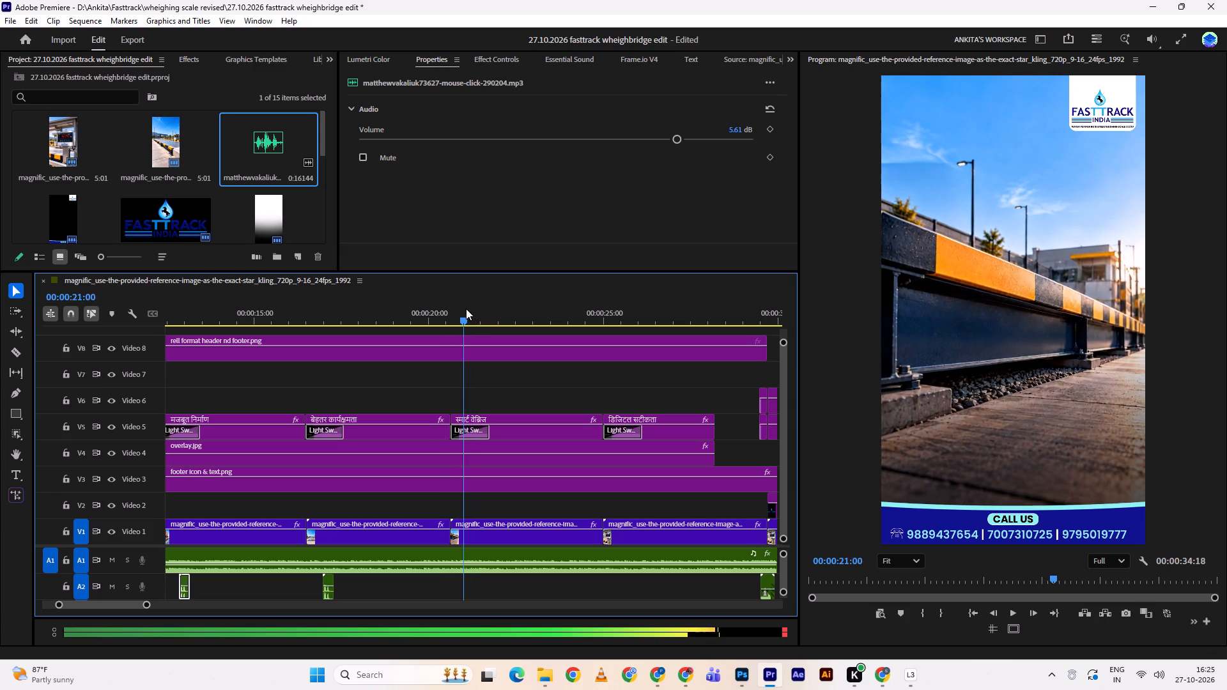
left_click_drag(466, 309, 470, 308)
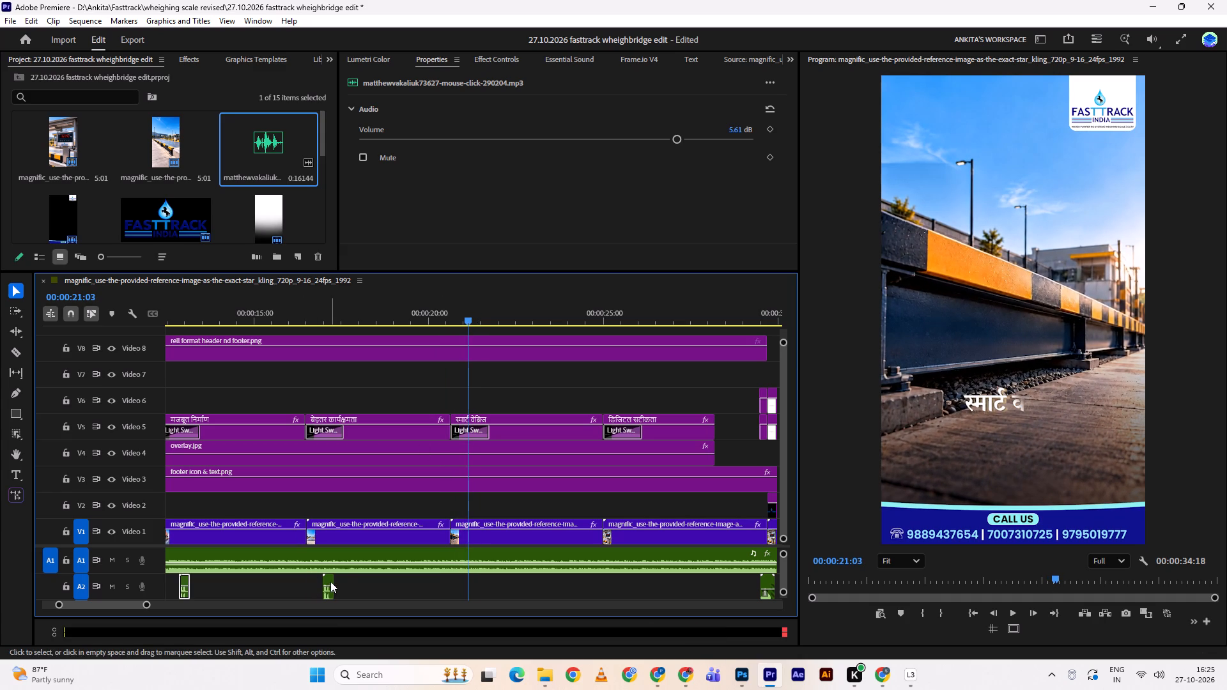
left_click_drag(330, 579, 477, 582, "alt")
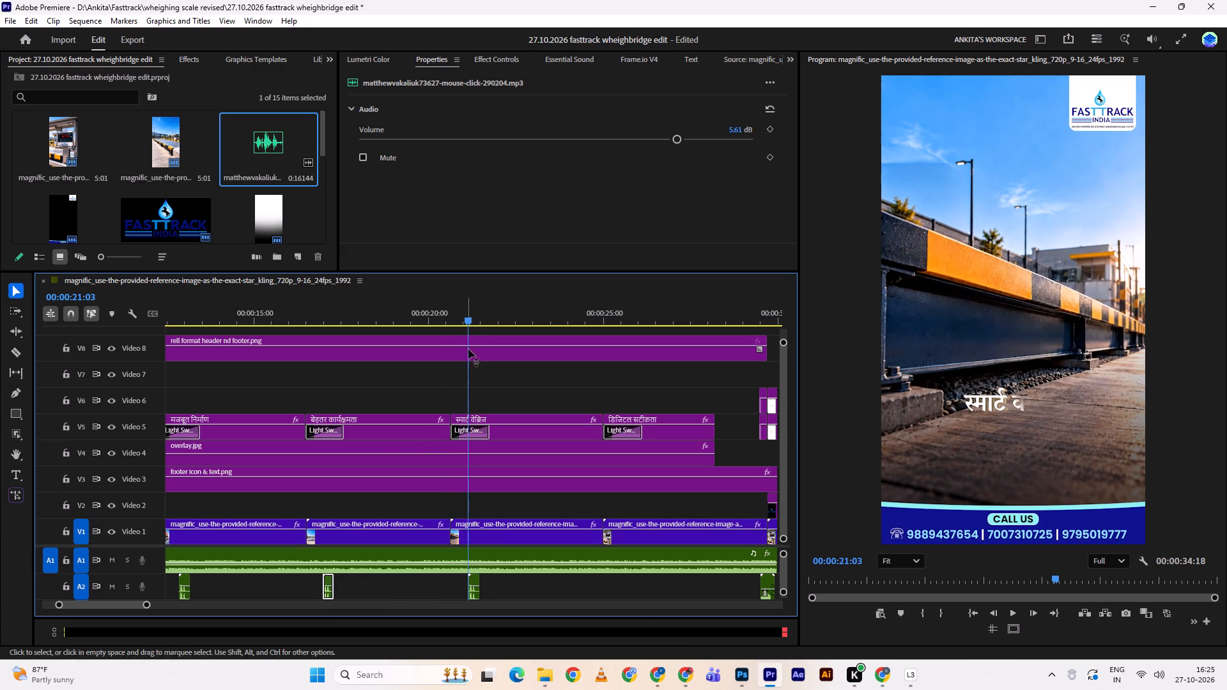
left_click_drag(462, 311, 456, 310)
left_click(456, 310)
key("space")
Duplicate the mouse-click clip on A2 to about 00:00:25:12 for the डिजिटल सटीकता reveal and play it back.
scroll(477, 368, "down", 4)
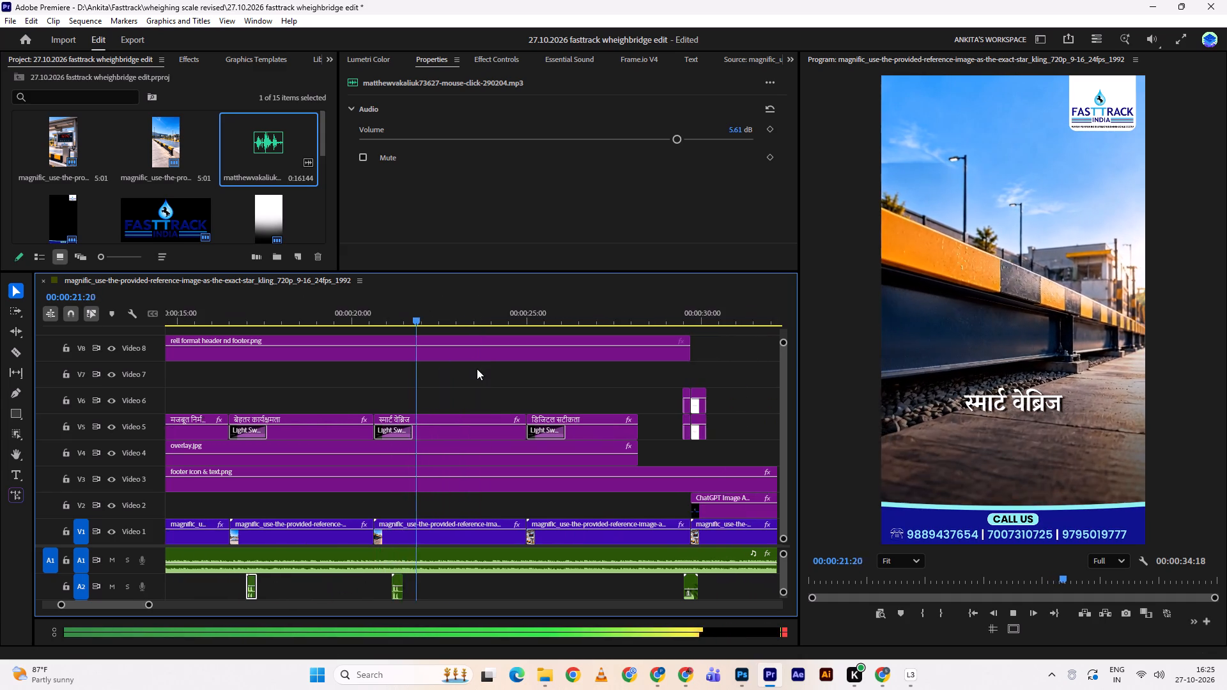
scroll(475, 371, "down", 4)
left_click_drag(419, 318, 462, 323)
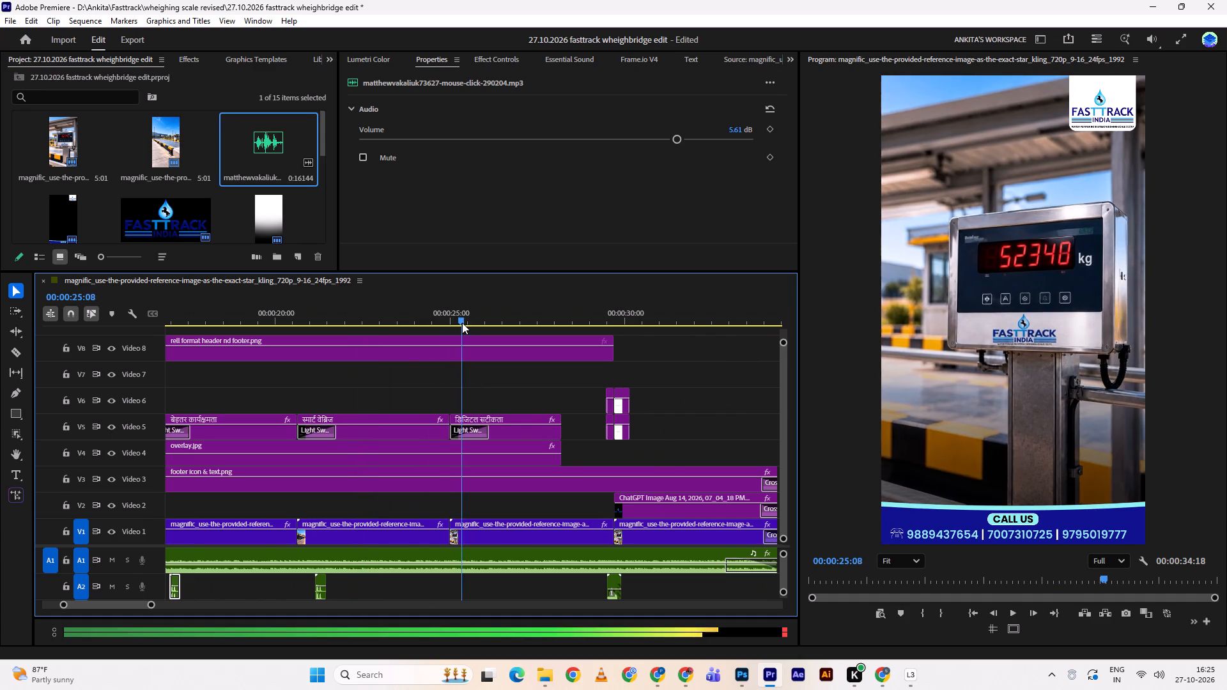
left_click_drag(462, 323, 468, 323)
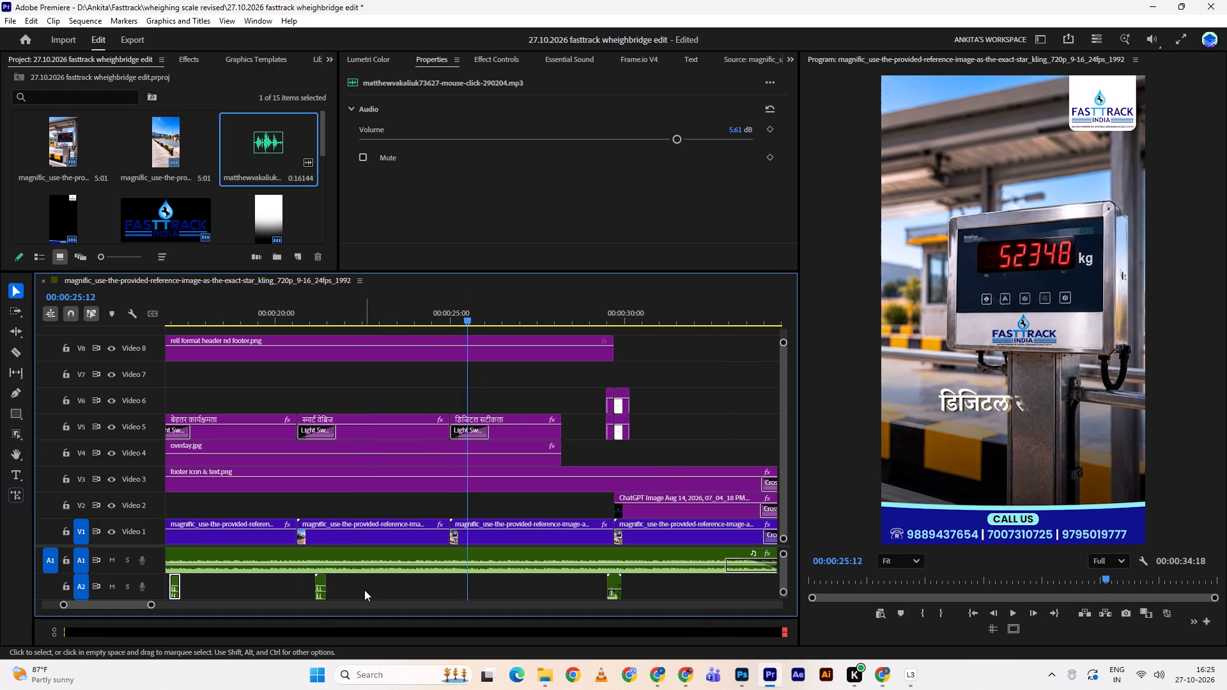
left_click_drag(361, 586, 318, 593)
left_click_drag(321, 581, 472, 578, "alt")
left_click(472, 578, "alt")
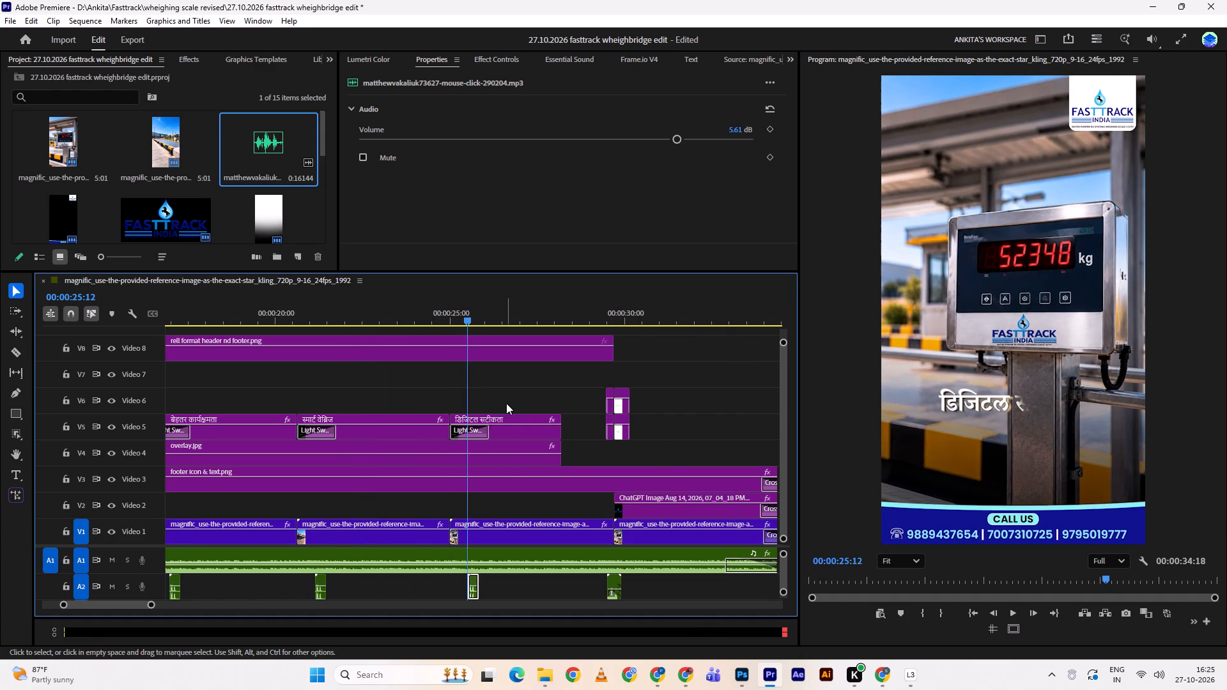
left_click(507, 382)
left_click_drag(461, 321, 451, 327)
key("space")
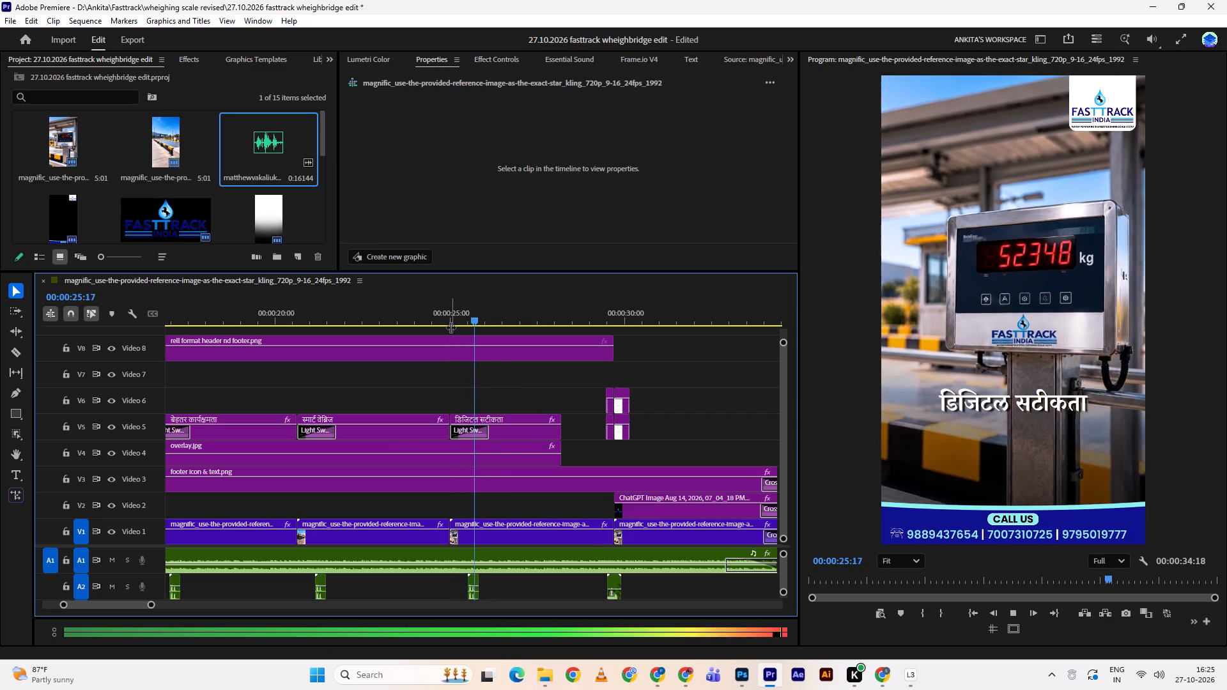
double_click(449, 332)
left_click(449, 316)
left_click(445, 318)
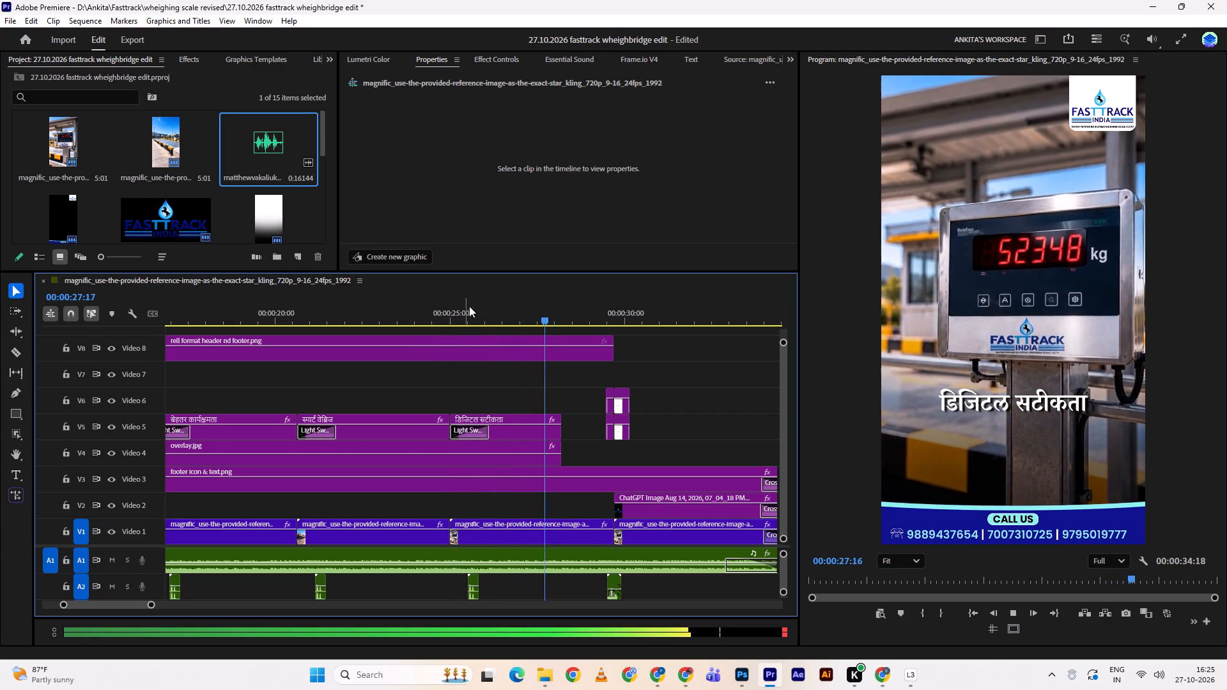
Move the mouse-click clip at the डिजिटल सटीकता reveal to about 00:00:25:11 and play it back.
left_click_drag(469, 306, 468, 316)
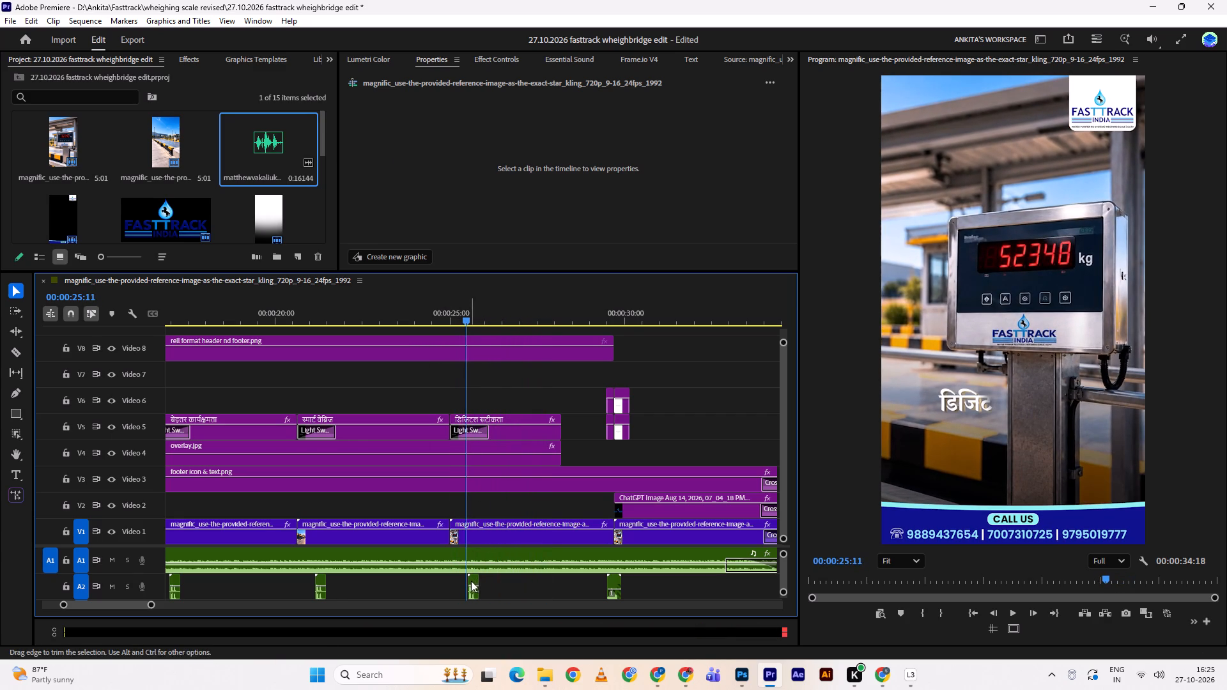
left_click(474, 582)
key("space")
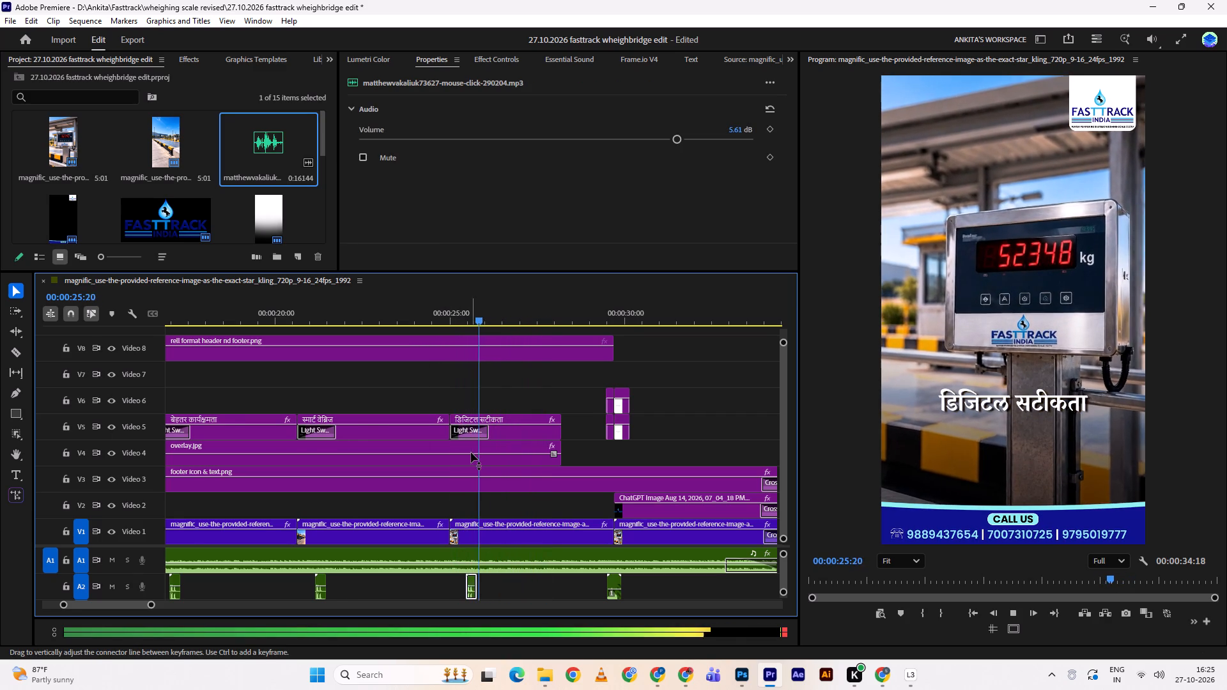
Save the project.
scroll(471, 452, "down", 3, "alt")
scroll(486, 450, "up", 10)
key("ctrl+s")
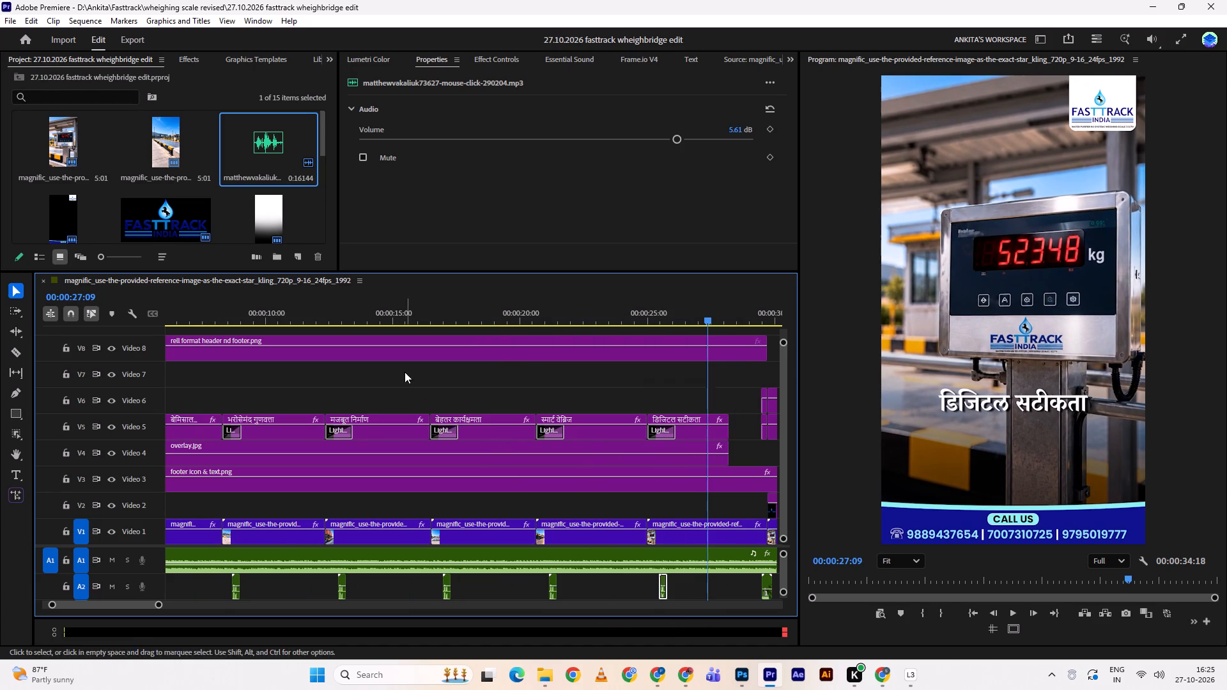
Play the sequence from its start to review the phrase reveals with their click sounds.
left_click_drag(359, 312, 196, 349)
scroll(265, 404, "down", 7, "alt")
left_click_drag(231, 307, 226, 312)
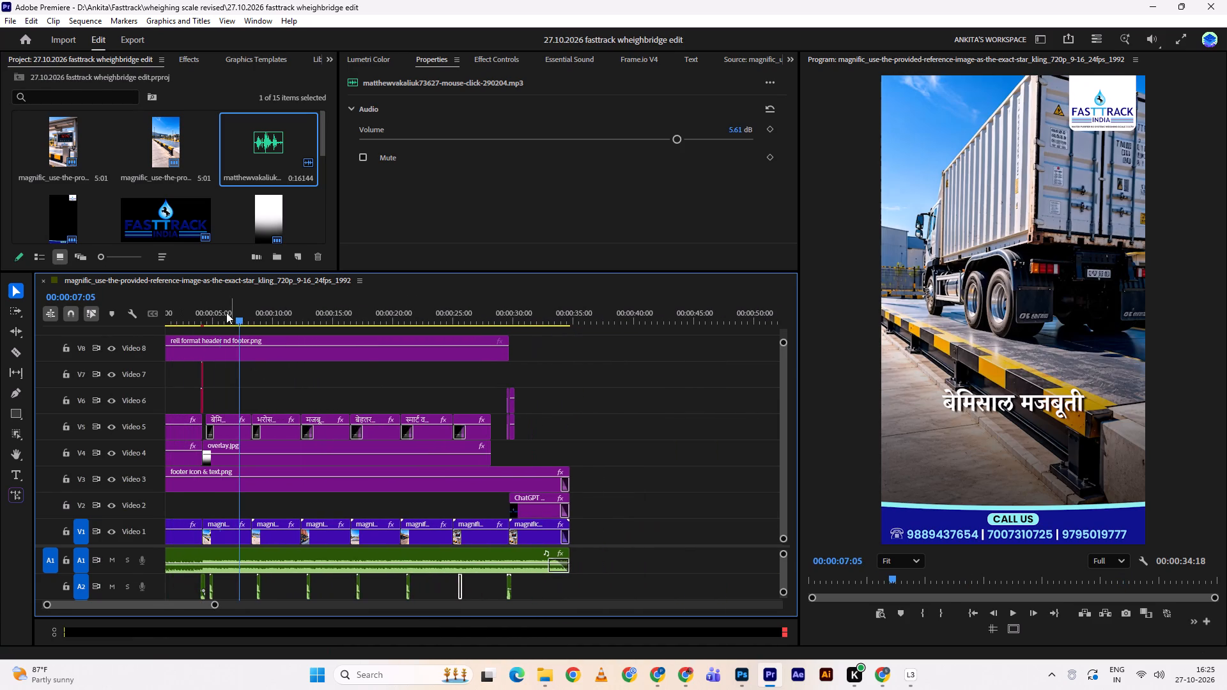
left_click_drag(226, 312, 120, 340)
key("Return")
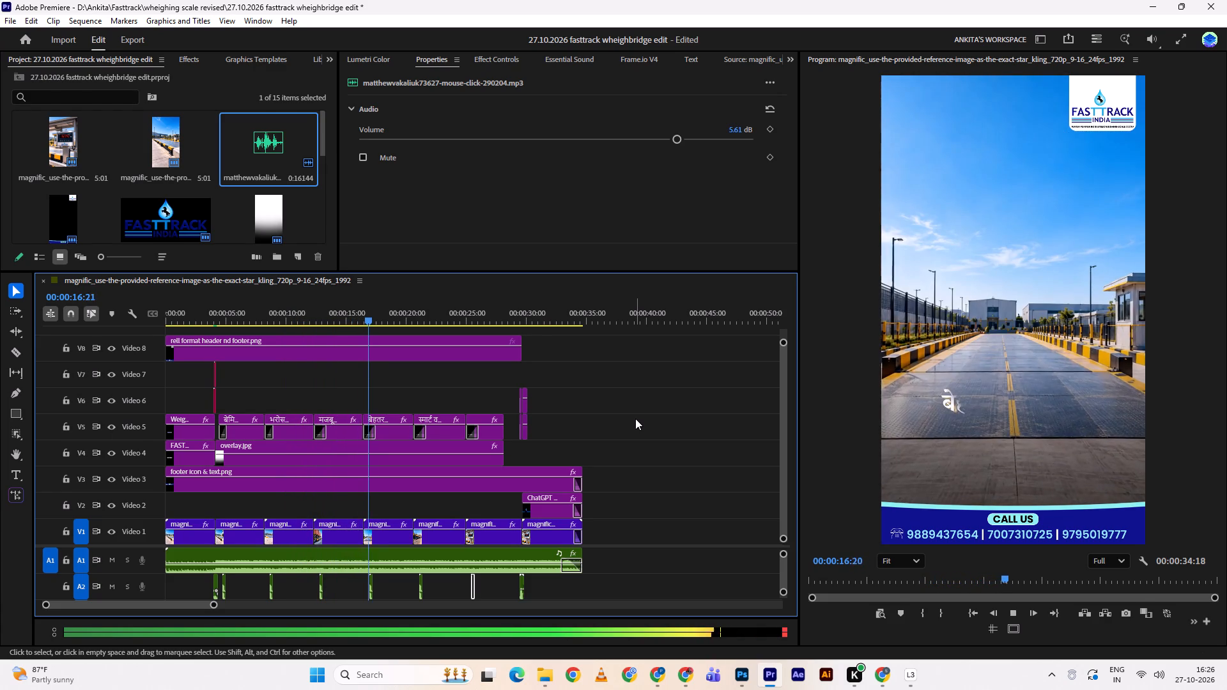
Adjust the computer's sound volume while the sequence plays, and stop the playback.
left_click(1141, 680)
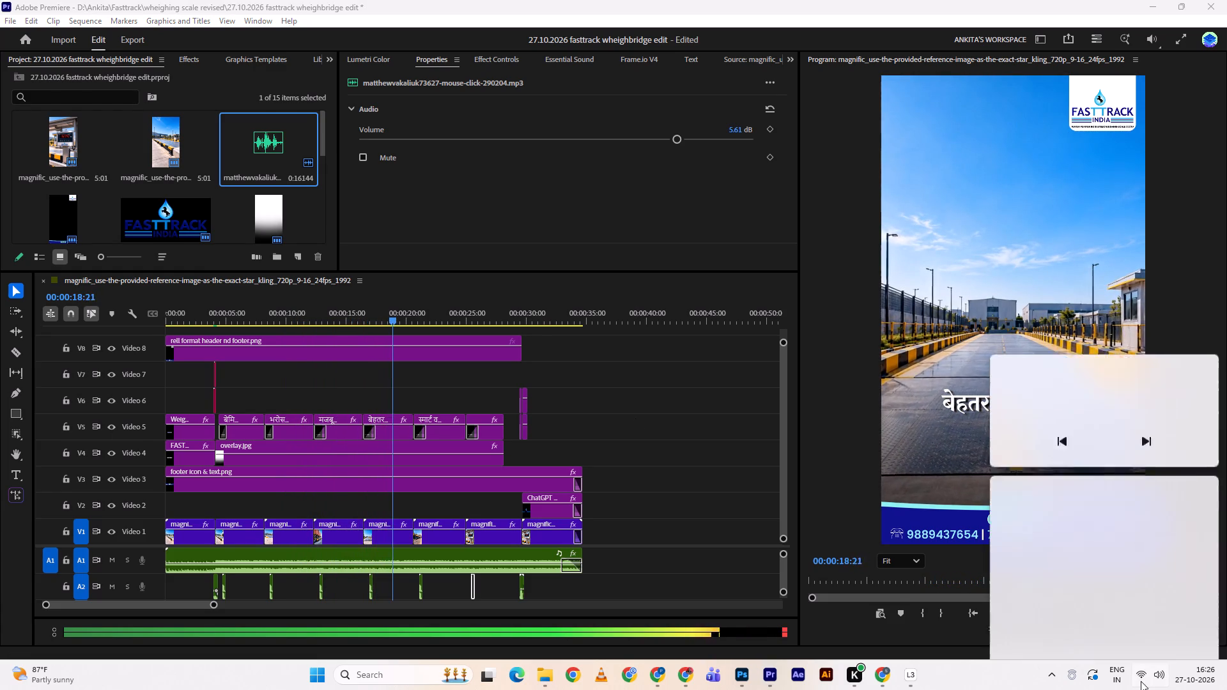
left_click(1113, 600)
left_click(704, 511)
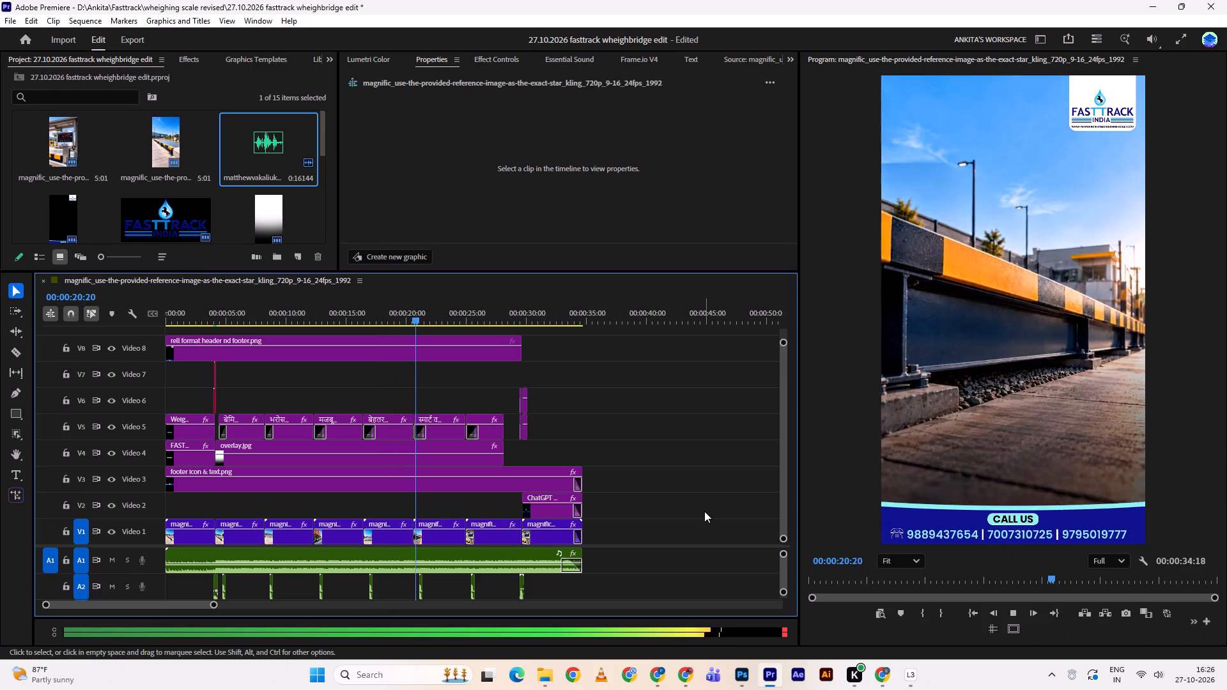
left_click(704, 511)
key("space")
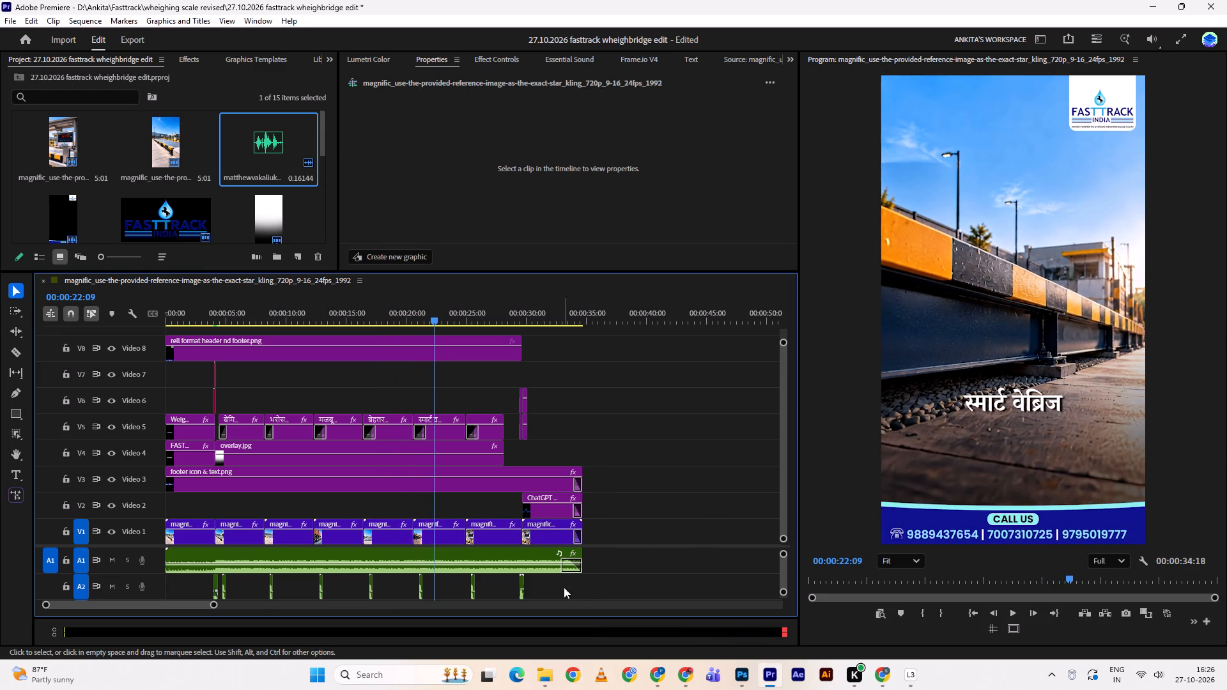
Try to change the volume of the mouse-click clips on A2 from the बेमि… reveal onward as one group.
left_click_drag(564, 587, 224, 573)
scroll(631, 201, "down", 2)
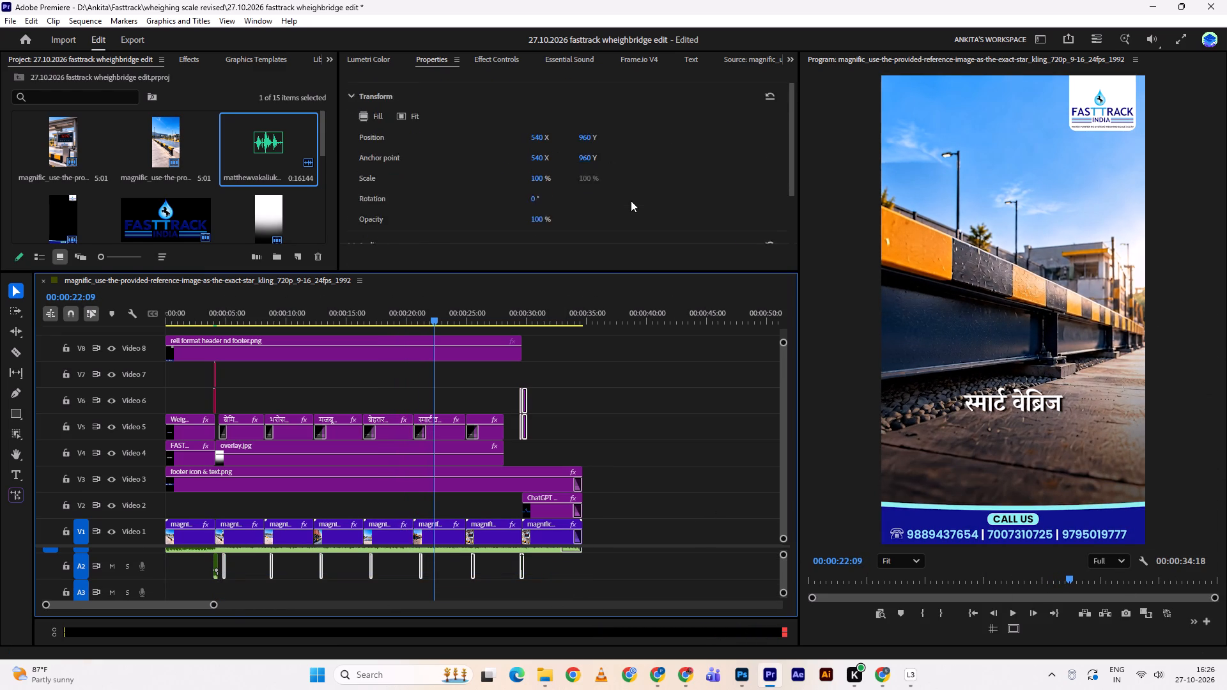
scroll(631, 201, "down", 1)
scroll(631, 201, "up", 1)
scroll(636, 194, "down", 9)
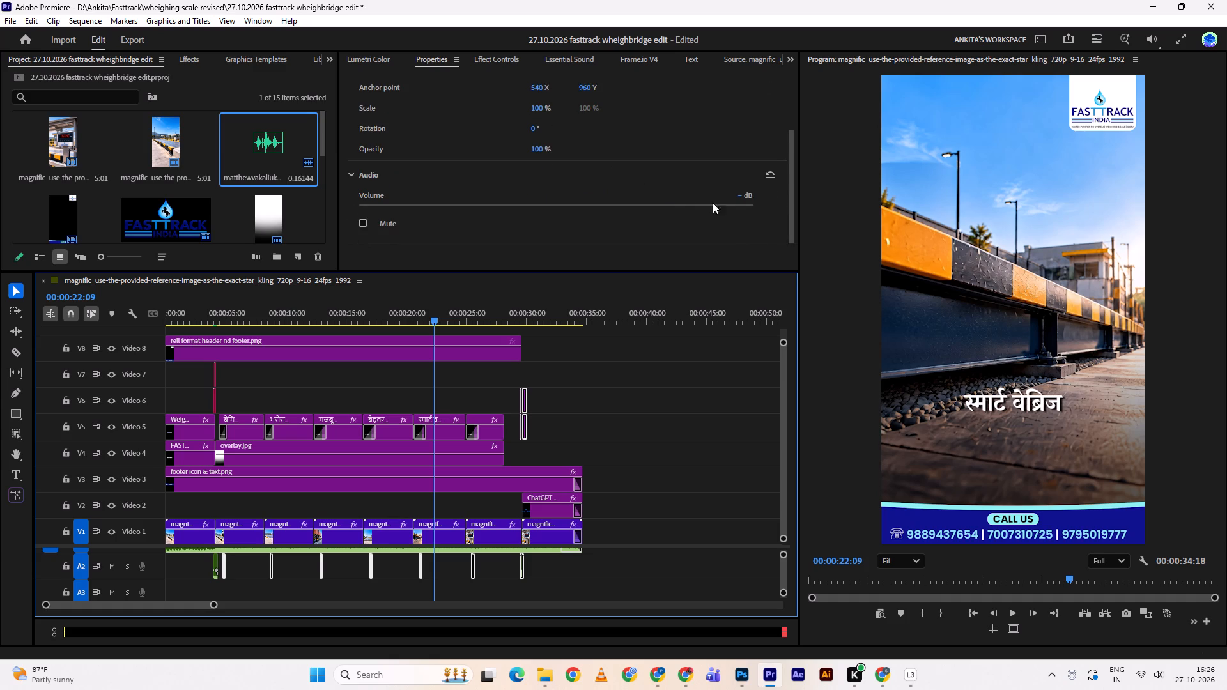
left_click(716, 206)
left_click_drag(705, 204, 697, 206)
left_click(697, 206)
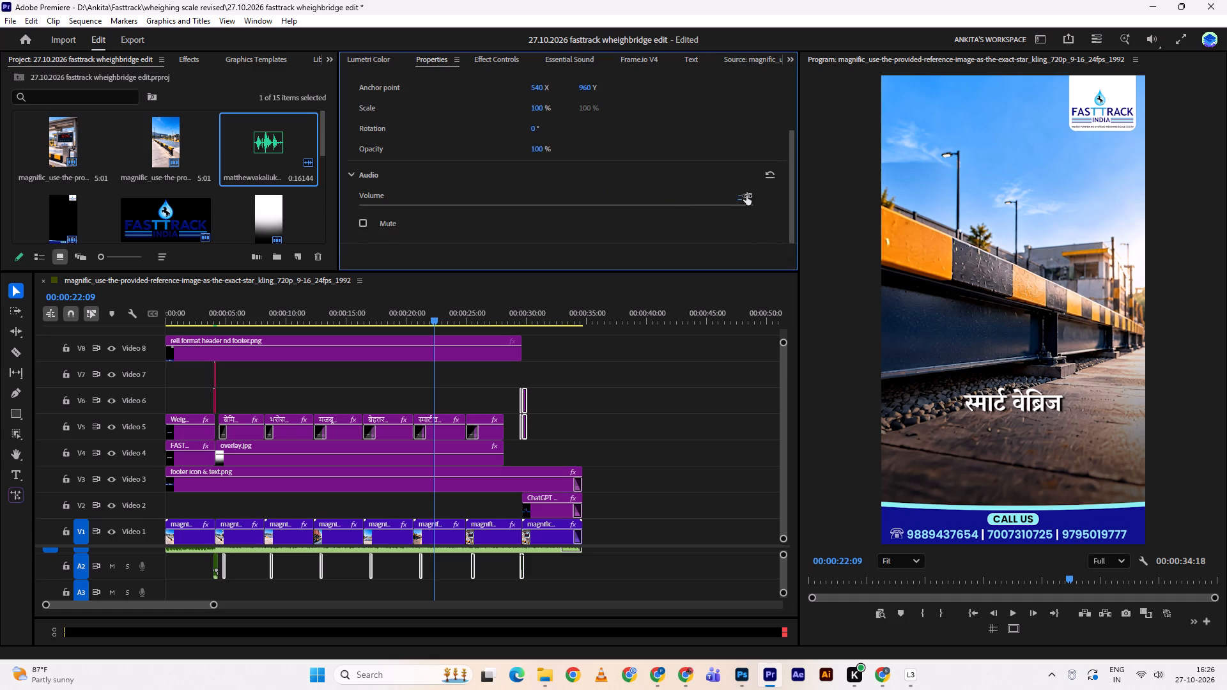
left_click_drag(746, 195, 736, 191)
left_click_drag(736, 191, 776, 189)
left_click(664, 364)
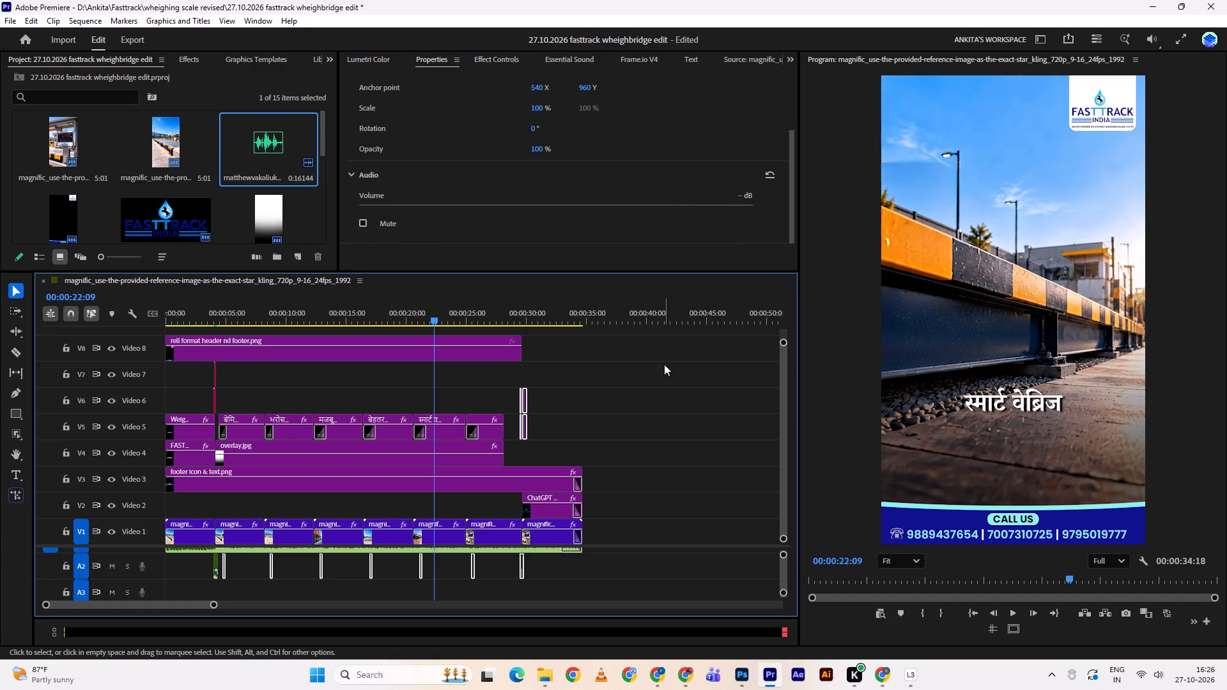
Return the playhead to about 00:00:04:10, just after the transition into the second shot.
left_click_drag(441, 322, 220, 358)
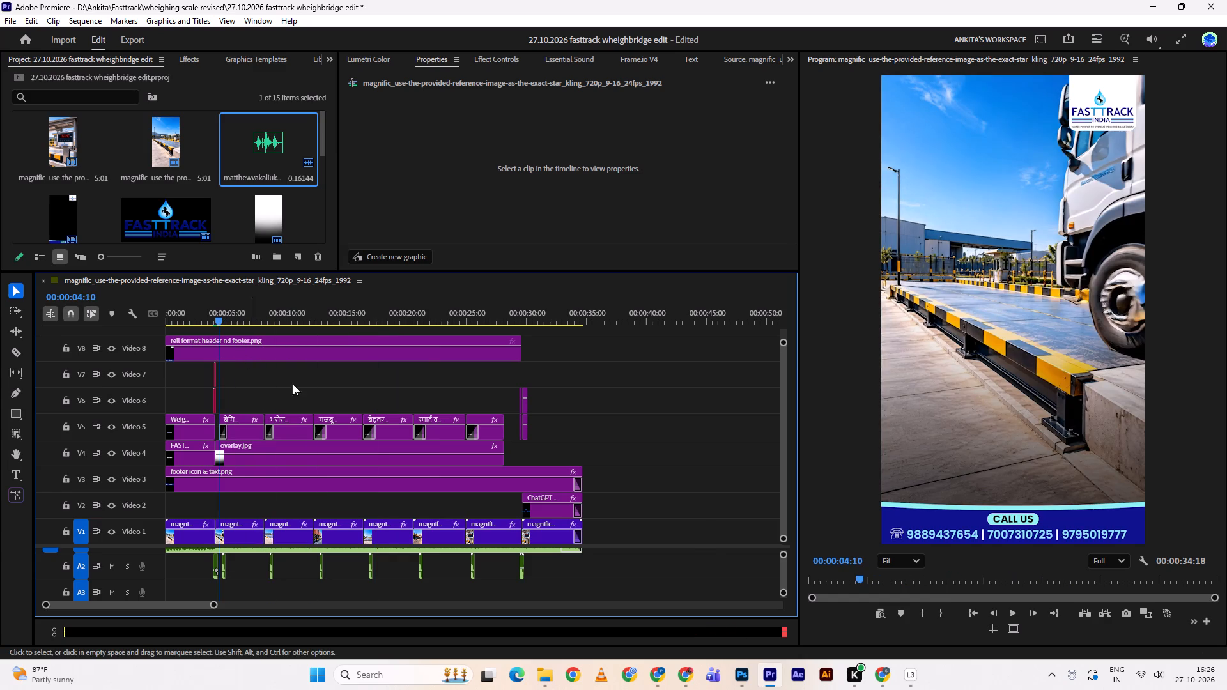
left_click(660, 413)
Play the sequence from about 00:00:03:17 to review the बेमिसाल मजबूती and भरोसेमंद गुणवत्ता reveals with their click sounds.
left_click(217, 316)
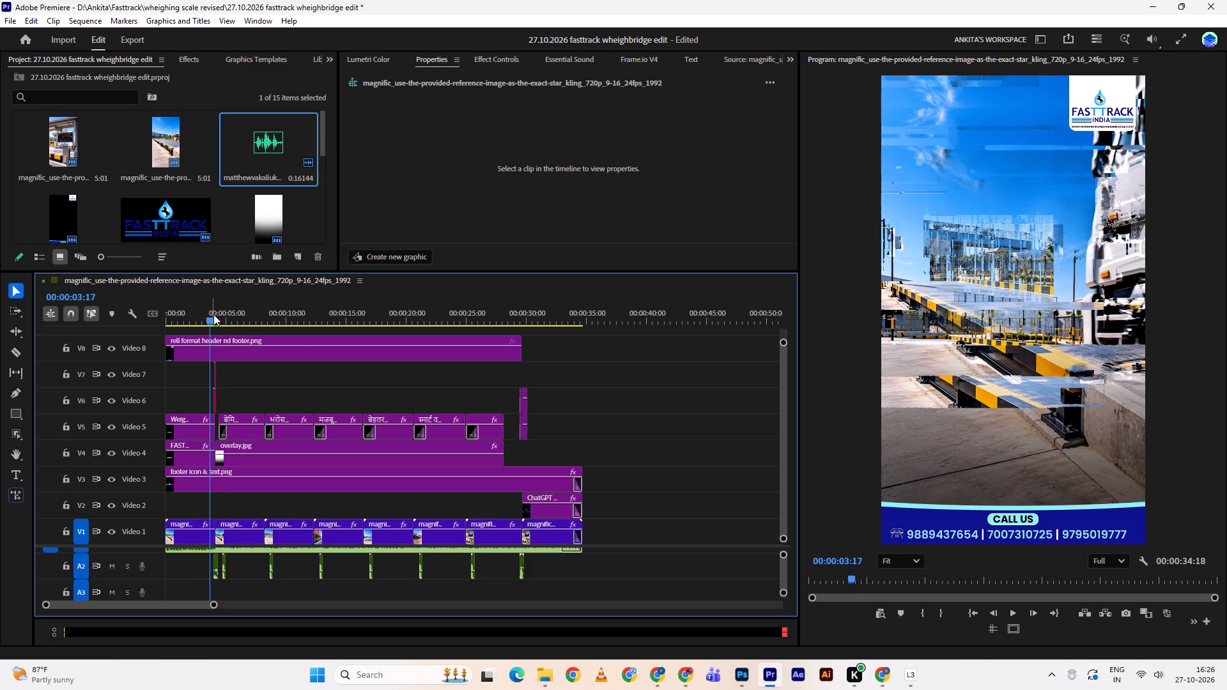
key("space")
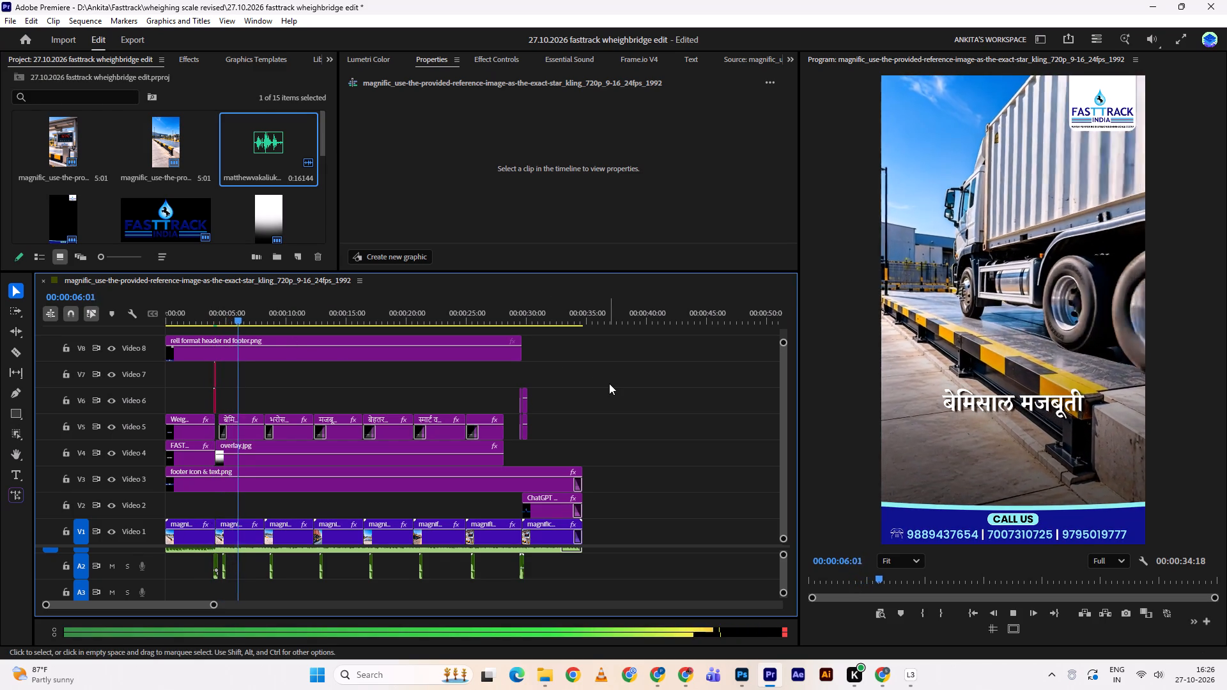
left_click(609, 383)
key("space")
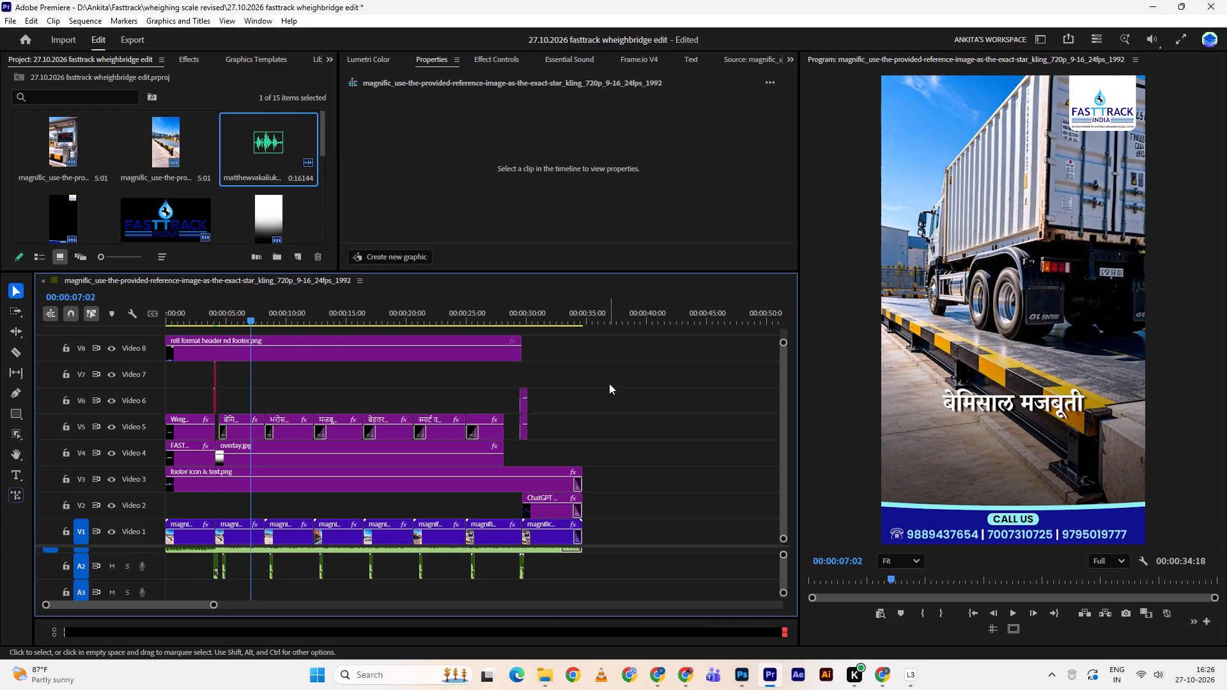
key("space")
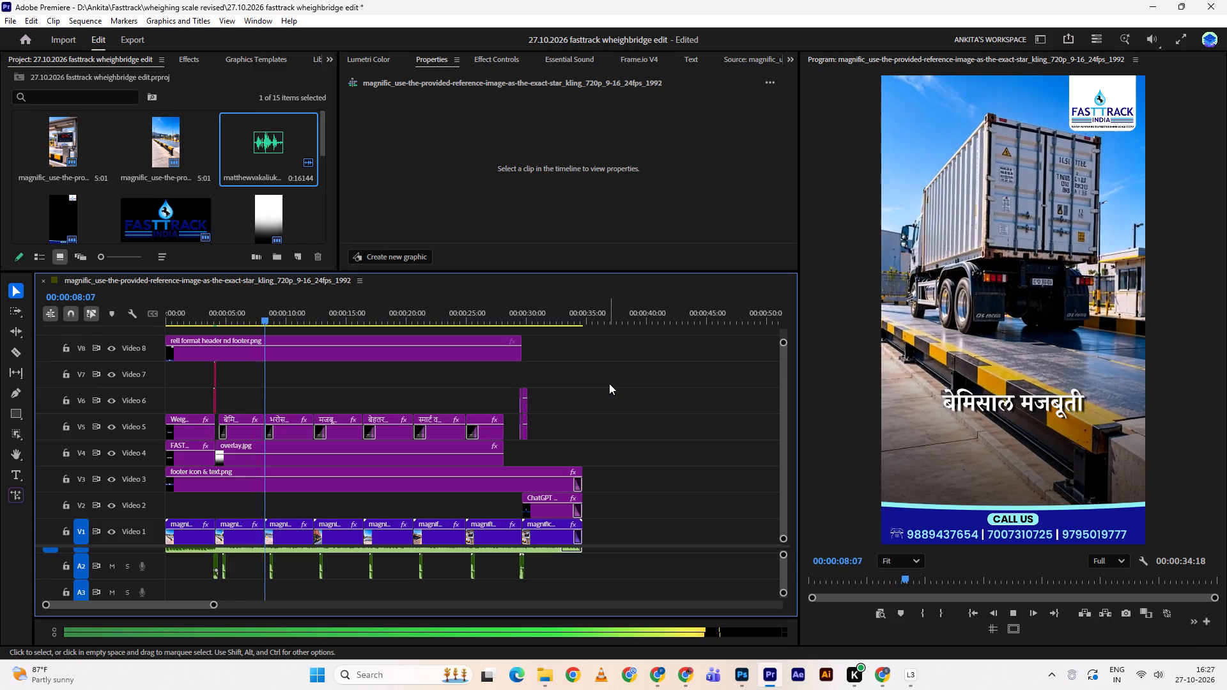
key("space")
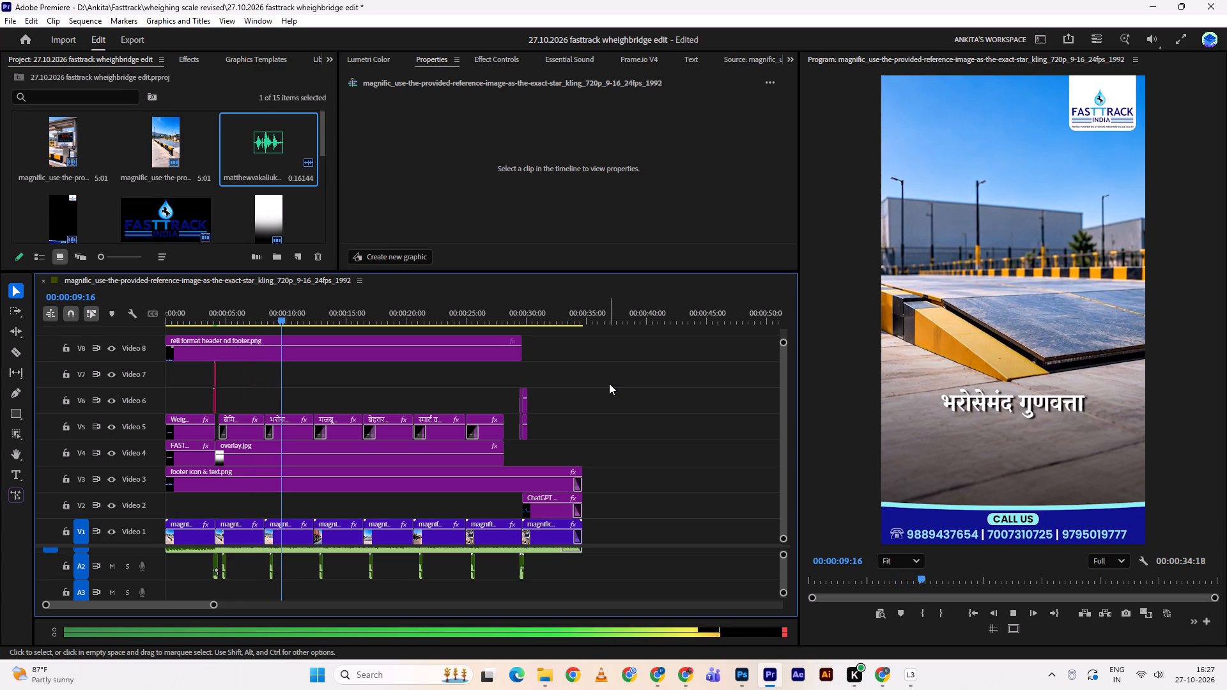
Save the project.
key("ctrl+s")
Continue reviewing the sequence up to the बेहतर कार्यक्षमता phrase at about 00:00:18:09.
key("space")
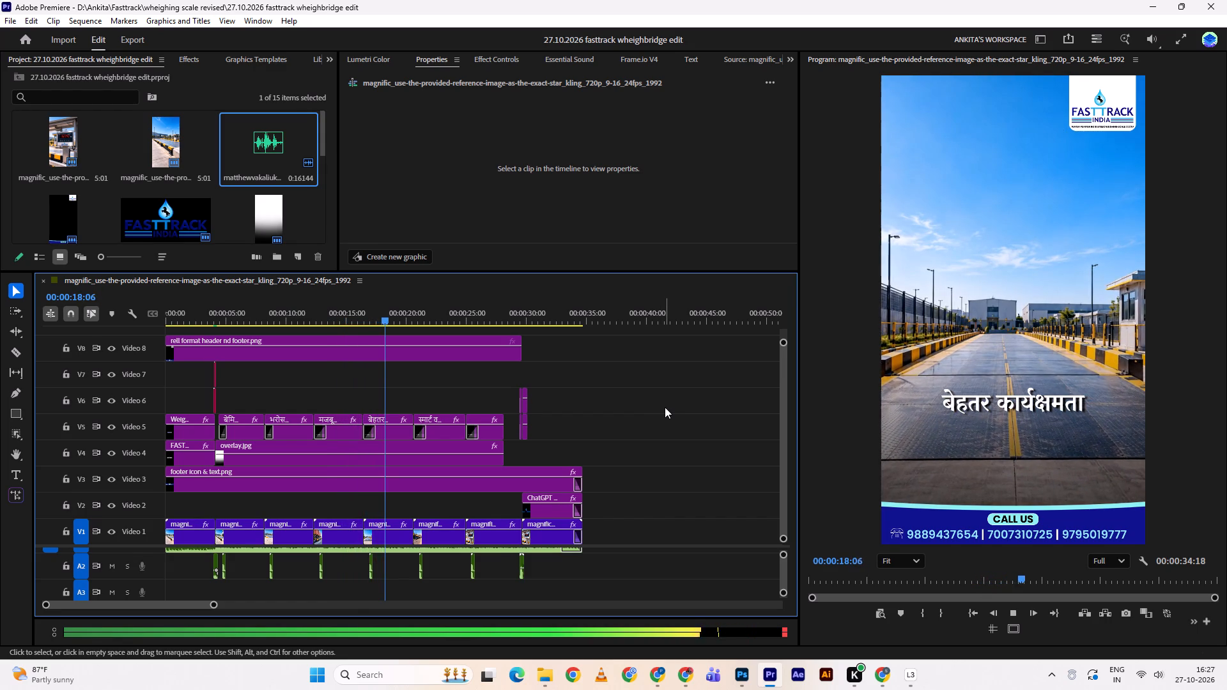
key("space")
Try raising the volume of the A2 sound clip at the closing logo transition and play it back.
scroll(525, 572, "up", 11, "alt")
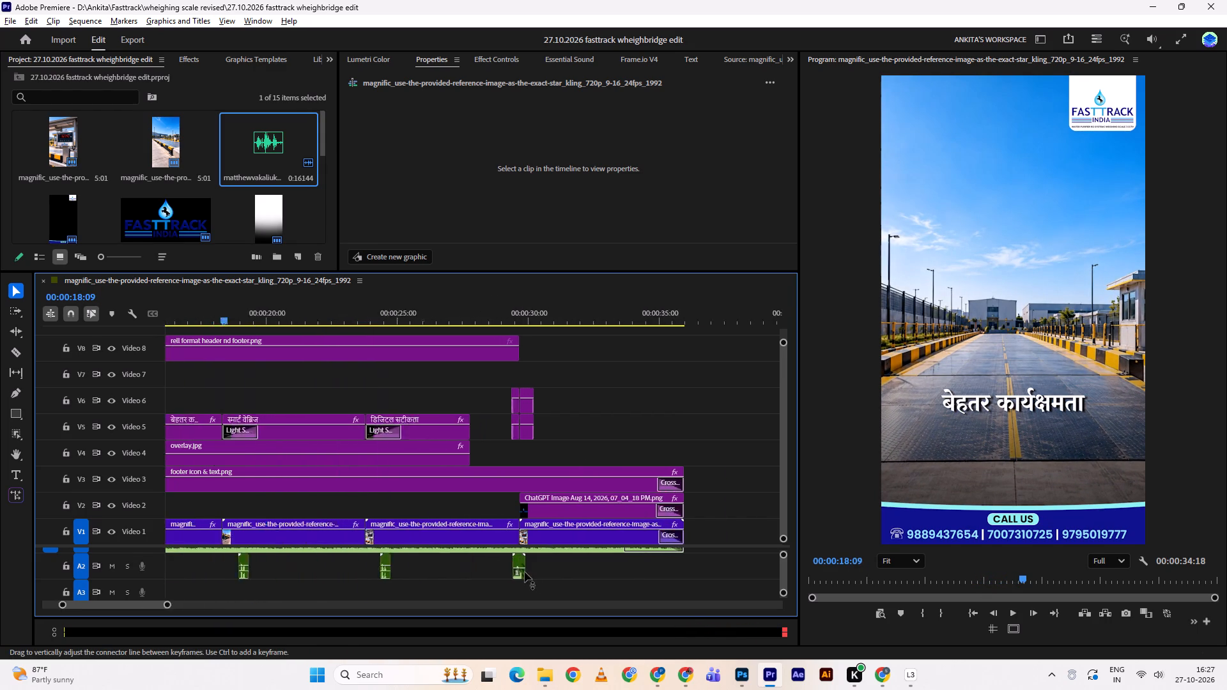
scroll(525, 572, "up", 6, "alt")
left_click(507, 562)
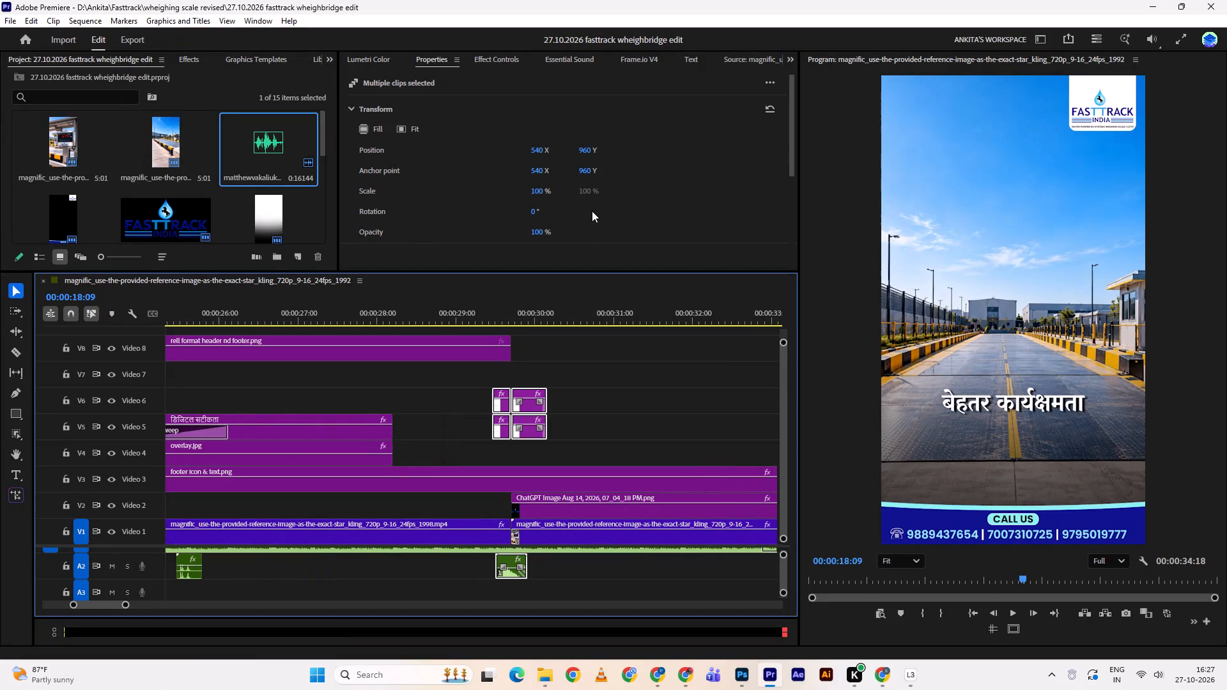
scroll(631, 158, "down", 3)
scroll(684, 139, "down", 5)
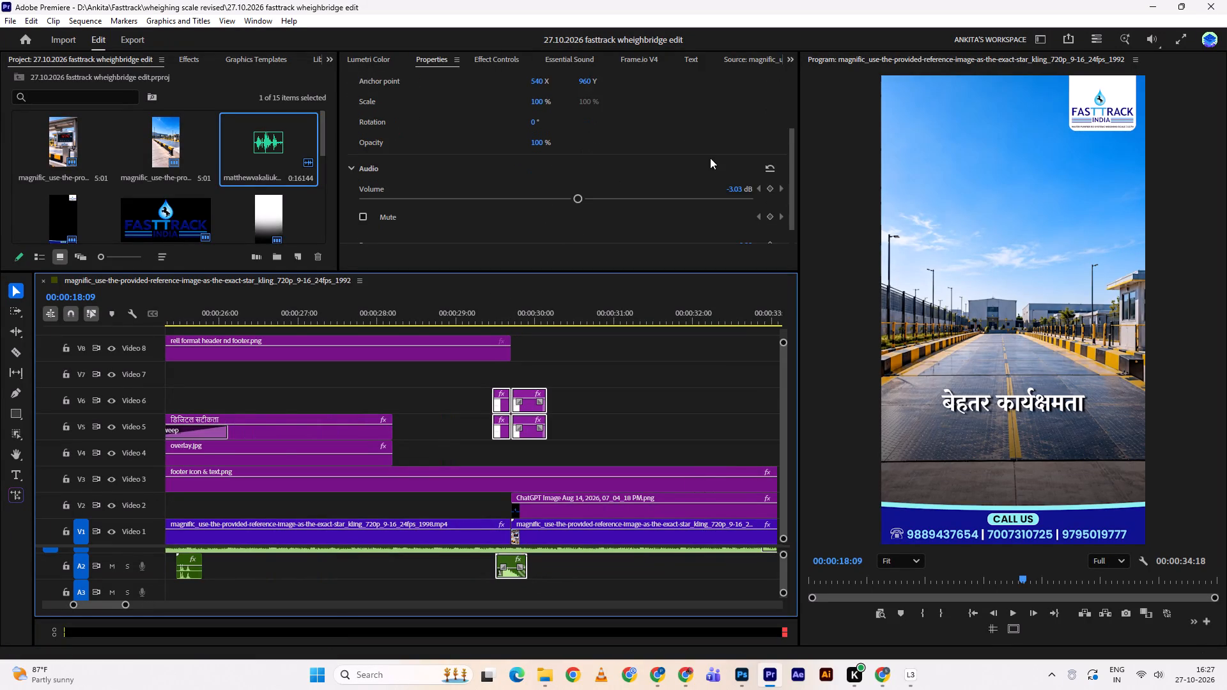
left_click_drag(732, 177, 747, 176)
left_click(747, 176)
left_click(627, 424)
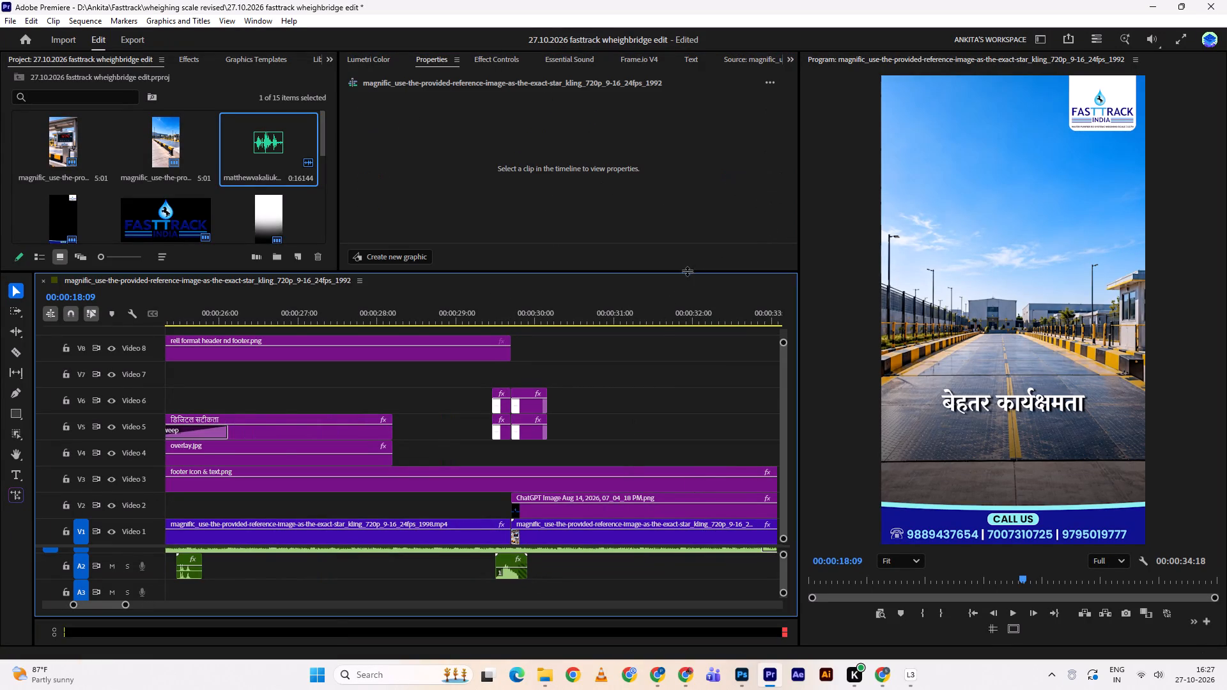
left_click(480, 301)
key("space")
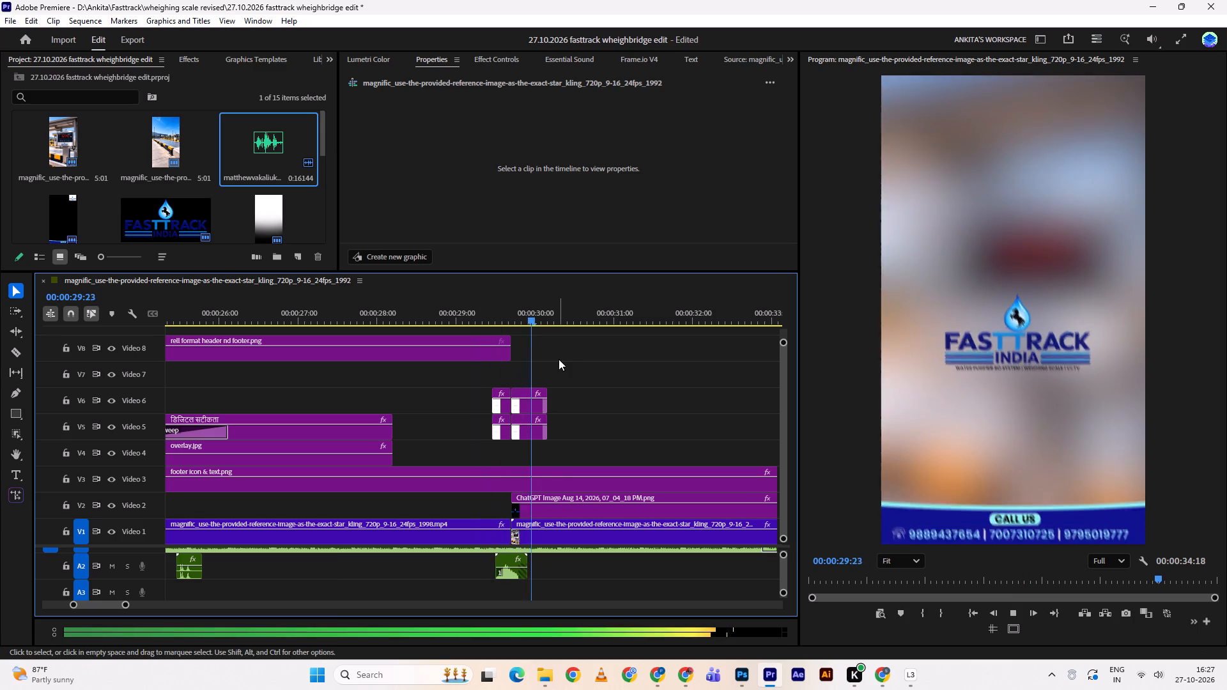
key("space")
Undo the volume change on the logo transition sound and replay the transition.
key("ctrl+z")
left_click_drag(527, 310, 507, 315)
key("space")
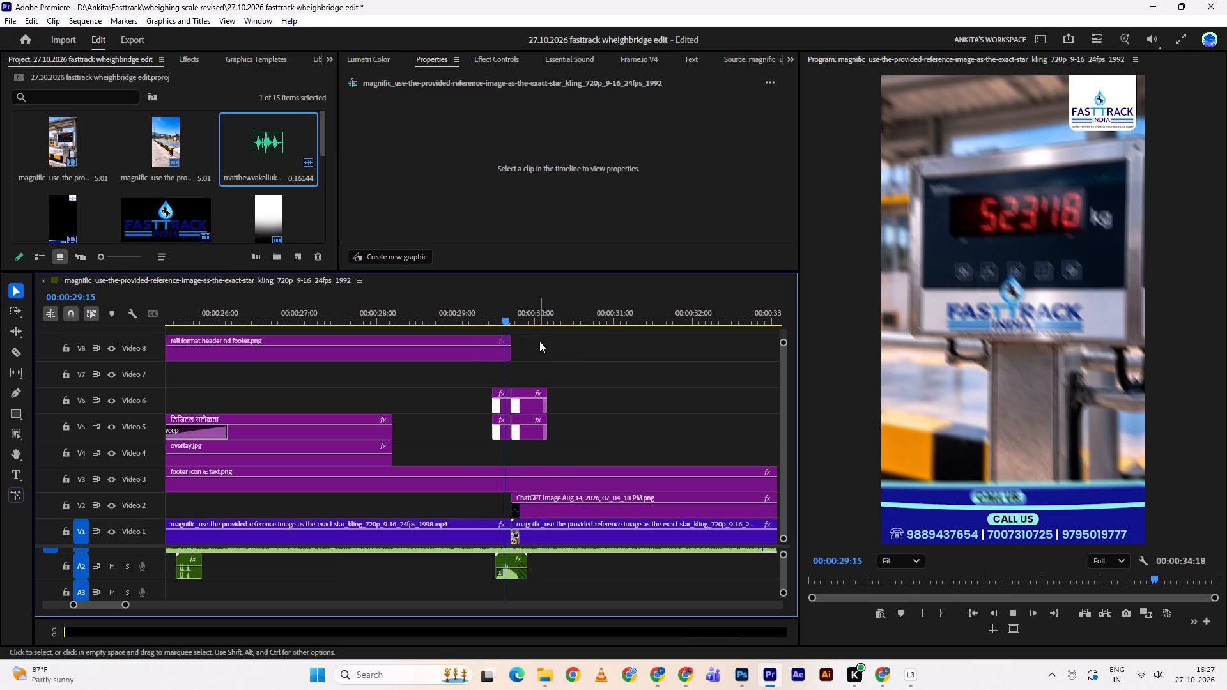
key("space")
Play back the डिजिटल सटीकता reveal to check how loud its mouse-click sound is.
left_click_drag(505, 293, 452, 305)
left_click(452, 305)
left_click_drag(458, 305, 174, 355)
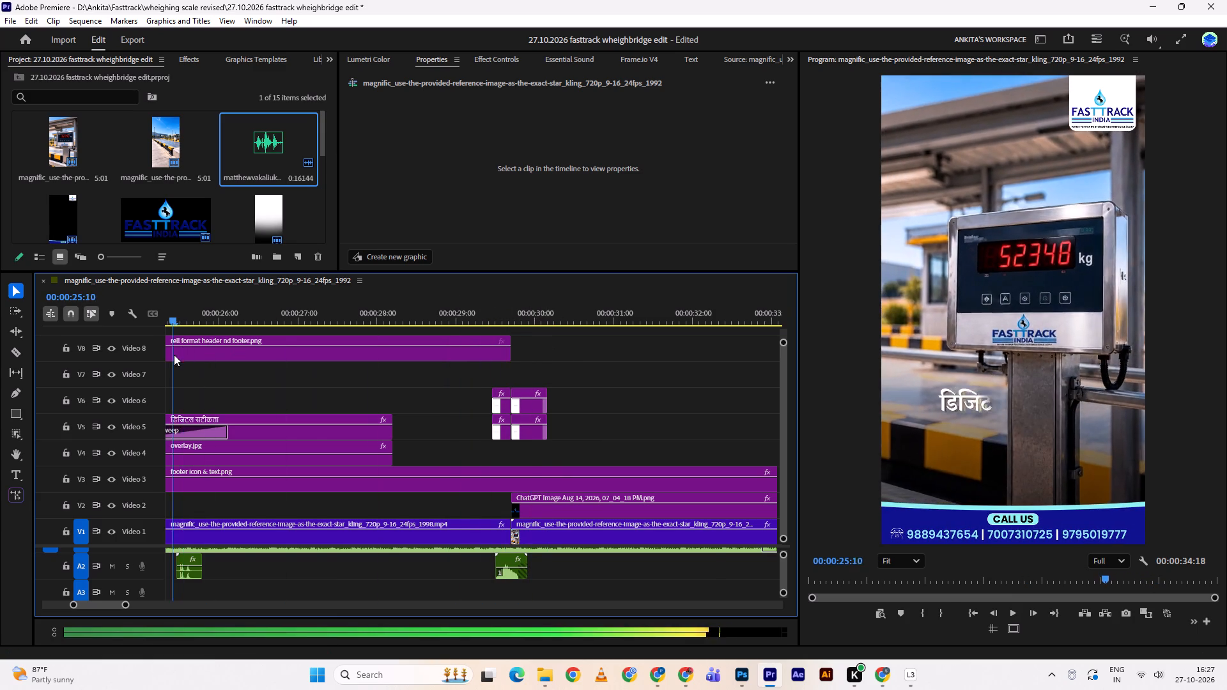
left_click_drag(174, 355, 357, 377)
key("space")
key("space")
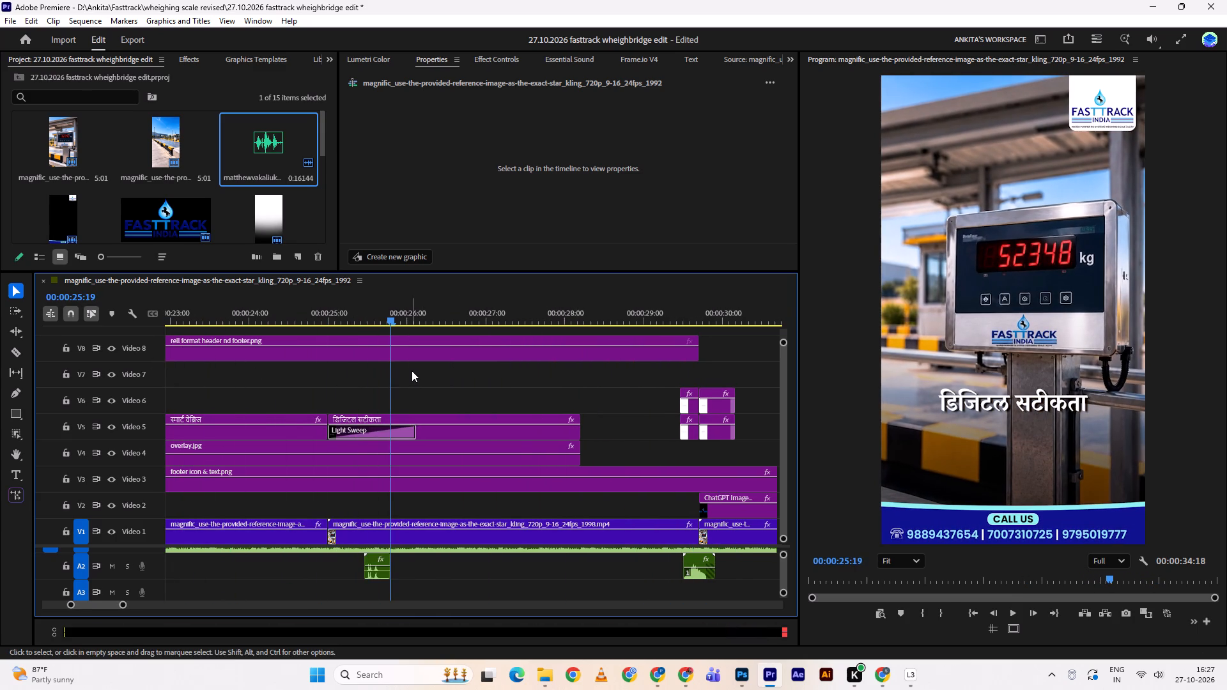
Set the volume of the mouse-click clip at the डिजिटल सटीकता reveal to 7.00 dB and play it back.
double_click(377, 556)
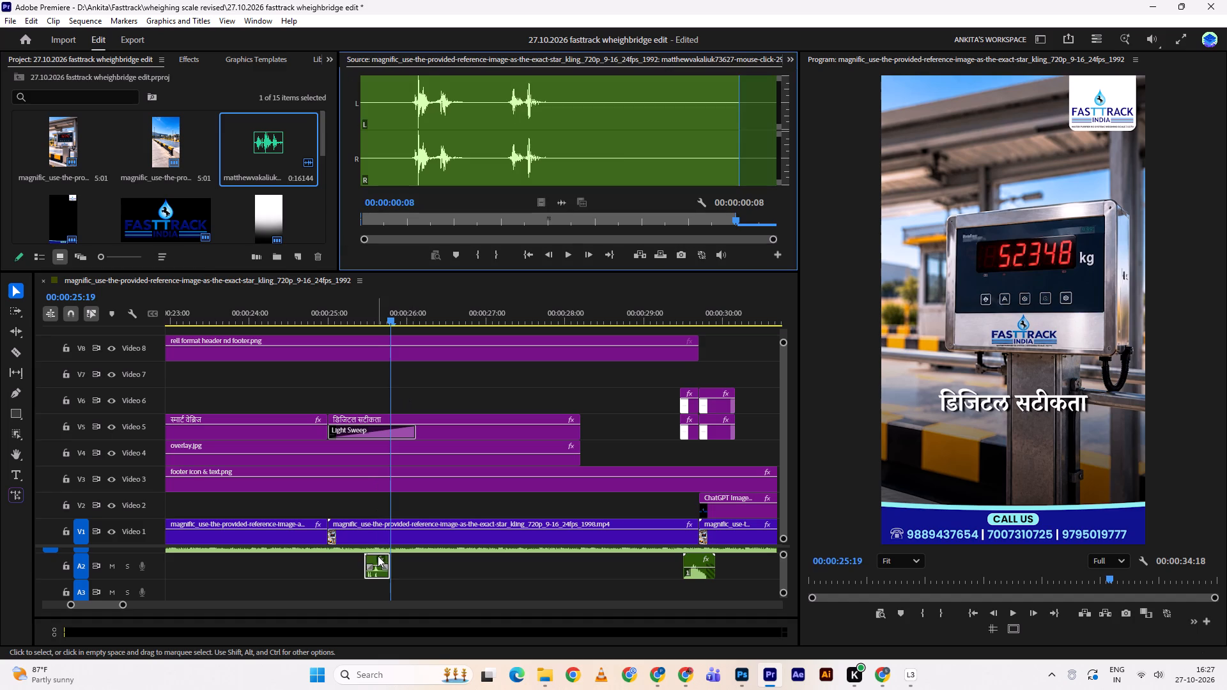
scroll(382, 65, "up", 5)
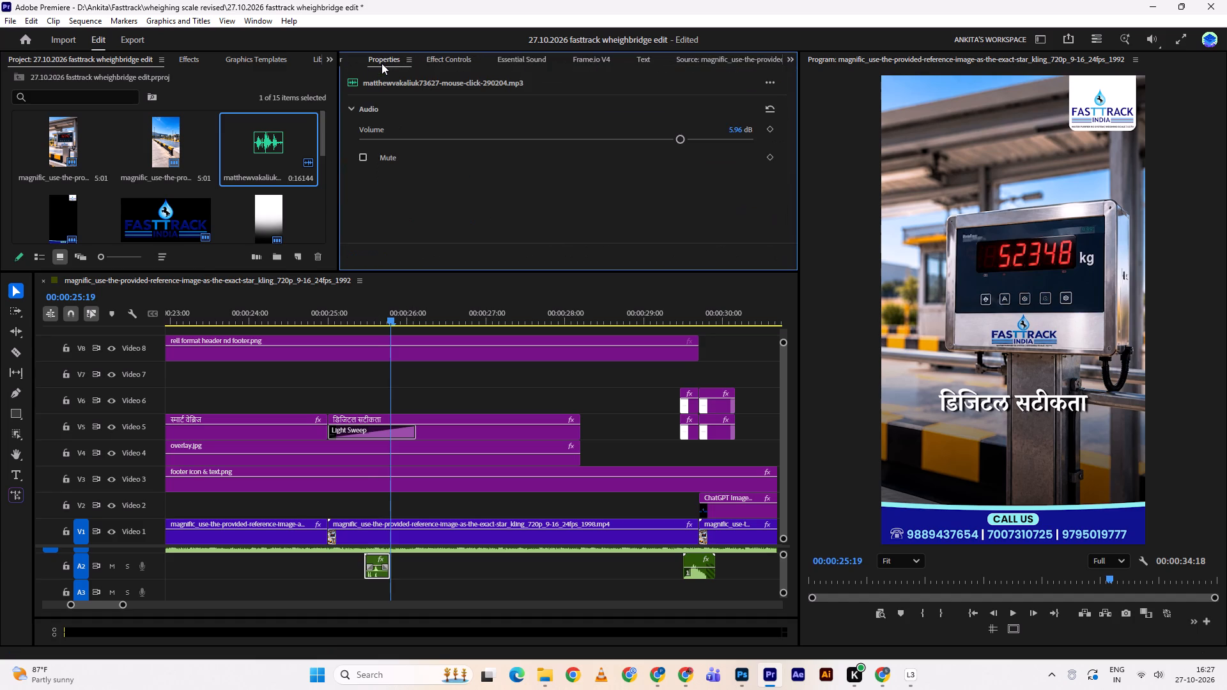
left_click_drag(734, 129, 742, 128)
left_click_drag(366, 318, 351, 313)
key("space")
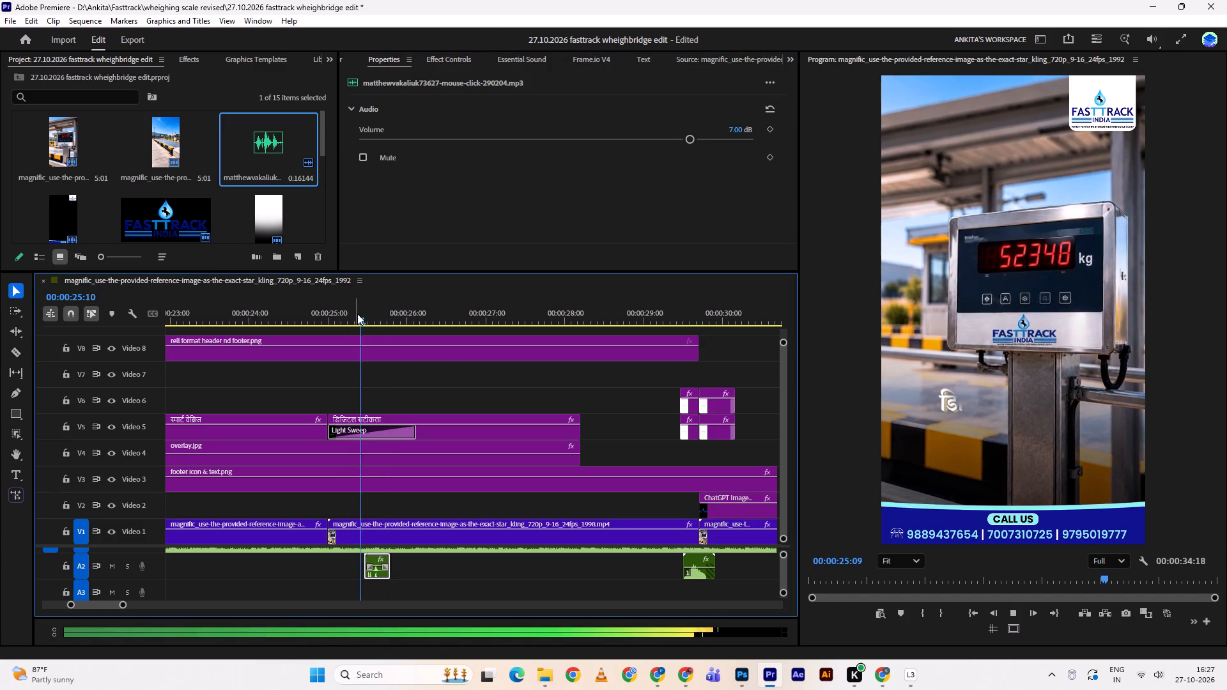
key("space")
scroll(357, 314, "down", 8, "alt")
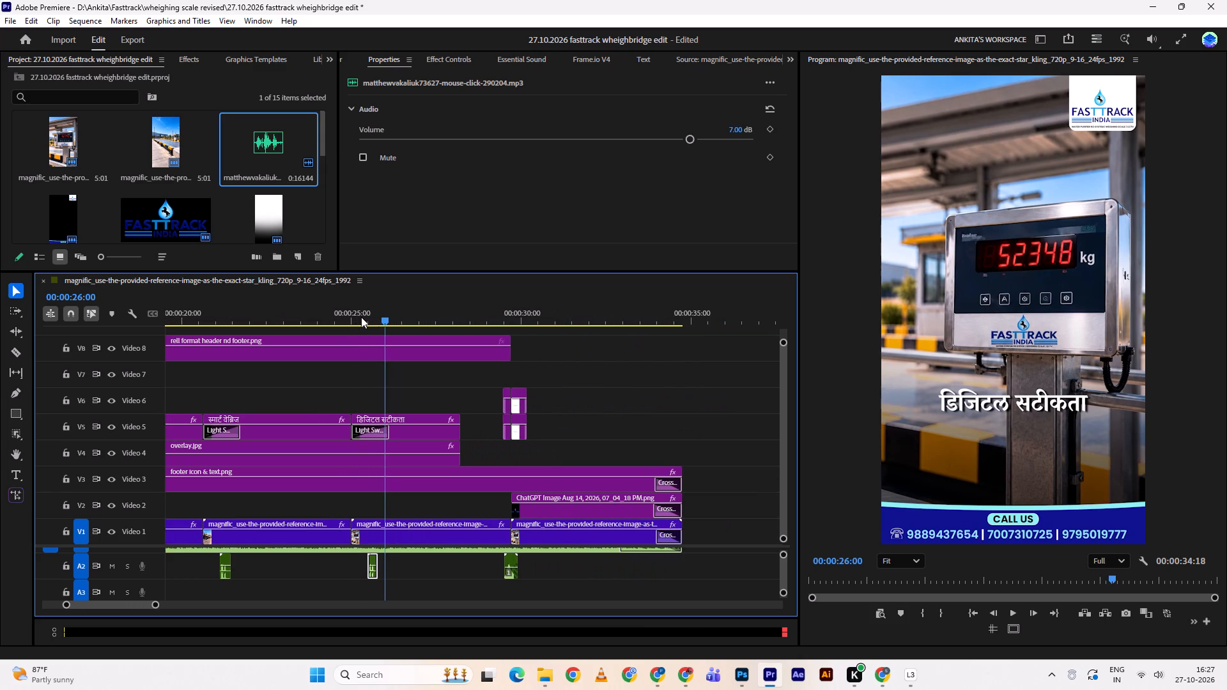
left_click_drag(361, 317, 354, 312)
left_click(354, 312)
key("space")
key("space")
Raise the volume of the six phrase mouse-click clips on A2 together and play back the last two reveals.
scroll(408, 393, "down", 3)
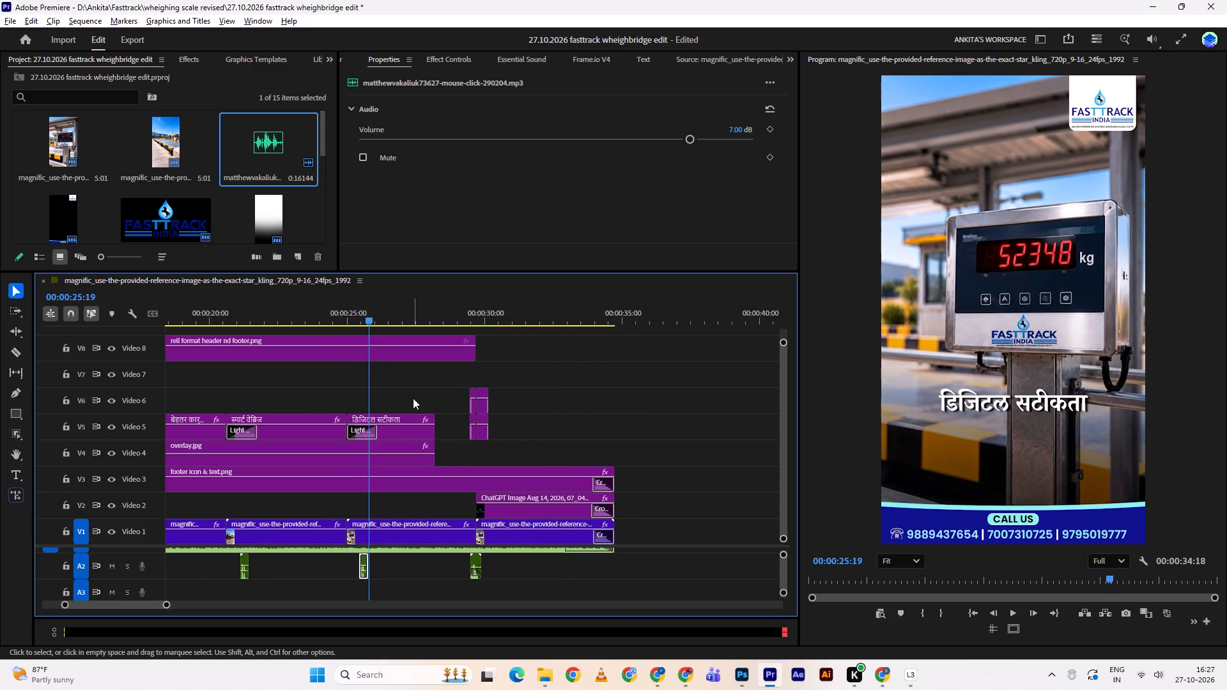
scroll(419, 397, "down", 5, "alt")
scroll(424, 397, "up", 14)
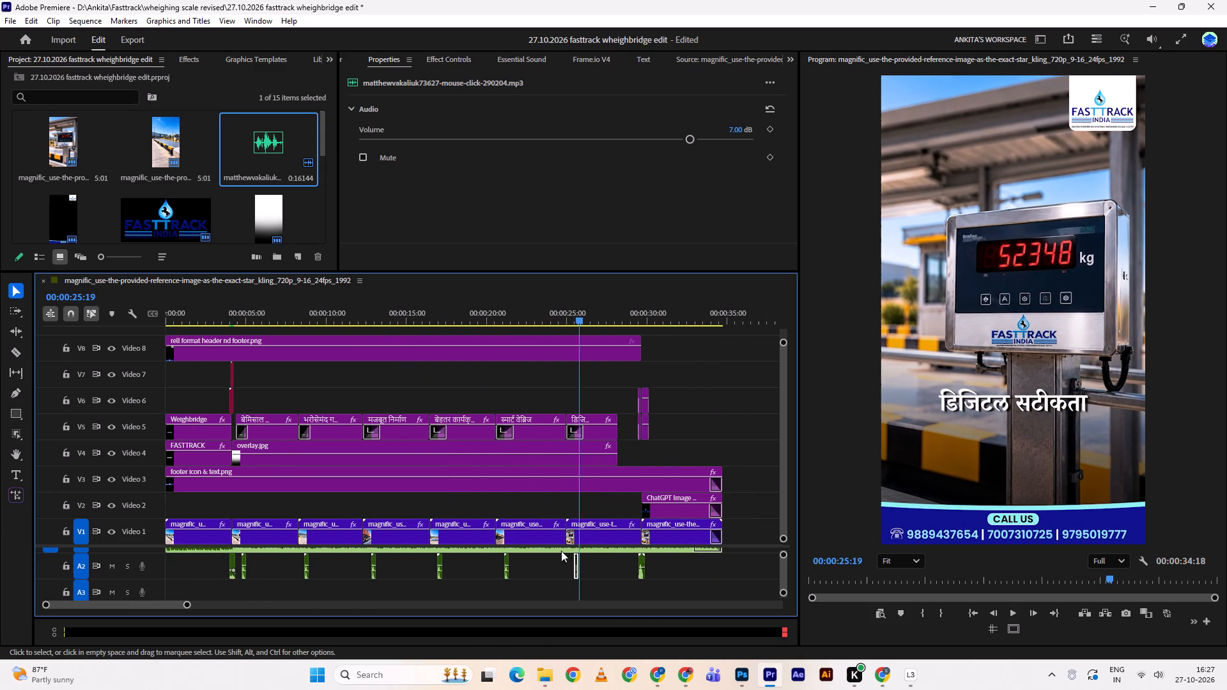
left_click(607, 565)
left_click(617, 562)
left_click_drag(617, 565, 482, 576)
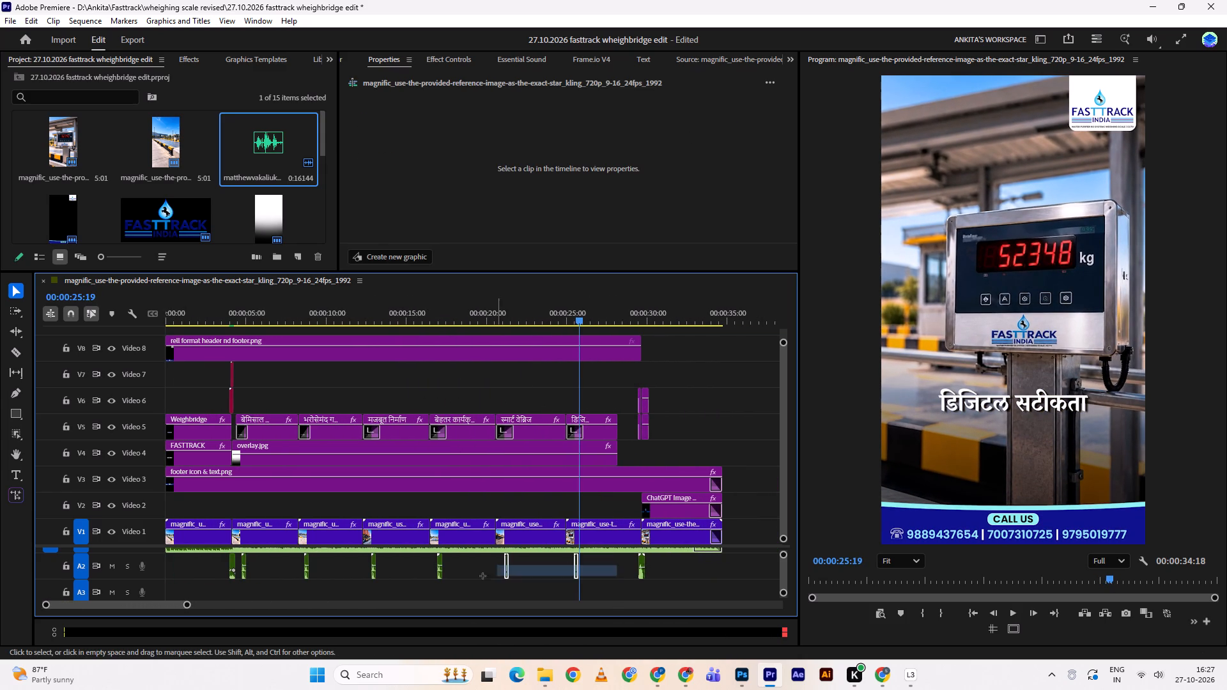
left_click_drag(482, 576, 245, 566)
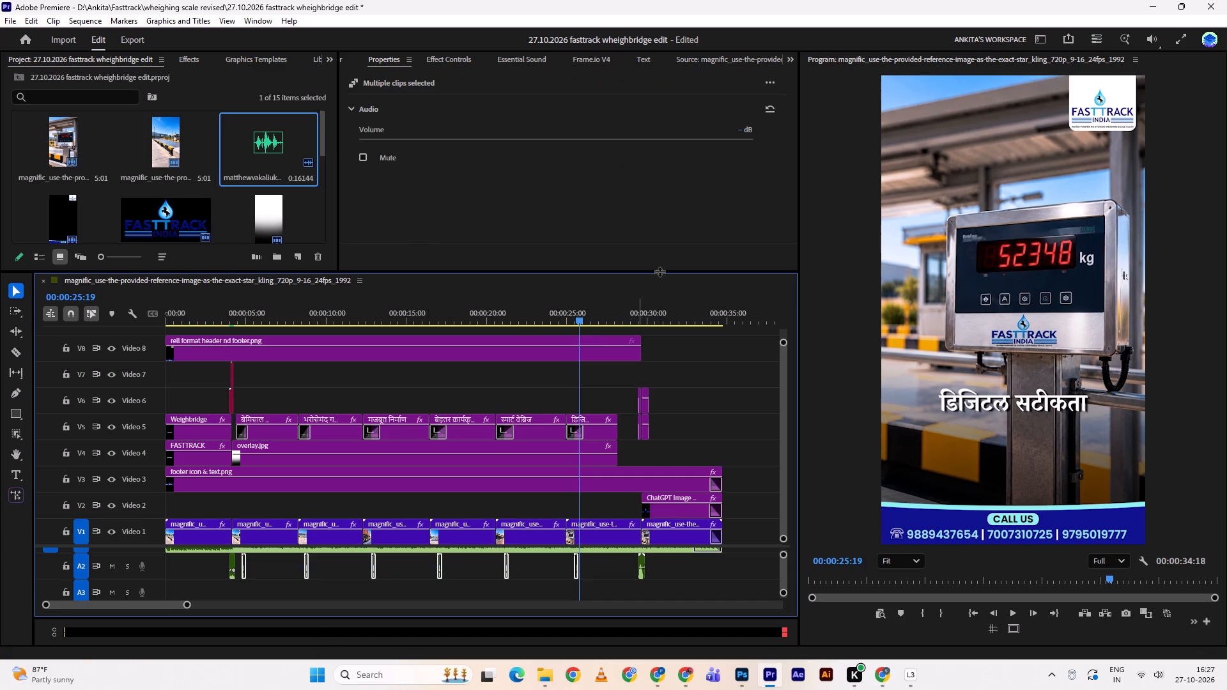
left_click_drag(741, 129, 753, 129)
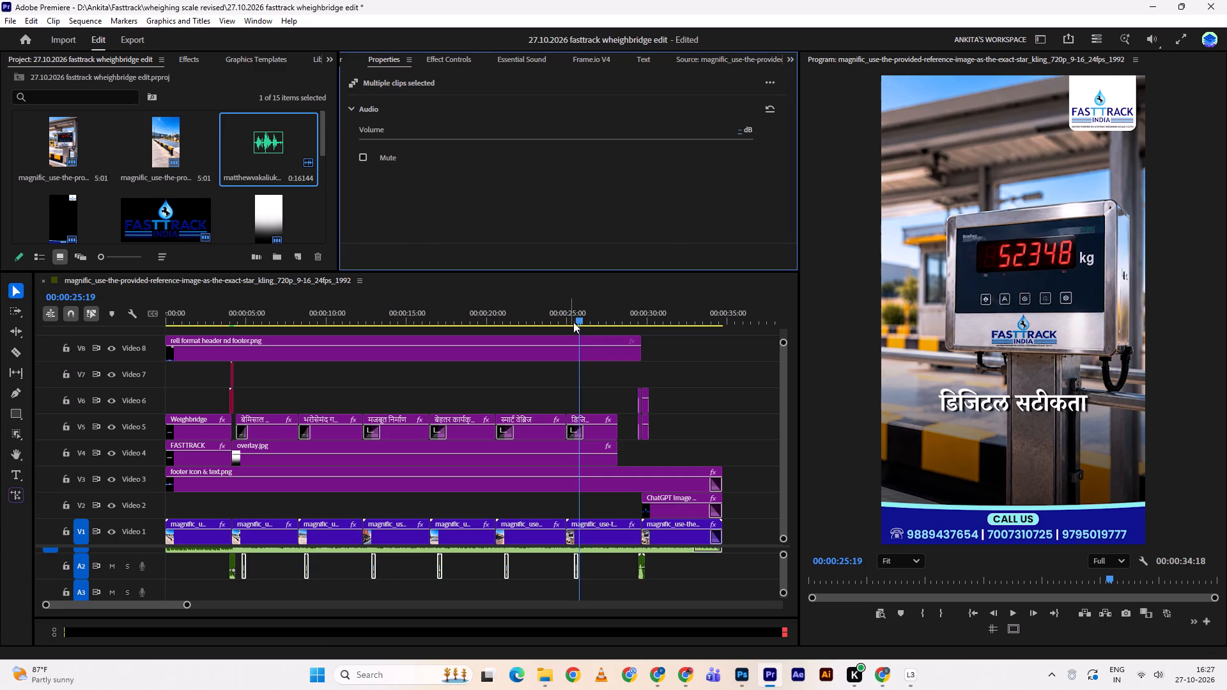
left_click_drag(583, 313, 561, 322)
key("space")
left_click(673, 362)
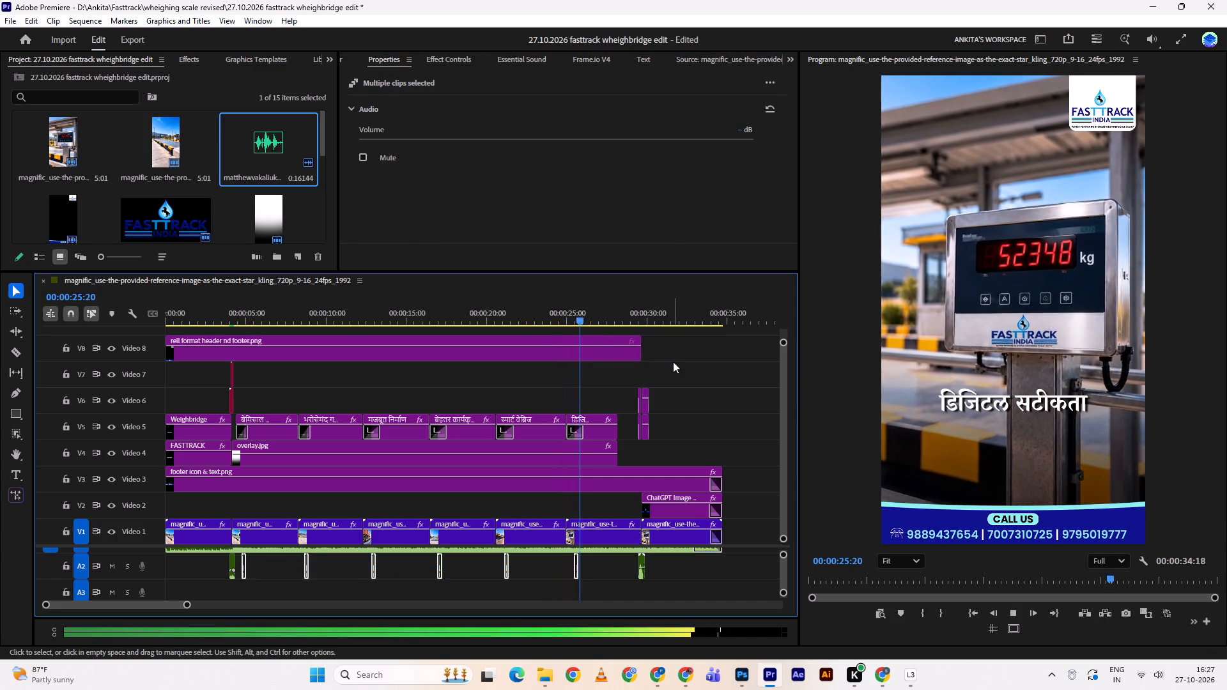
left_click_drag(605, 319, 492, 341)
left_click(492, 341)
key("space")
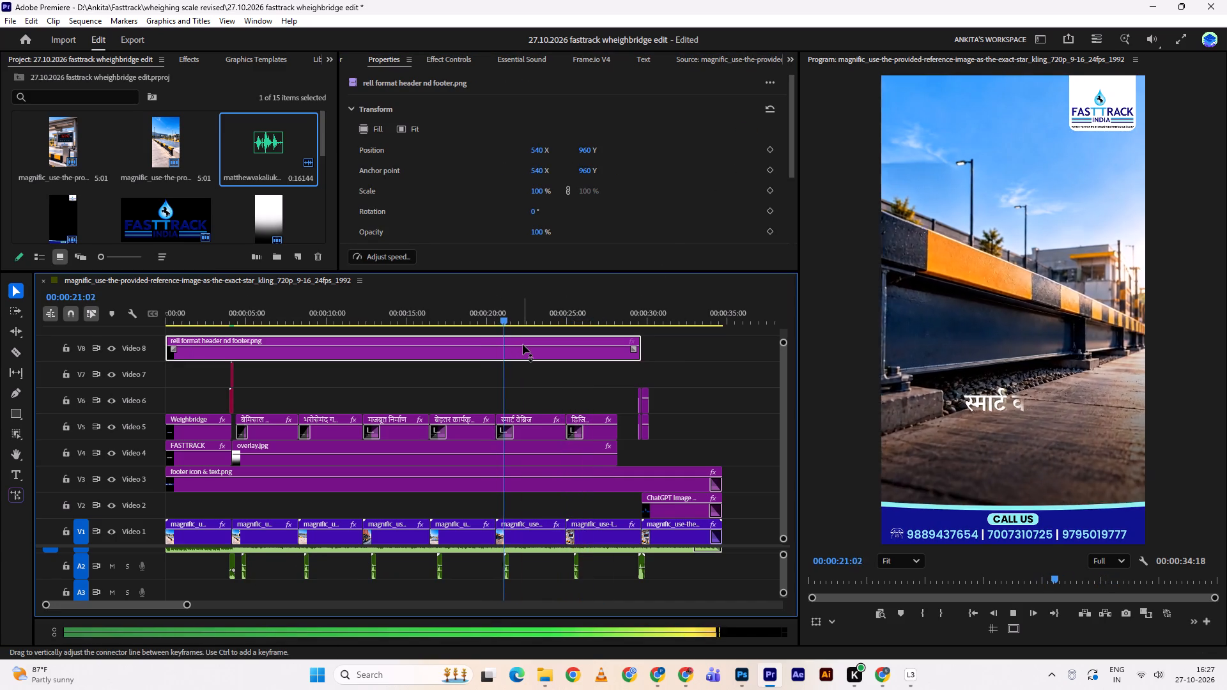
key("space")
Save the project.
left_click(703, 387)
key("ctrl+s")
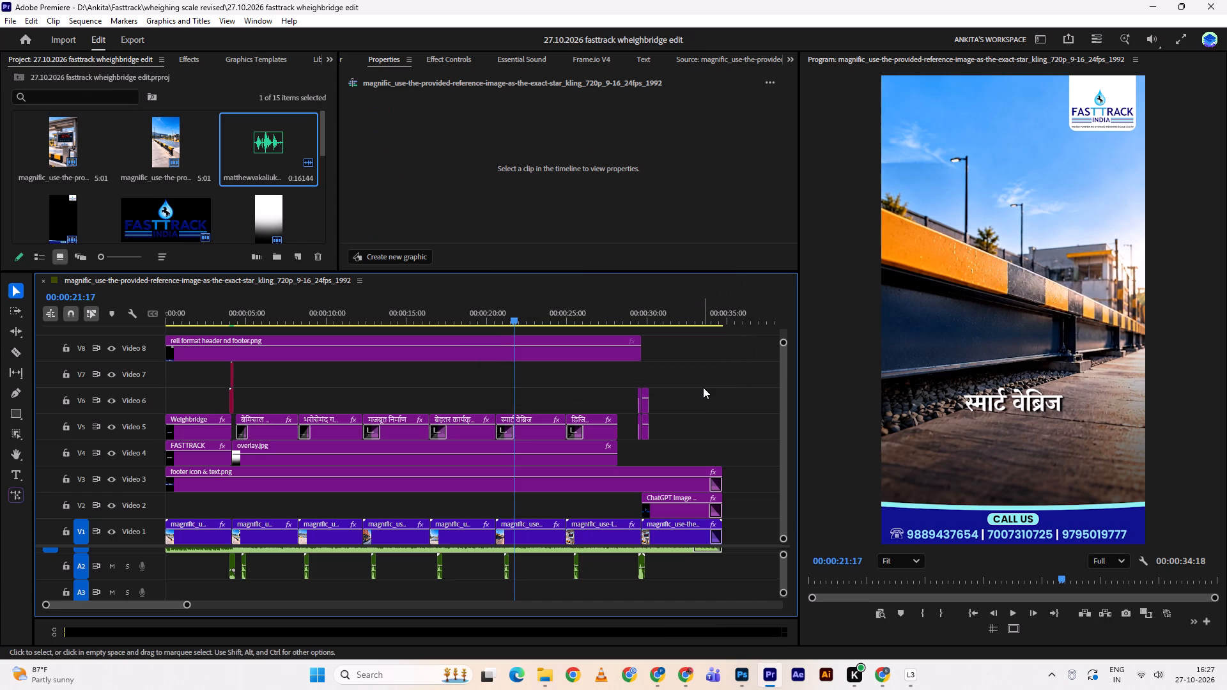
Play the closing logo transition from about 00:00:29:05 twice to review the logo's appearance.
left_click(635, 314)
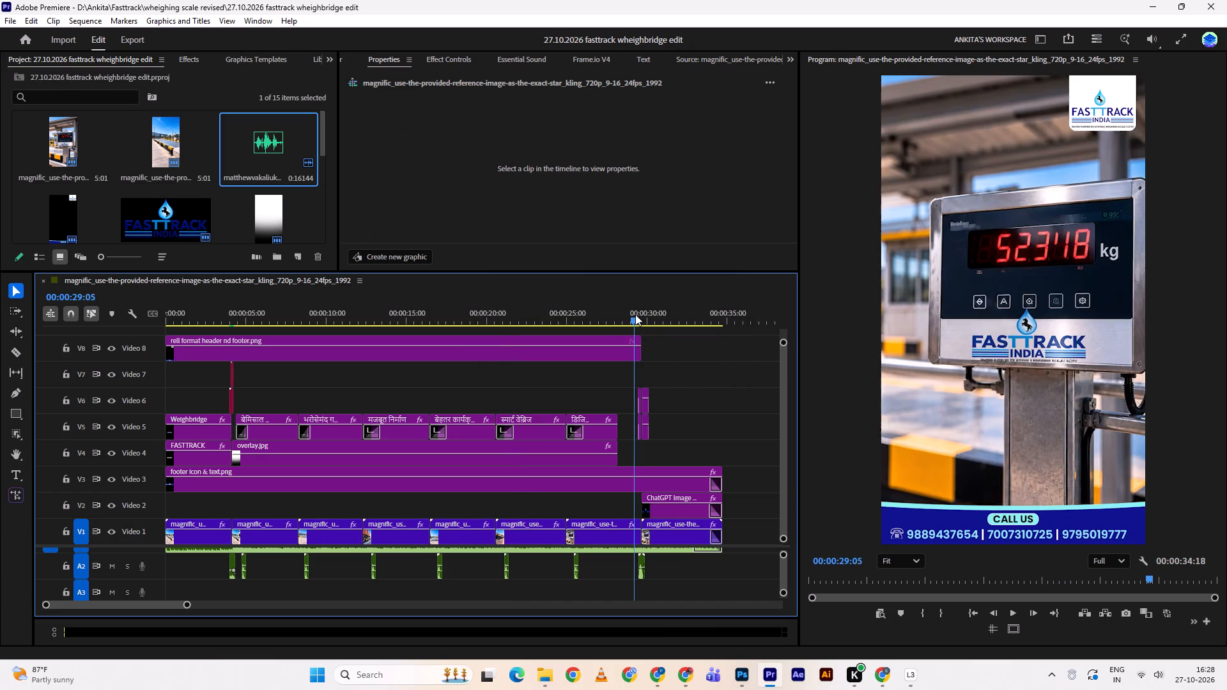
key("space")
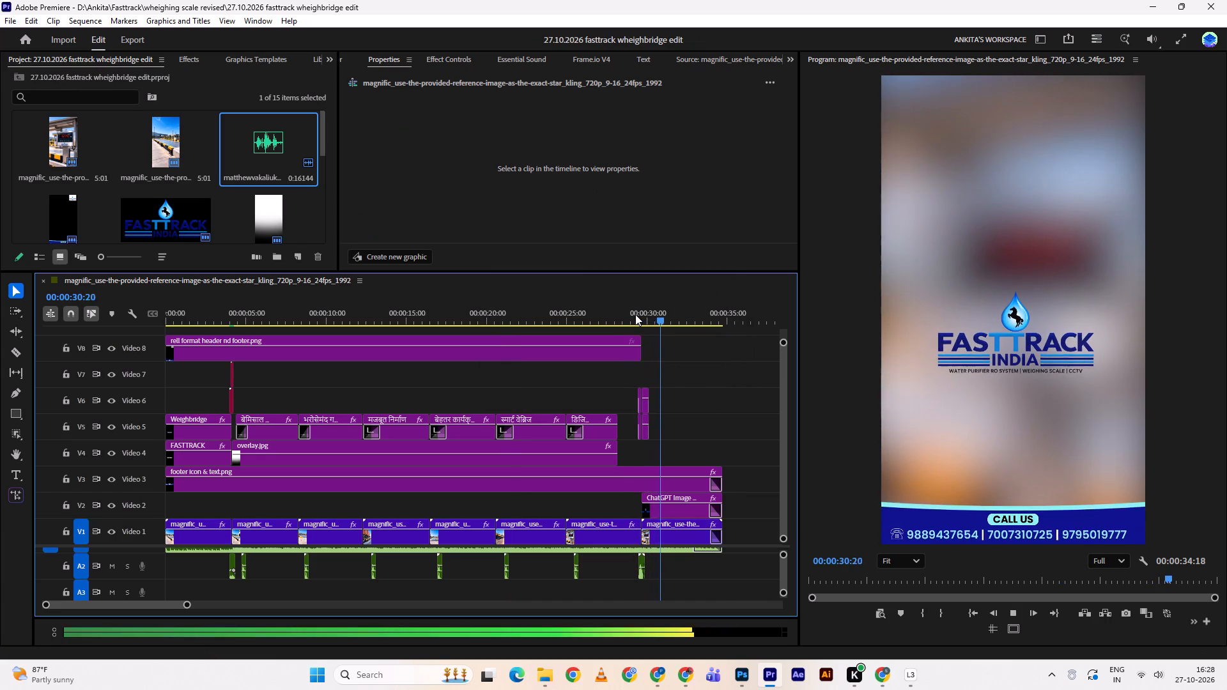
key("space")
left_click_drag(644, 318, 635, 313)
key("space")
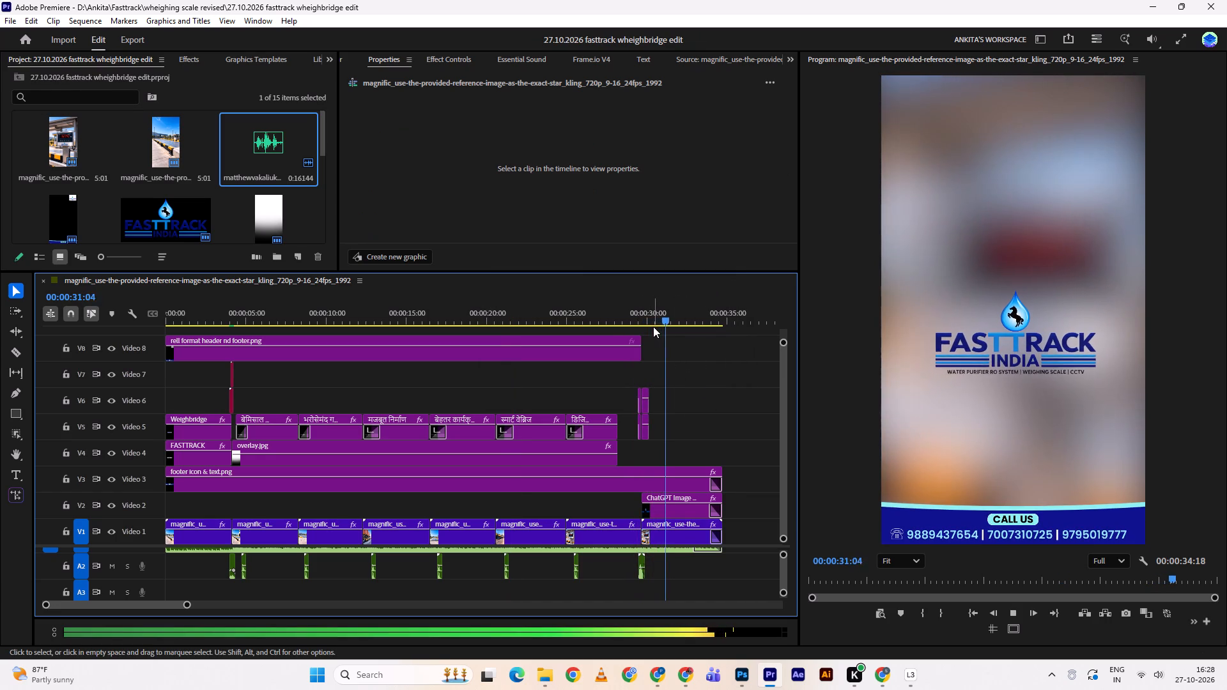
Set the closing logo's starting Scale keyframe at 00:00:29:18 to 38 and play the ending back.
left_click_drag(655, 318, 645, 319)
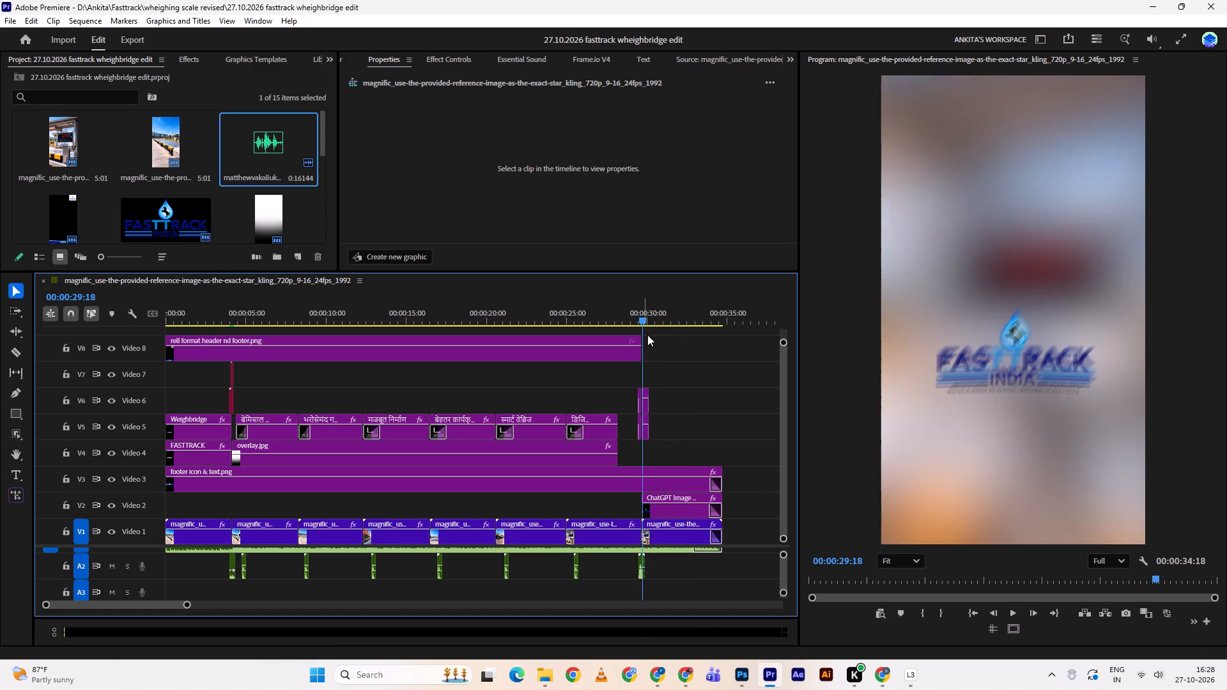
left_click(678, 517)
left_click(431, 59)
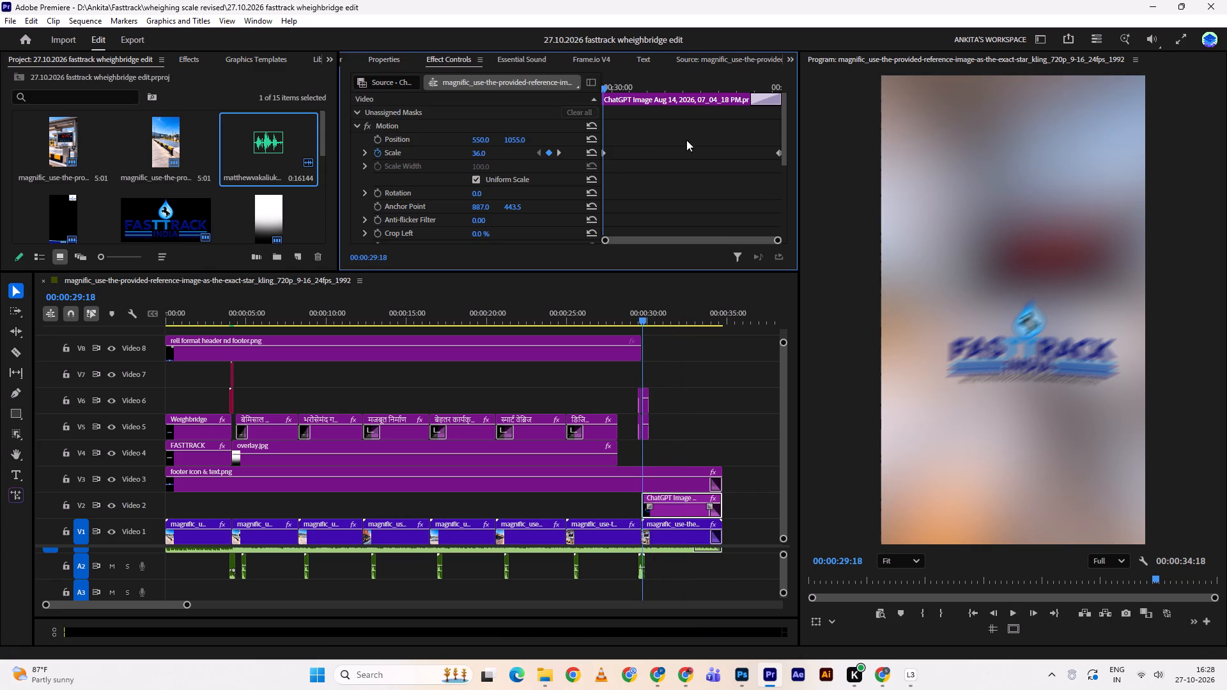
left_click_drag(622, 88, 585, 96)
left_click(607, 150)
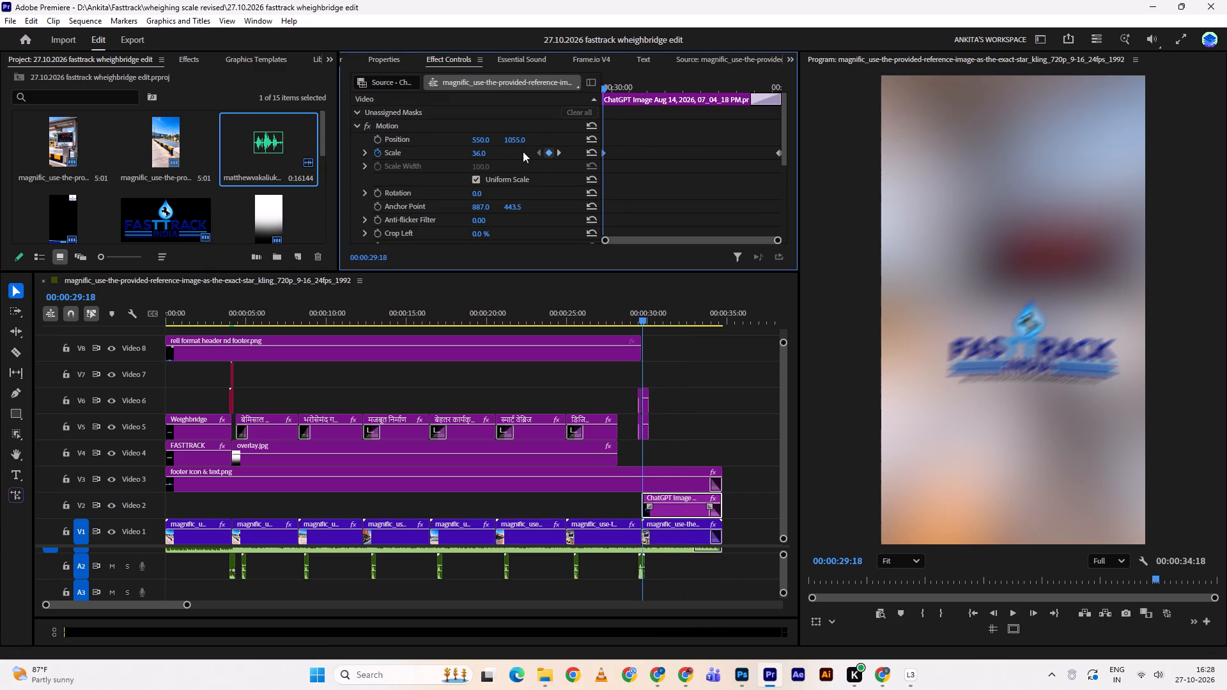
left_click(490, 149)
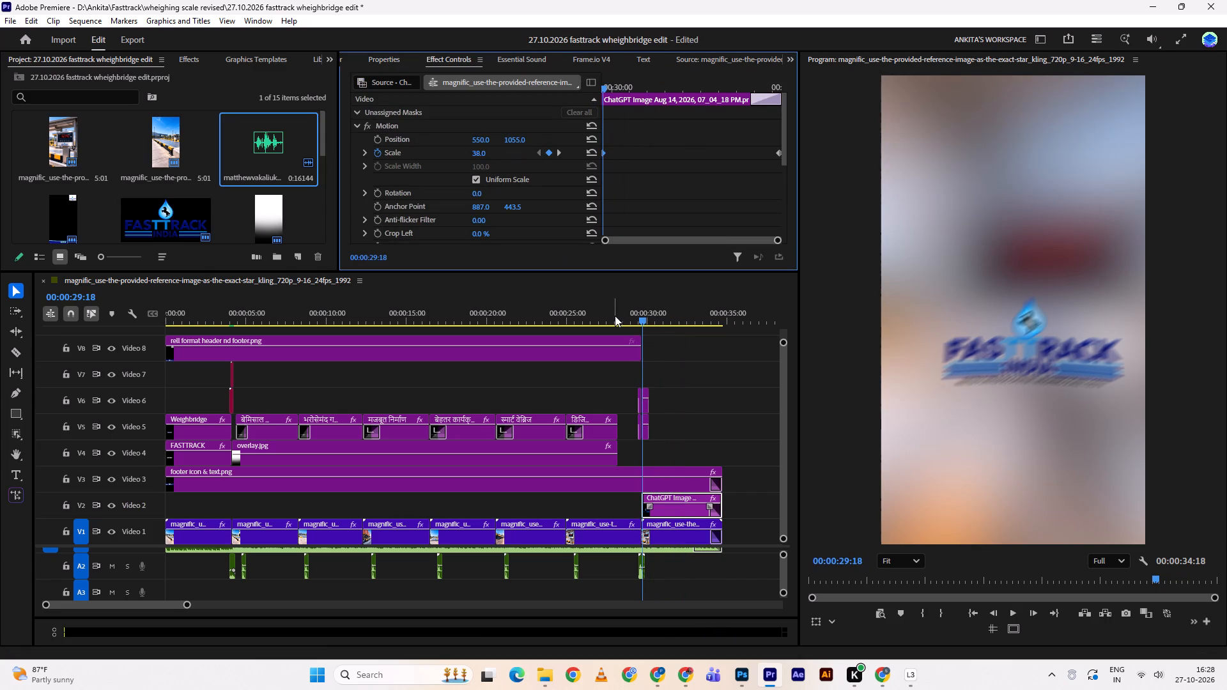
left_click_drag(621, 316, 613, 318)
left_click(688, 371)
key("space")
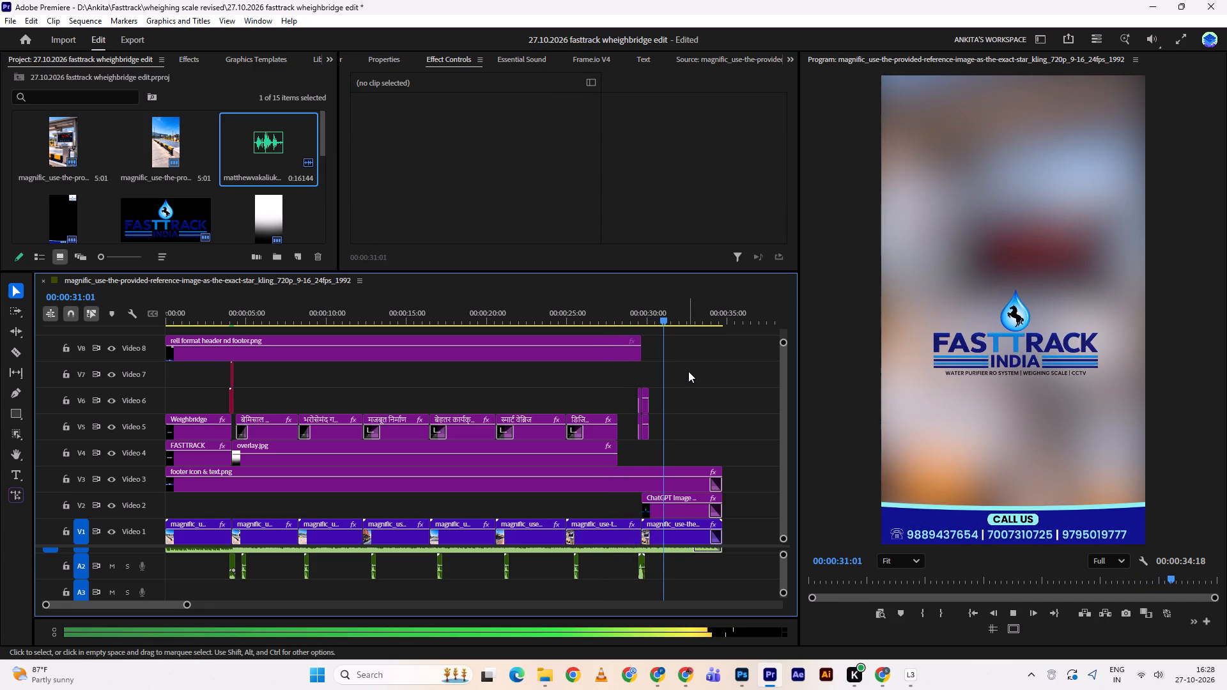
key("space")
Save the project.
key("ctrl+s")
Open the export settings for the sequence and browse the output location to the Fasttrack folder.
key("ctrl+m")
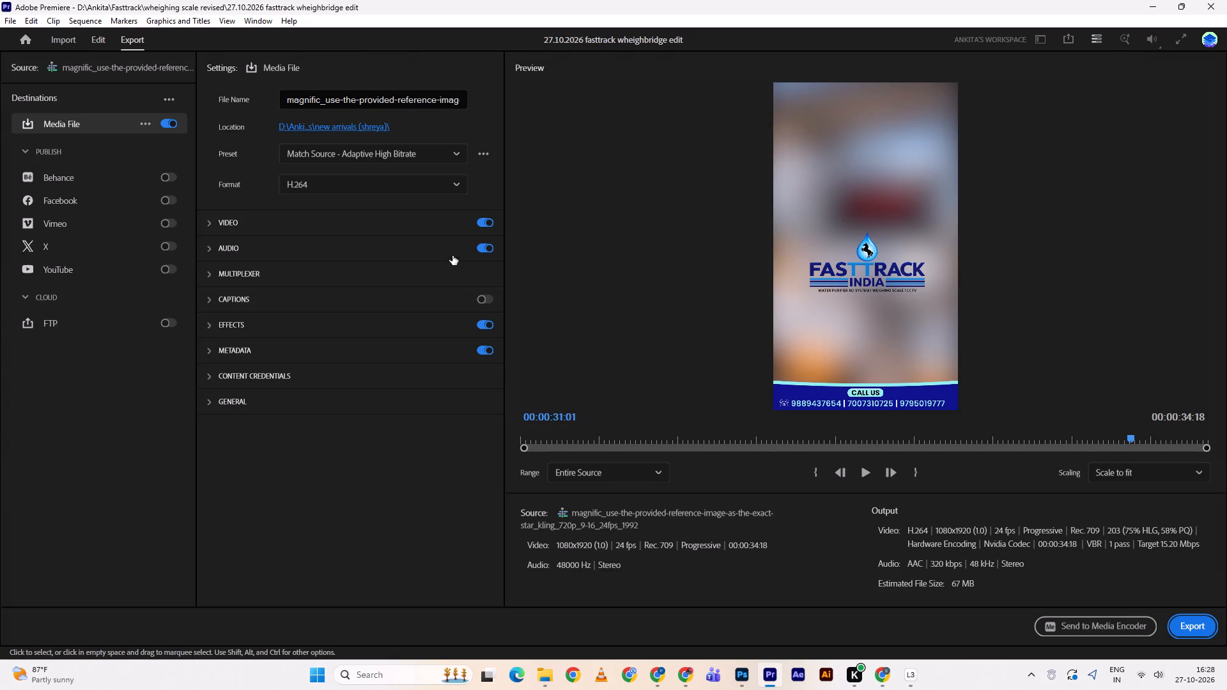
left_click(372, 126)
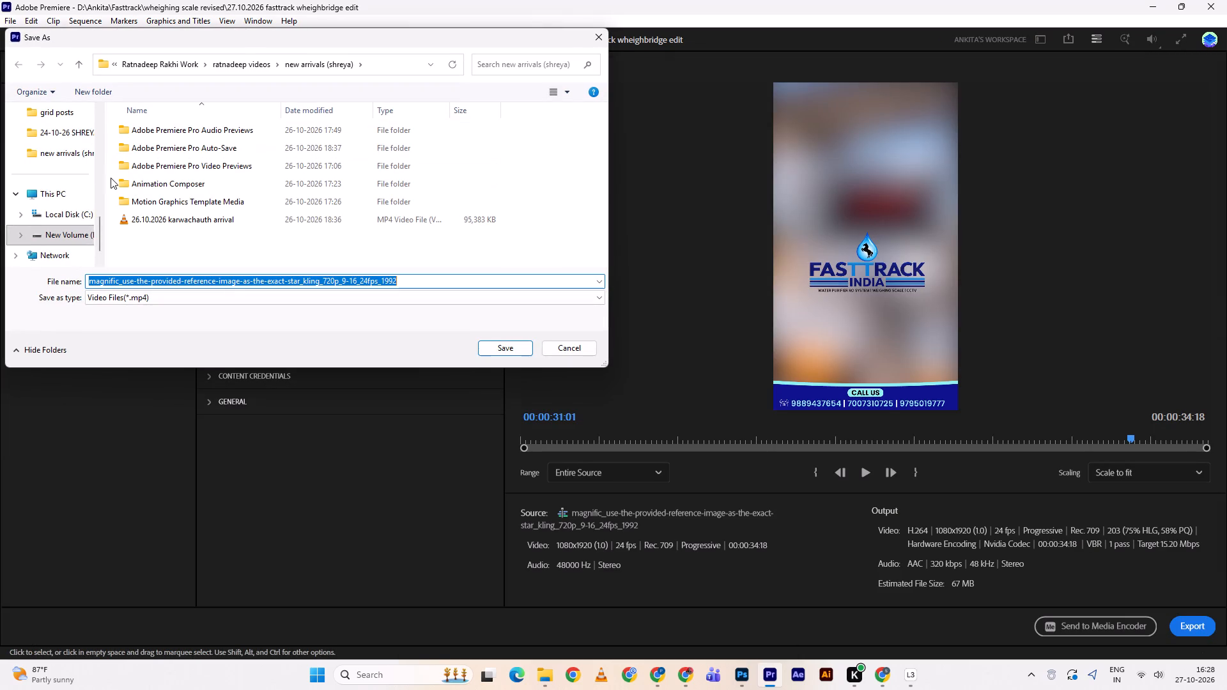
scroll(87, 169, "up", 3)
left_click(56, 171)
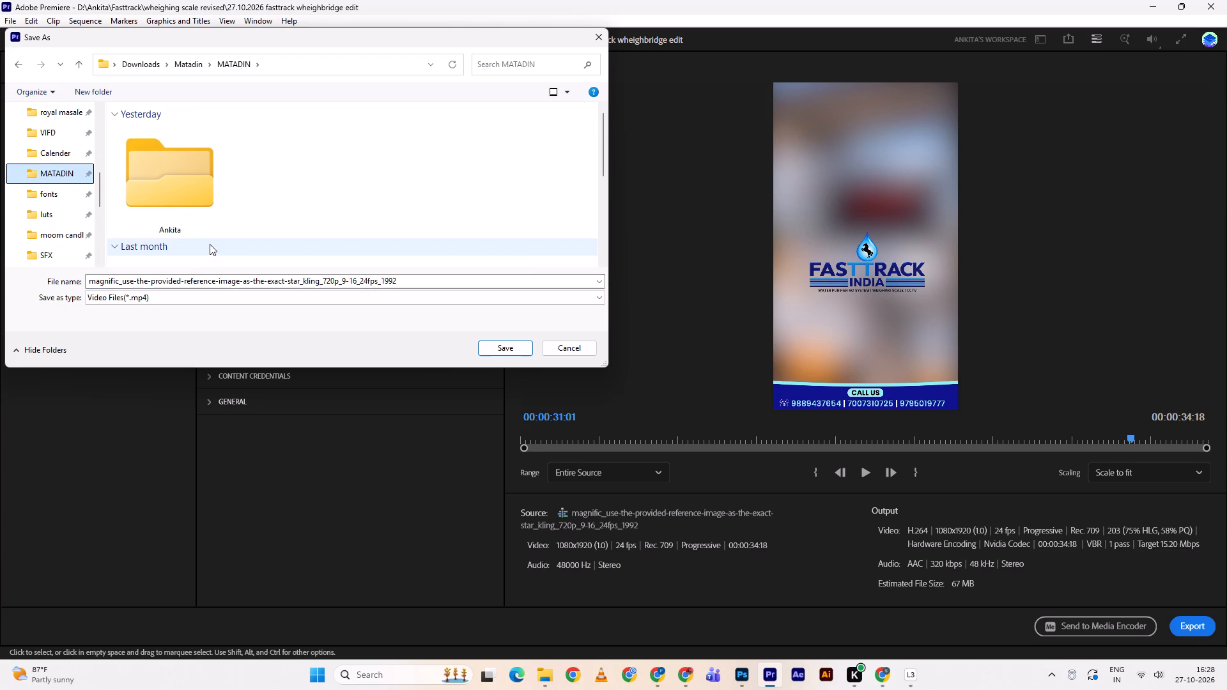
left_click(43, 109)
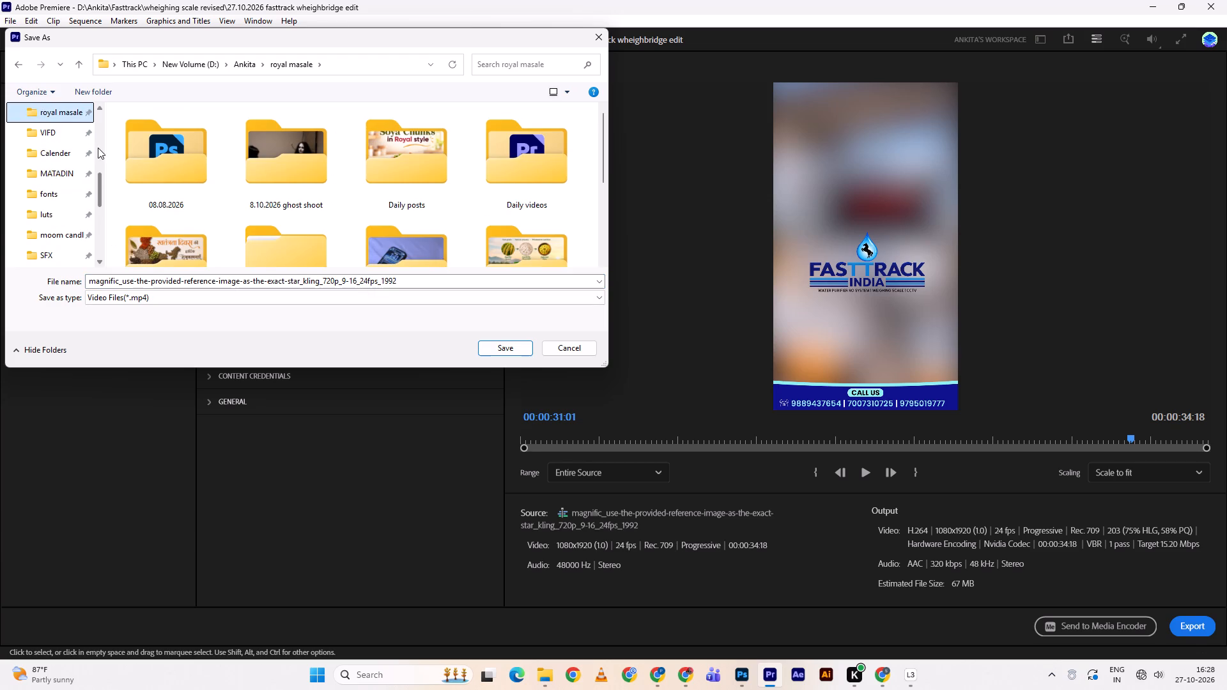
scroll(52, 199, "down", 1)
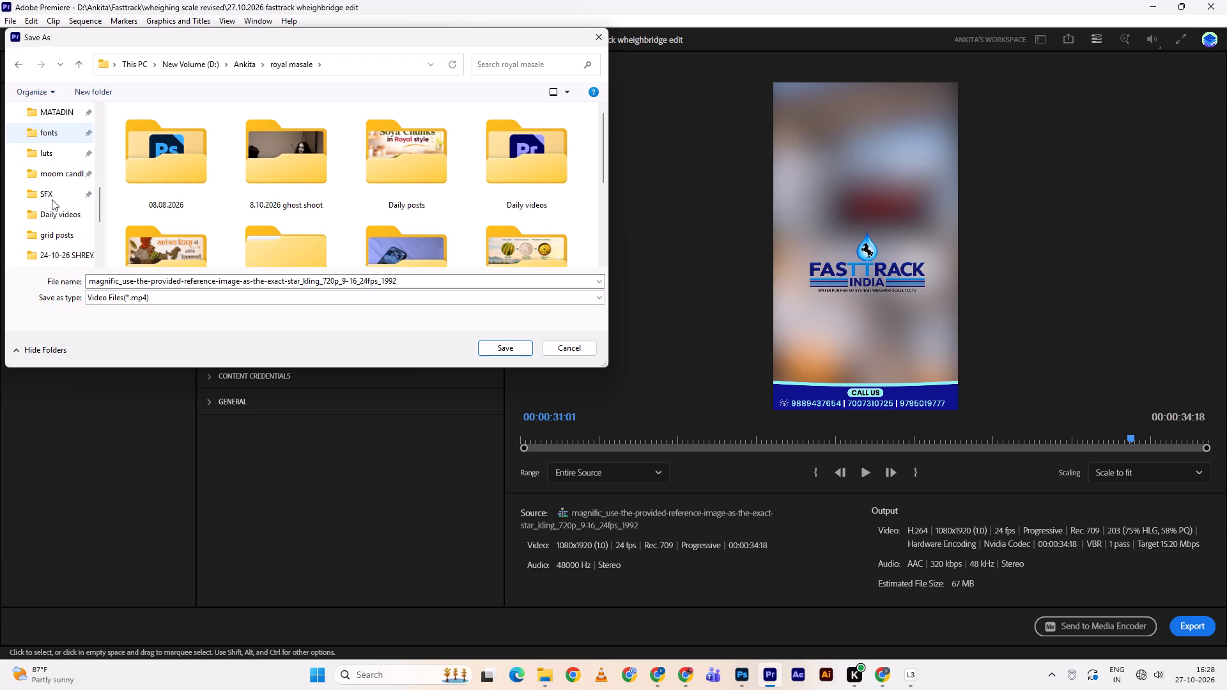
scroll(52, 199, "up", 2)
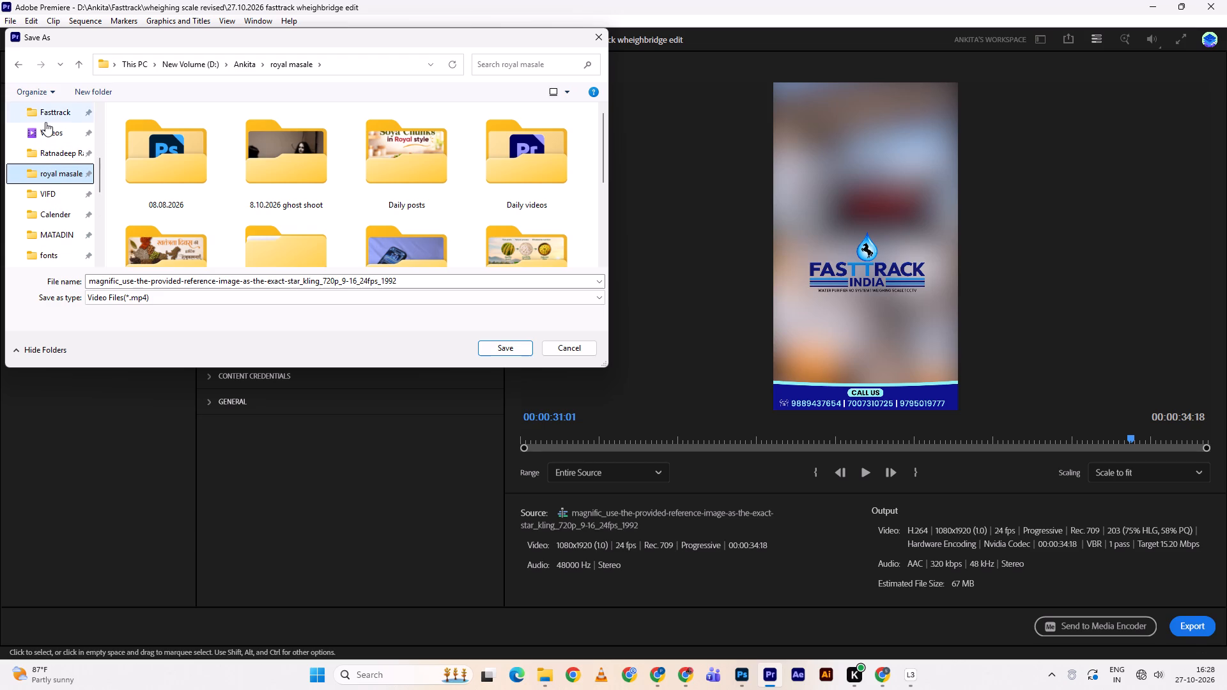
left_click(45, 122)
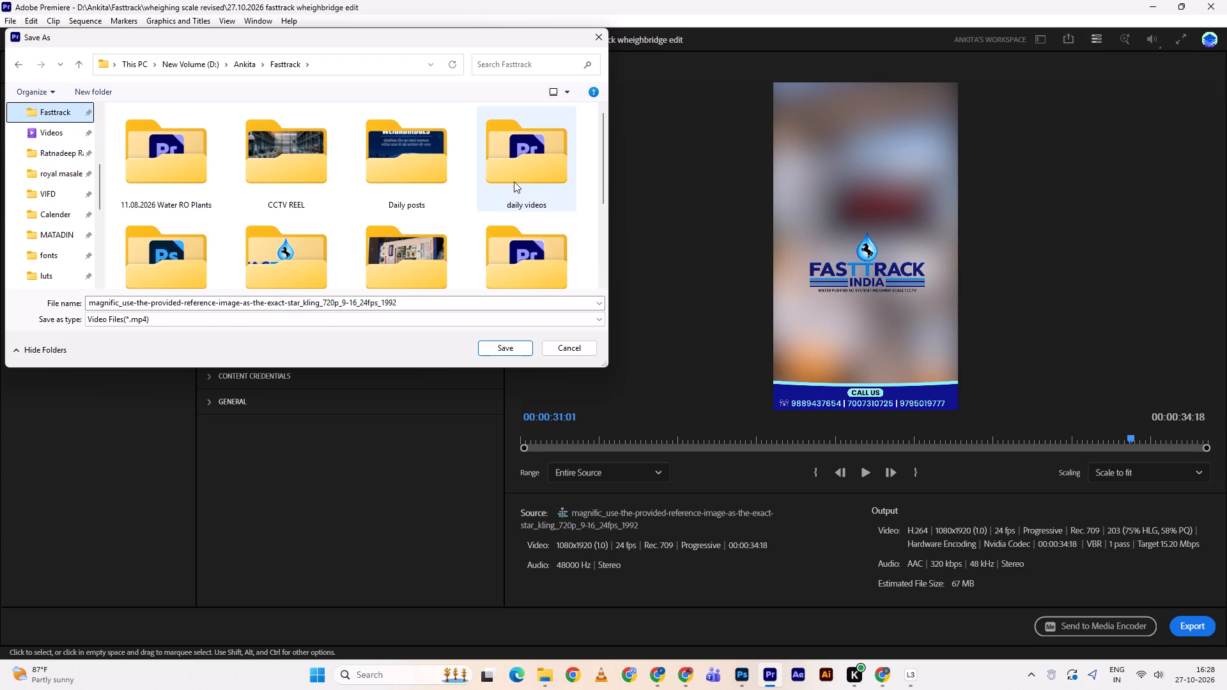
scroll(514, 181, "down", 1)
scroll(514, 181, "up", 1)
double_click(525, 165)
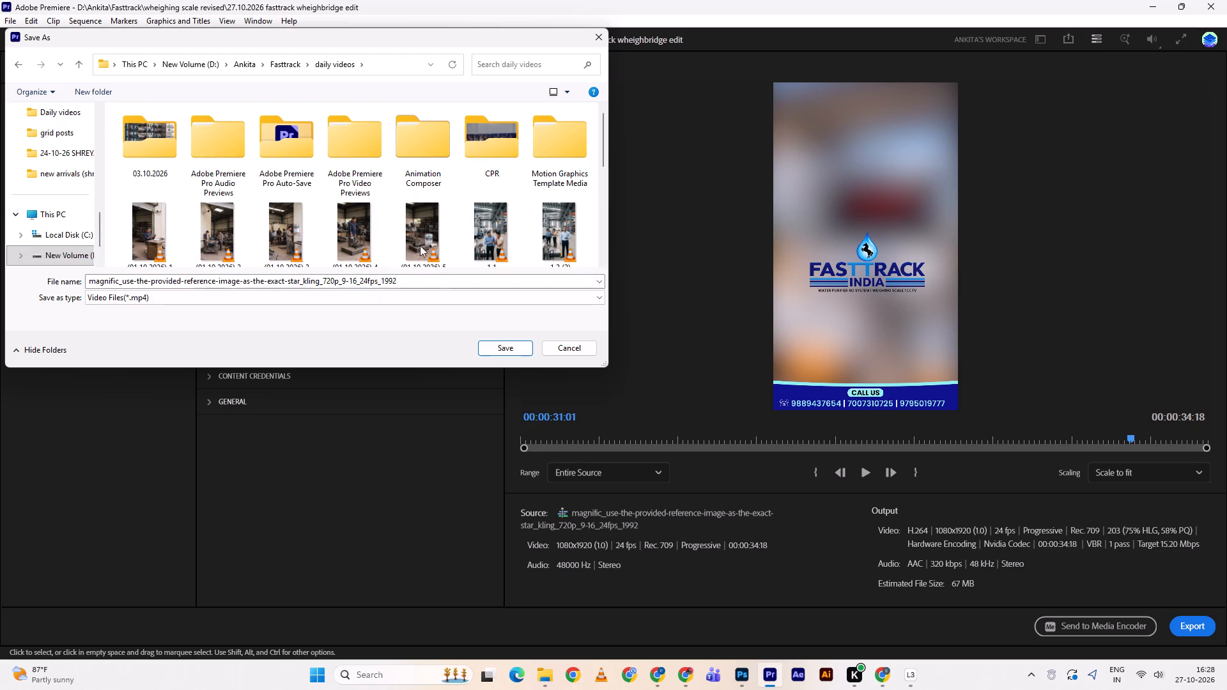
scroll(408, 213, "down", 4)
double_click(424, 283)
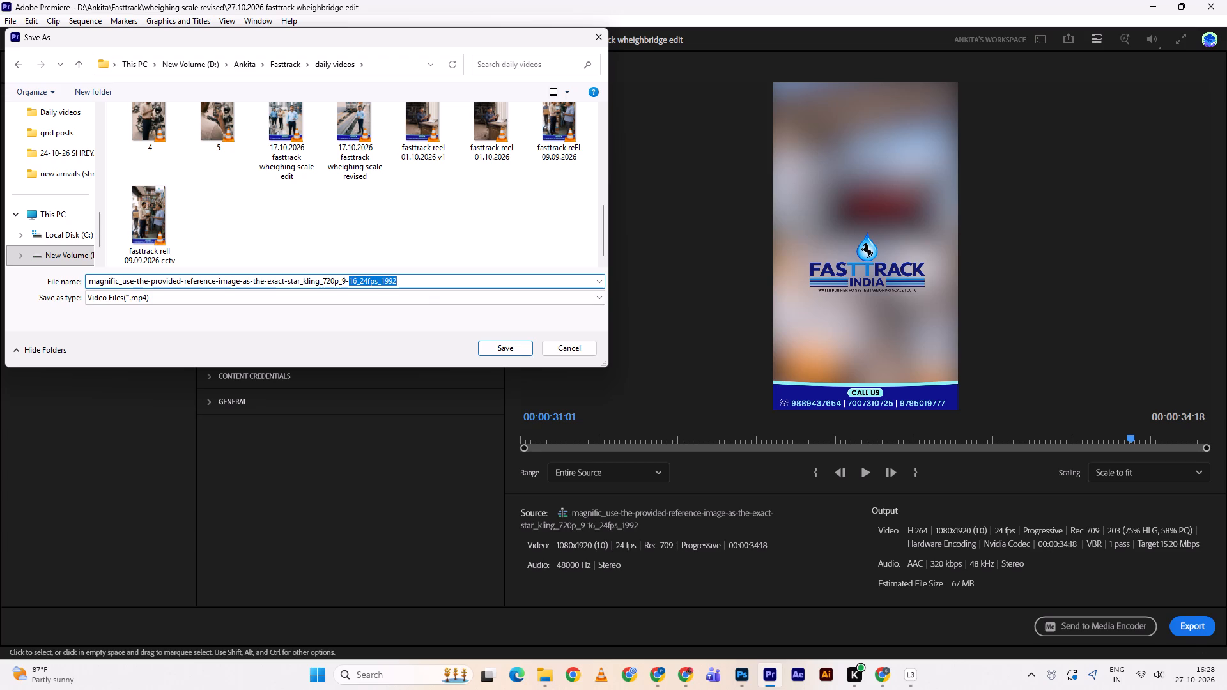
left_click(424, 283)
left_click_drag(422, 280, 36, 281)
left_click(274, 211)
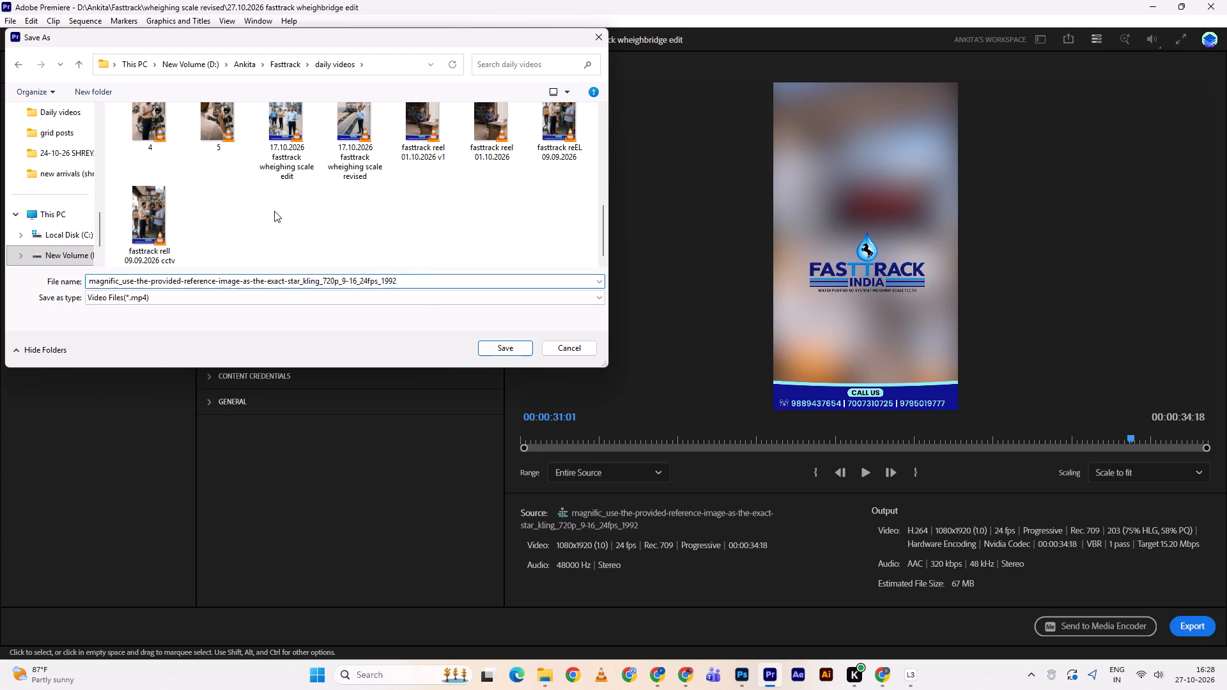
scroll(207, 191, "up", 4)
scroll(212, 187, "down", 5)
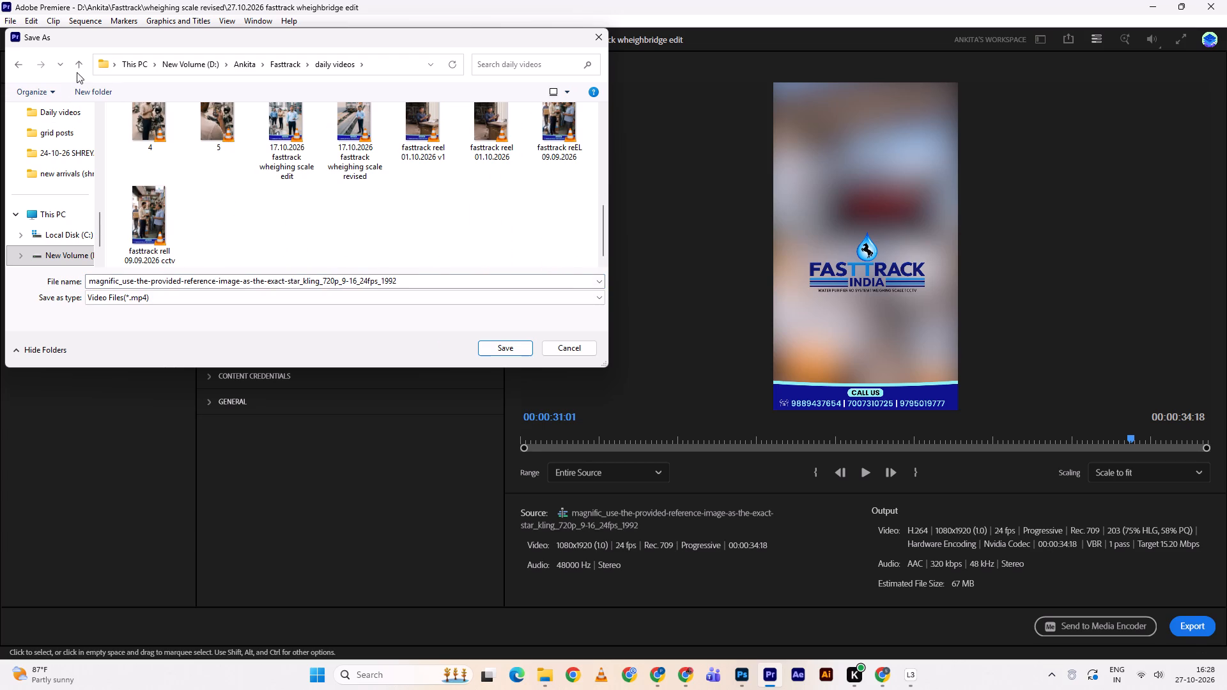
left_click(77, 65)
Choose the "wheighing scale revised" folder inside Fasttrack as the export destination.
scroll(298, 181, "down", 2)
scroll(298, 181, "up", 1)
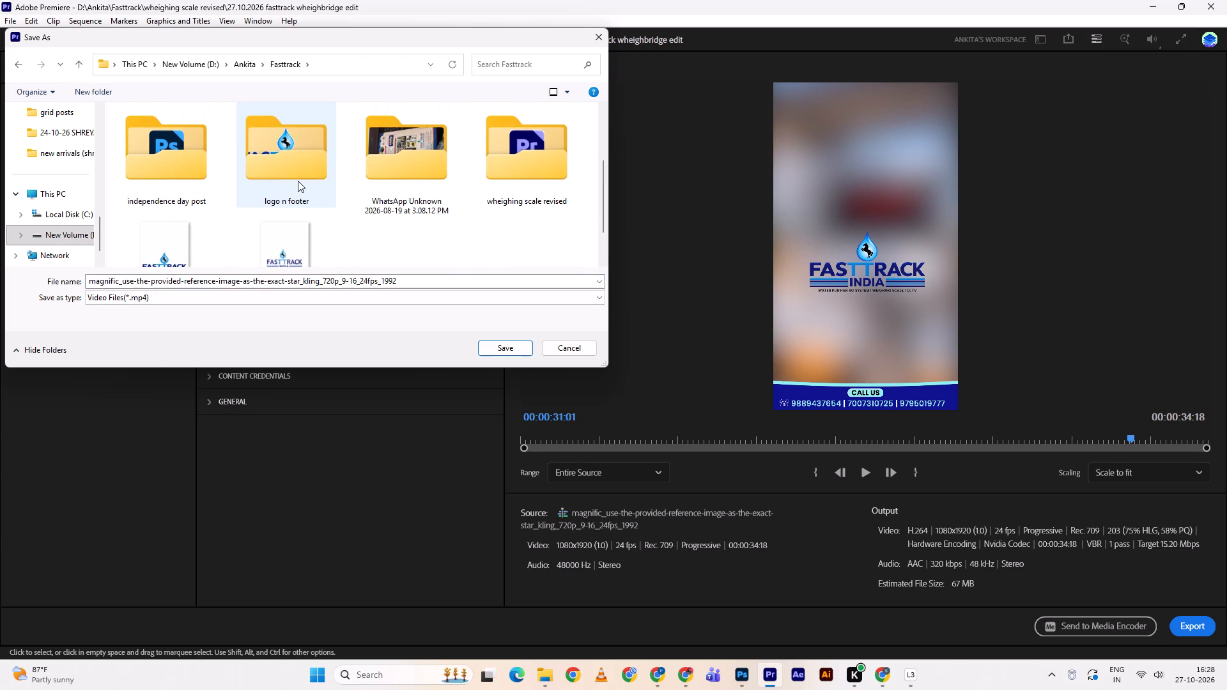
triple_click(520, 183)
Name the export file "27.10.2026 fasttrack wheighbrifge edit" and save the output location.
left_click(439, 282)
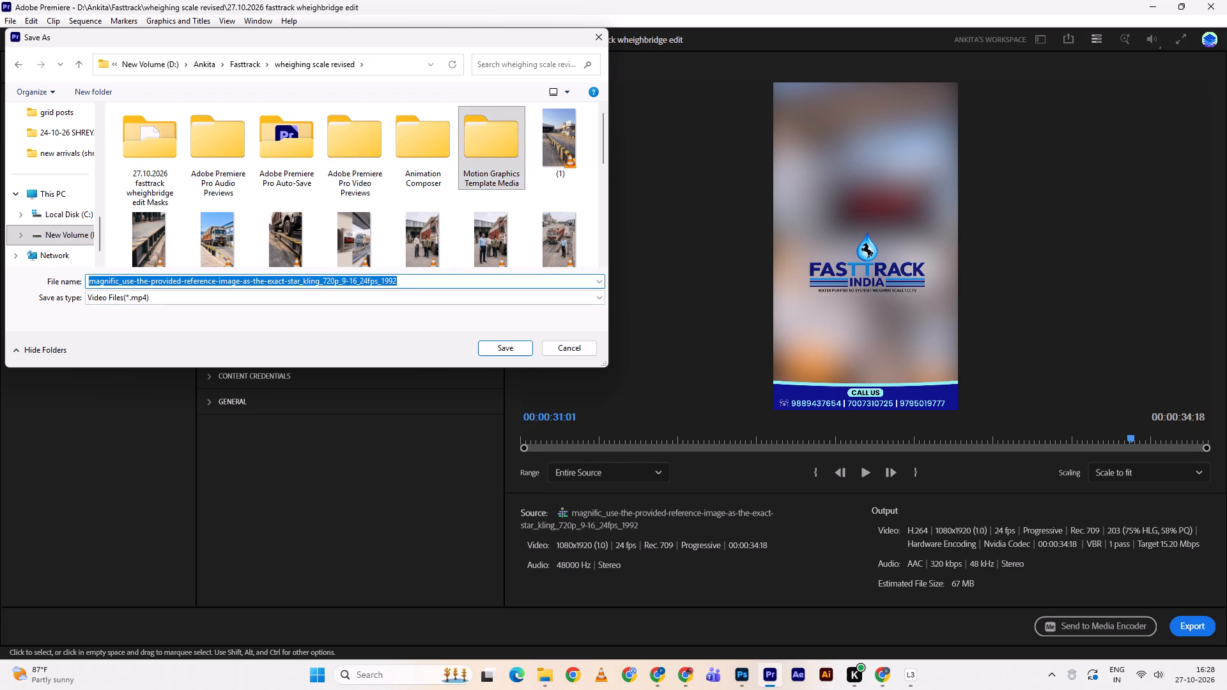
type("27")
type(".10.2006")
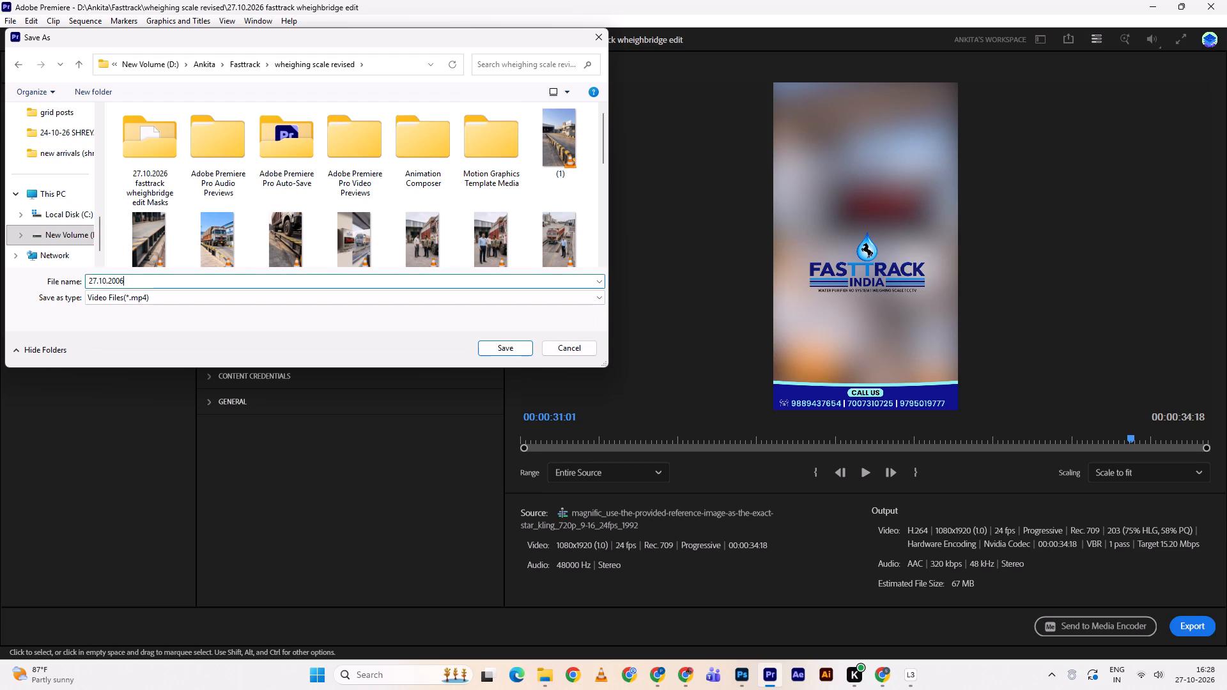
key("BackSpace")
key("BackSpace")
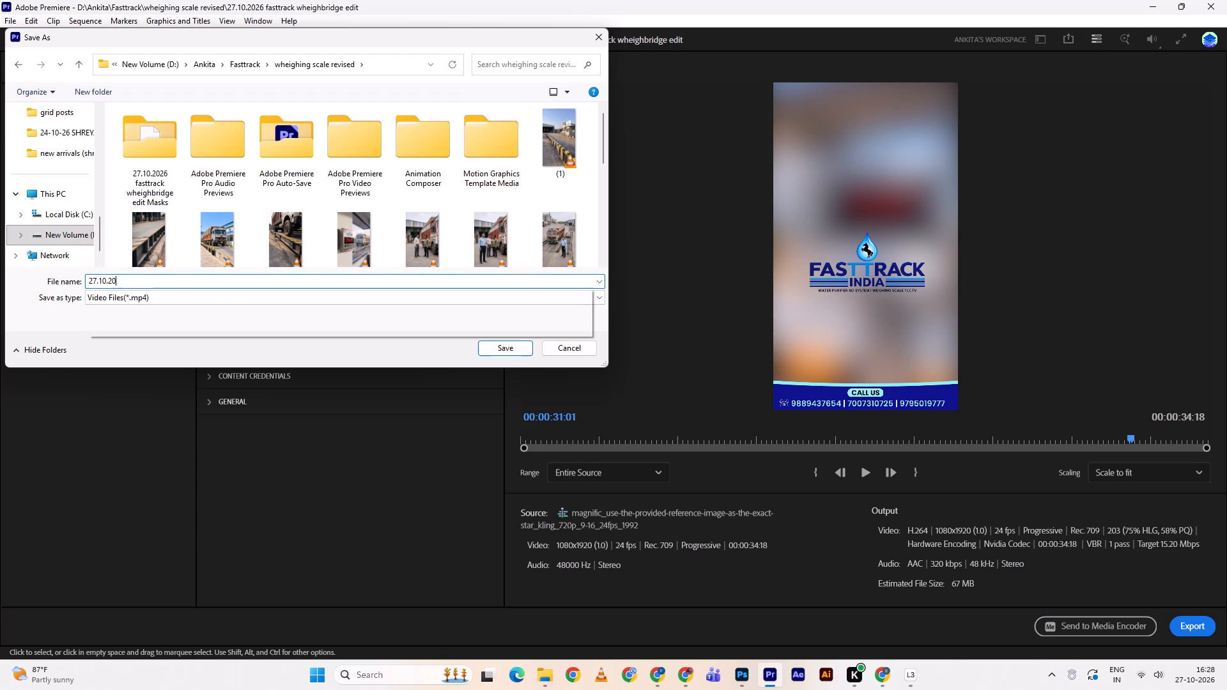
type("26")
key("space")
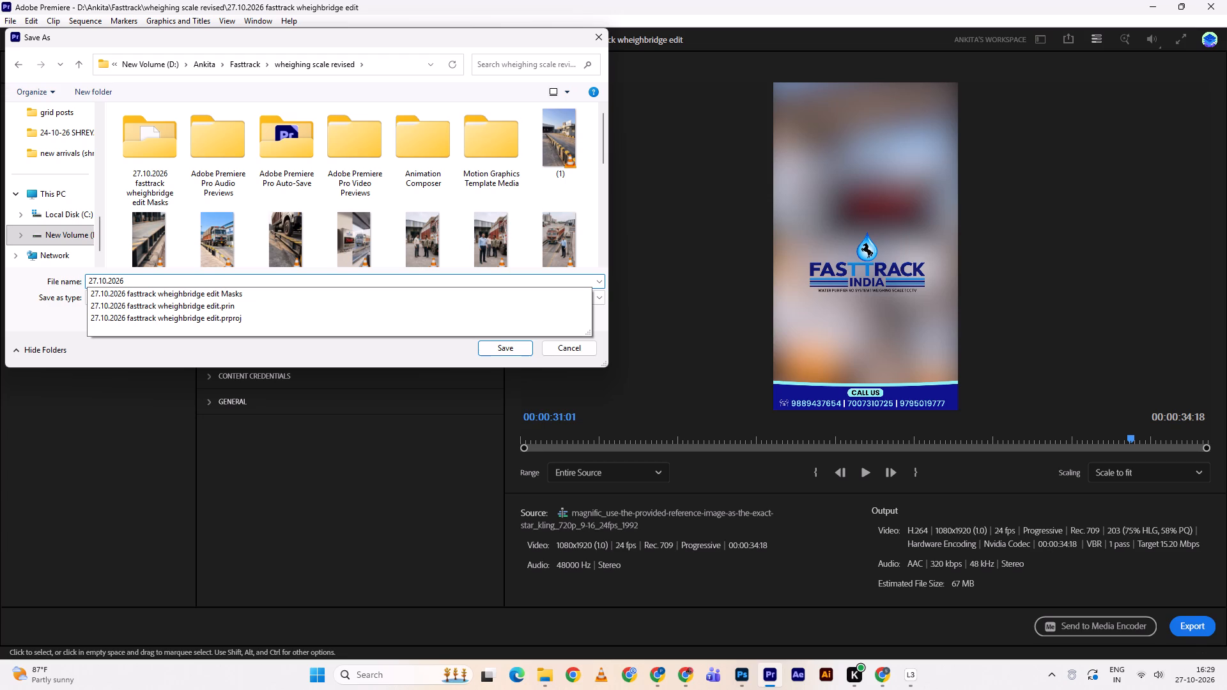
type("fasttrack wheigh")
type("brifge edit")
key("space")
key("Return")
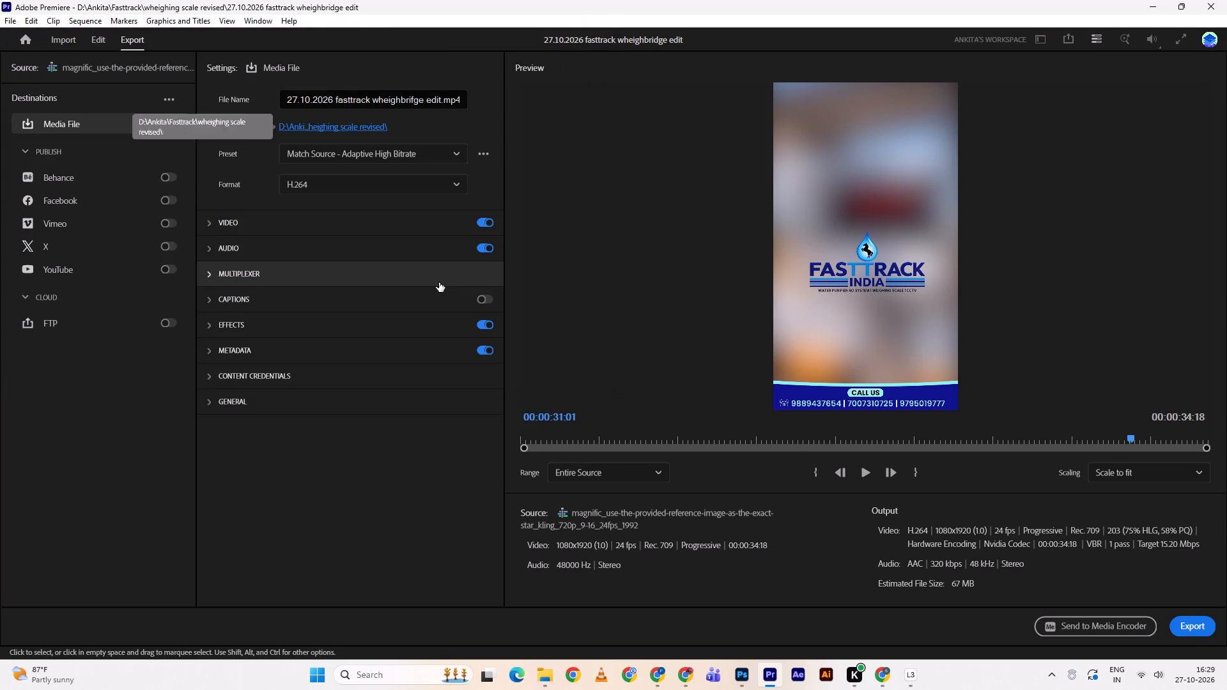
Export the entire sequence as an H.264 video with the Match Source - Adaptive High Bitrate preset.
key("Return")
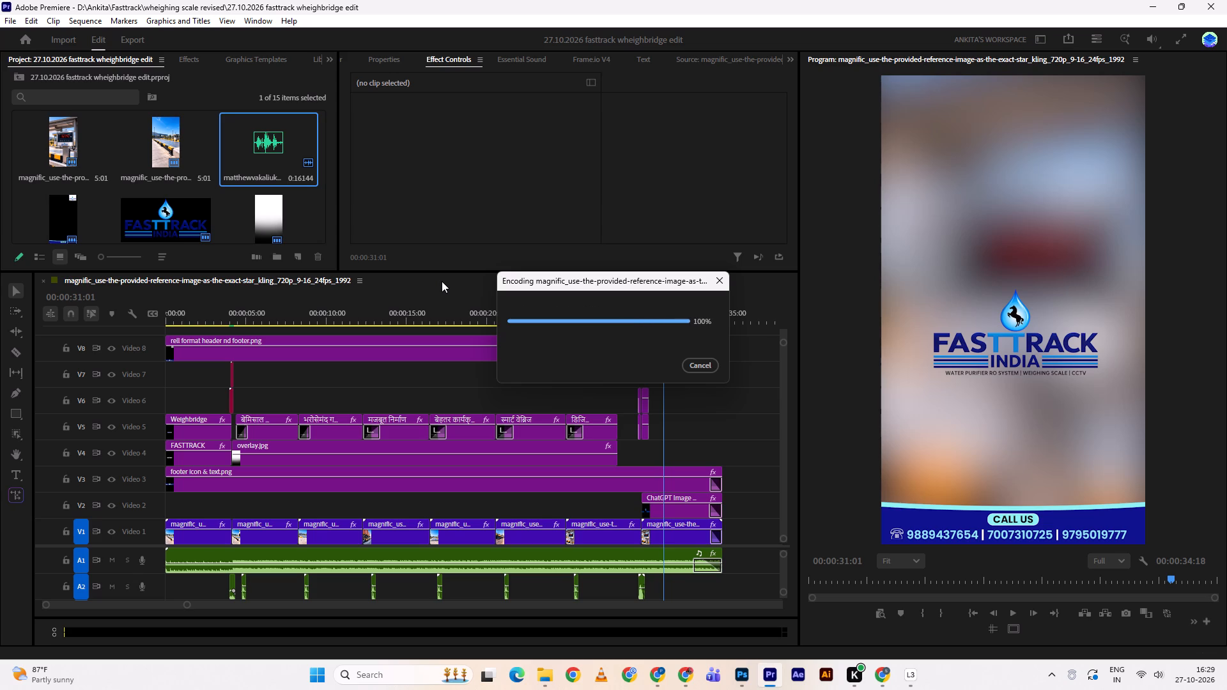
Switch to the "wheighing scale revised" folder in File Explorer and play the exported weighbridge video in VLC to review it.
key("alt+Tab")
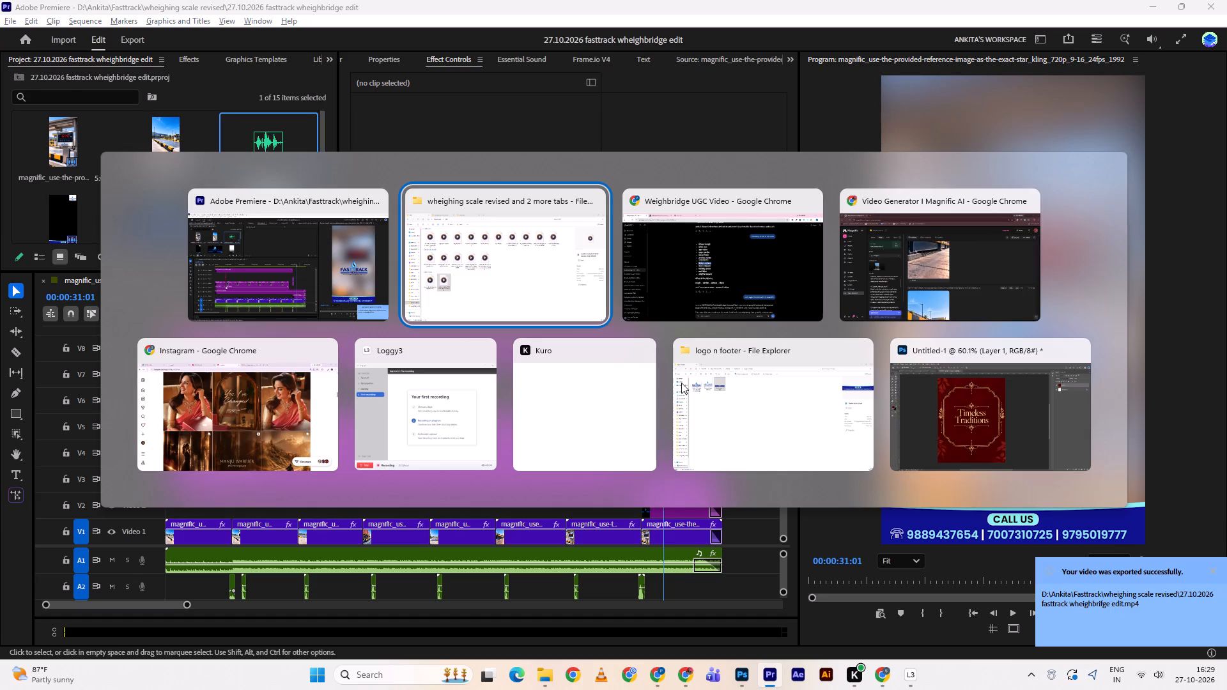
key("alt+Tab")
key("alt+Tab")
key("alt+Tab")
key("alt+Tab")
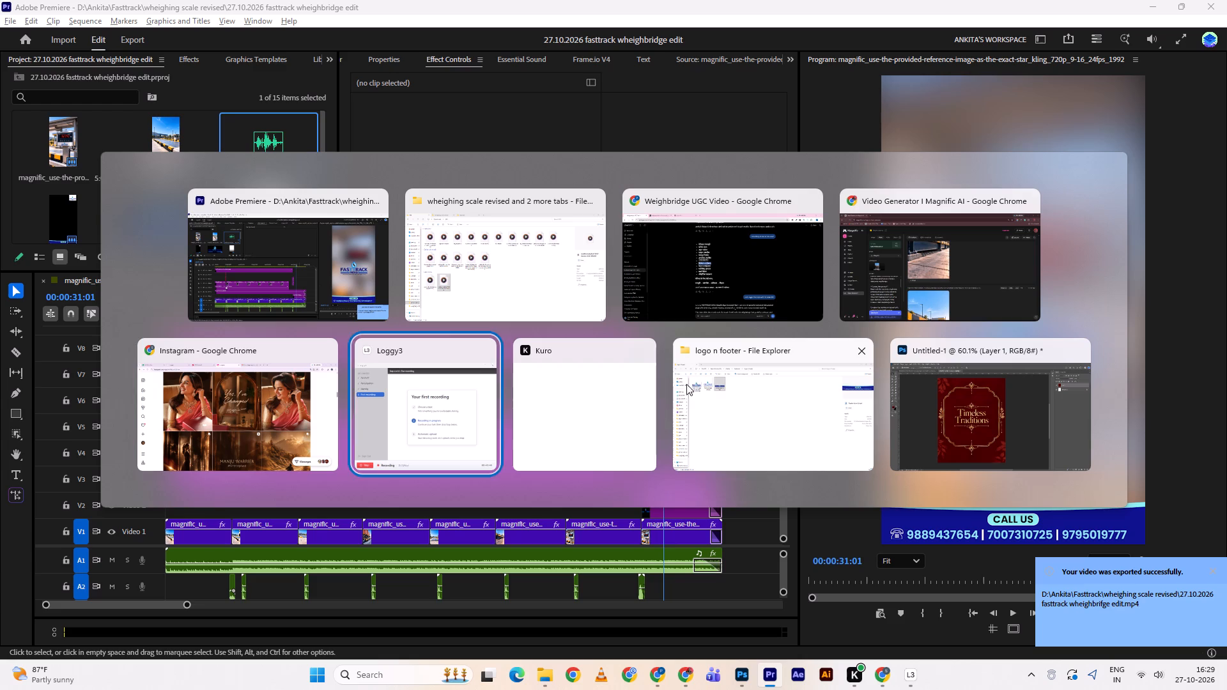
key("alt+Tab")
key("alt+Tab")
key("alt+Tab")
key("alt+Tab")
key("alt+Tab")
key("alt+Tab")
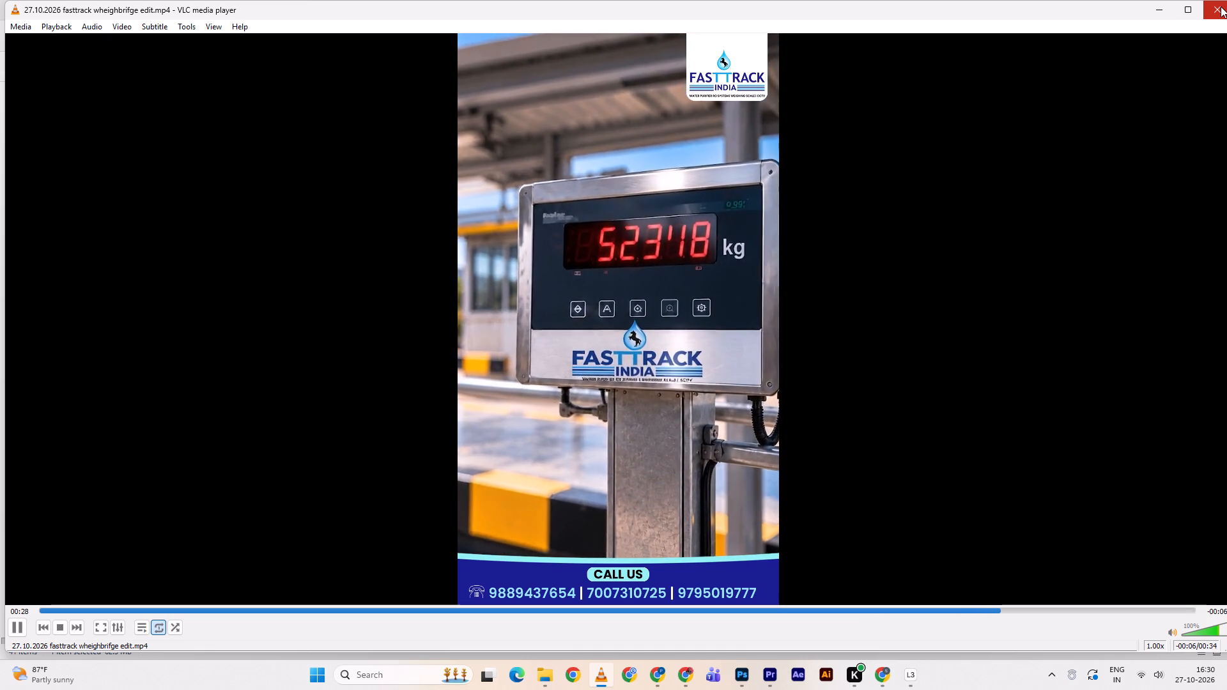
Close the playback of the exported Fasttrack weighbridge video.
left_click(1221, 6)
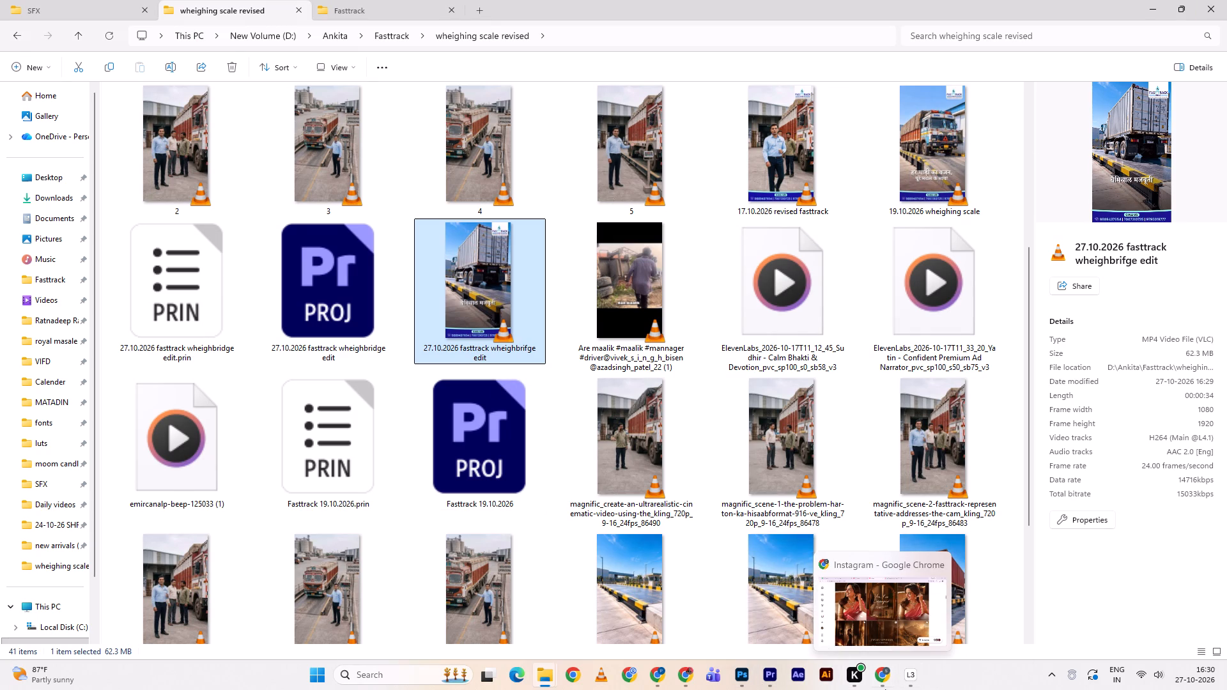
Switch to Loggy3, stop the recording in progress and continue to the setup completion page.
left_click(904, 673)
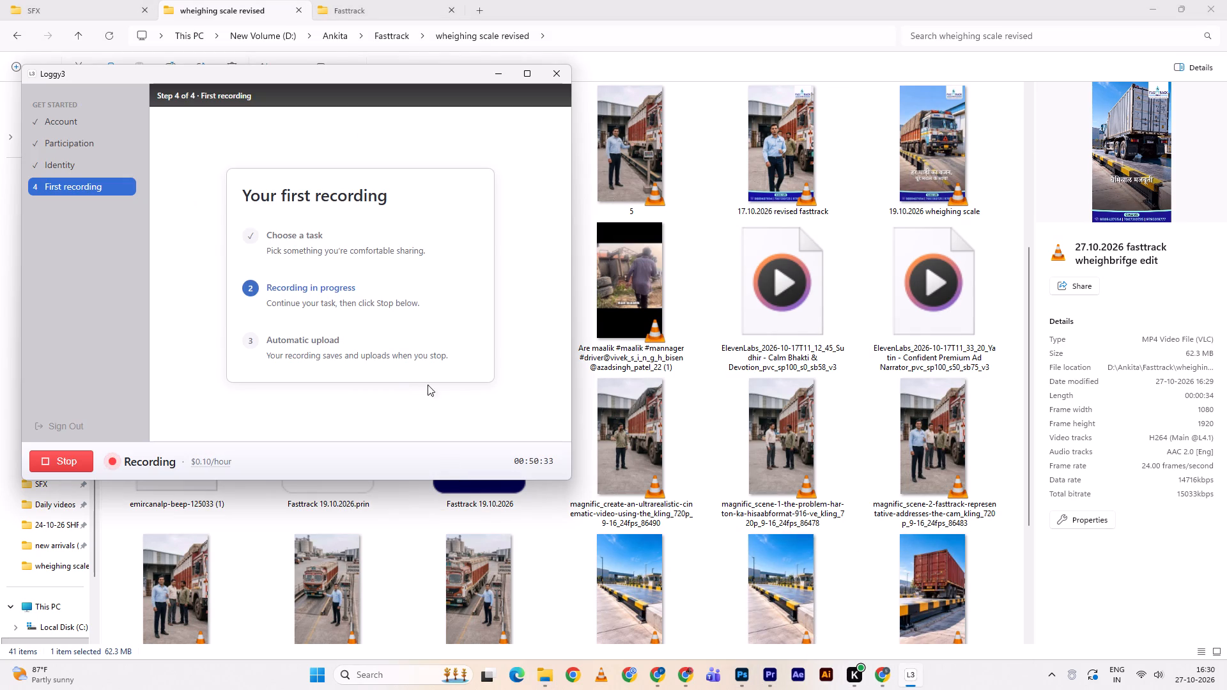
left_click(67, 458)
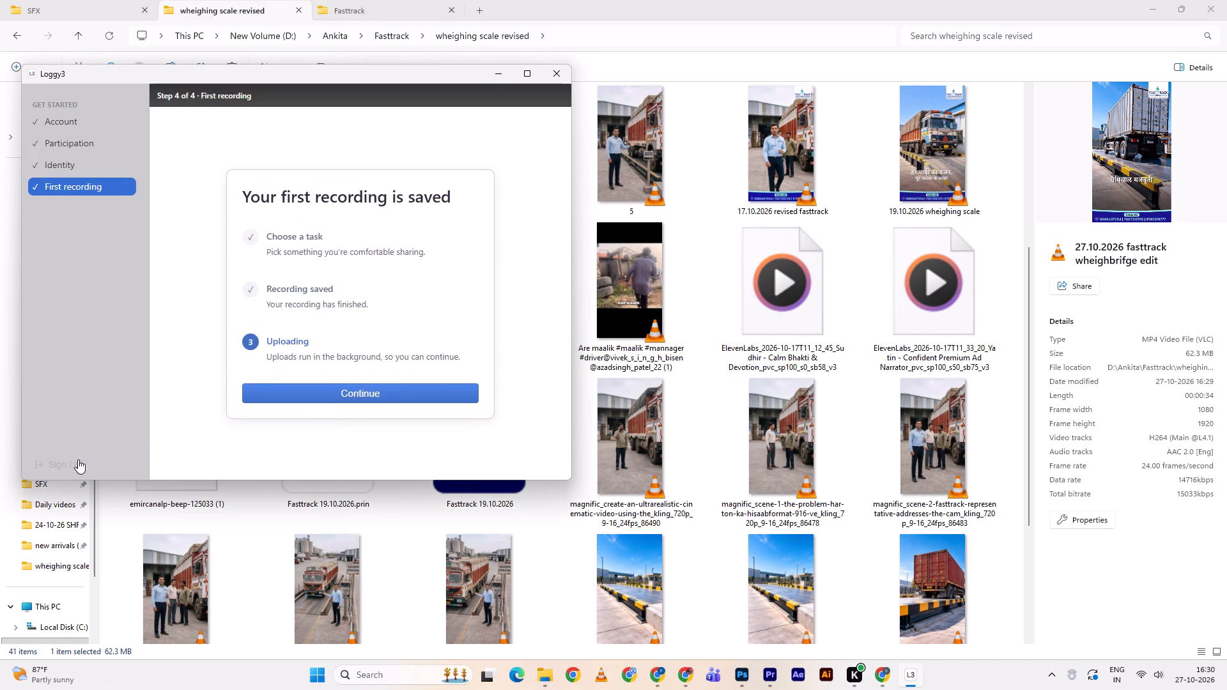
left_click(351, 389)
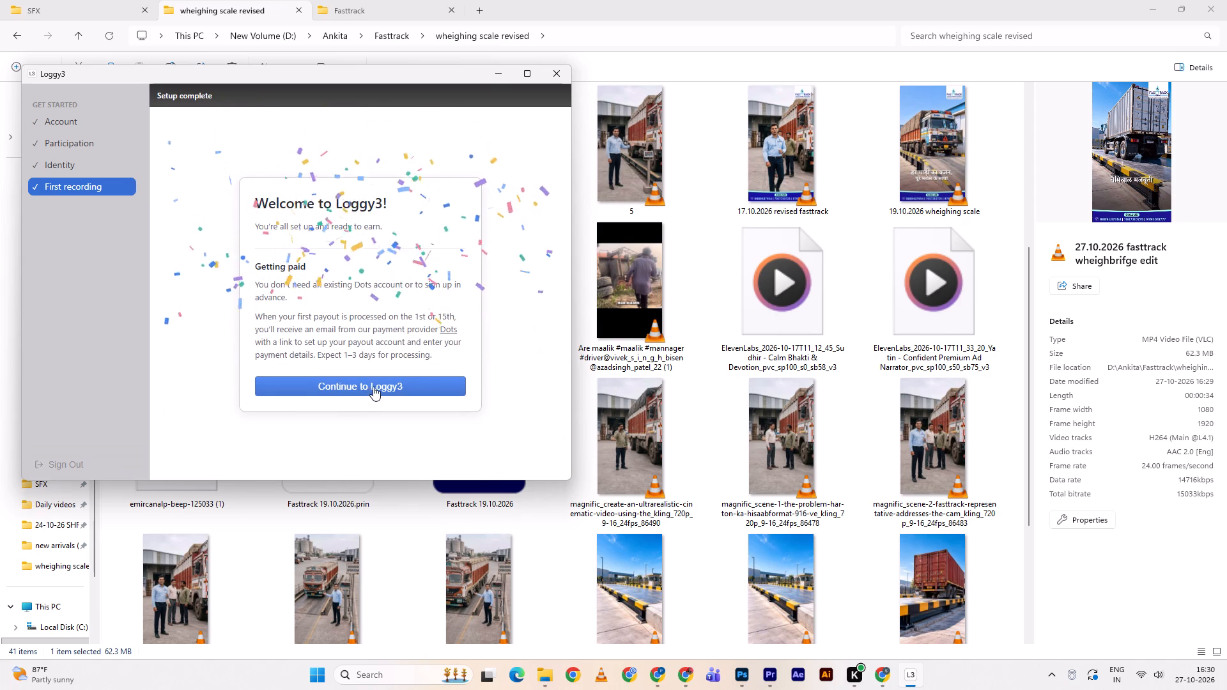
scroll(371, 305, "down", 6)
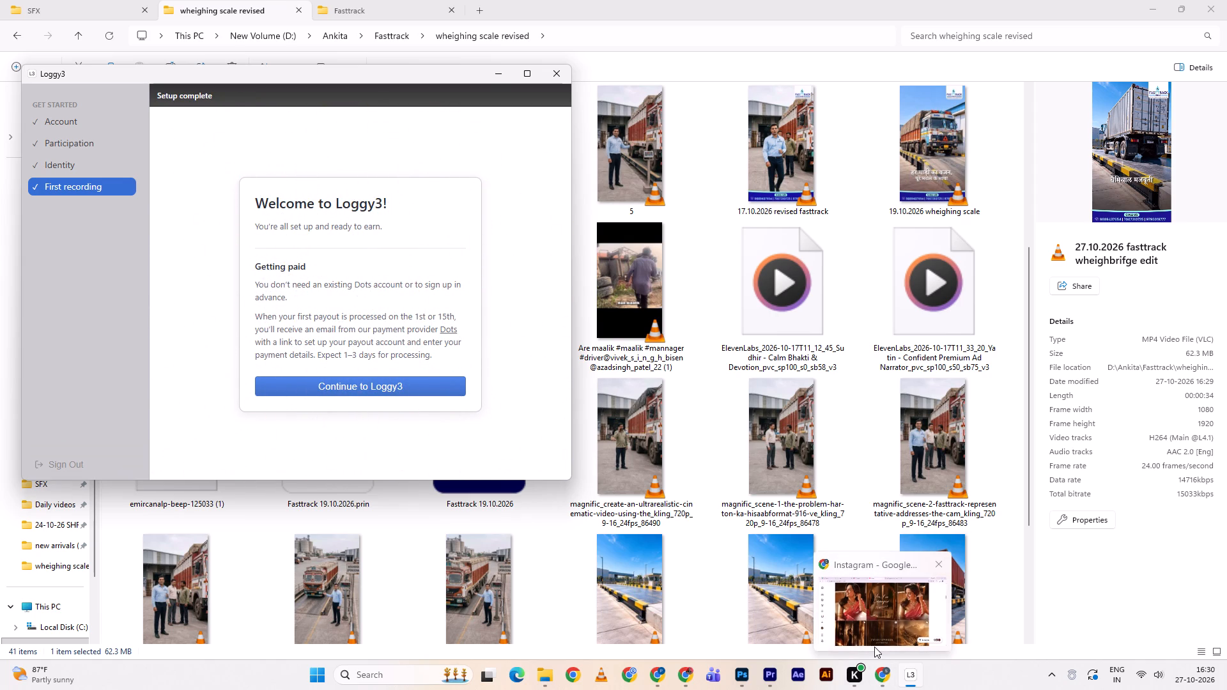
Switch to the Chrome window that has Instagram open.
left_click(874, 647)
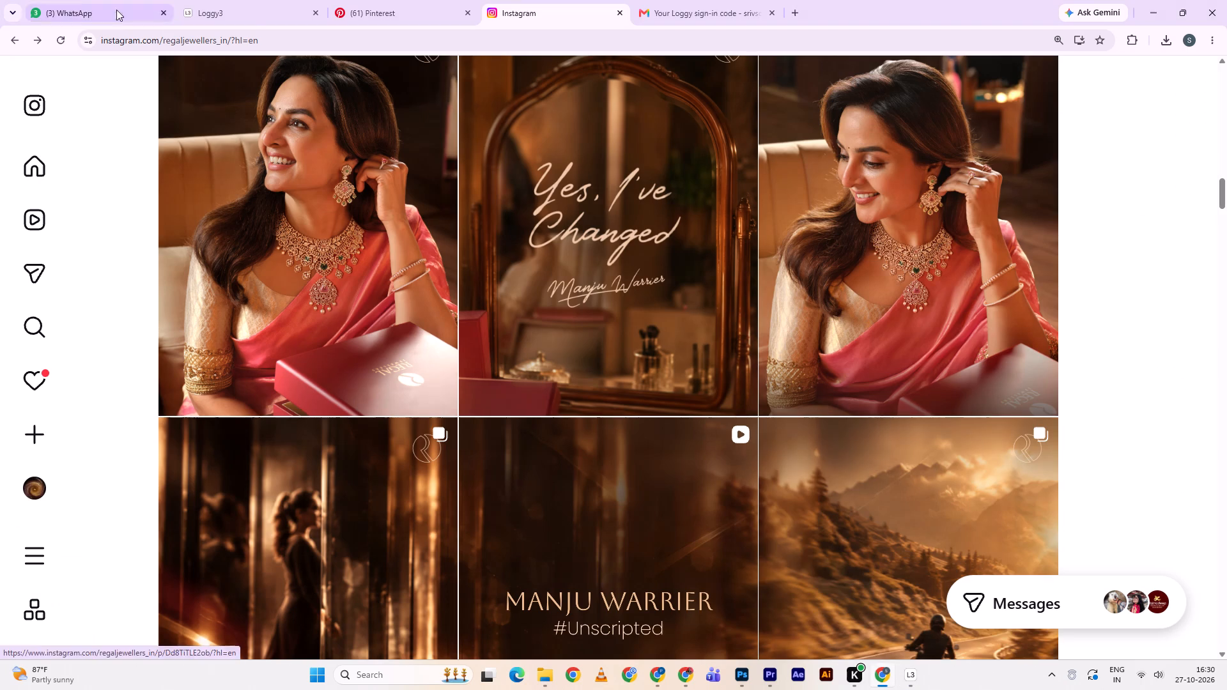